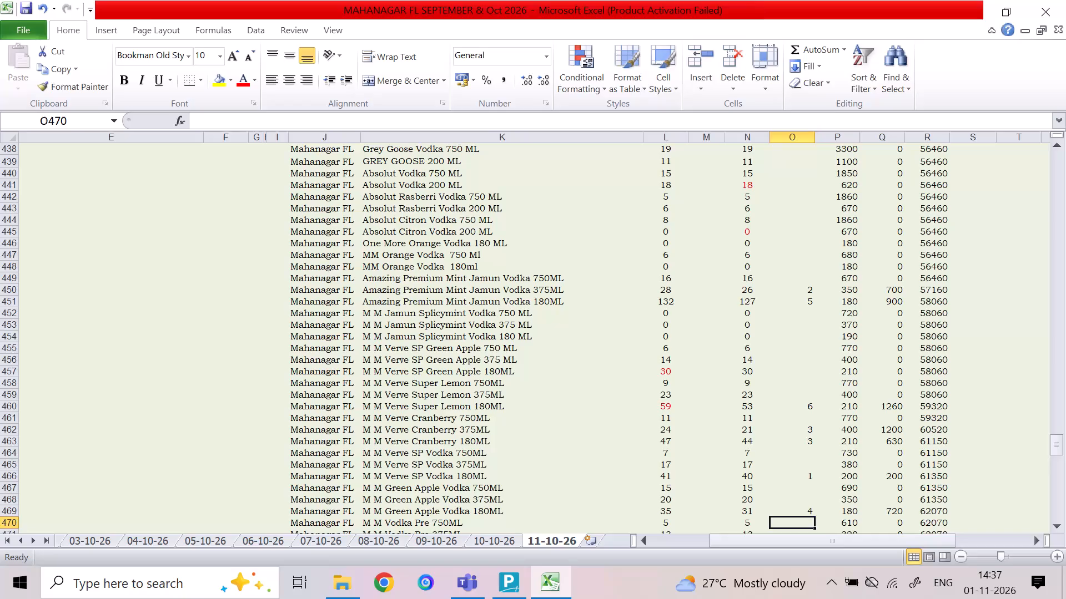
Select the empty column O cell in row 471, the row below M M Vodka Pre 750ML, on the 11-10-26 sheet.
{"action": "left_click", "coordinate": [847, 462]}
{"action": "left_click", "coordinate": [817, 530]}
{"action": "left_click", "coordinate": [808, 529]}
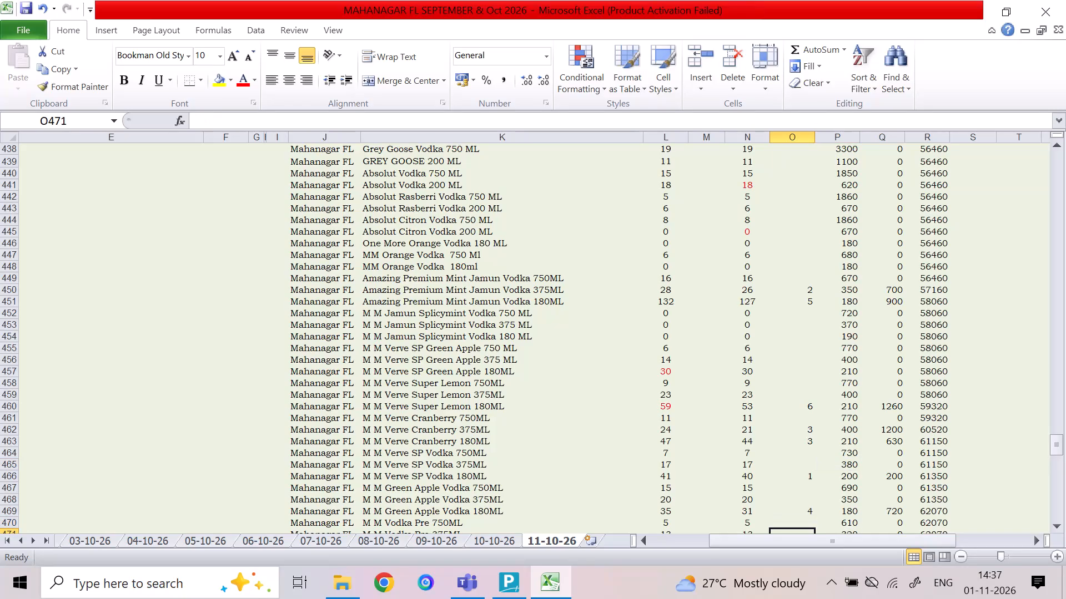
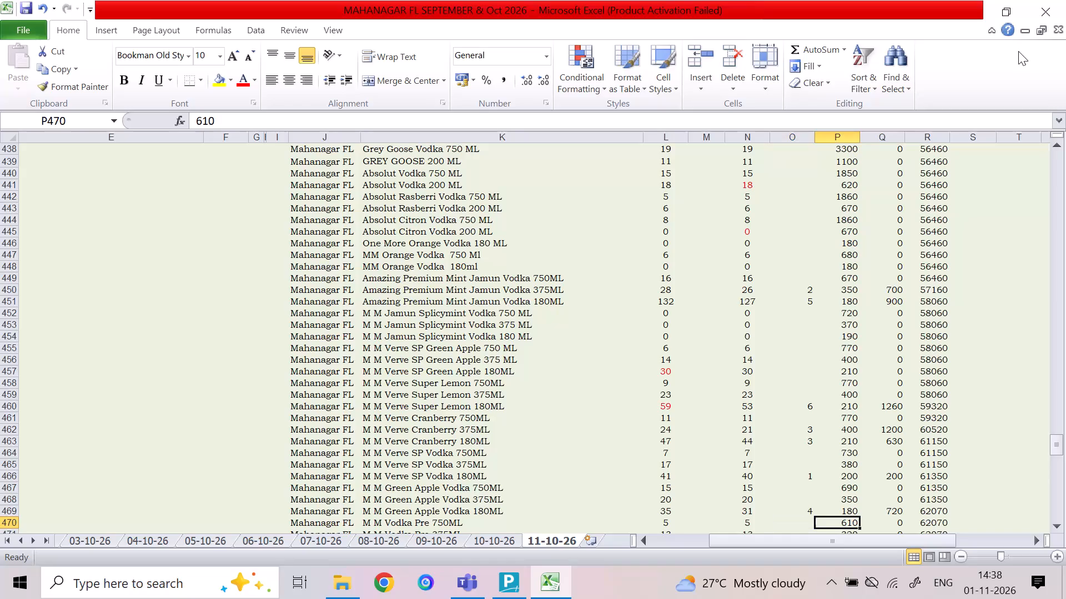
Look over the vodka rows from M M Vodka Pre 750ML down to Artic Pre. Vodka 750 ML in rows 470 to 483.
{"action": "key", "text": "Down"}
{"action": "key", "text": "Down"}
{"action": "key", "text": "Down"}
{"action": "key", "text": "Down"}
{"action": "key", "text": "Down"}
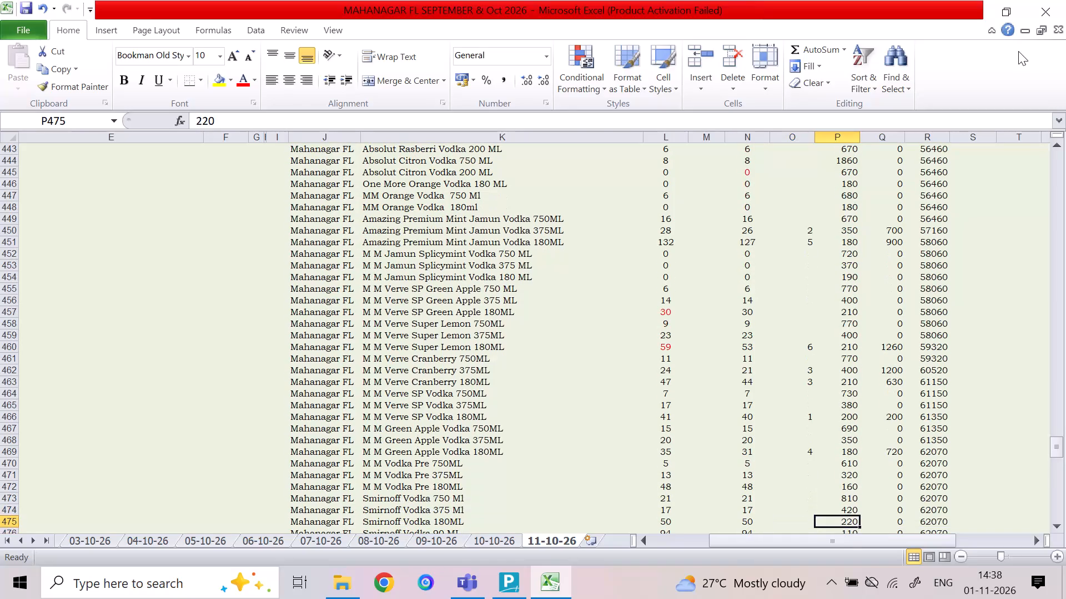
{"action": "key", "text": "Up"}
{"action": "key", "text": "Up"}
{"action": "key", "text": "Up"}
{"action": "key", "text": "Left"}
{"action": "key", "text": "Up"}
{"action": "key", "text": "Up"}
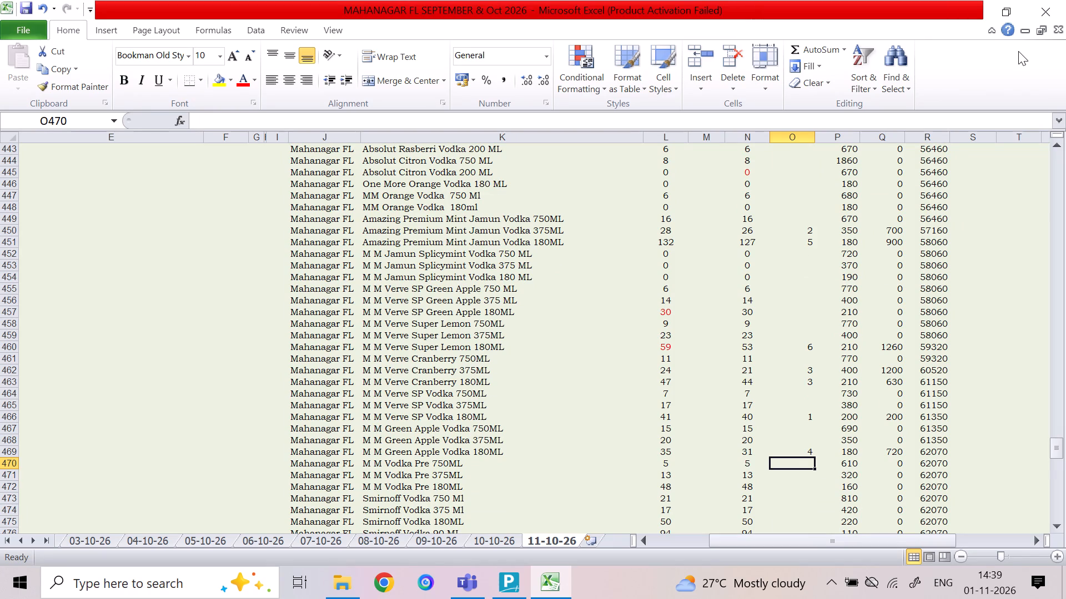
{"action": "key", "text": "Down"}
{"action": "key", "text": "Down"}
{"action": "key", "text": "Down"}
{"action": "key", "text": "Down"}
{"action": "key", "text": "Down"}
{"action": "key", "text": "Down"}
{"action": "key", "text": "Down"}
{"action": "key", "text": "Down"}
{"action": "key", "text": "Down"}
{"action": "key", "text": "Down"}
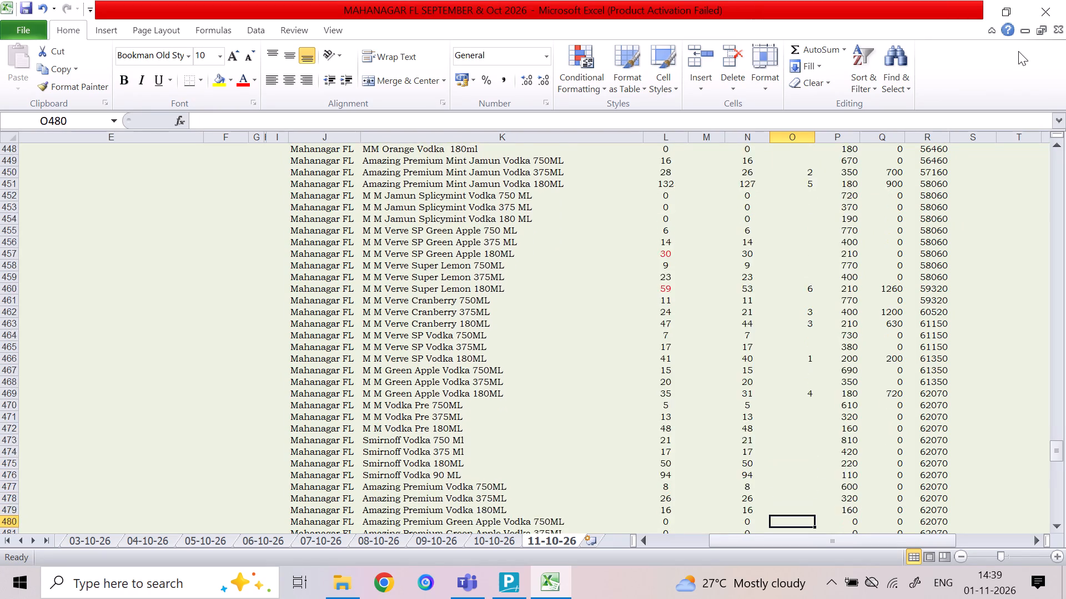
{"action": "key", "text": "Down"}
{"action": "key", "text": "Down"}
{"action": "key", "text": "Down"}
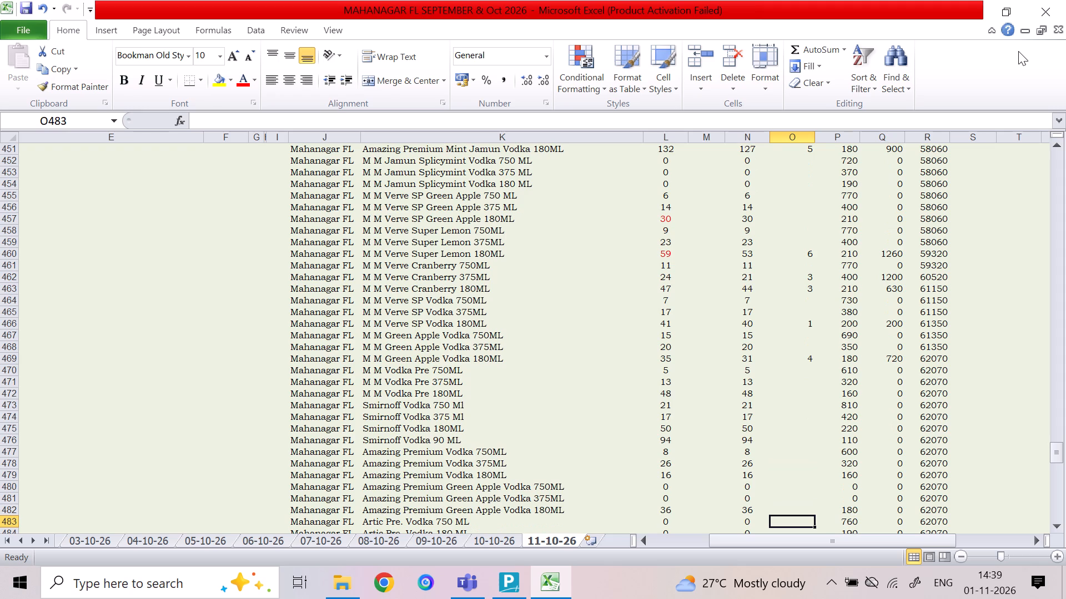
{"action": "key", "text": "Up"}
{"action": "key", "text": "Up"}
{"action": "key", "text": "Up"}
{"action": "key", "text": "Up"}
{"action": "key", "text": "Up"}
{"action": "key", "text": "Up"}
{"action": "key", "text": "Up"}
{"action": "key", "text": "Up"}
{"action": "key", "text": "Up"}
{"action": "key", "text": "Up"}
{"action": "key", "text": "Up"}
{"action": "key", "text": "Up"}
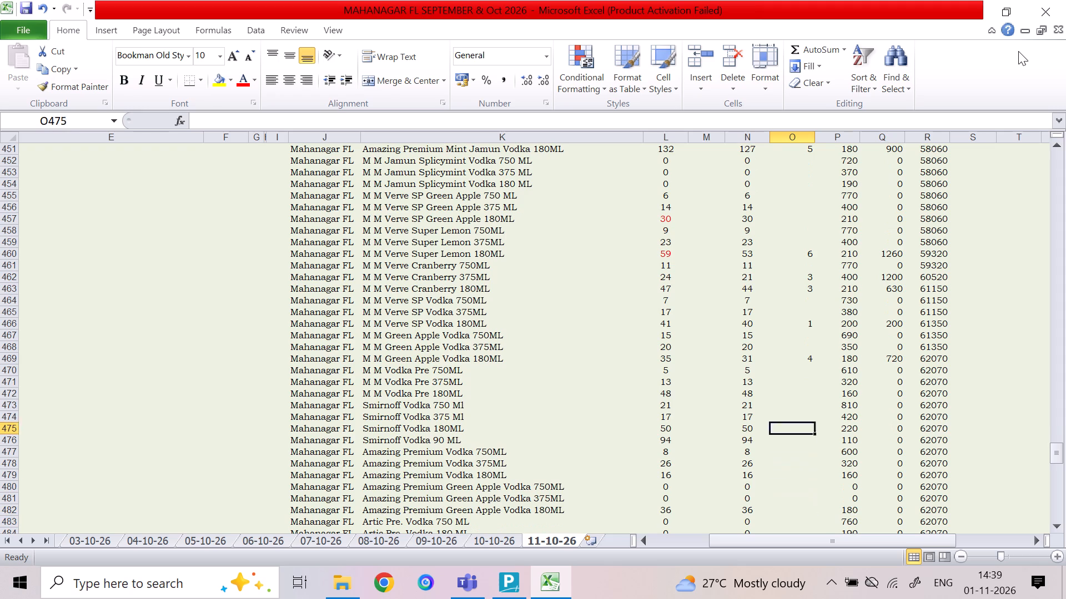
{"action": "key", "text": "Up"}
{"action": "key", "text": "Up"}
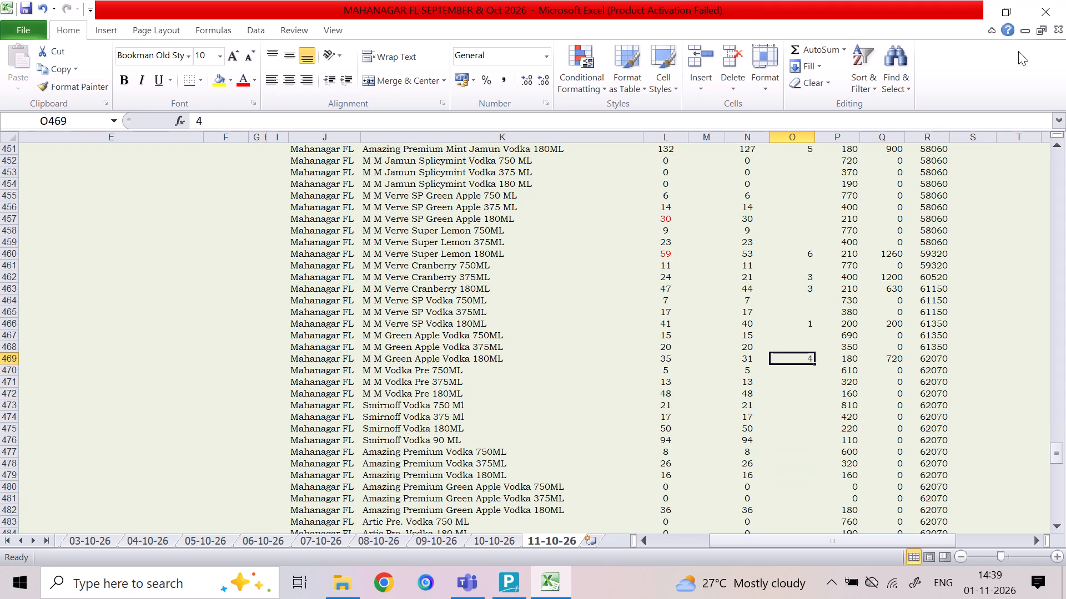
Enter a column O quantity of 1 for M M Vodka Pre 375ML in row 471.
{"action": "key", "text": "Down"}
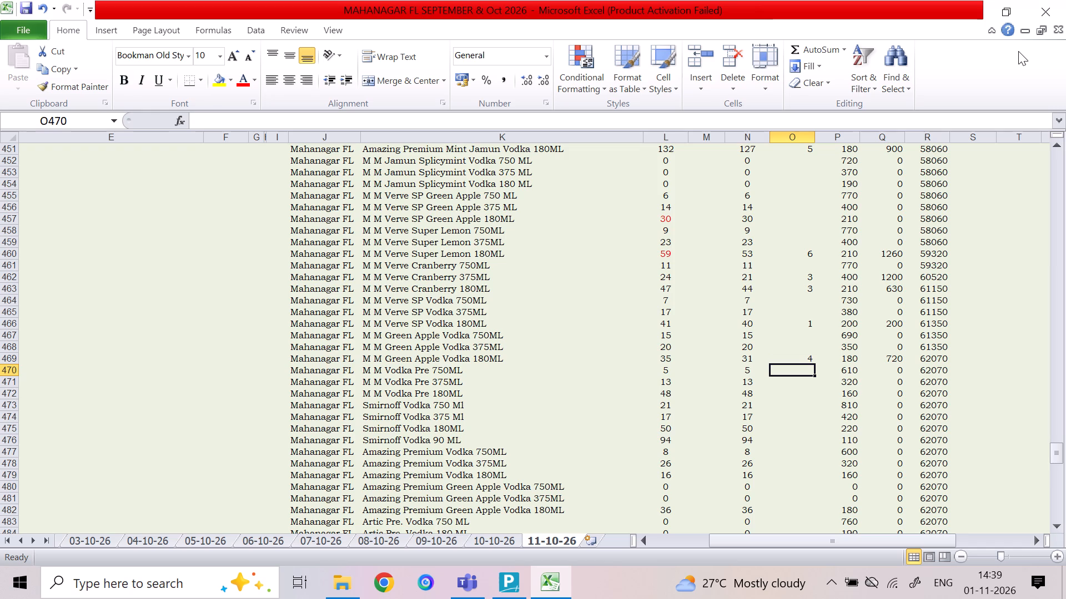
{"action": "key", "text": "Down"}
{"action": "key", "text": "1"}
{"action": "key", "text": "Down"}
{"action": "key", "text": "Down"}
{"action": "key", "text": "Up"}
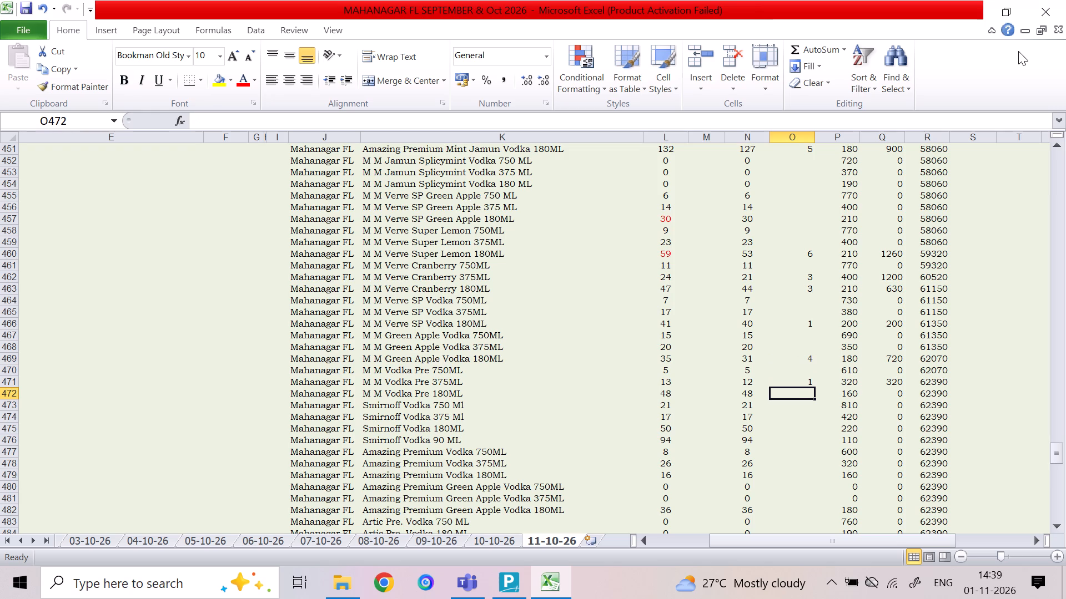
Enter column O quantities of 2 for Smirnoff Vodka 375 Ml and 11 for Smirnoff Vodka 180ML.
{"action": "key", "text": "Down"}
{"action": "key", "text": "Down"}
{"action": "key", "text": "2"}
{"action": "key", "text": "Down"}
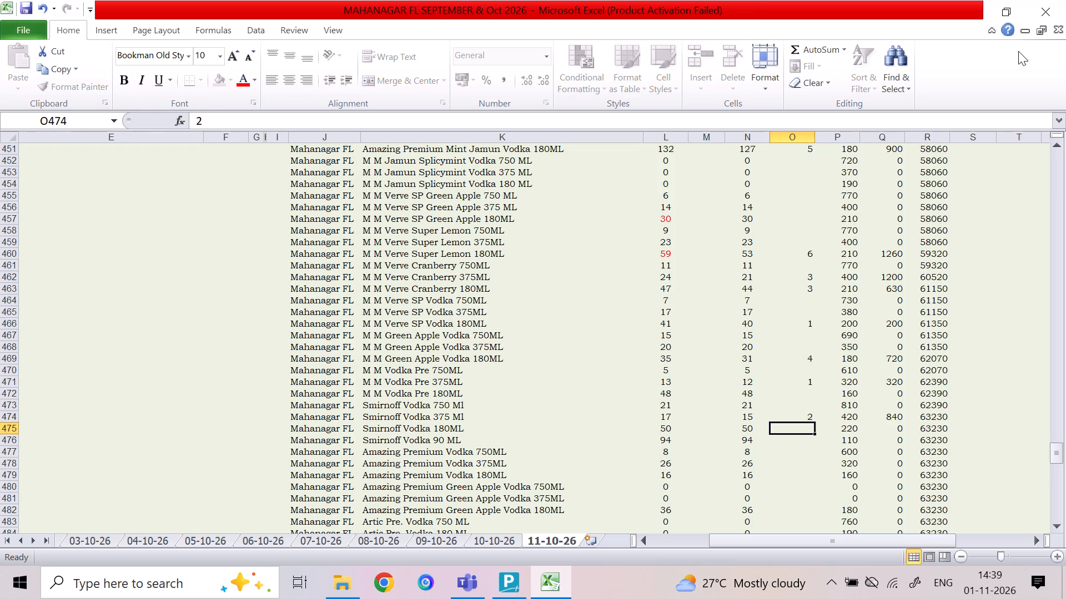
{"action": "type", "text": "11"}
{"action": "key", "text": "Down"}
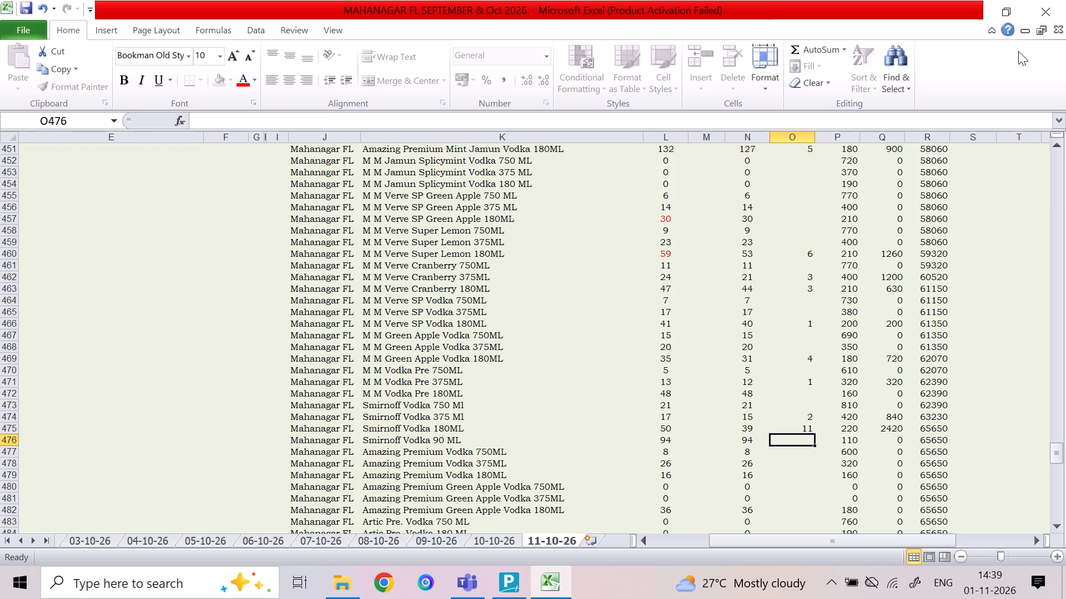
Enter a column O quantity of 8 for Amazing Premium Vodka 180ML in row 479.
{"action": "key", "text": "Down"}
{"action": "key", "text": "Down"}
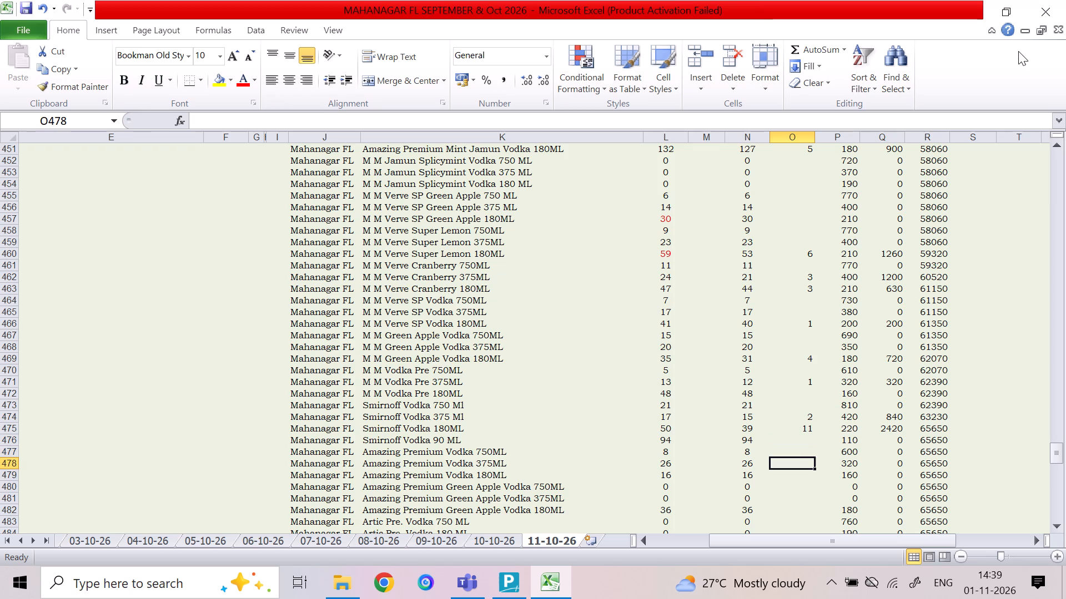
{"action": "key", "text": "Down"}
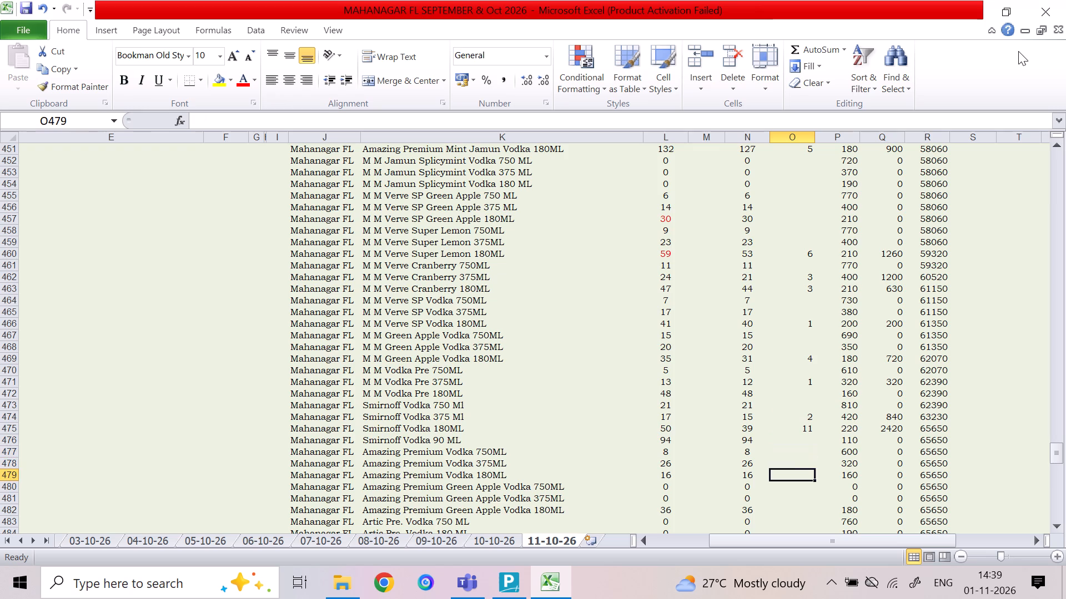
{"action": "key", "text": "8"}
{"action": "key", "text": "Down"}
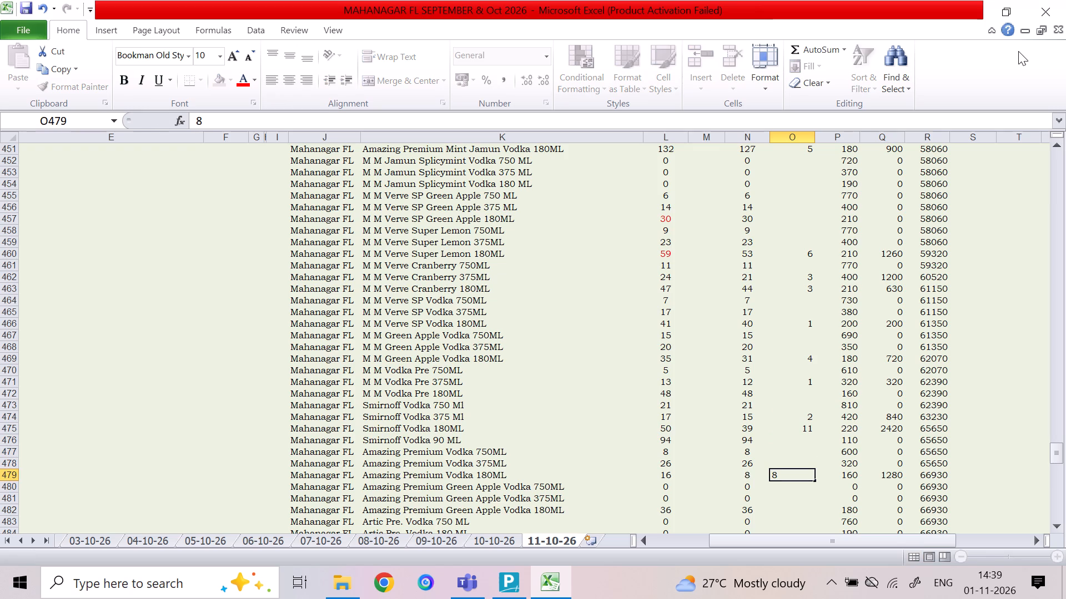
Enter a column O quantity of 1 for Snoski Classic Crafted Vodka Litchi 180 ML in row 499.
{"action": "key", "text": "Down"}
{"action": "key", "text": "Down"}
{"action": "key", "text": "Down"}
{"action": "key", "text": "Down"}
{"action": "key", "text": "Down"}
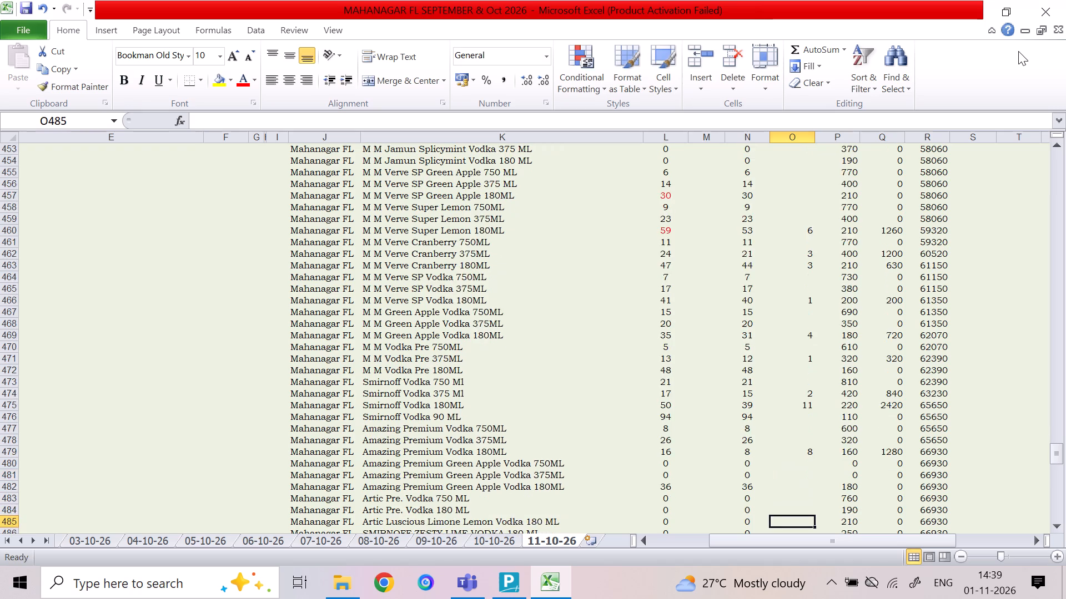
{"action": "key", "text": "Down"}
{"action": "key", "text": "Down"}
{"action": "key", "text": "Down"}
{"action": "key", "text": "Down"}
{"action": "key", "text": "Down"}
{"action": "key", "text": "Up"}
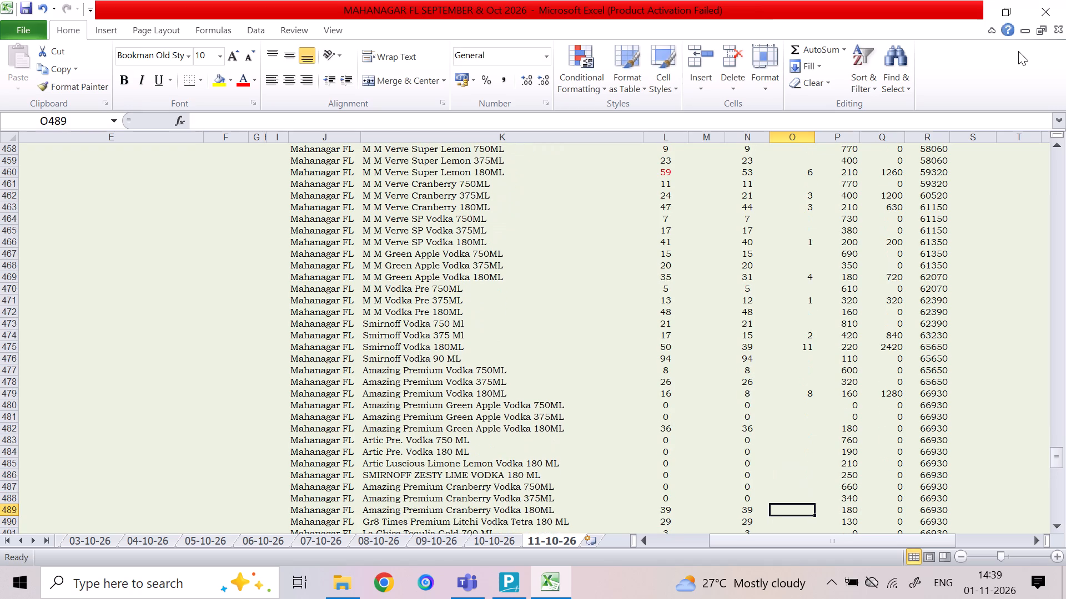
{"action": "key", "text": "Down"}
{"action": "key", "text": "Down"}
{"action": "key", "text": "Down"}
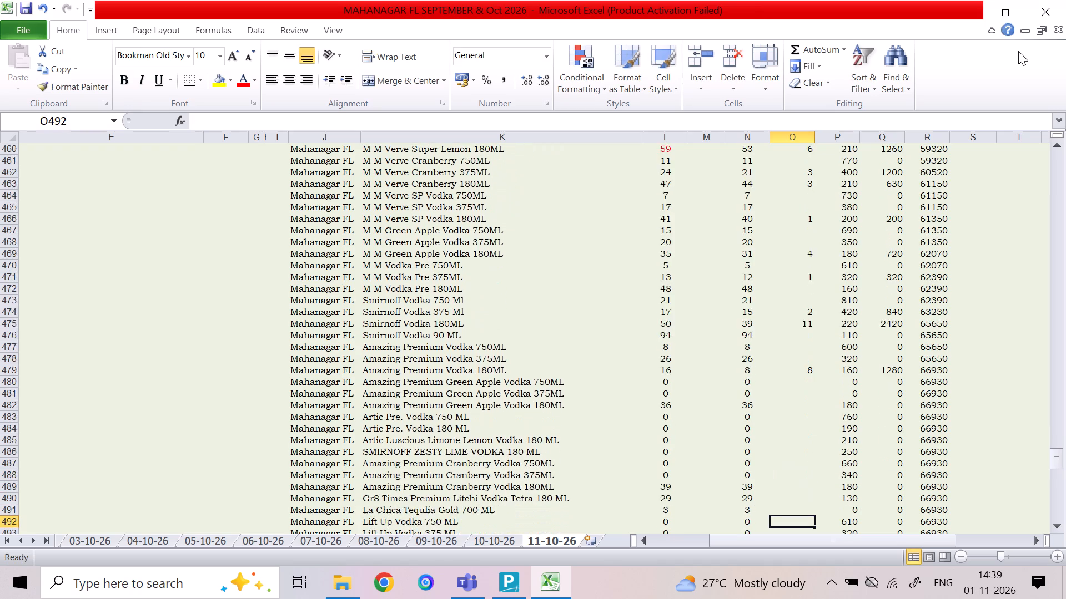
{"action": "key", "text": "Down"}
{"action": "key", "text": "Down"}
{"action": "key", "text": "Down"}
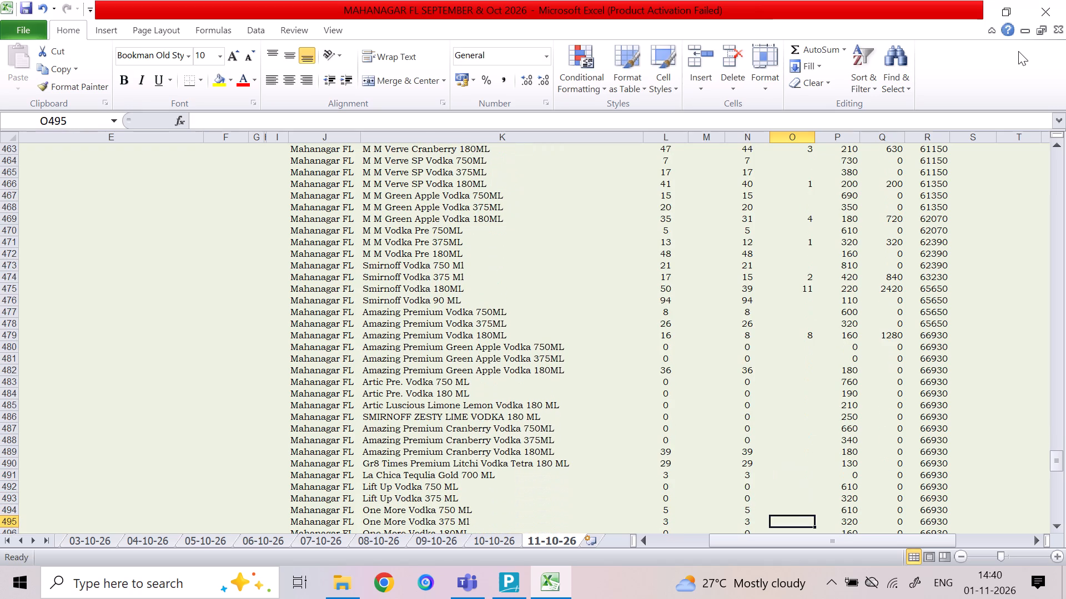
{"action": "key", "text": "Down"}
{"action": "key", "text": "Down"}
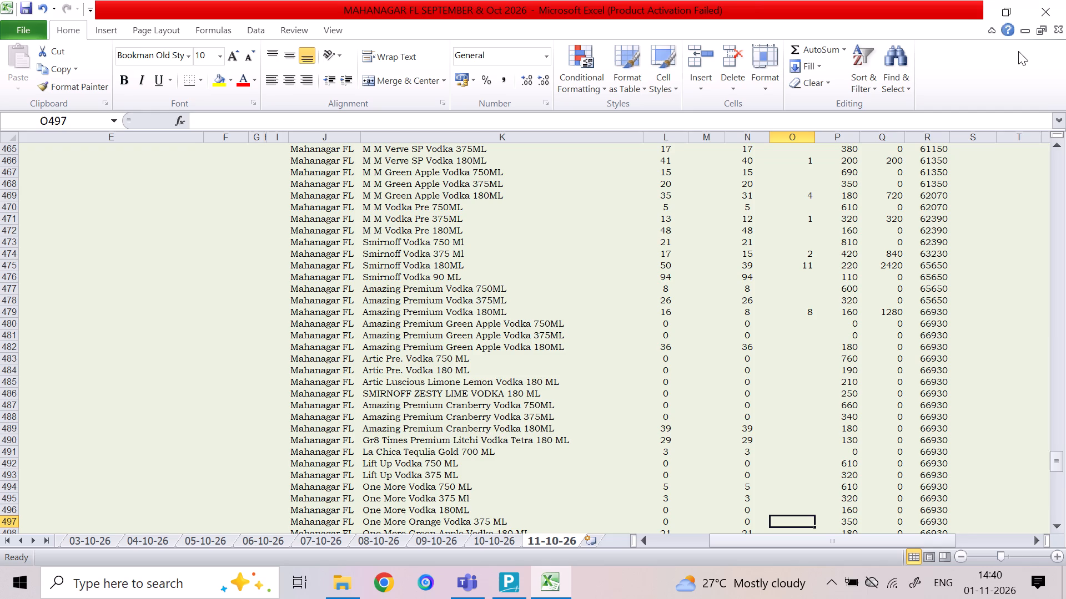
{"action": "key", "text": "Down"}
{"action": "key", "text": "Down"}
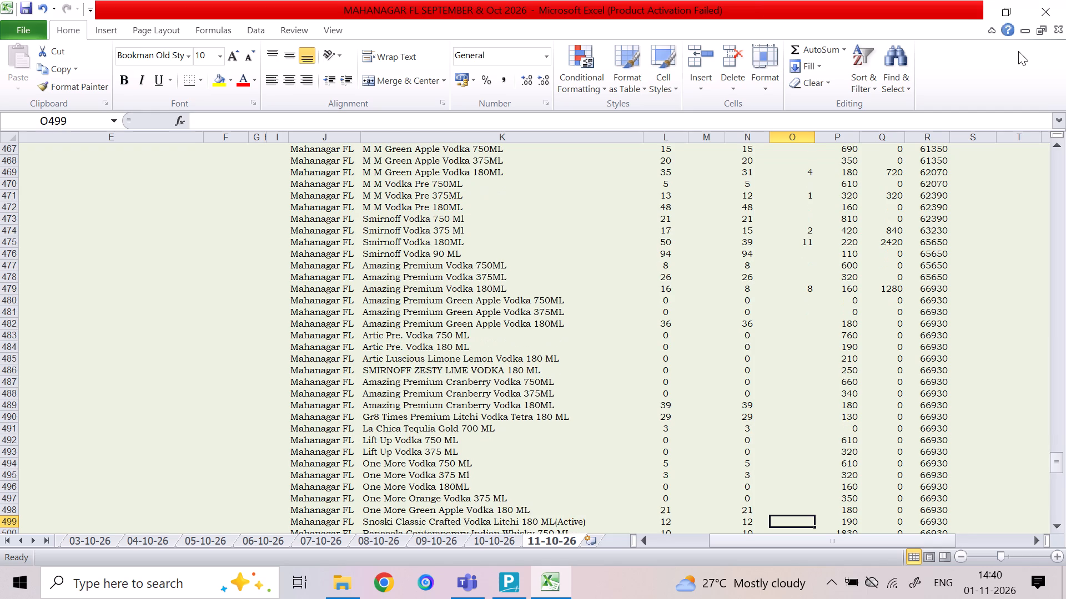
{"action": "key", "text": "1"}
{"action": "key", "text": "Down"}
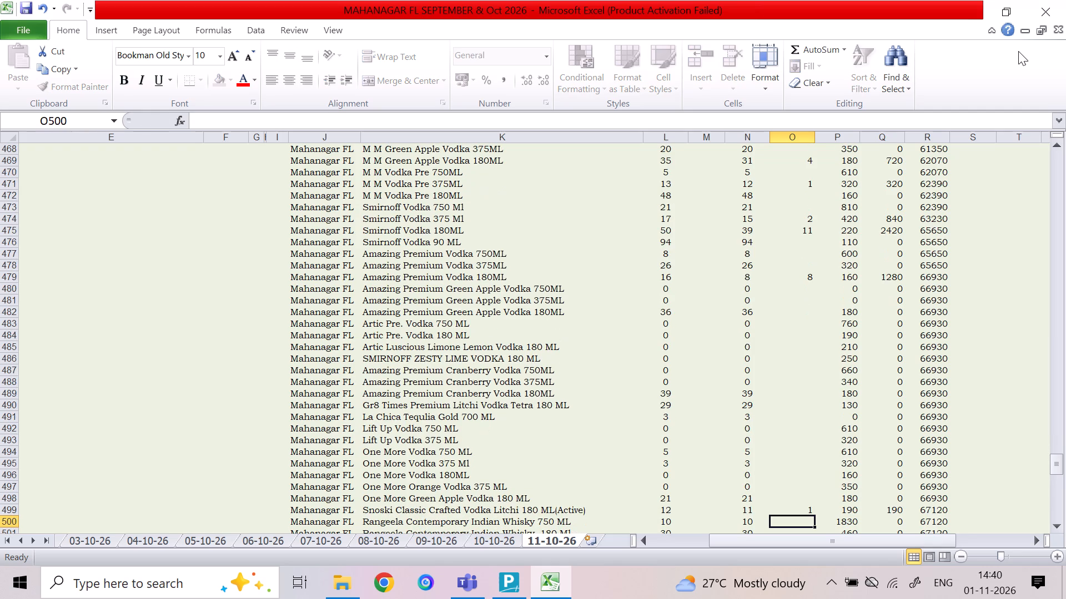
Enter a column O quantity of 4 for IGL Bunty Cranberry Pre Vodka 180 ML in row 511.
{"action": "key", "text": "Down"}
{"action": "key", "text": "Down"}
{"action": "key", "text": "Down"}
{"action": "key", "text": "Down"}
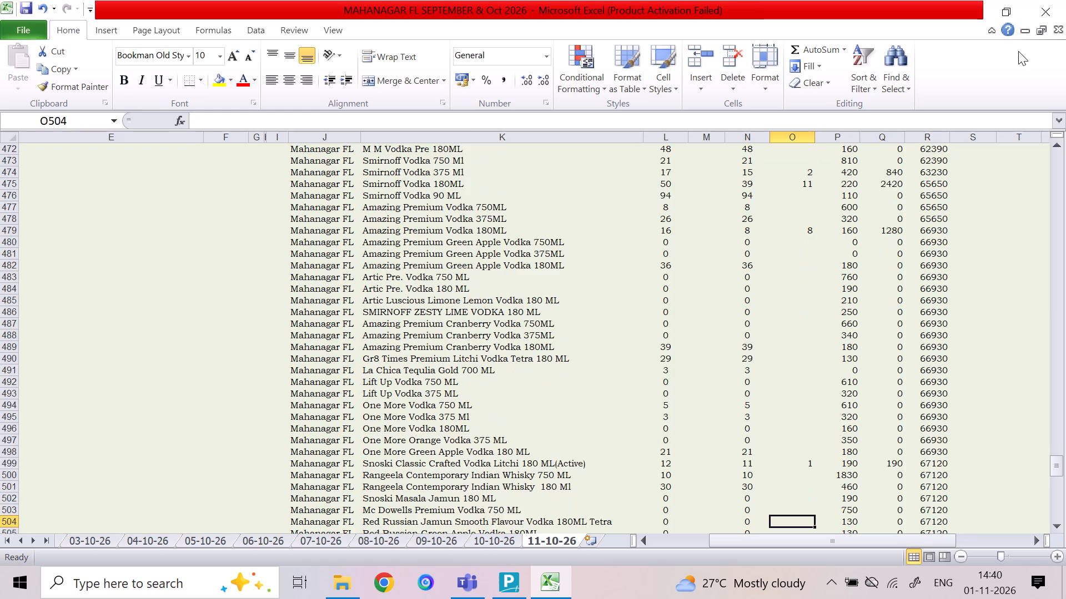
{"action": "key", "text": "Down"}
{"action": "key", "text": "Down"}
{"action": "key", "text": "Down"}
{"action": "key", "text": "Down"}
{"action": "key", "text": "Down"}
{"action": "key", "text": "Down"}
{"action": "key", "text": "Down"}
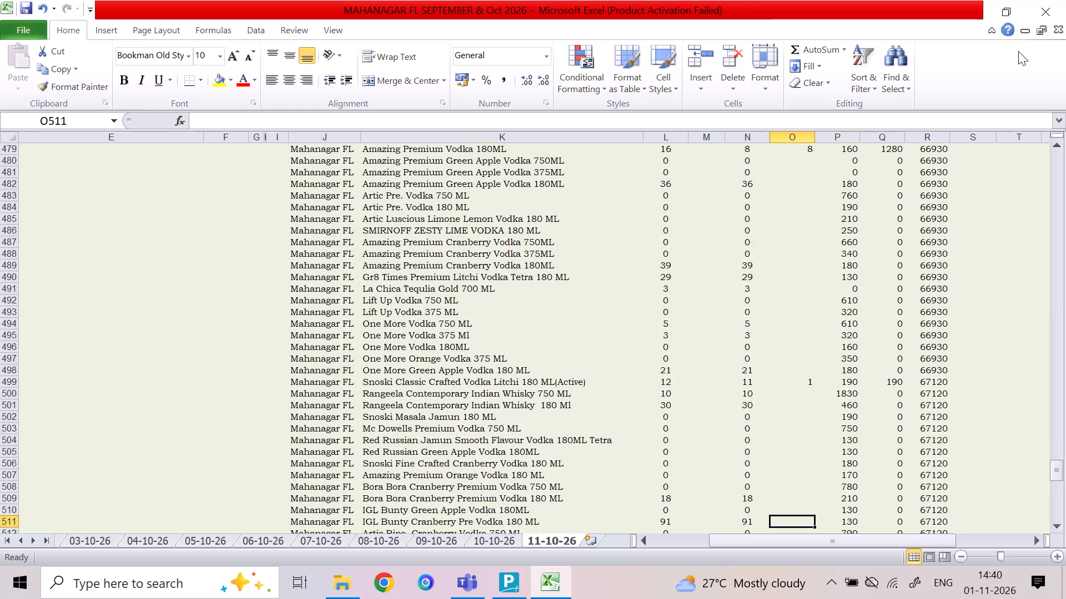
{"action": "key", "text": "Down"}
{"action": "key", "text": "Up"}
{"action": "key", "text": "4"}
{"action": "key", "text": "Down"}
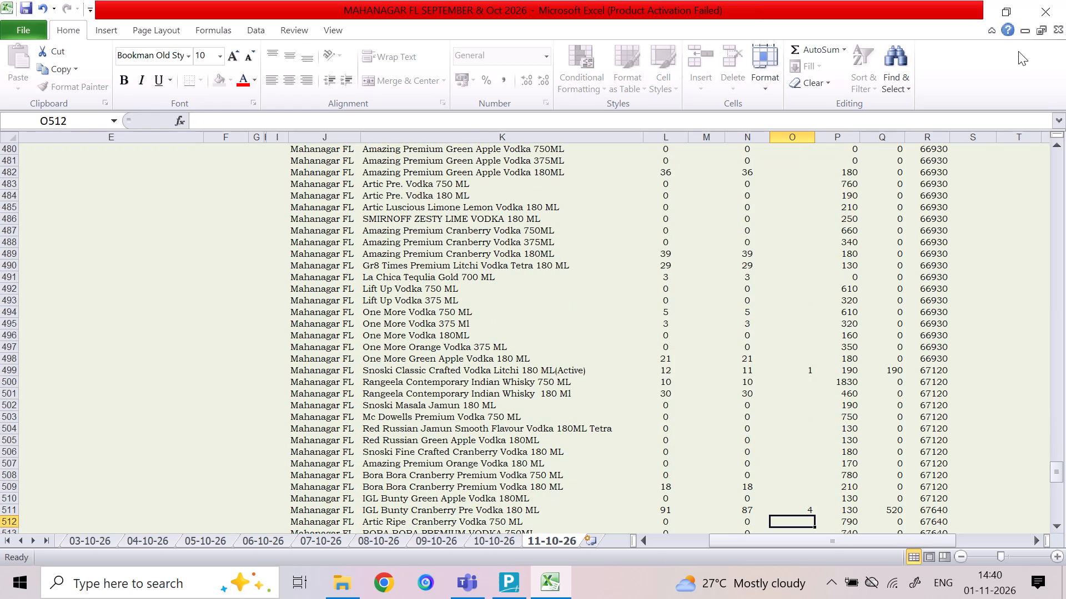
Enter a column O quantity of 2 for XClamation Pre Gin 375 ML in row 519.
{"action": "key", "text": "Down"}
{"action": "key", "text": "Down"}
{"action": "key", "text": "Down"}
{"action": "key", "text": "Down"}
{"action": "key", "text": "Up"}
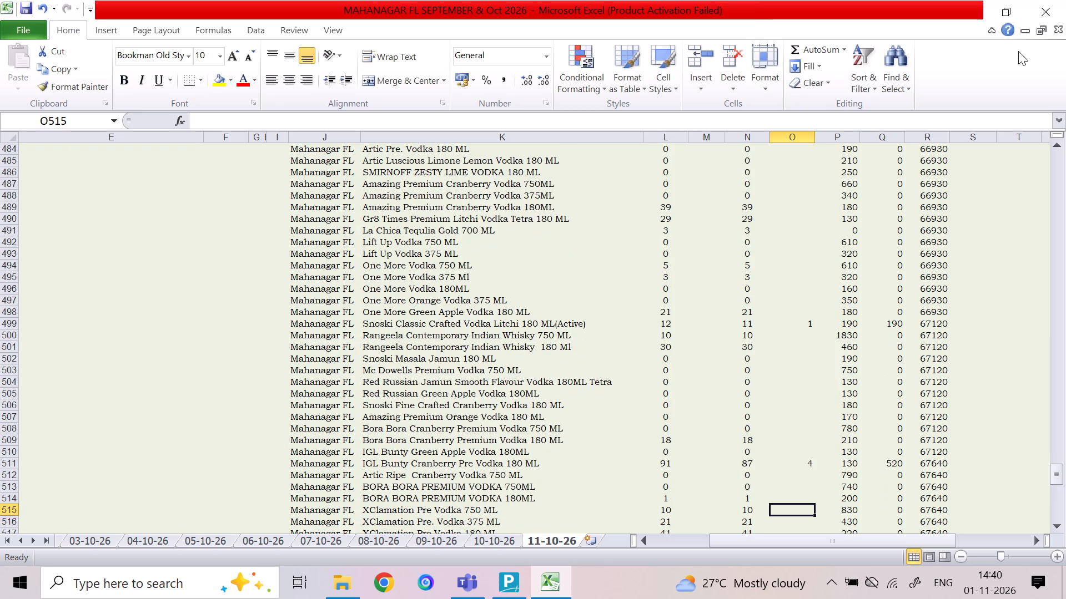
{"action": "key", "text": "Down"}
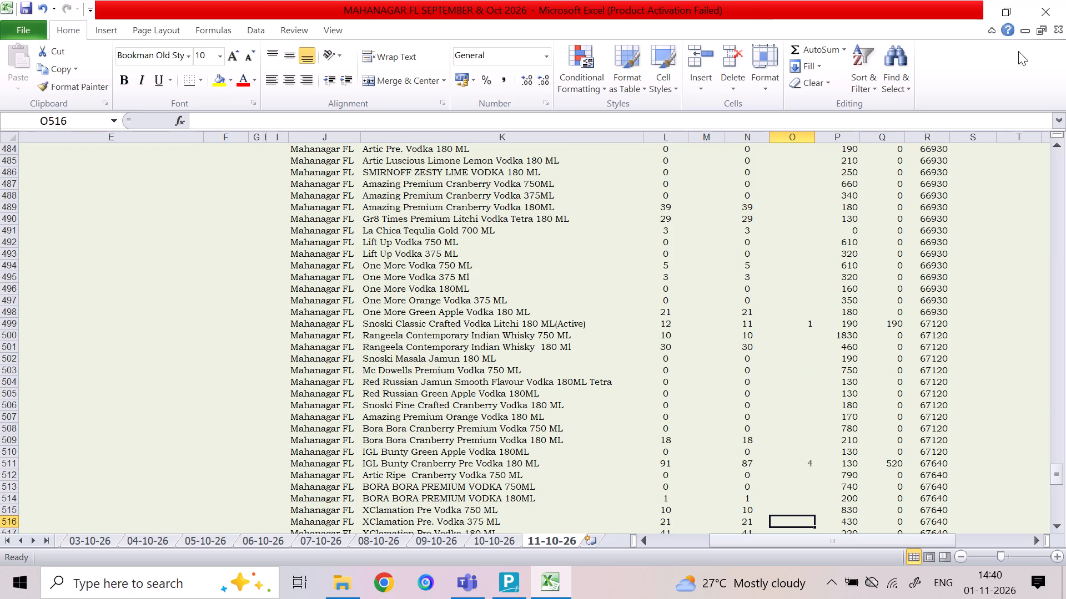
{"action": "key", "text": "Up"}
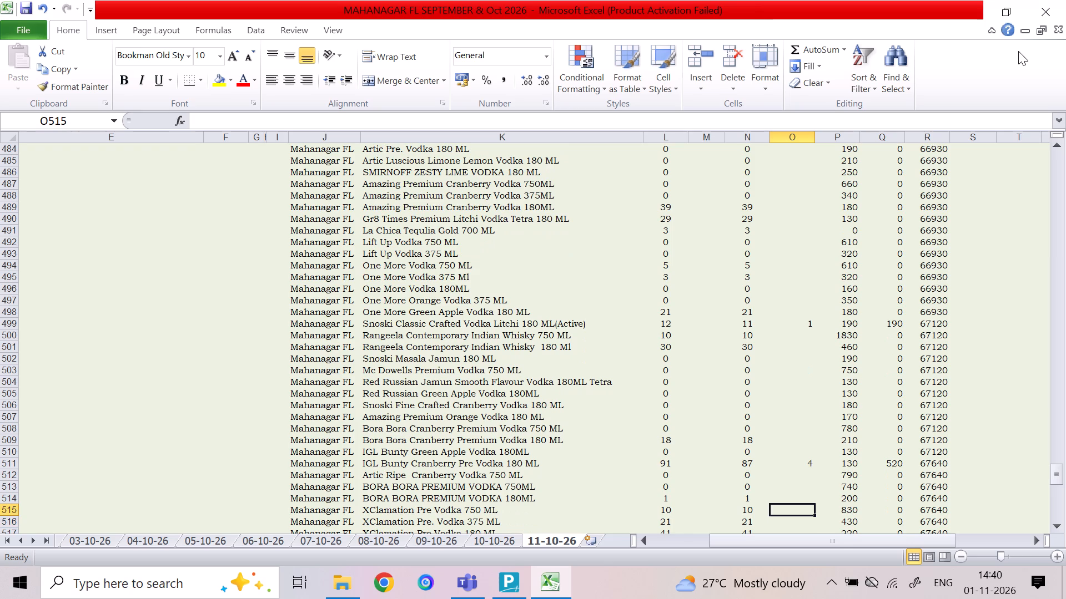
{"action": "key", "text": "Down"}
{"action": "key", "text": "Down"}
{"action": "key", "text": "Down"}
{"action": "key", "text": "Down"}
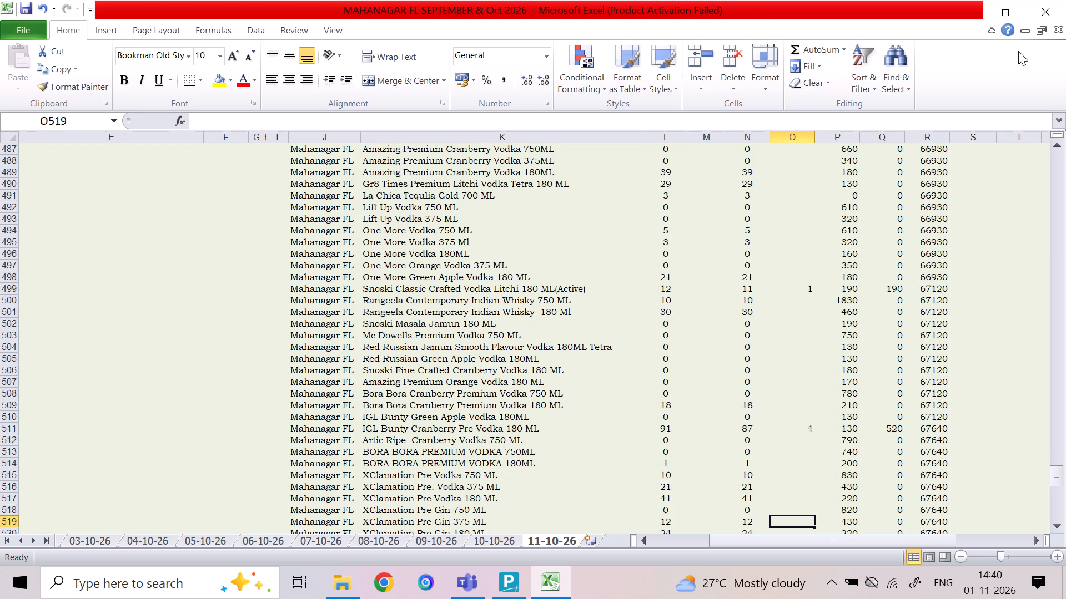
{"action": "key", "text": "2"}
{"action": "key", "text": "Down"}
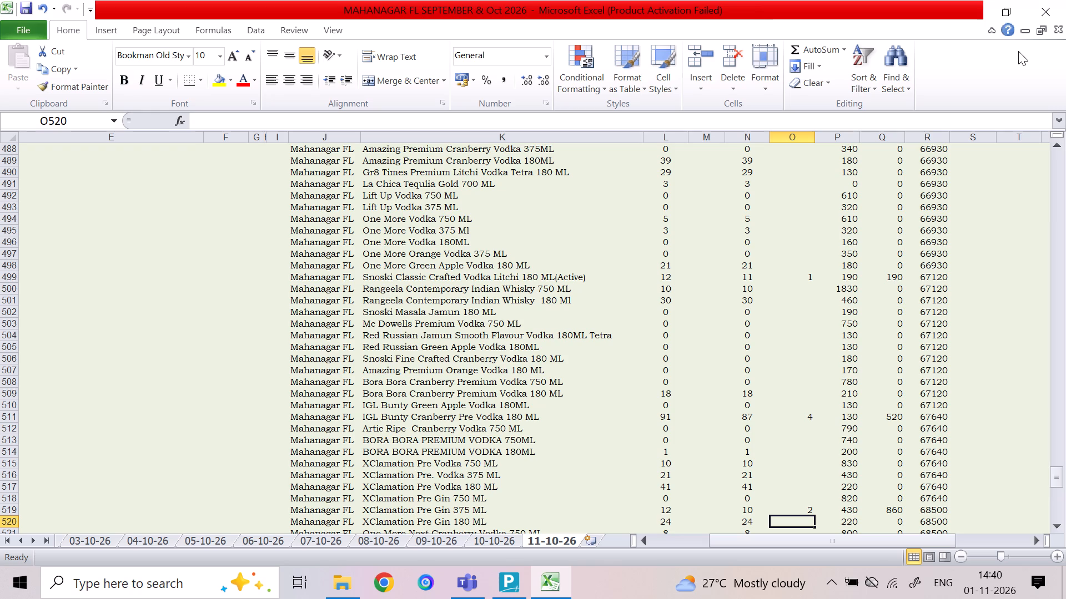
Review the remaining item rows along column O, from XClamation Pre Gin 180 ML down to the totals in row 564.
{"action": "key", "text": "Down"}
{"action": "key", "text": "Down"}
{"action": "key", "text": "Down"}
{"action": "key", "text": "Down"}
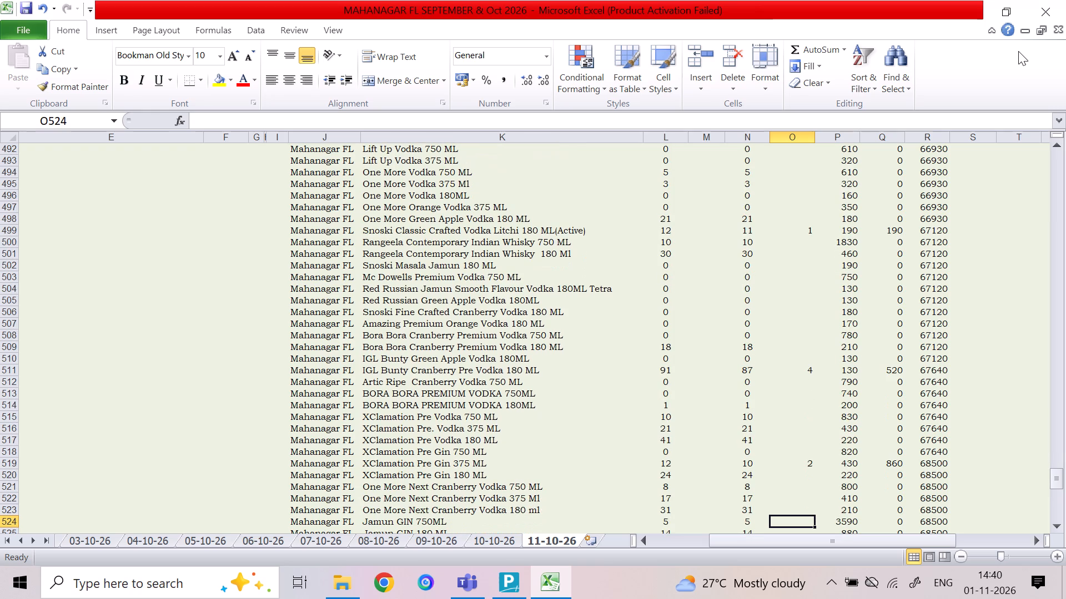
{"action": "key", "text": "Down"}
{"action": "key", "text": "Down"}
{"action": "key", "text": "Down"}
{"action": "key", "text": "Down"}
{"action": "key", "text": "Down"}
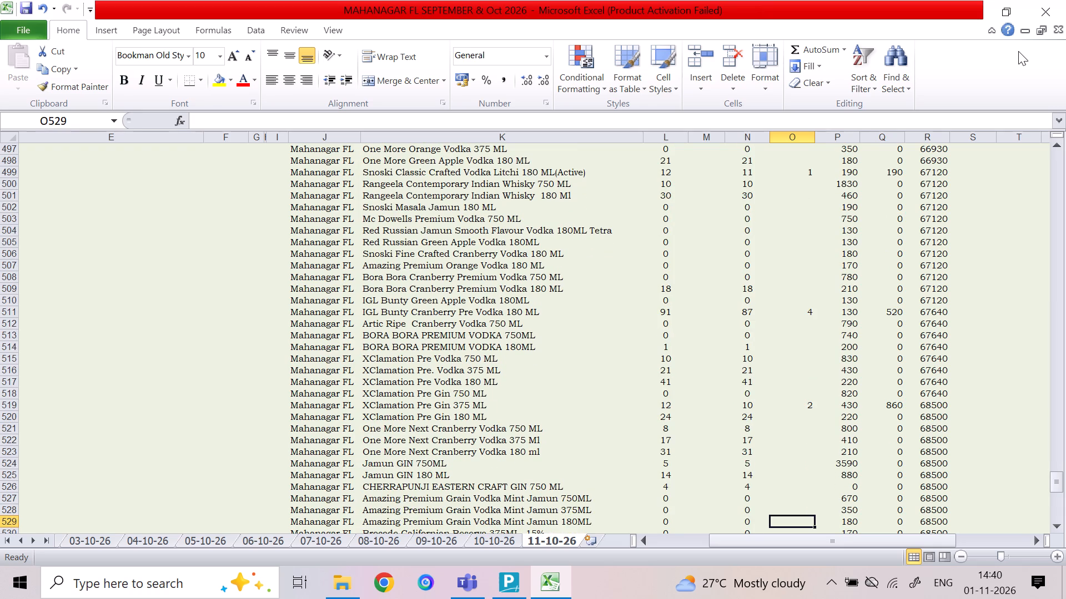
{"action": "key", "text": "Down"}
{"action": "key", "text": "Down"}
{"action": "key", "text": "Down"}
{"action": "key", "text": "Down"}
{"action": "key", "text": "Down"}
{"action": "key", "text": "Down"}
{"action": "key", "text": "Down"}
{"action": "key", "text": "Down"}
{"action": "key", "text": "Down"}
{"action": "key", "text": "Down"}
{"action": "key", "text": "Down"}
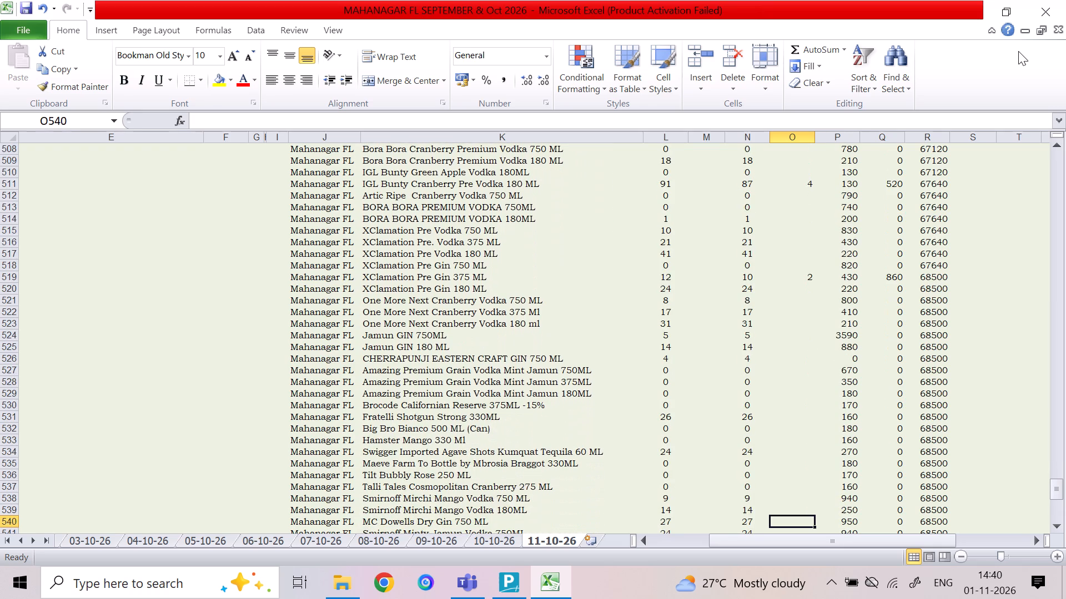
{"action": "key", "text": "Up"}
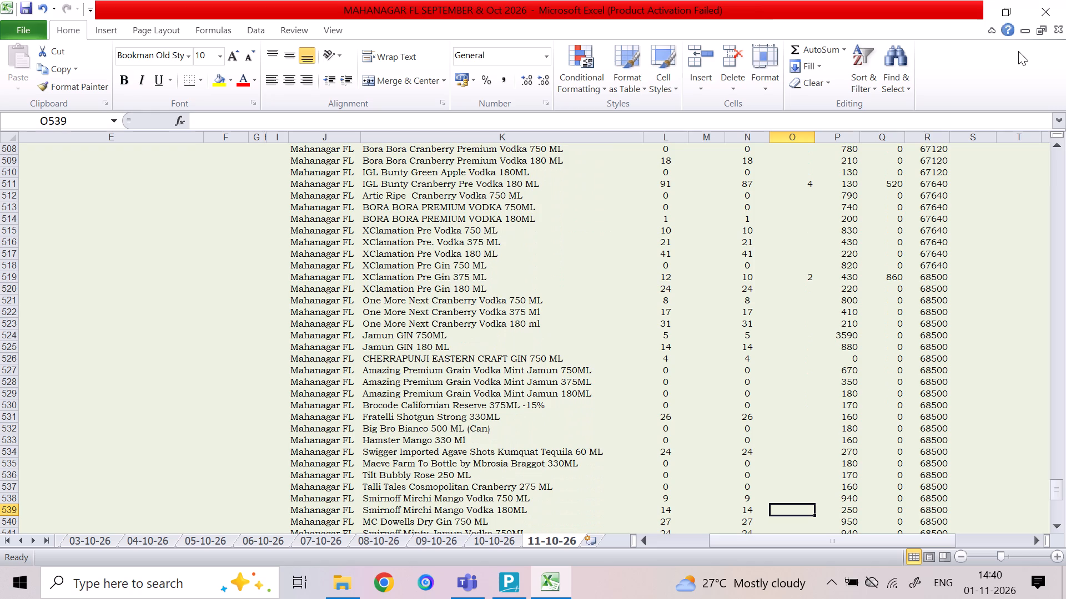
{"action": "key", "text": "Down"}
{"action": "key", "text": "Down"}
{"action": "key", "text": "Down"}
{"action": "key", "text": "Down"}
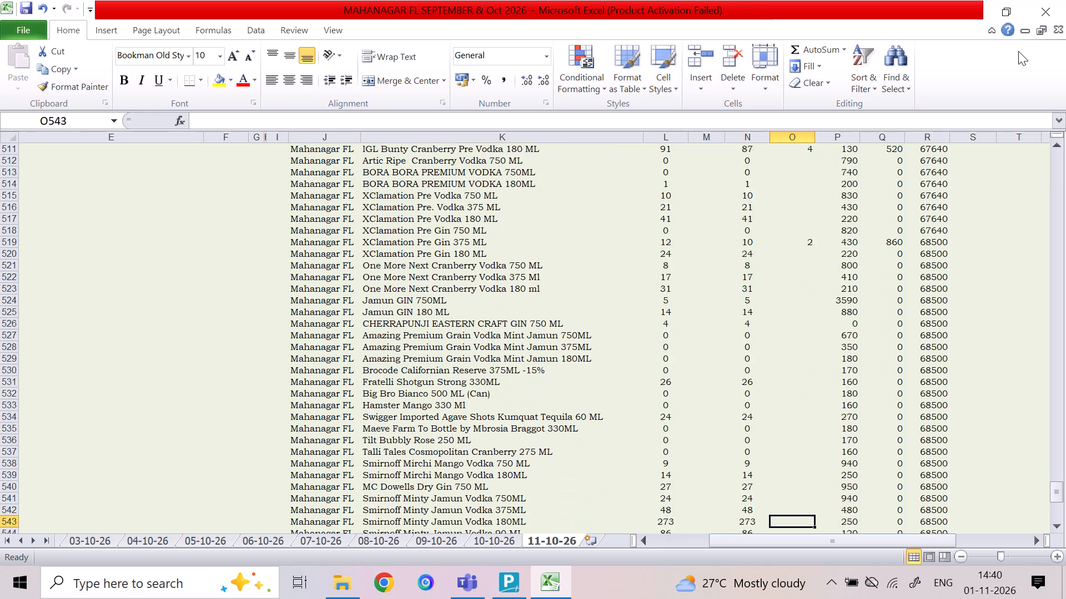
{"action": "key", "text": "Down"}
{"action": "key", "text": "Down"}
{"action": "key", "text": "Down"}
{"action": "key", "text": "Down"}
{"action": "key", "text": "Down"}
{"action": "key", "text": "Down"}
{"action": "key", "text": "Down"}
{"action": "key", "text": "Down"}
{"action": "key", "text": "Down"}
{"action": "key", "text": "Down"}
{"action": "key", "text": "Down"}
{"action": "key", "text": "Down"}
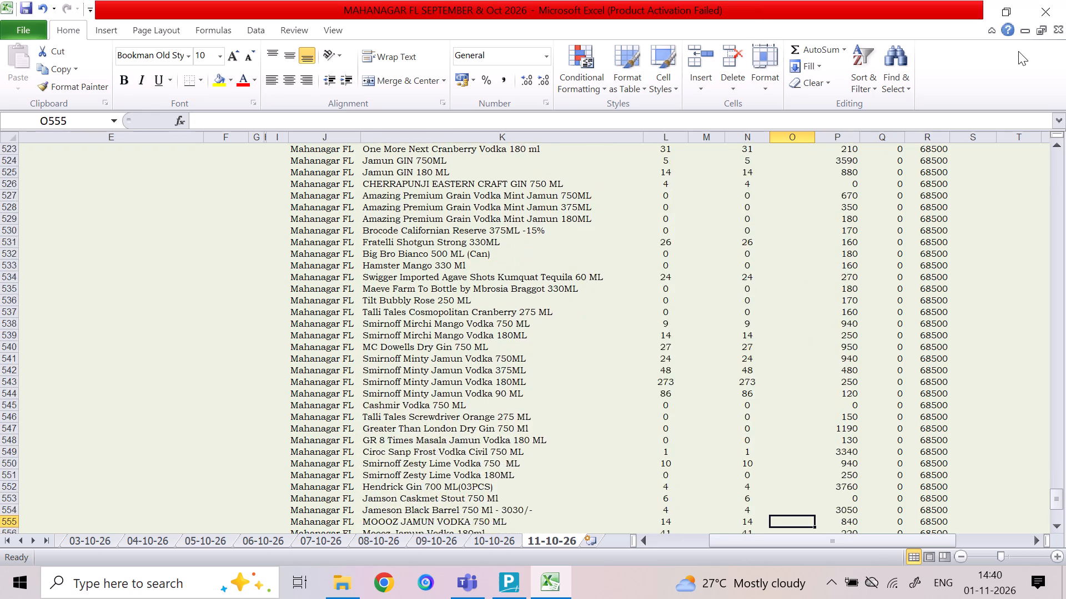
{"action": "key", "text": "Down"}
{"action": "key", "text": "Down"}
{"action": "key", "text": "Down"}
{"action": "key", "text": "Down"}
{"action": "key", "text": "Down"}
{"action": "key", "text": "Down"}
{"action": "key", "text": "Down"}
{"action": "key", "text": "Down"}
{"action": "key", "text": "Down"}
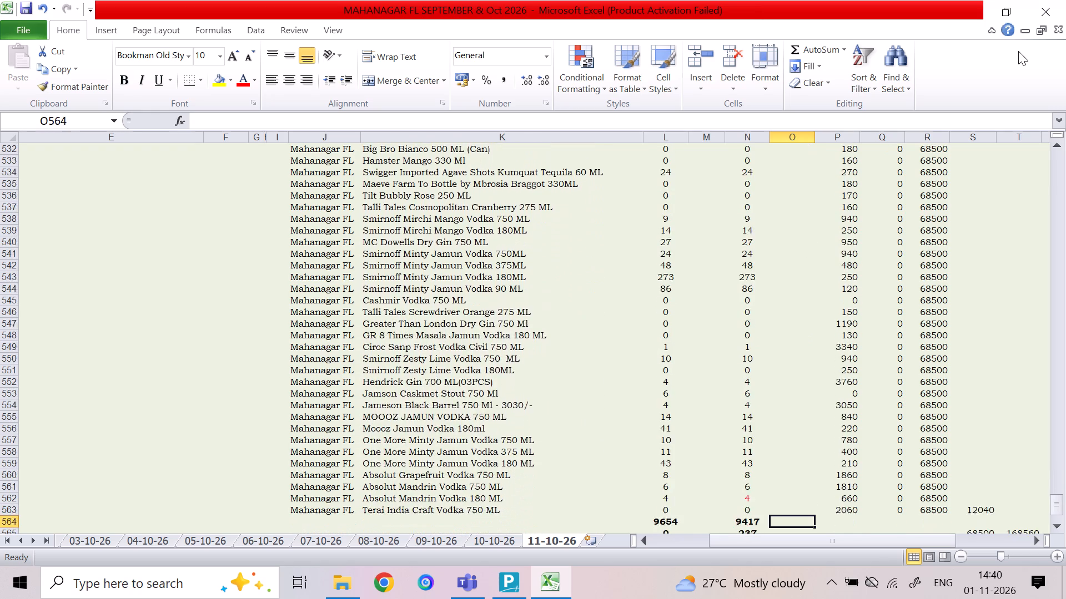
Enter a column O quantity of 3 for Smirnoff Mirchi Mango Vodka 180ML in row 539.
{"action": "key", "text": "Down"}
{"action": "key", "text": "Up"}
{"action": "key", "text": "Up"}
{"action": "key", "text": "Up"}
{"action": "key", "text": "Up"}
{"action": "key", "text": "Up"}
{"action": "key", "text": "Up"}
{"action": "key", "text": "Up"}
{"action": "key", "text": "Up"}
{"action": "key", "text": "Up"}
{"action": "key", "text": "Up"}
{"action": "key", "text": "Up"}
{"action": "key", "text": "Up"}
{"action": "key", "text": "Up"}
{"action": "key", "text": "Up"}
{"action": "key", "text": "Up"}
{"action": "key", "text": "Up"}
{"action": "key", "text": "Up"}
{"action": "key", "text": "Up"}
{"action": "key", "text": "Up"}
{"action": "key", "text": "Up"}
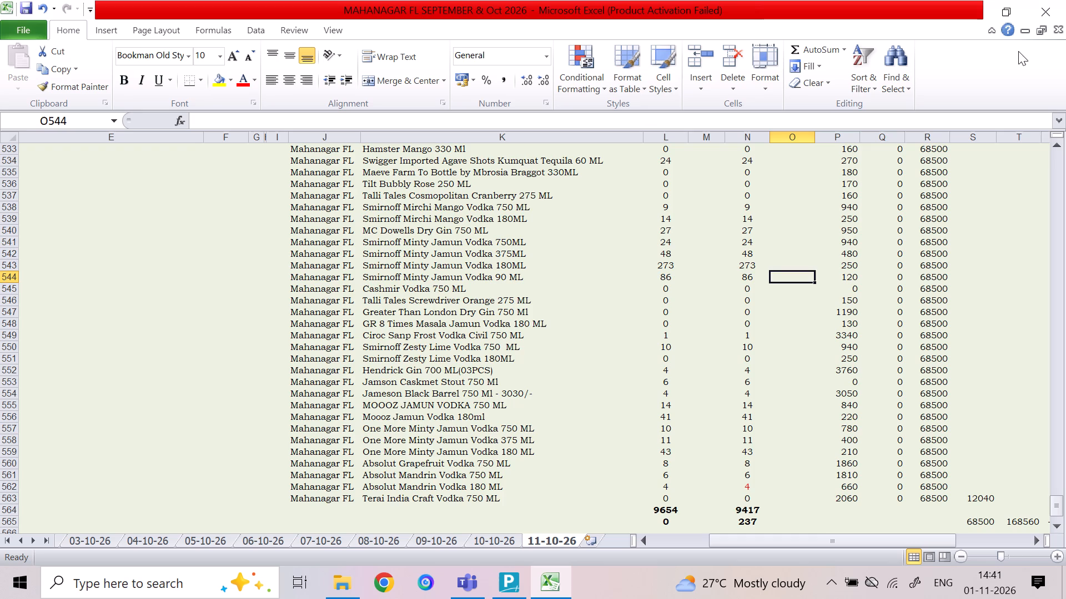
{"action": "key", "text": "Up"}
{"action": "key", "text": "Up"}
{"action": "key", "text": "Up"}
{"action": "key", "text": "Up"}
{"action": "key", "text": "Down"}
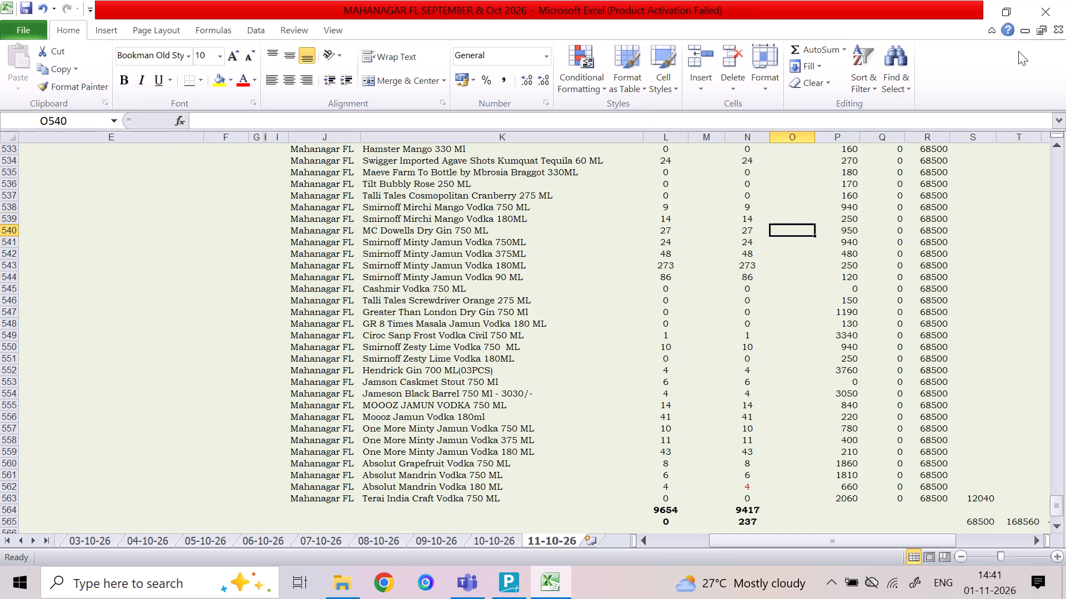
{"action": "key", "text": "Up"}
{"action": "key", "text": "Left"}
{"action": "key", "text": "Left"}
{"action": "key", "text": "Left"}
{"action": "key", "text": "Left"}
{"action": "key", "text": "Left"}
{"action": "key", "text": "Right"}
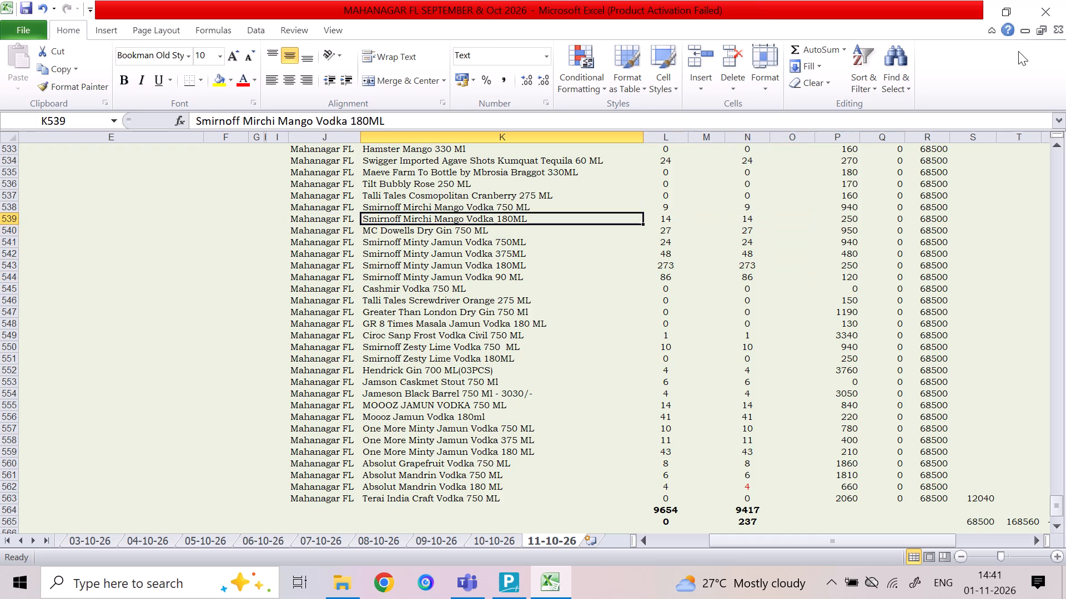
{"action": "key", "text": "Right"}
{"action": "key", "text": "Right"}
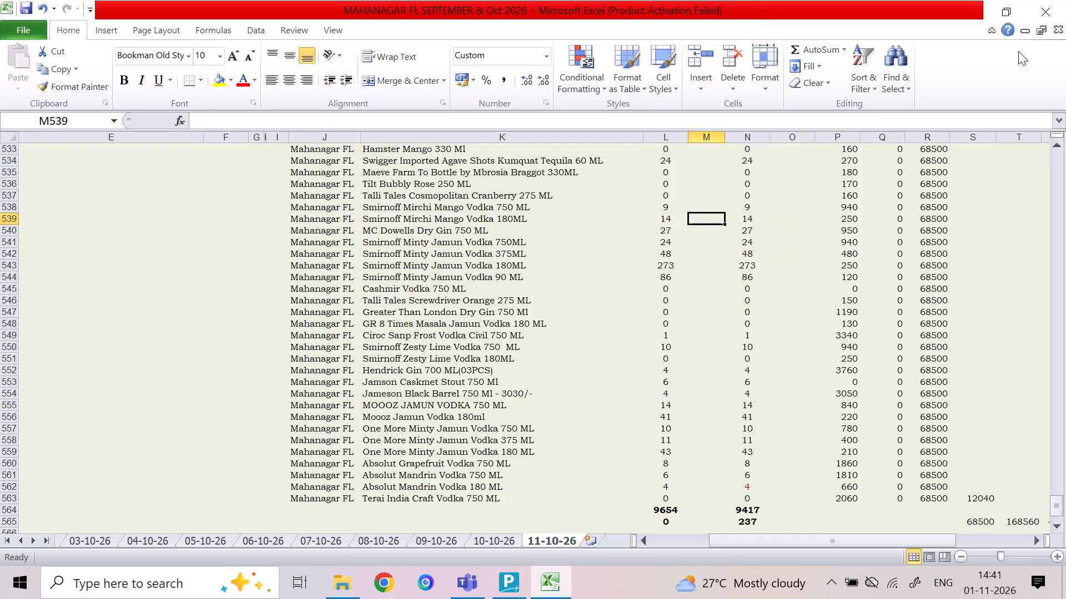
{"action": "key", "text": "Right"}
{"action": "key", "text": "Right"}
{"action": "key", "text": "3"}
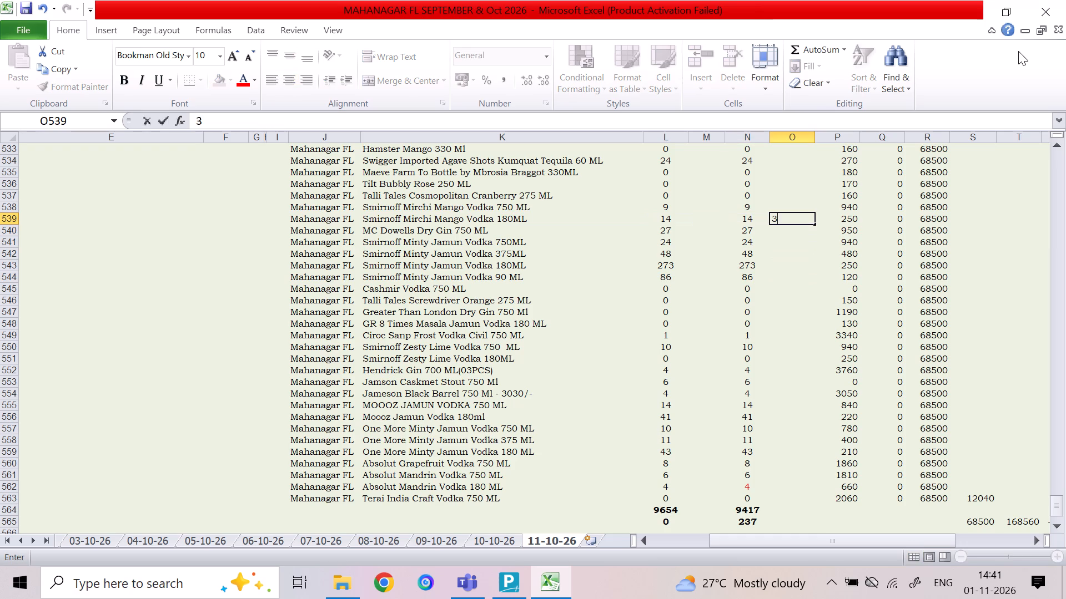
{"action": "key", "text": "Down"}
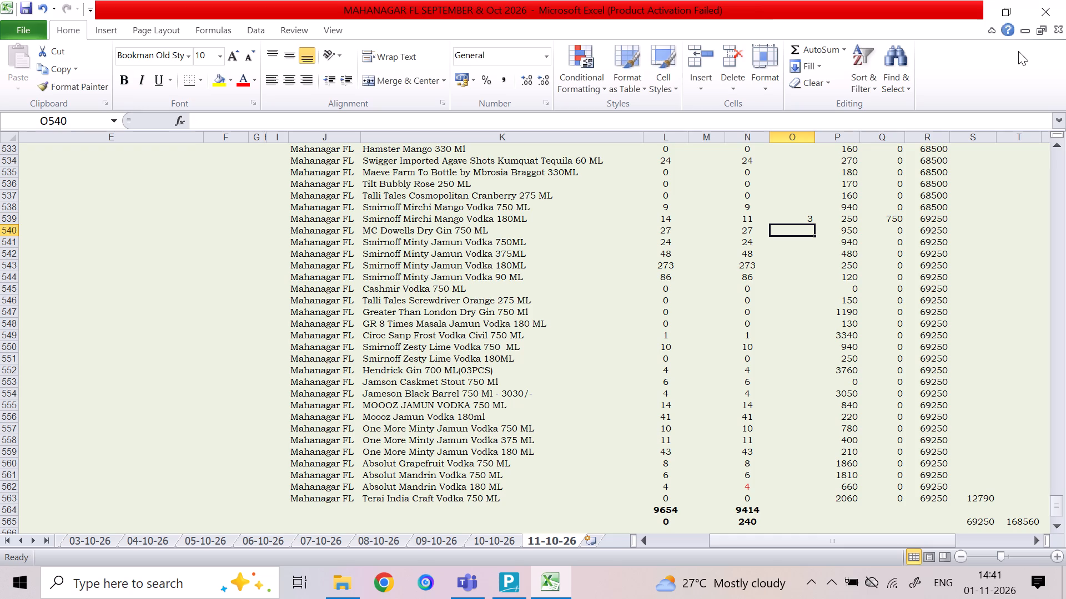
Enter column O quantities for Smirnoff Minty Jamun Vodka: 1 for 750ML, 1 for 375ML, 17 for 180ML and 2 for 90 ML.
{"action": "key", "text": "Down"}
{"action": "key", "text": "1"}
{"action": "key", "text": "Down"}
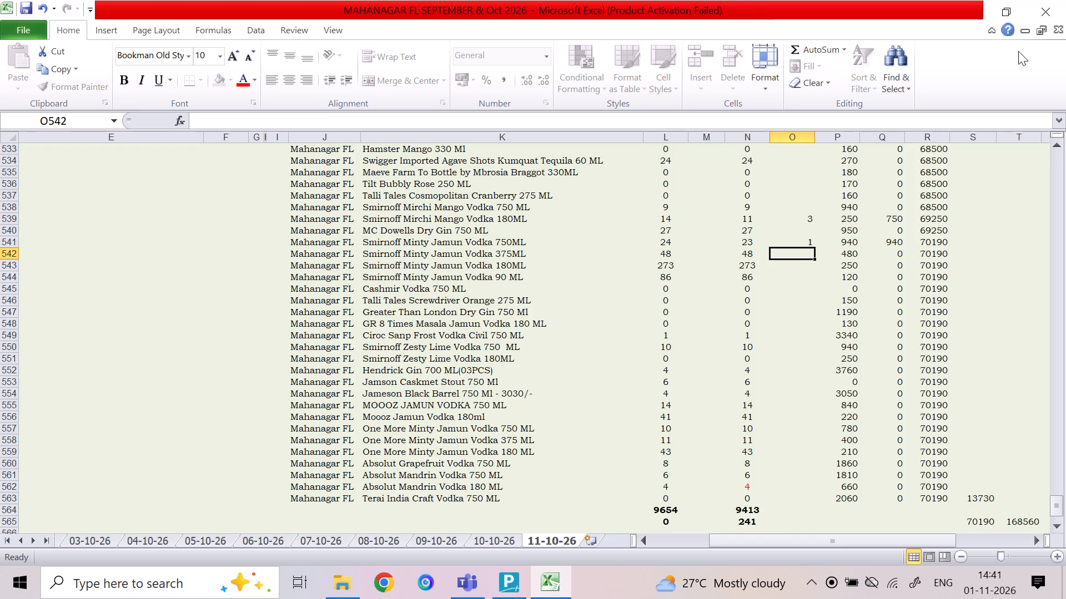
{"action": "key", "text": "1"}
{"action": "key", "text": "Down"}
{"action": "type", "text": "17"}
{"action": "key", "text": "Down"}
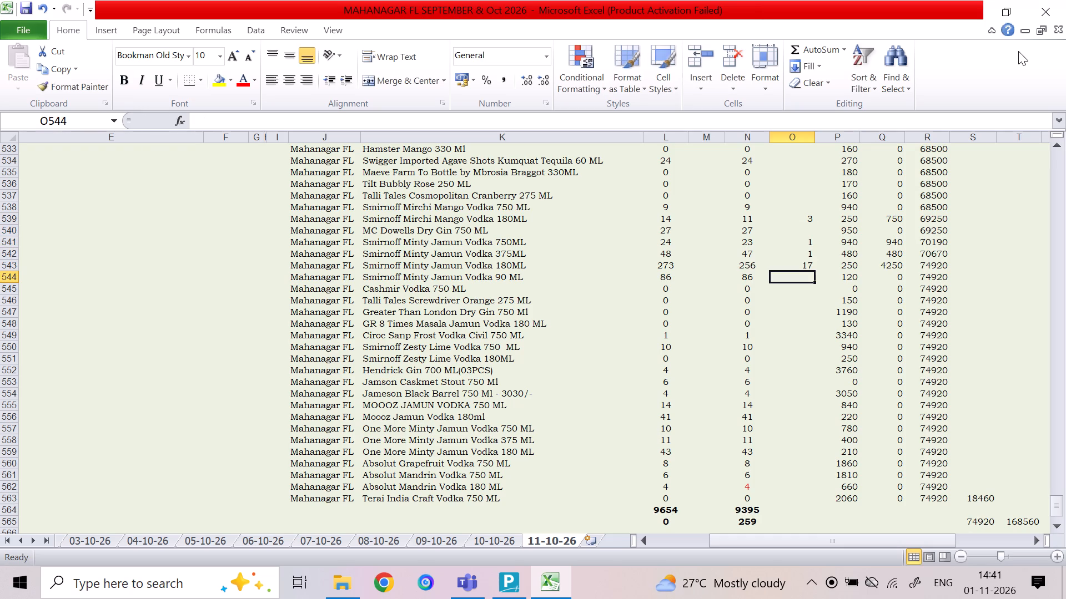
{"action": "key", "text": "2"}
{"action": "key", "text": "Down"}
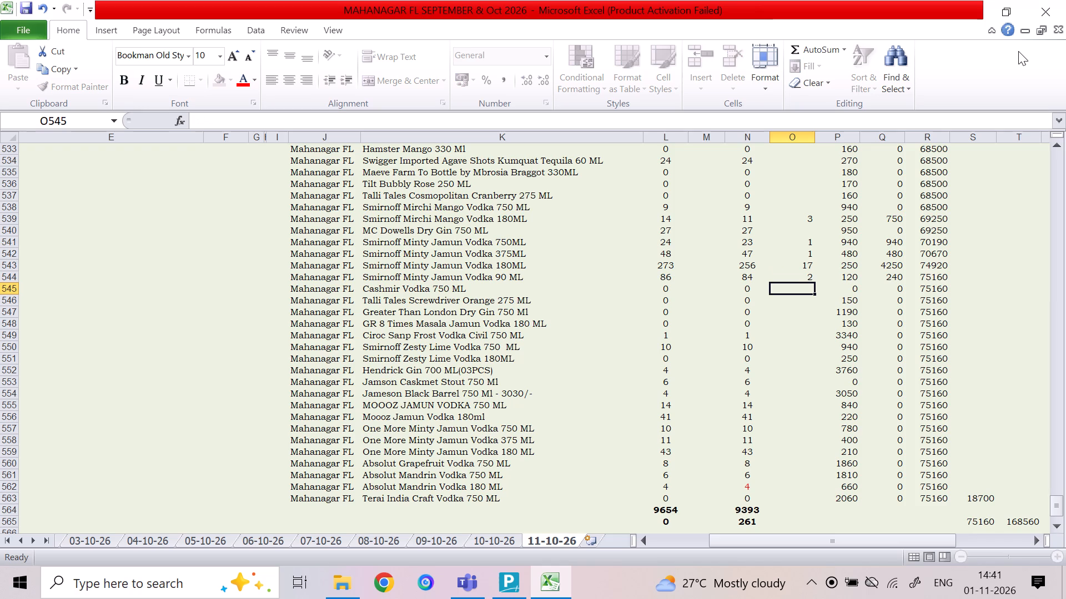
Enter a column O quantity of 1 for Hendrick Gin 700 ML in row 552.
{"action": "key", "text": "Down"}
{"action": "key", "text": "Down"}
{"action": "key", "text": "Down"}
{"action": "key", "text": "Down"}
{"action": "key", "text": "Down"}
{"action": "key", "text": "Down"}
{"action": "key", "text": "Down"}
{"action": "key", "text": "Down"}
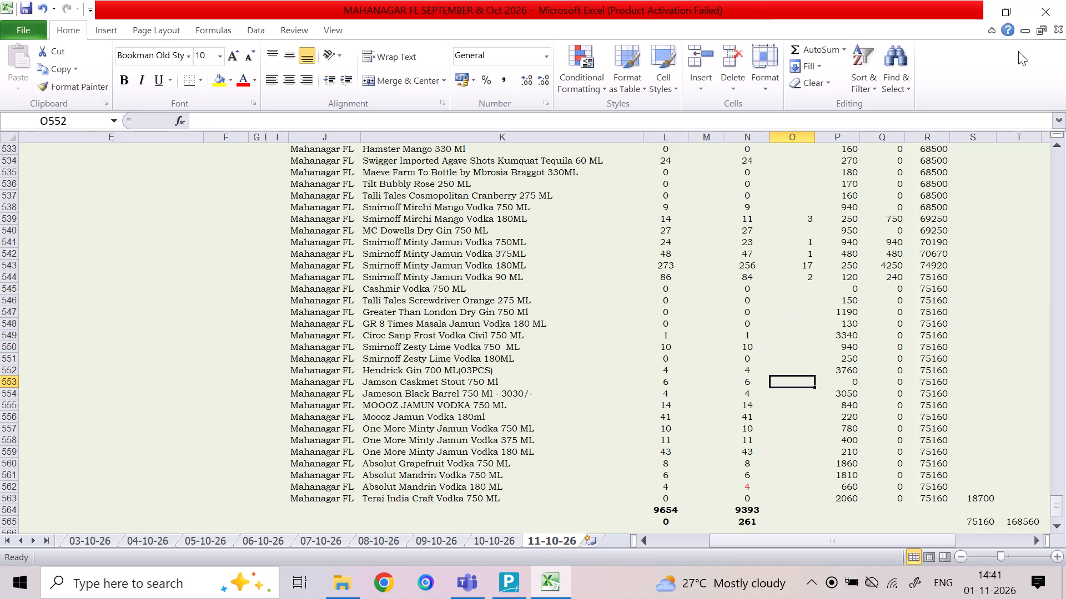
{"action": "key", "text": "Up"}
{"action": "key", "text": "1"}
{"action": "key", "text": "Down"}
{"action": "key", "text": "Right"}
{"action": "key", "text": "Left"}
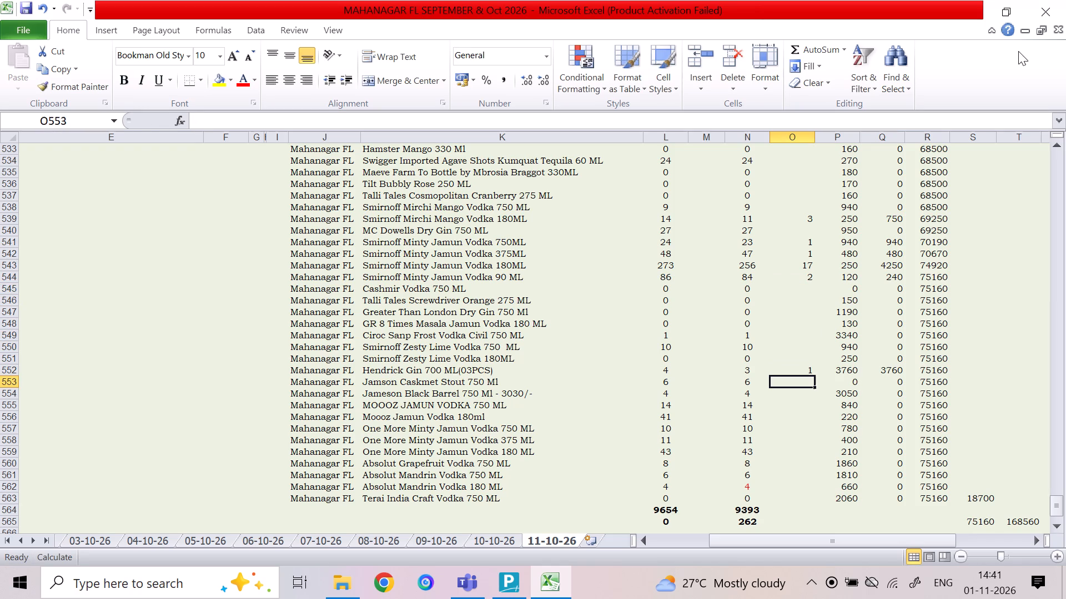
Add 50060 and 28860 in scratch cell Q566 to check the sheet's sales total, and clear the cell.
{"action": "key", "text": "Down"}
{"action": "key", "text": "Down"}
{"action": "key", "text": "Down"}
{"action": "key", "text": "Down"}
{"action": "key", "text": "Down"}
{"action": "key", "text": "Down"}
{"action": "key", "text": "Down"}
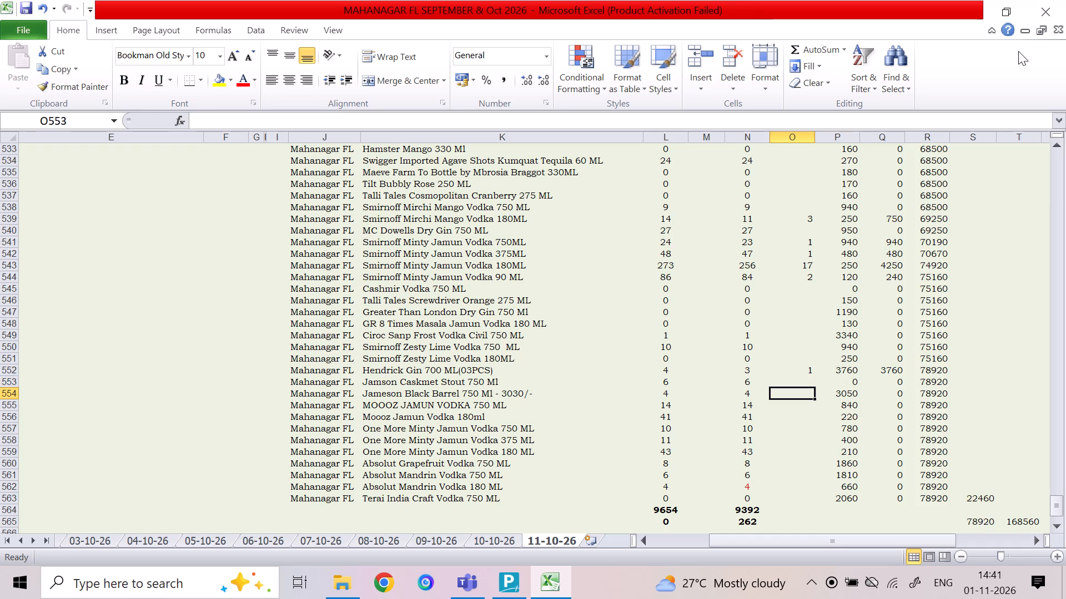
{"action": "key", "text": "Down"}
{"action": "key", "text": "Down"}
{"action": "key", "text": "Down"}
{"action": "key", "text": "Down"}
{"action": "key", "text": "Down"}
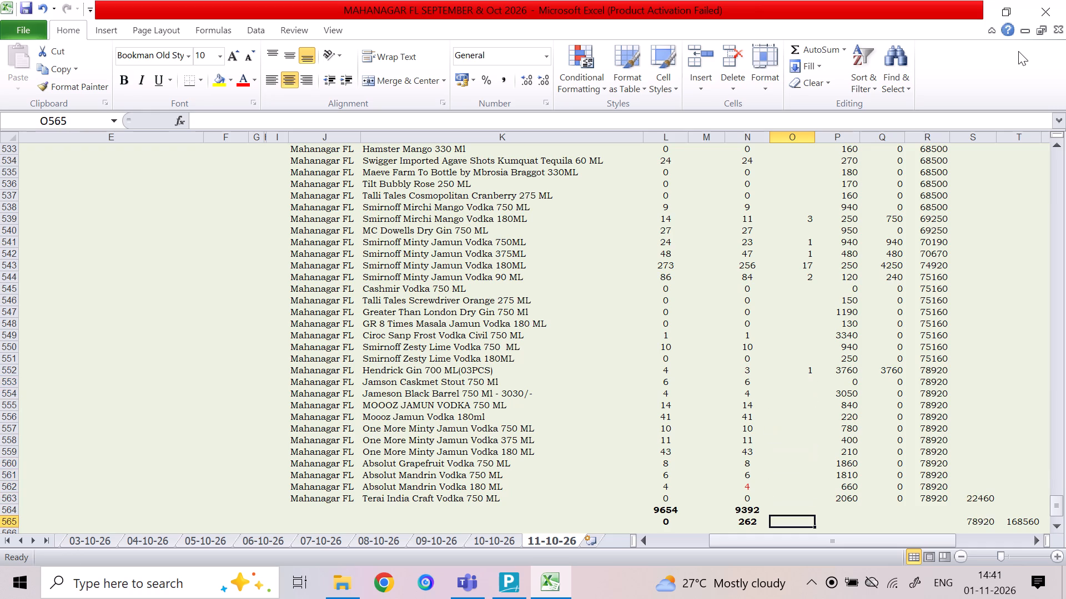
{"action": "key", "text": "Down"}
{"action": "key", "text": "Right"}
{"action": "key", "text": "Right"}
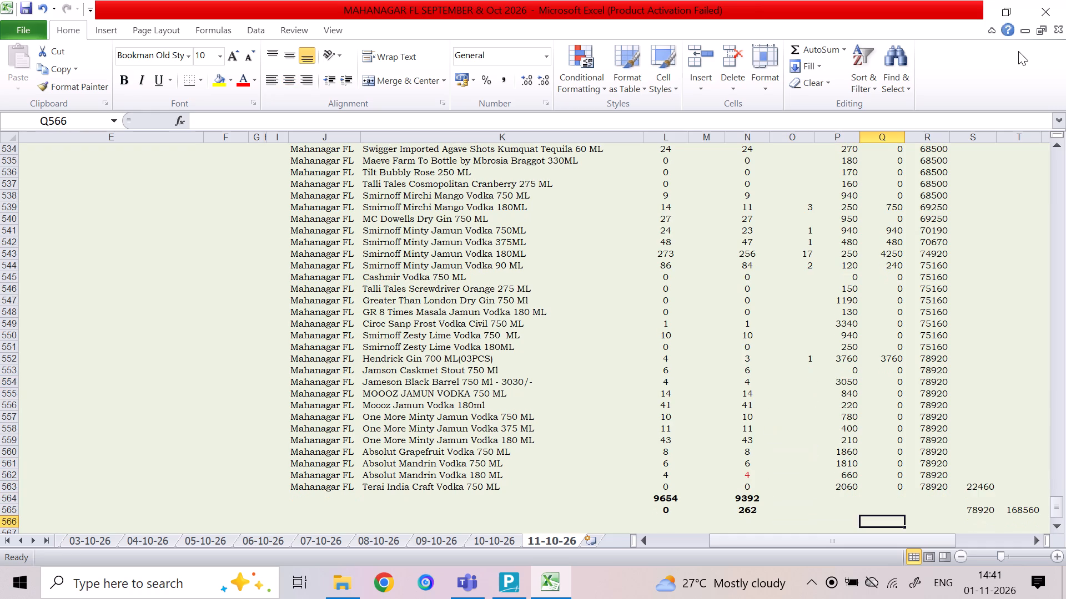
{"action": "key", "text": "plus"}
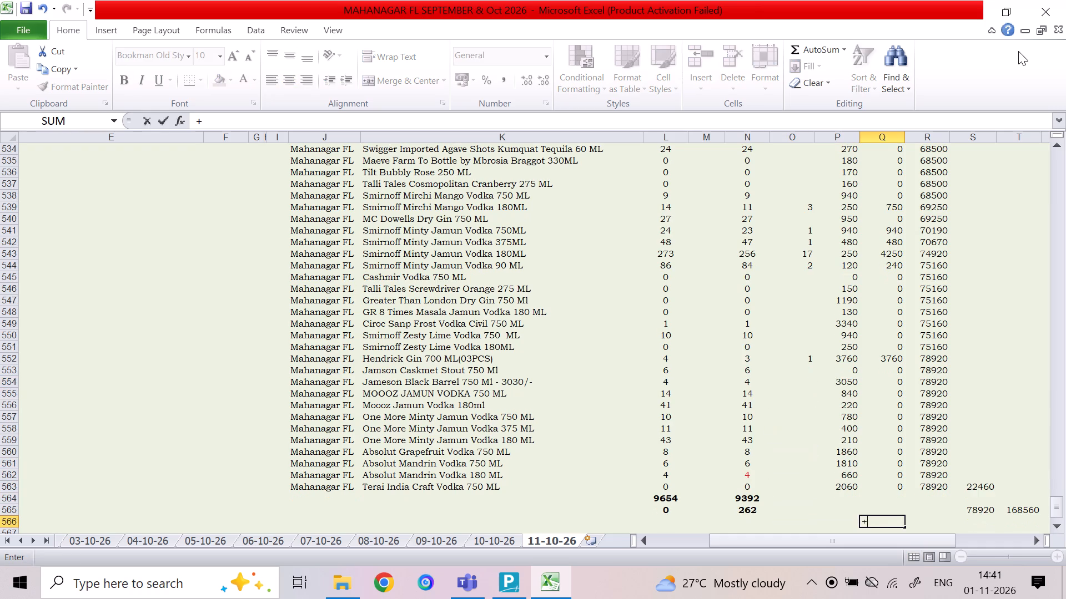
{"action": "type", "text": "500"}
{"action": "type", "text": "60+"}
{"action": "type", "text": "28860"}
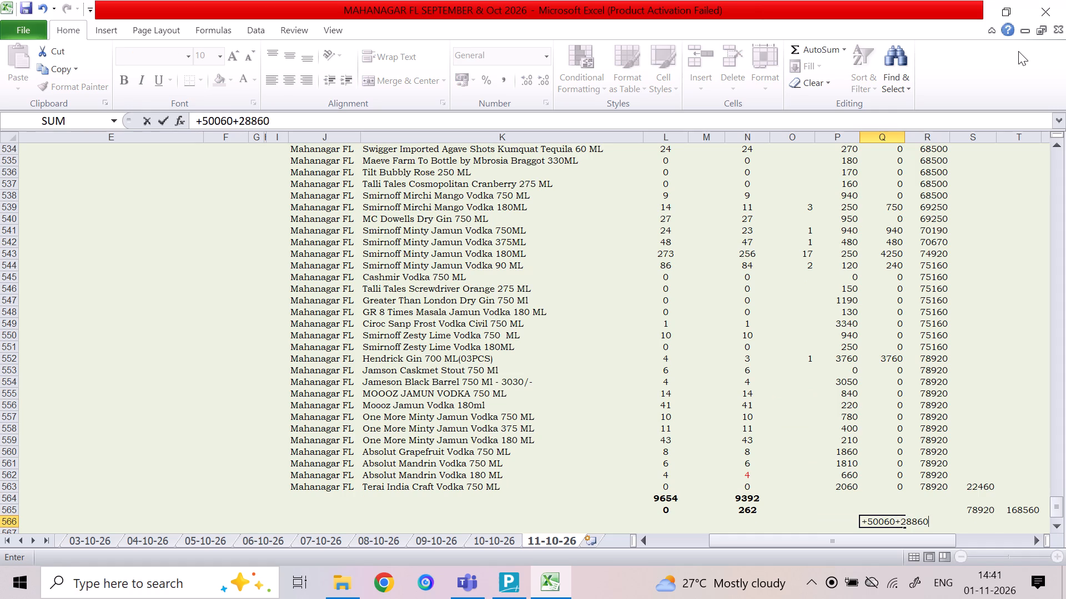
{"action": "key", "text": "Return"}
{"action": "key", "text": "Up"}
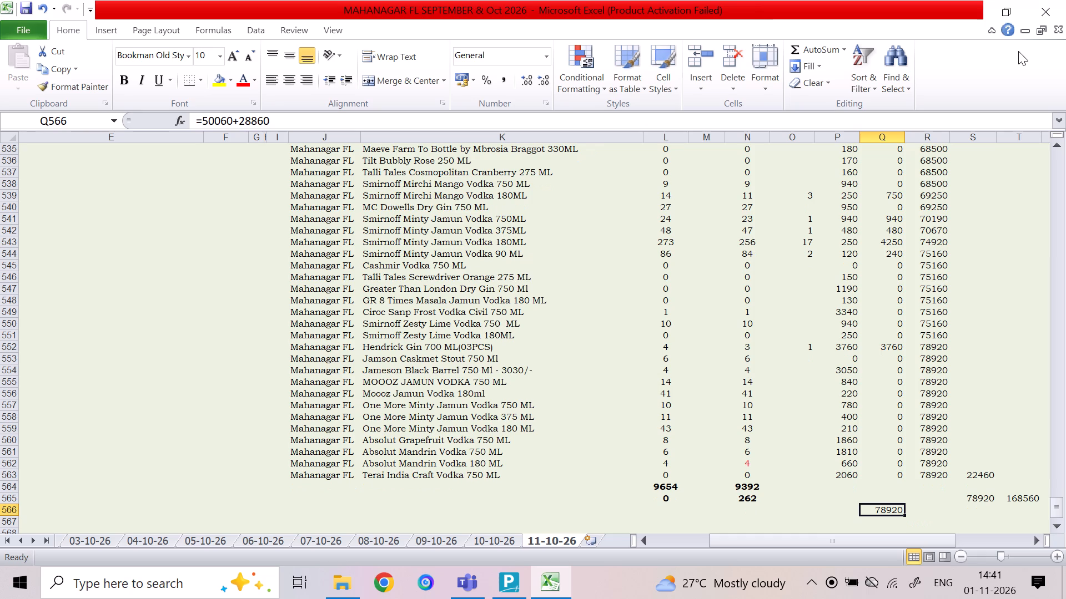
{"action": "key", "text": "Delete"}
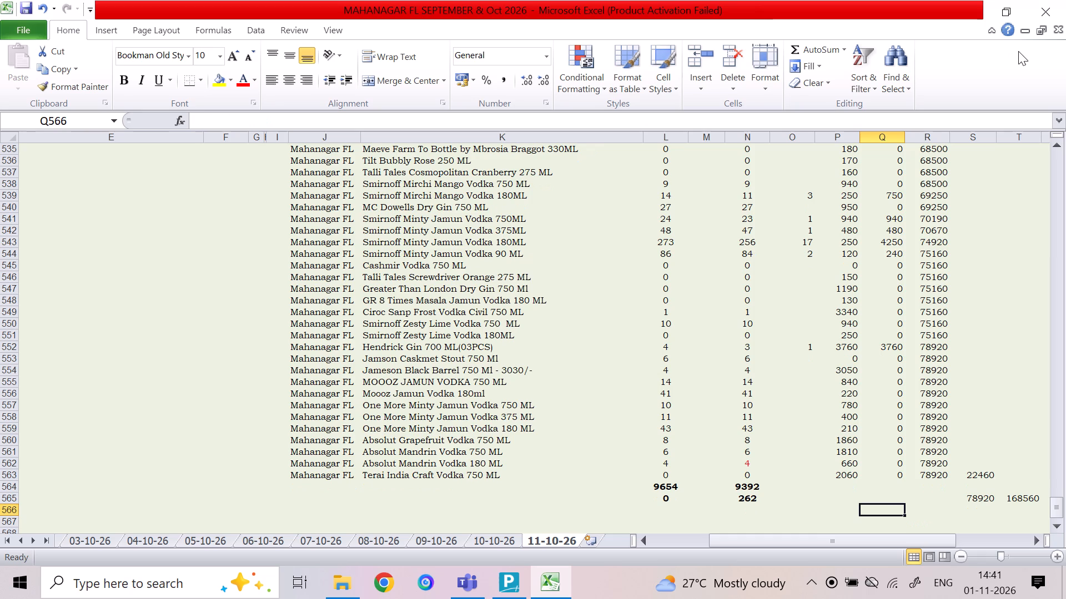
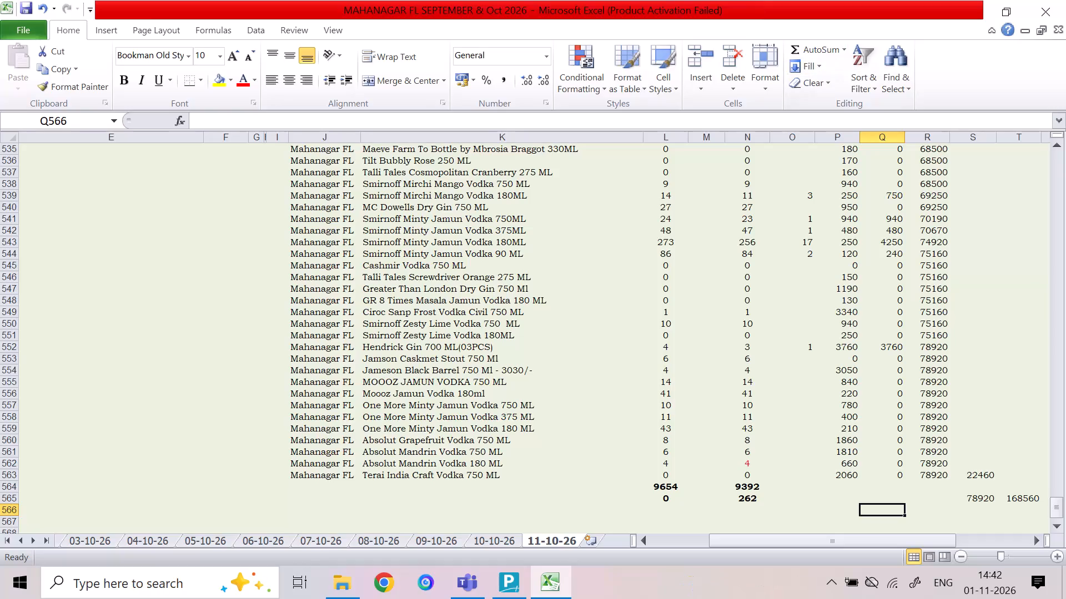
Save the workbook with the completed 11-10-26 sheet.
{"action": "left_click", "coordinate": [834, 352]}
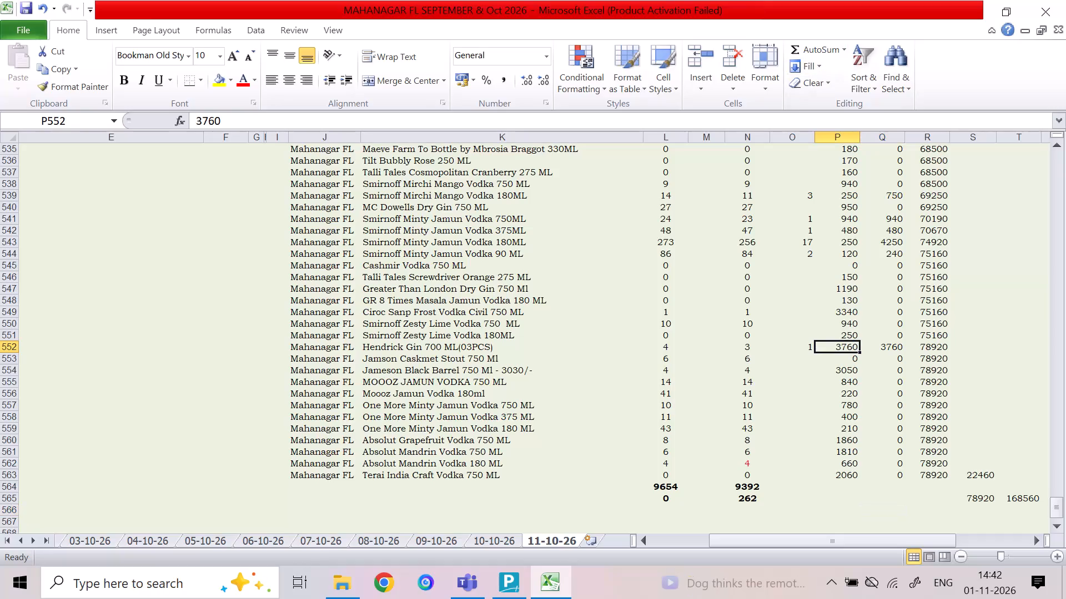
{"action": "key", "text": "ctrl+s"}
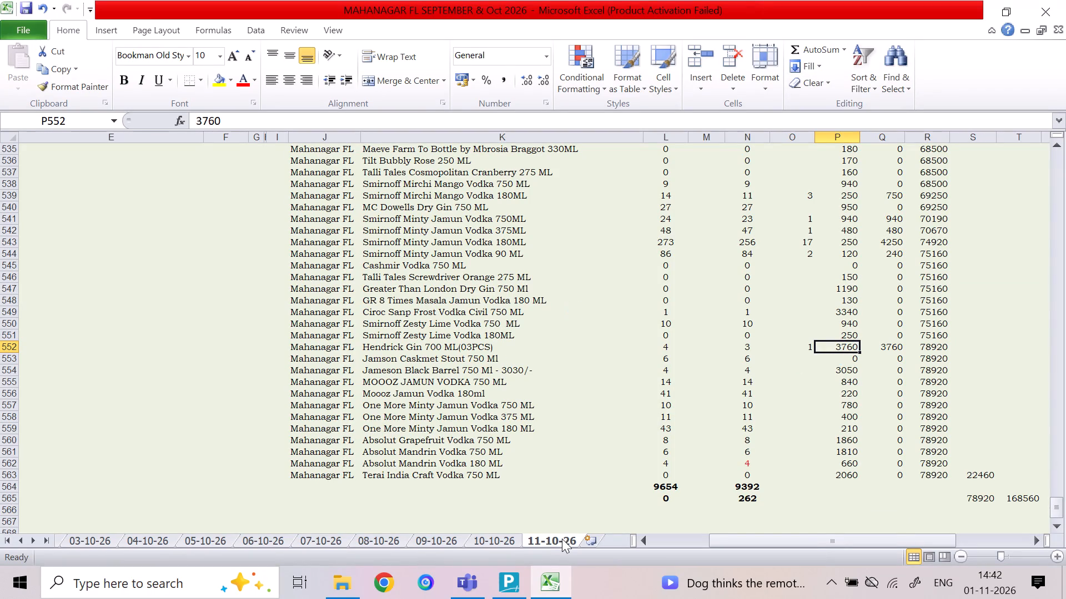
Create a copy of the 11-10-26 sheet at the end of the same workbook.
{"action": "right_click", "coordinate": [563, 542]}
{"action": "left_click", "coordinate": [617, 422]}
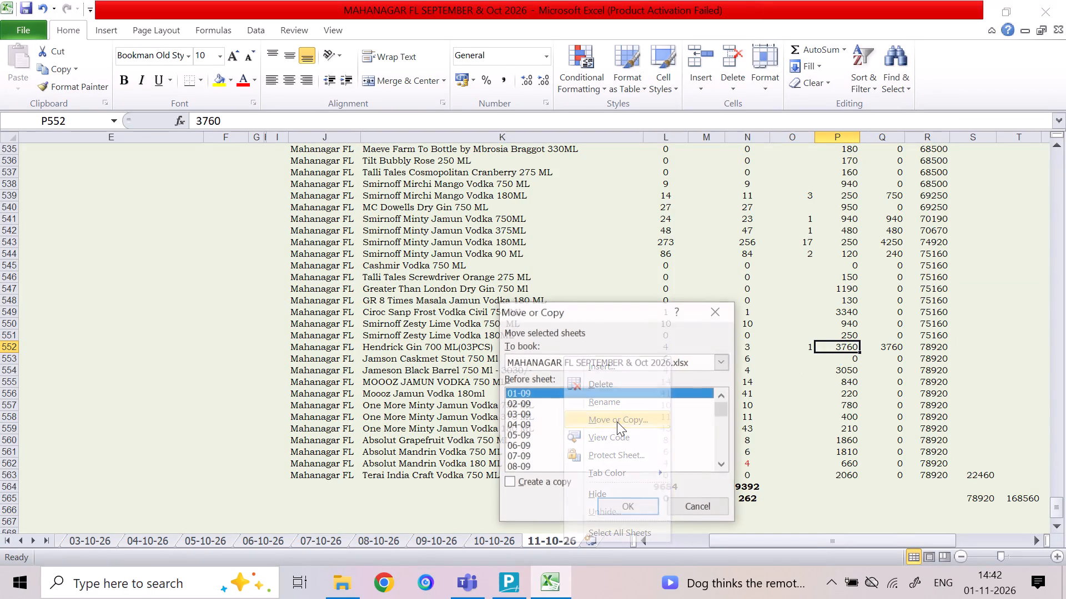
{"action": "left_click_drag", "start_coordinate": [724, 414], "coordinate": [730, 460]}
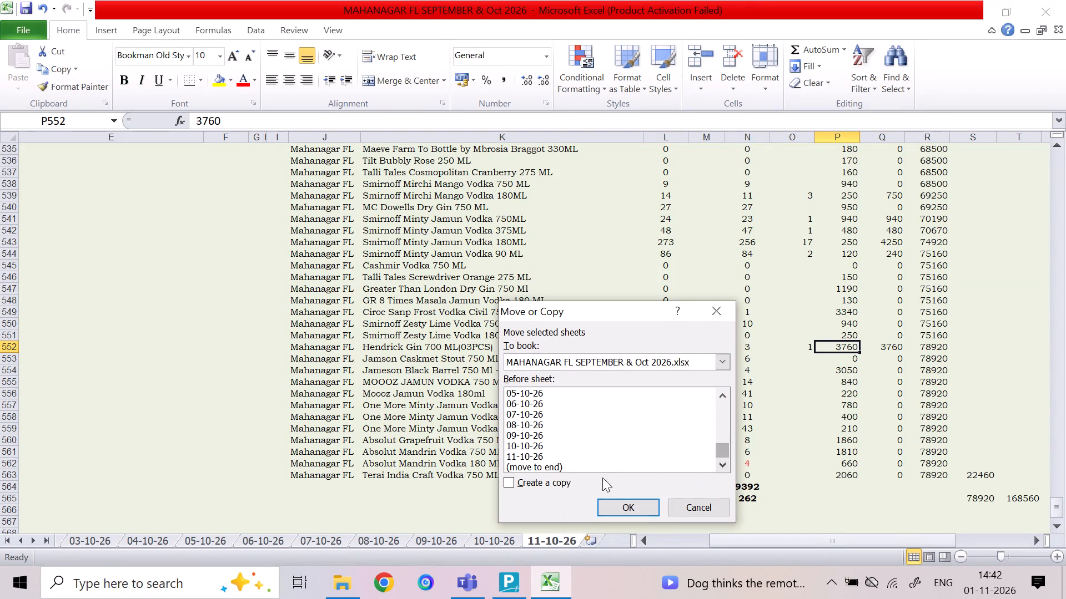
{"action": "left_click", "coordinate": [560, 465]}
{"action": "left_click", "coordinate": [551, 488]}
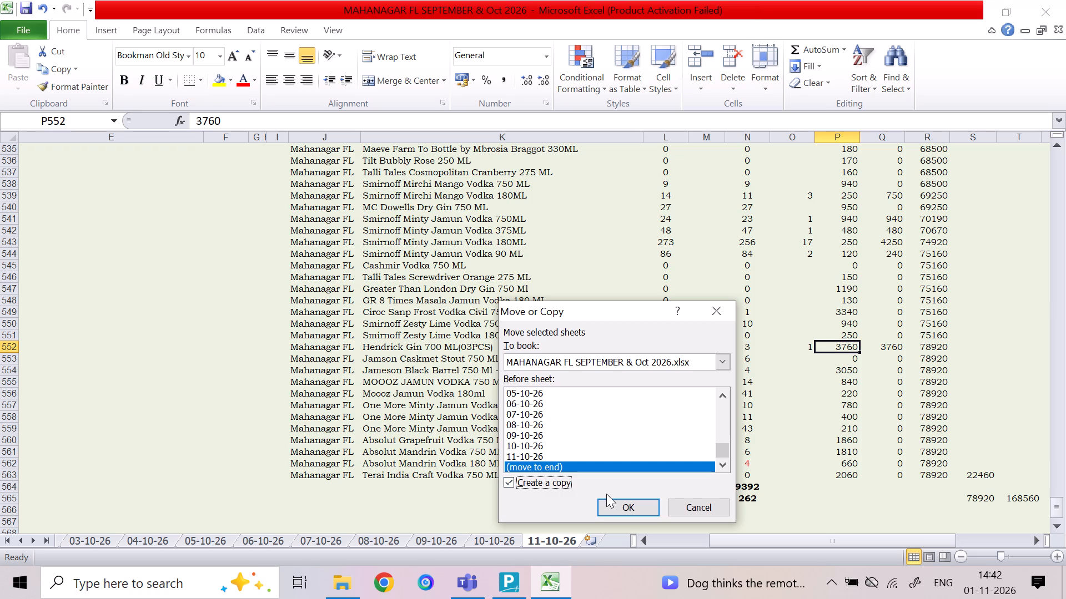
{"action": "left_click", "coordinate": [611, 500]}
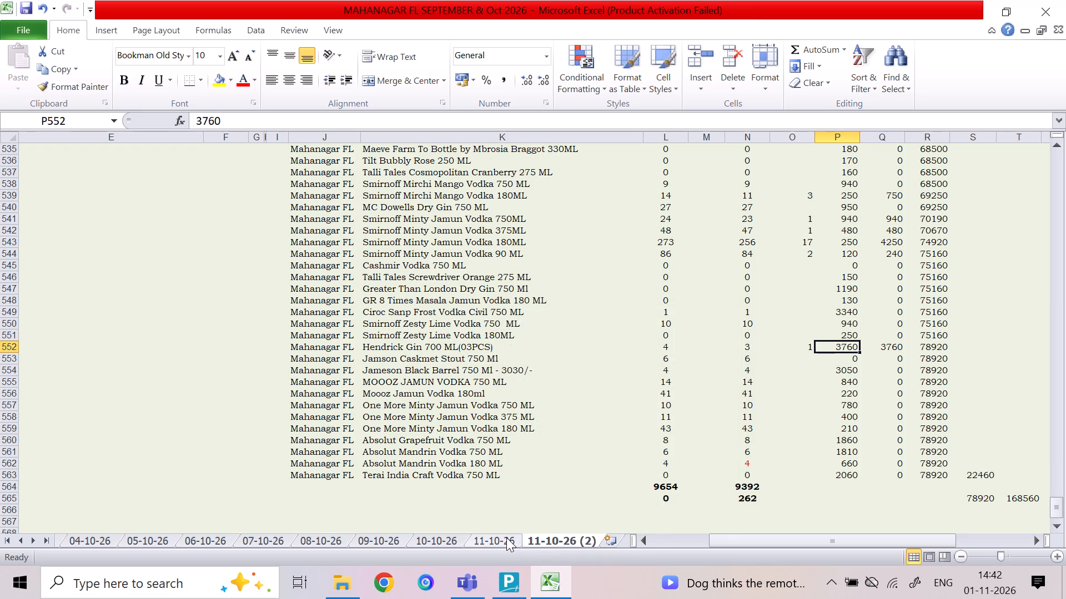
Rename the copied sheet as 12-10-26.
{"action": "right_click", "coordinate": [550, 544]}
{"action": "left_click", "coordinate": [602, 405]}
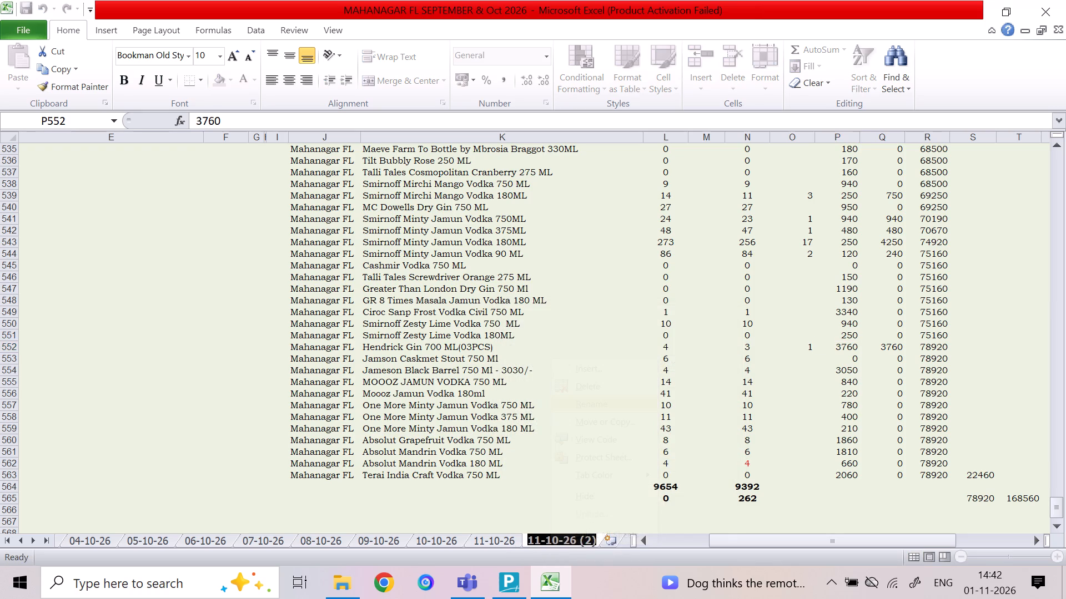
{"action": "type", "text": "12-"}
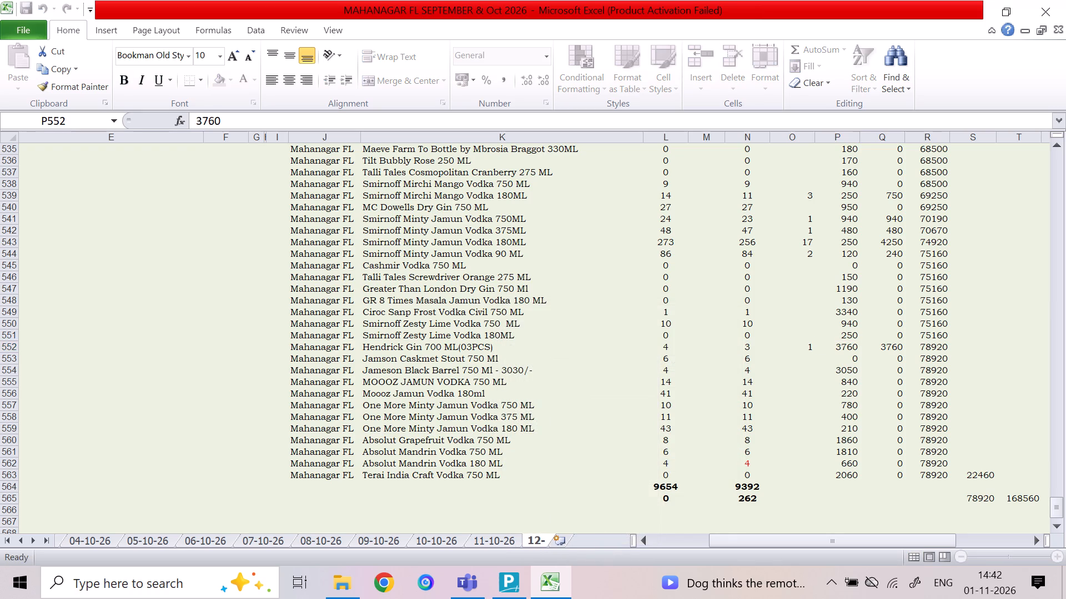
{"action": "type", "text": "10"}
{"action": "type", "text": "-26"}
{"action": "left_click", "coordinate": [617, 512]}
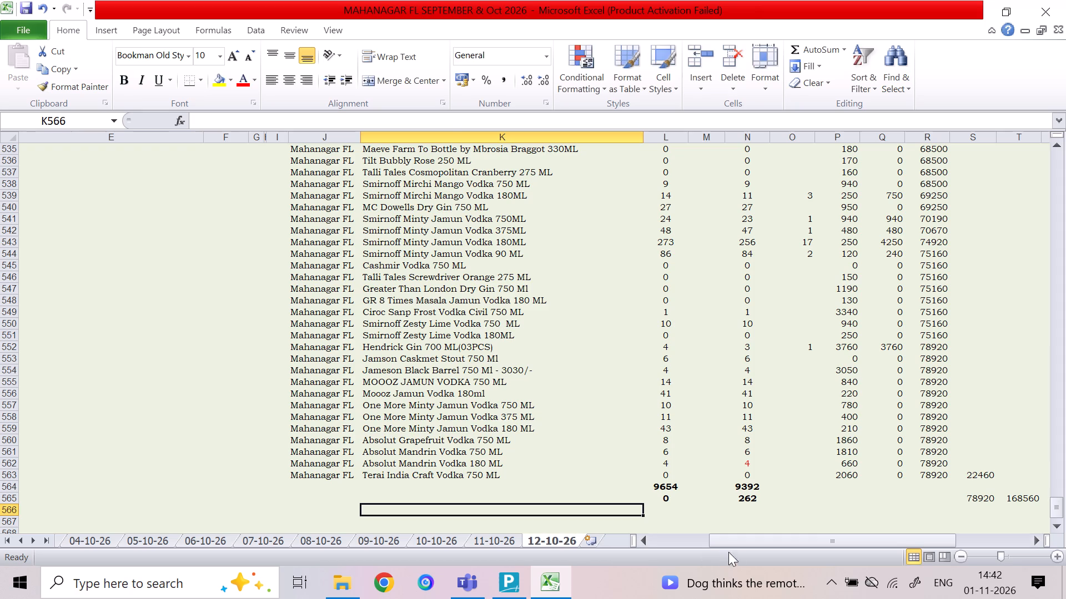
Set the voucher date in cell A2 of the 12-10-26 sheet to 12-10-2026.
{"action": "left_click_drag", "start_coordinate": [734, 540], "coordinate": [625, 540]}
{"action": "left_click_drag", "start_coordinate": [1059, 509], "coordinate": [1052, 392]}
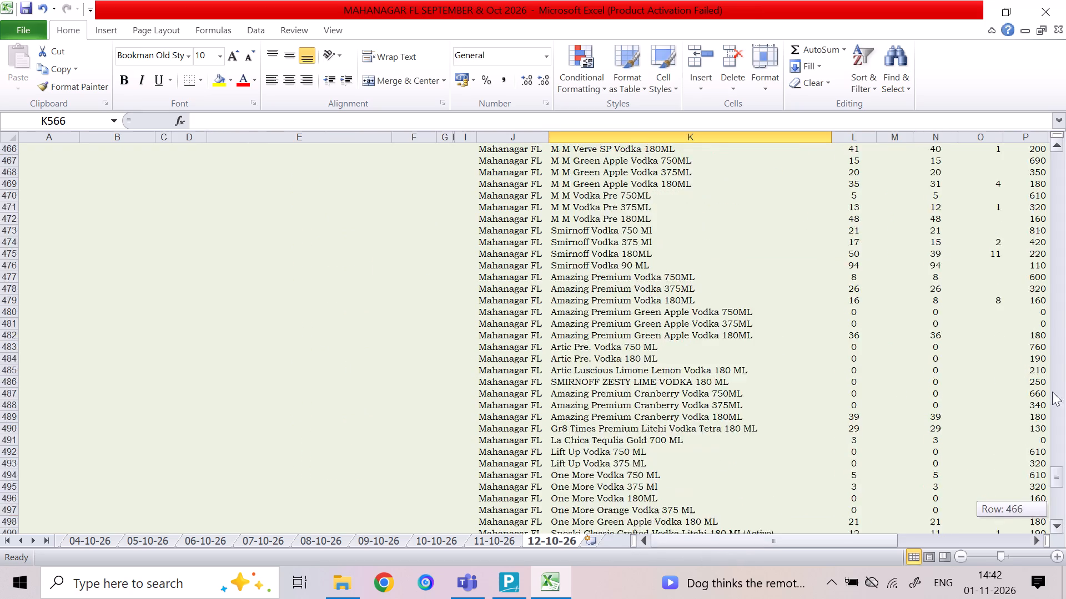
{"action": "left_click_drag", "start_coordinate": [1052, 392], "coordinate": [1060, 163]}
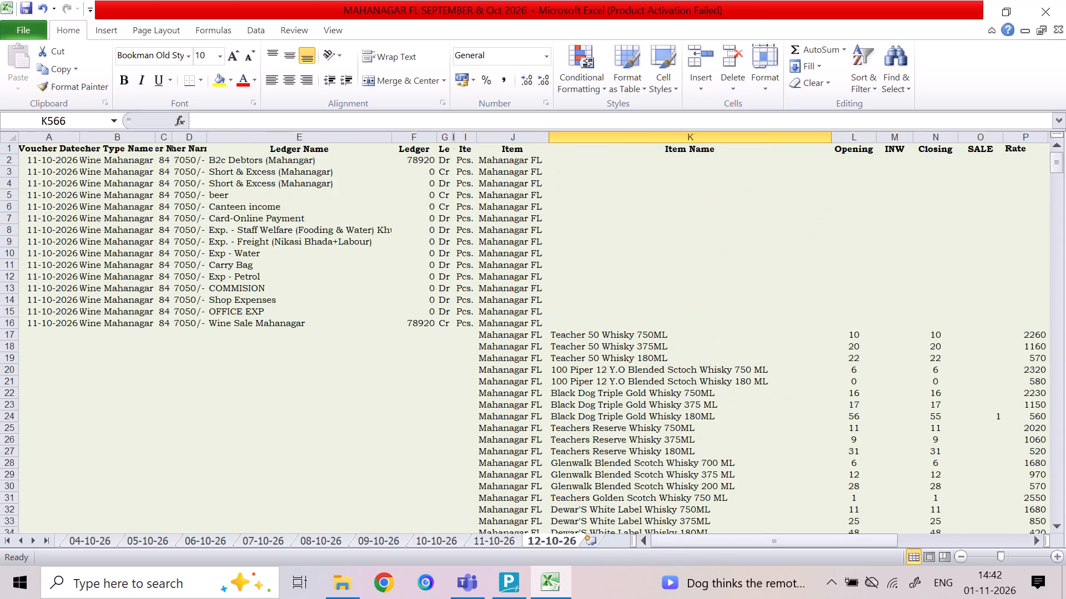
{"action": "left_click_drag", "start_coordinate": [1057, 158], "coordinate": [1055, 153]}
{"action": "double_click", "coordinate": [35, 160]}
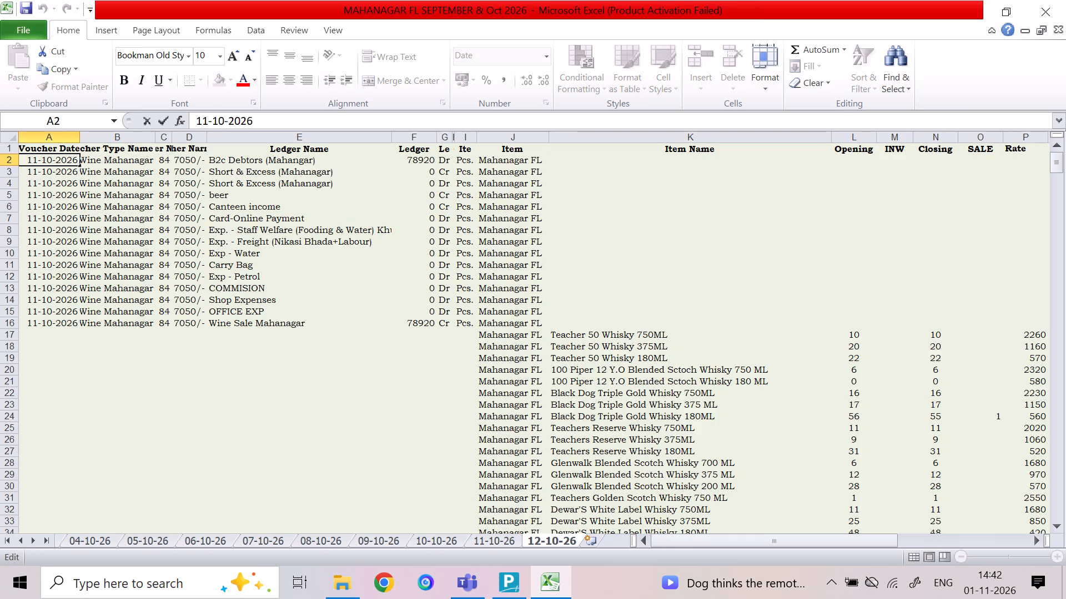
{"action": "key", "text": "Right"}
{"action": "key", "text": "BackSpace"}
{"action": "key", "text": "2"}
{"action": "key", "text": "Return"}
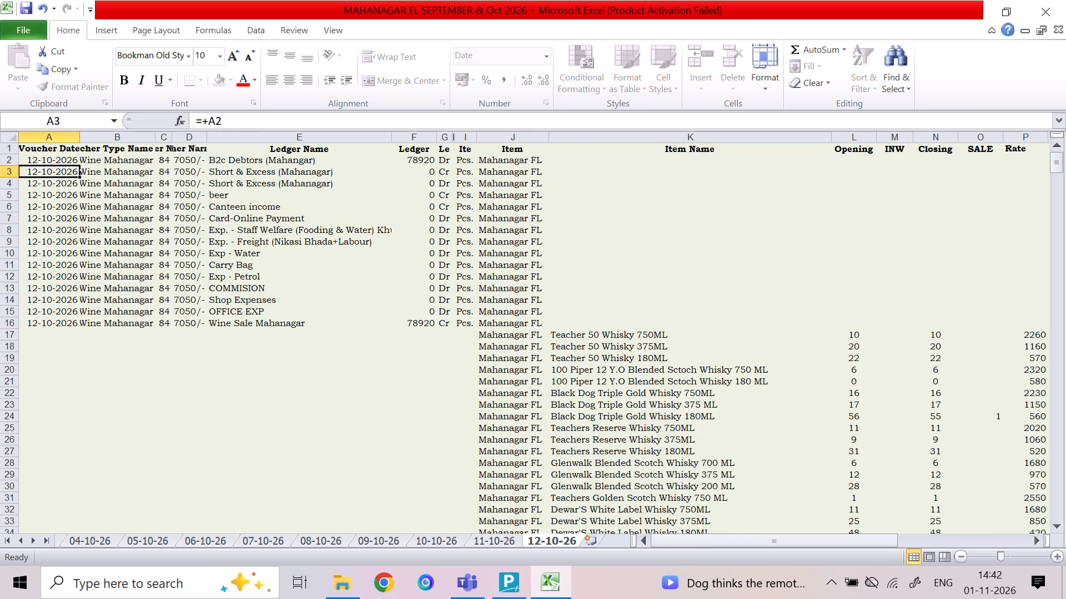
Copy the Closing column for all items from N17 down and paste it as values into the Opening column starting at L17.
{"action": "left_click_drag", "start_coordinate": [809, 544], "coordinate": [856, 541]}
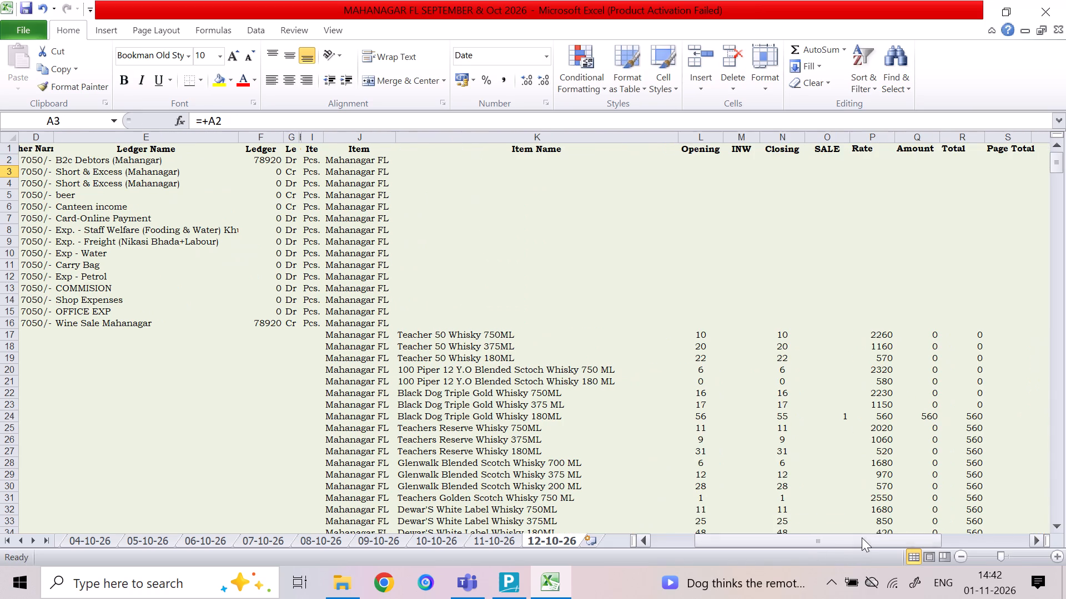
{"action": "left_click", "coordinate": [787, 342]}
{"action": "left_click", "coordinate": [789, 336]}
{"action": "key", "text": "shift+Down"}
{"action": "key", "text": "shift+Down"}
{"action": "key", "text": "shift+Down"}
{"action": "key", "text": "shift+Down"}
{"action": "key", "text": "shift+Down"}
{"action": "key", "text": "shift+Down"}
{"action": "key", "text": "shift+Down"}
{"action": "key", "text": "shift+Down"}
{"action": "key", "text": "shift+Down"}
{"action": "key", "text": "shift+Down"}
{"action": "key", "text": "shift+Down"}
{"action": "key", "text": "shift+Down"}
{"action": "key", "text": "shift+Down"}
{"action": "key", "text": "shift+Down"}
{"action": "key", "text": "shift+Down"}
{"action": "key", "text": "shift+Down"}
{"action": "key", "text": "shift+Down"}
{"action": "key", "text": "shift+Down"}
{"action": "key", "text": "shift+Down"}
{"action": "key", "text": "shift+Down"}
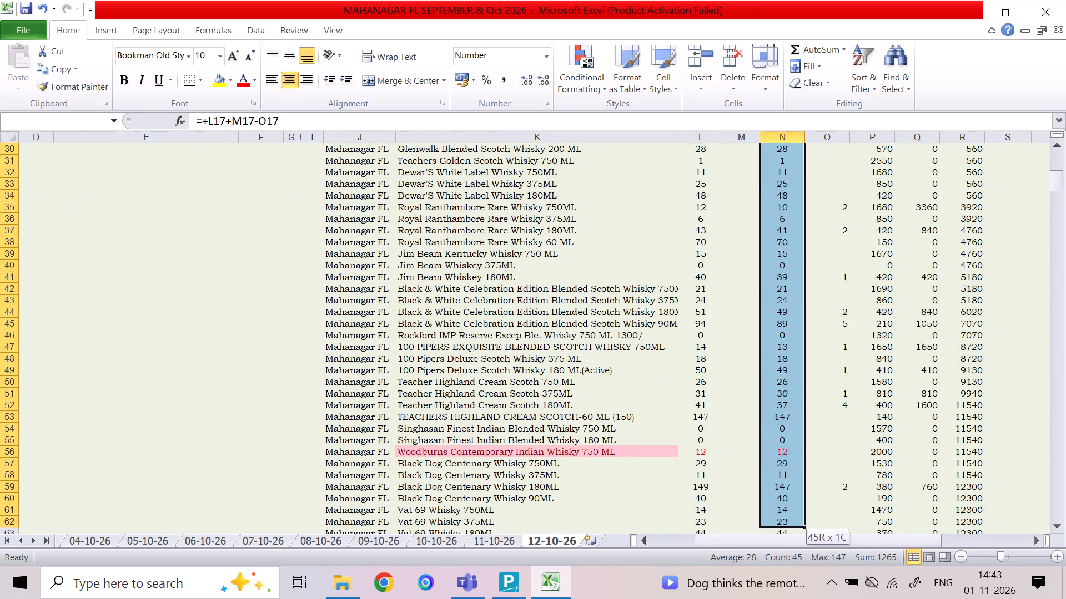
{"action": "key", "text": "shift+Down"}
{"action": "key", "text": "shift+Down"}
{"action": "key", "text": "shift+Down"}
{"action": "key", "text": "shift+Down"}
{"action": "key", "text": "shift+Down"}
{"action": "key", "text": "shift+Down"}
{"action": "key", "text": "shift+Down"}
{"action": "key", "text": "shift+Down"}
{"action": "key", "text": "shift+Down"}
{"action": "key", "text": "shift+Down"}
{"action": "key", "text": "shift+Down"}
{"action": "key", "text": "shift+Down"}
{"action": "key", "text": "shift+Down"}
{"action": "key", "text": "shift+Down"}
{"action": "key", "text": "shift+Down"}
{"action": "key", "text": "shift+Down"}
{"action": "key", "text": "shift+Down"}
{"action": "key", "text": "shift+Down"}
{"action": "key", "text": "shift+Down"}
{"action": "key", "text": "shift+Down"}
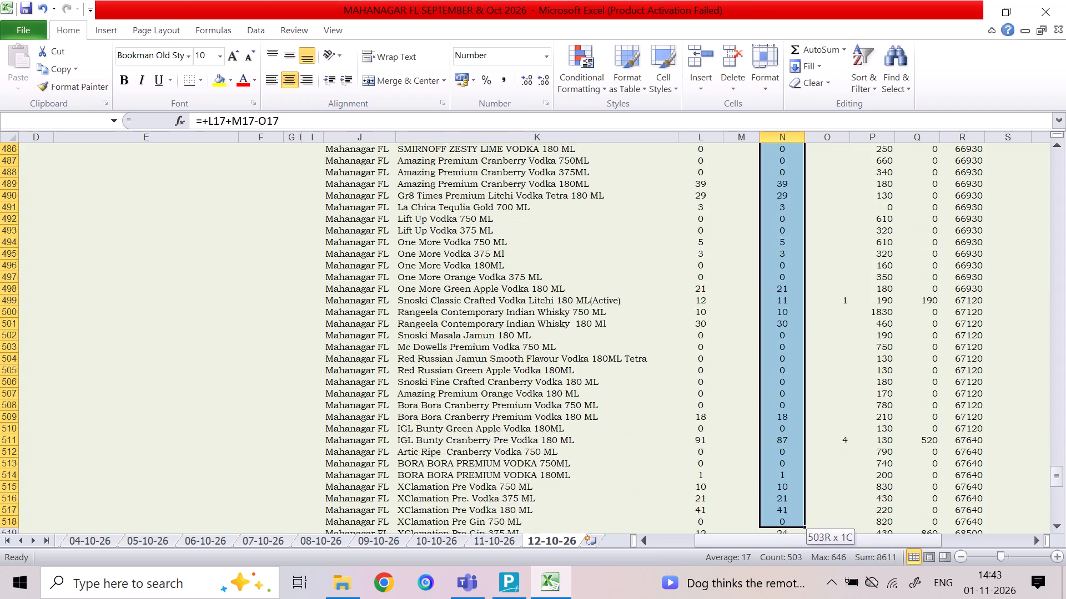
{"action": "key", "text": "shift+Down"}
{"action": "key", "text": "shift+Down"}
{"action": "key", "text": "shift+Down"}
{"action": "key", "text": "shift+Down"}
{"action": "key", "text": "shift+Down"}
{"action": "key", "text": "shift+Down"}
{"action": "key", "text": "shift+Down"}
{"action": "key", "text": "shift+Down"}
{"action": "key", "text": "shift+Down"}
{"action": "key", "text": "shift+Down"}
{"action": "key", "text": "shift+Down"}
{"action": "key", "text": "shift+Down"}
{"action": "key", "text": "shift+Down"}
{"action": "key", "text": "shift+Down"}
{"action": "key", "text": "shift+Down"}
{"action": "key", "text": "shift+Down"}
{"action": "key", "text": "shift+Down"}
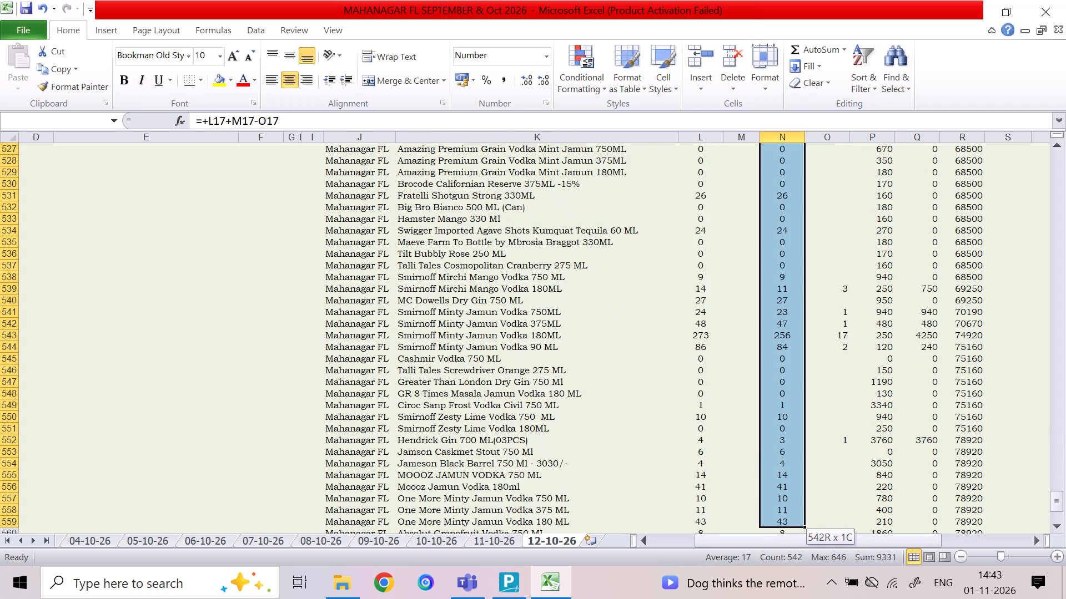
{"action": "key", "text": "shift+Up"}
{"action": "key", "text": "shift+Up"}
{"action": "key", "text": "shift+Up"}
{"action": "key", "text": "shift+Up"}
{"action": "key", "text": "shift+Up"}
{"action": "key", "text": "shift+Up"}
{"action": "key", "text": "shift+Up"}
{"action": "key", "text": "shift+Up"}
{"action": "key", "text": "shift+Up"}
{"action": "key", "text": "shift+Up"}
{"action": "key", "text": "shift+Up"}
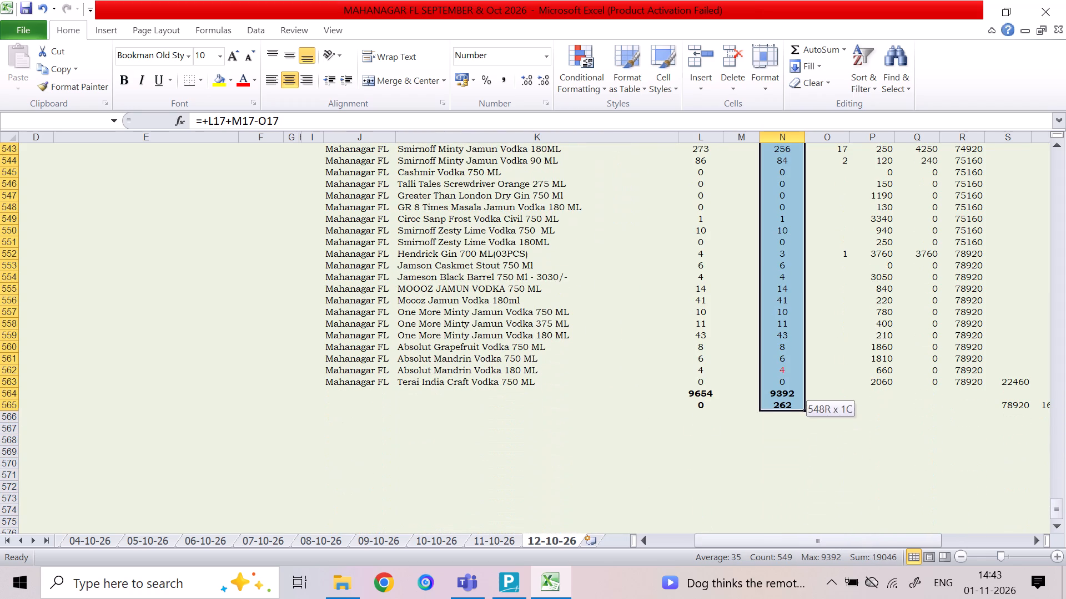
{"action": "key", "text": "shift+Up"}
{"action": "key", "text": "ctrl+c"}
{"action": "key", "text": "Up"}
{"action": "key", "text": "Left"}
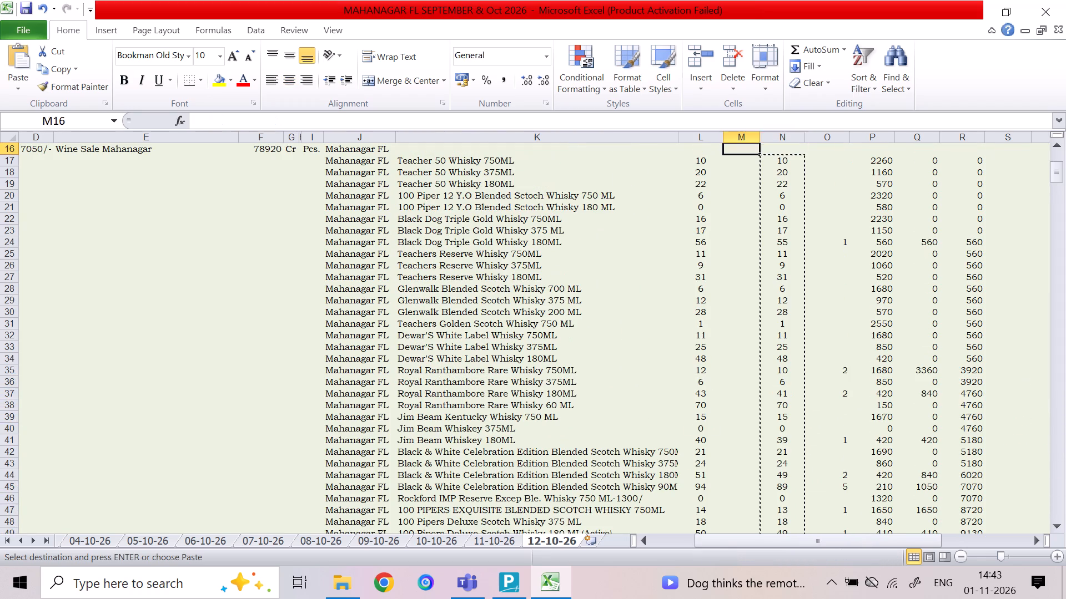
{"action": "key", "text": "Left"}
{"action": "key", "text": "Down"}
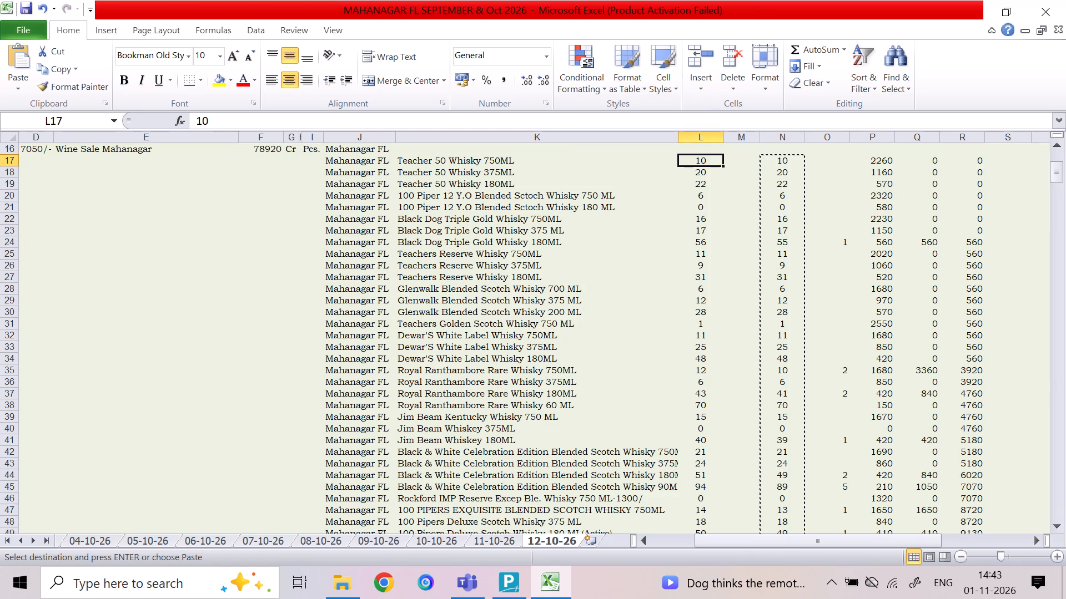
{"action": "right_click", "coordinate": [702, 160]}
{"action": "left_click", "coordinate": [746, 241]}
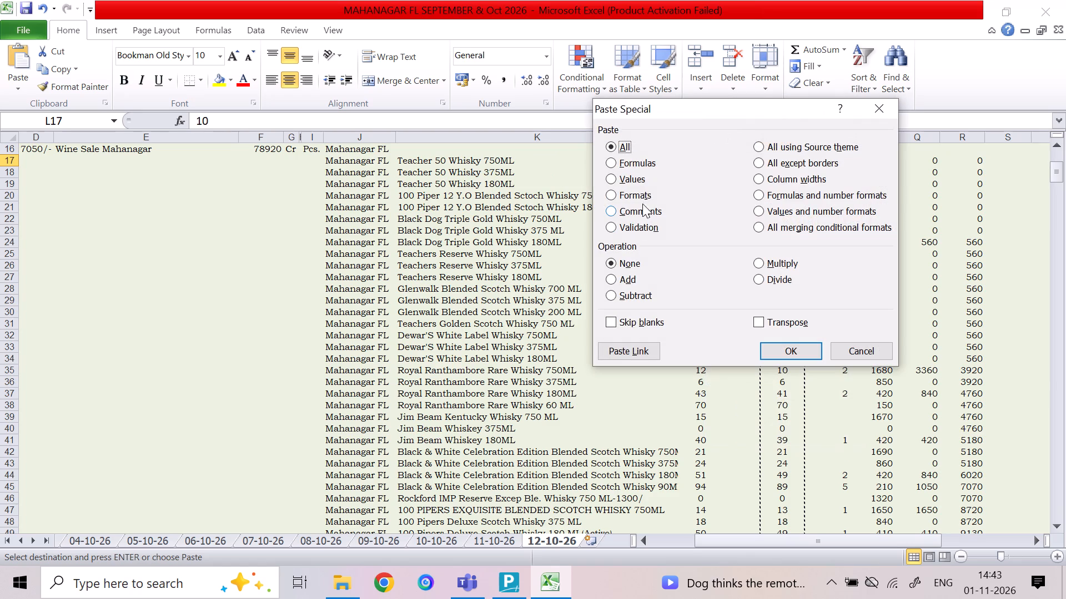
{"action": "left_click", "coordinate": [635, 178]}
{"action": "left_click", "coordinate": [813, 342]}
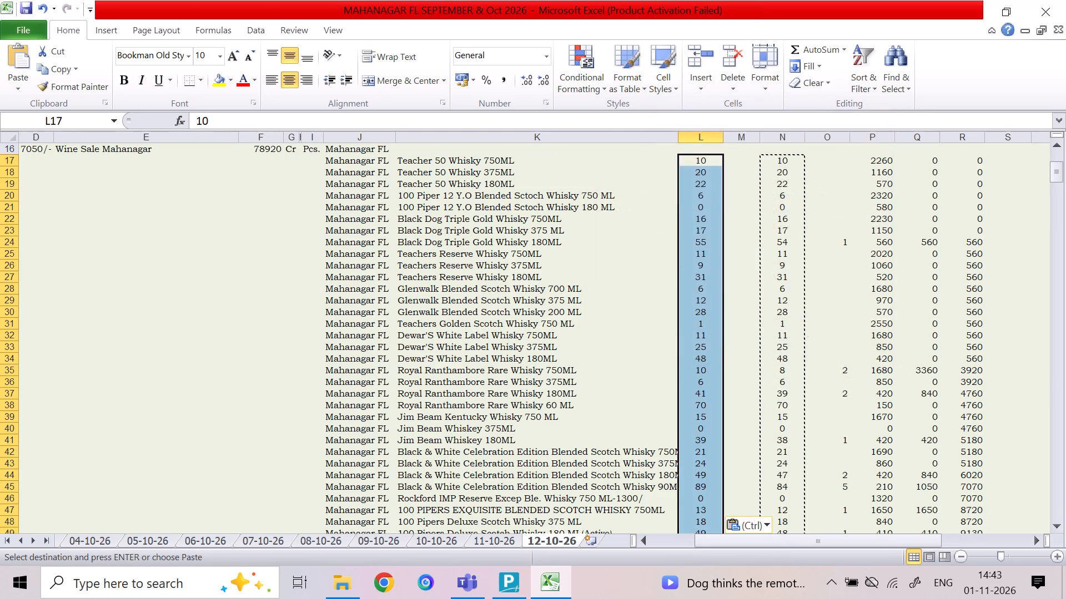
Clear all the SALE quantities in column O from O17 down through the item list.
{"action": "left_click", "coordinate": [841, 306]}
{"action": "left_click", "coordinate": [834, 164]}
{"action": "key", "text": "shift+Down"}
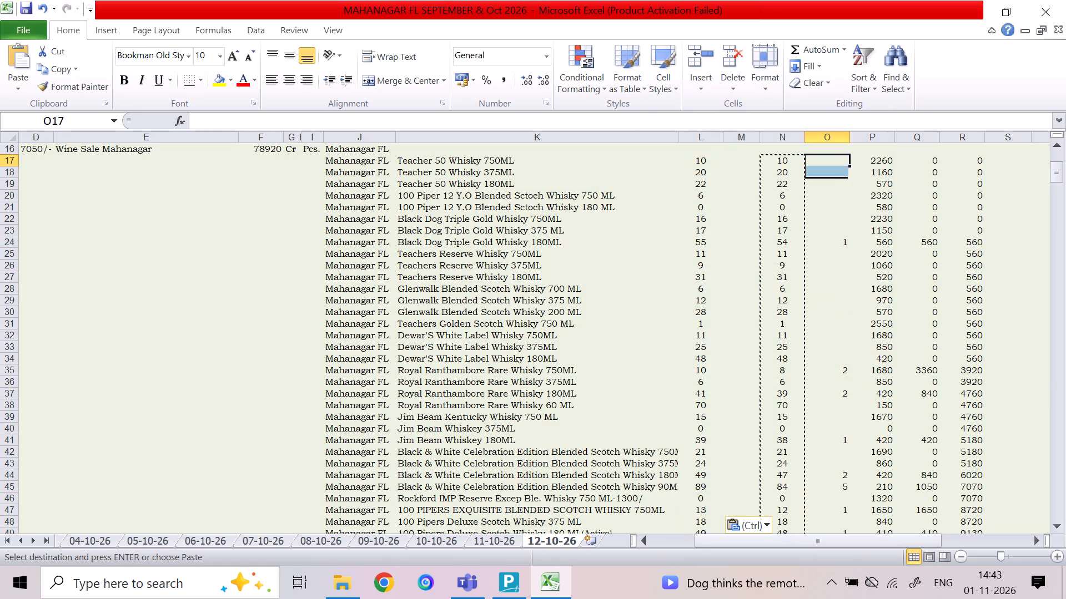
{"action": "key", "text": "shift+Down"}
{"action": "key", "text": "shift+Down"}
{"action": "key", "text": "shift+Down"}
{"action": "key", "text": "shift+Down"}
{"action": "key", "text": "shift+Down"}
{"action": "key", "text": "shift+Down"}
{"action": "key", "text": "shift+Down"}
{"action": "key", "text": "shift+Down"}
{"action": "key", "text": "shift+Down"}
{"action": "key", "text": "shift+Down"}
{"action": "key", "text": "shift+Down"}
{"action": "key", "text": "shift+Down"}
{"action": "key", "text": "shift+Down"}
{"action": "key", "text": "shift+Down"}
{"action": "key", "text": "shift+Down"}
{"action": "key", "text": "shift+Down"}
{"action": "key", "text": "shift+Down"}
{"action": "key", "text": "shift+Down"}
{"action": "key", "text": "shift+Down"}
{"action": "key", "text": "shift+Down"}
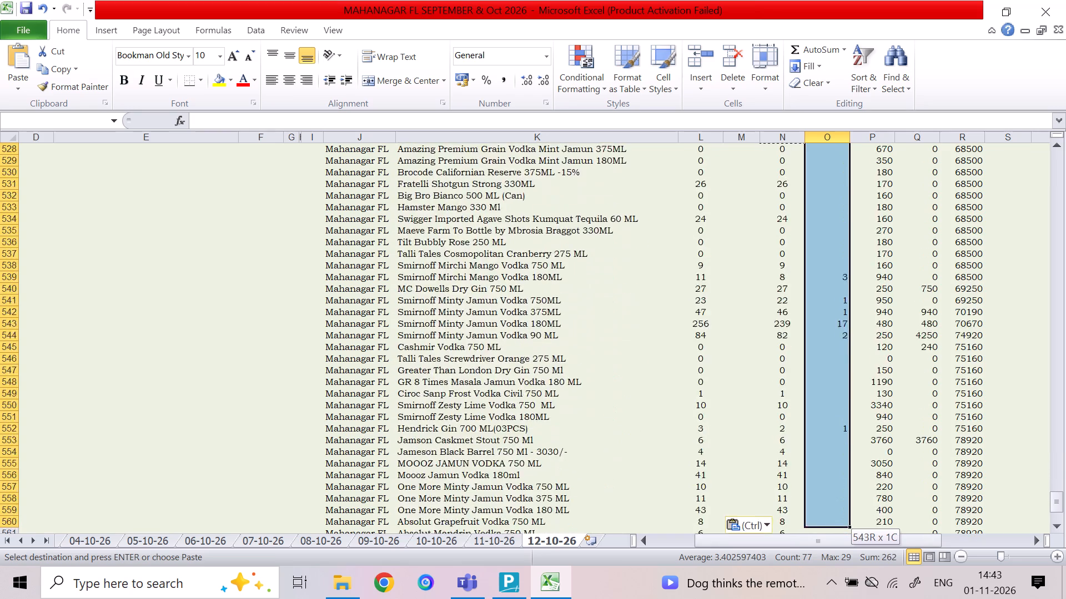
{"action": "key", "text": "Delete"}
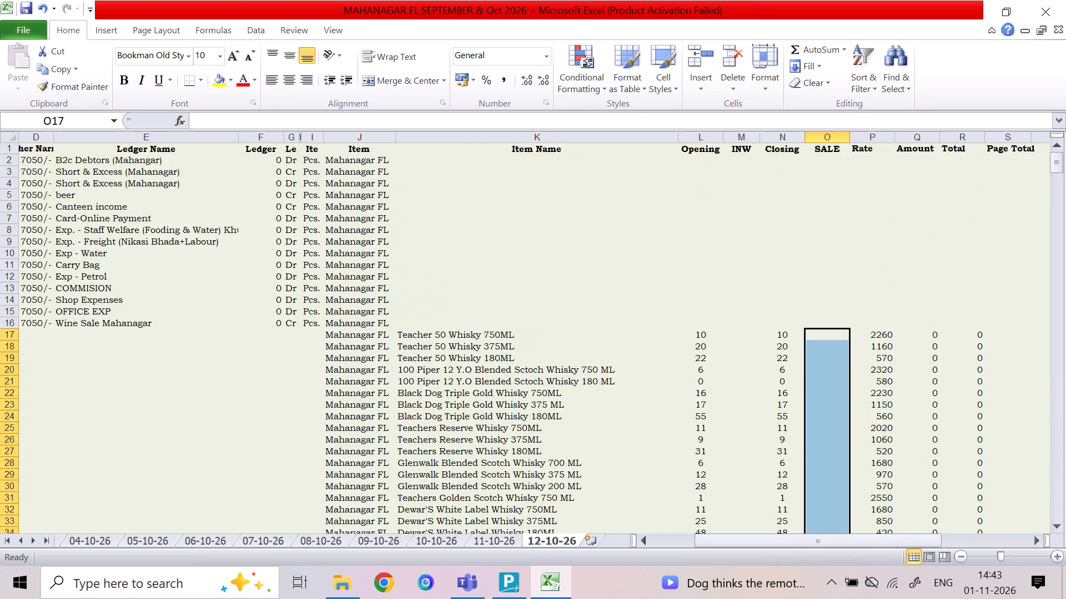
Save the workbook with the new 12-10-26 sheet.
{"action": "left_click", "coordinate": [652, 361]}
{"action": "key", "text": "ctrl+s"}
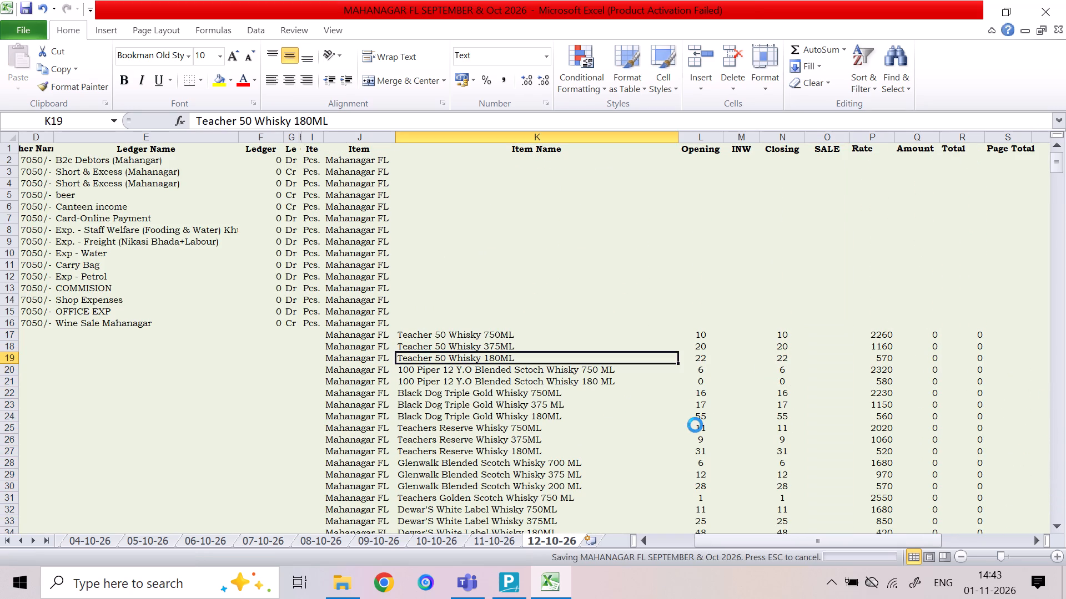
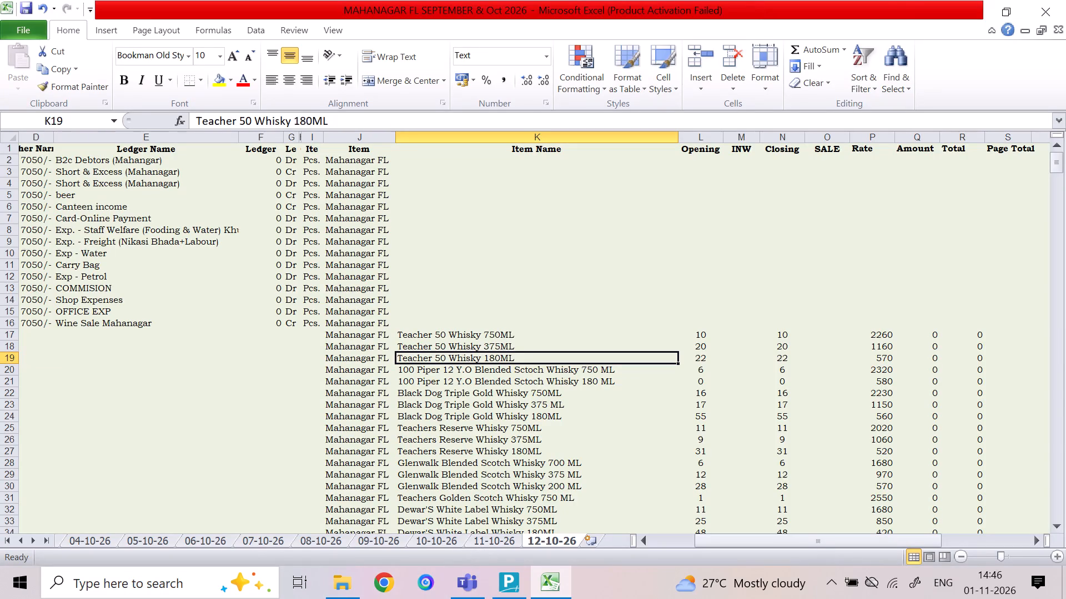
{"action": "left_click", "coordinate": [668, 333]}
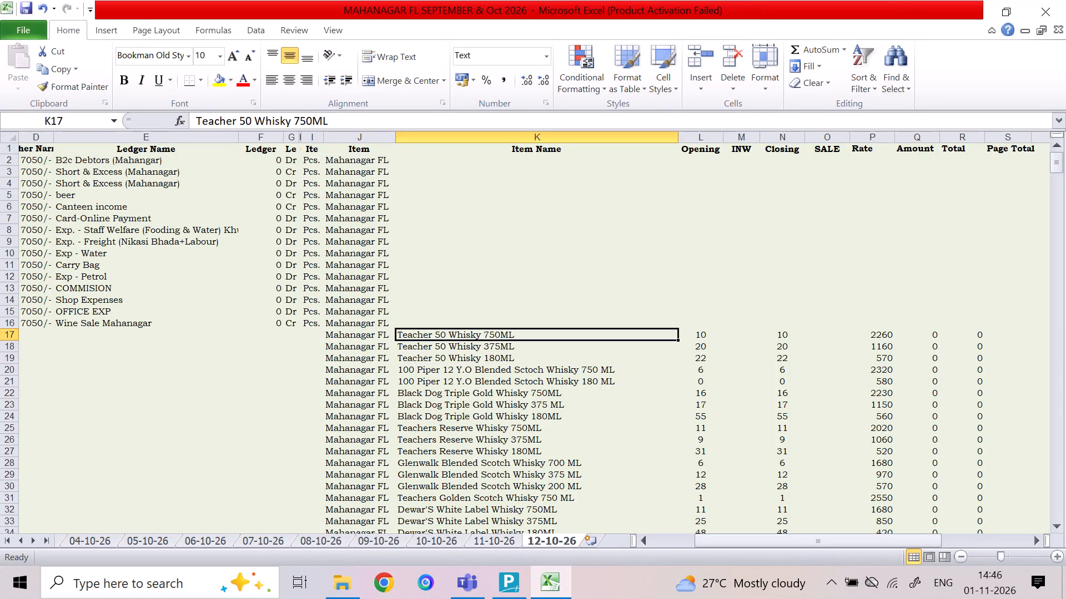
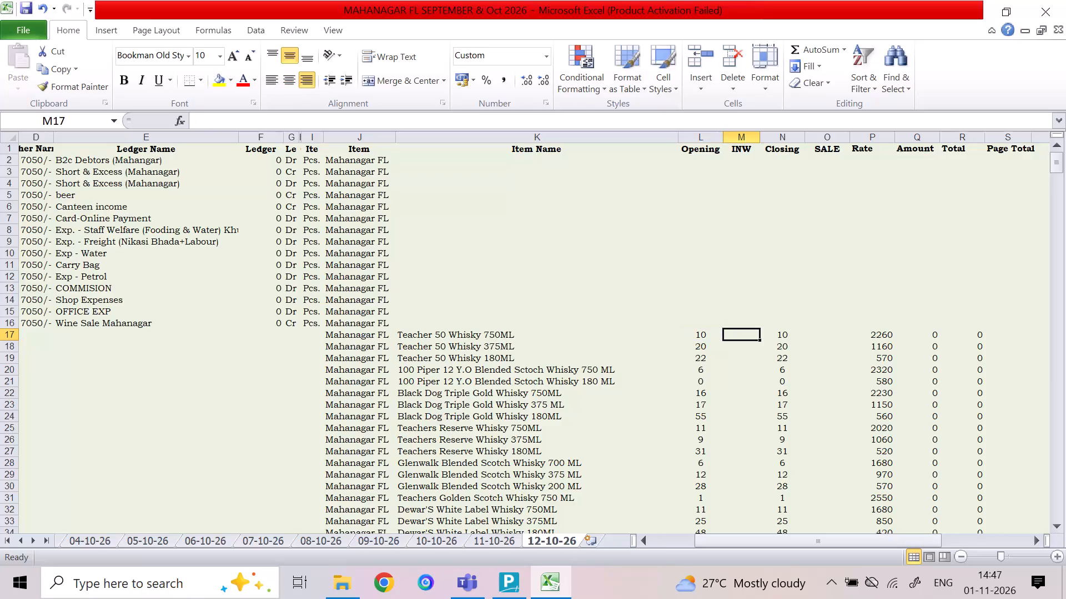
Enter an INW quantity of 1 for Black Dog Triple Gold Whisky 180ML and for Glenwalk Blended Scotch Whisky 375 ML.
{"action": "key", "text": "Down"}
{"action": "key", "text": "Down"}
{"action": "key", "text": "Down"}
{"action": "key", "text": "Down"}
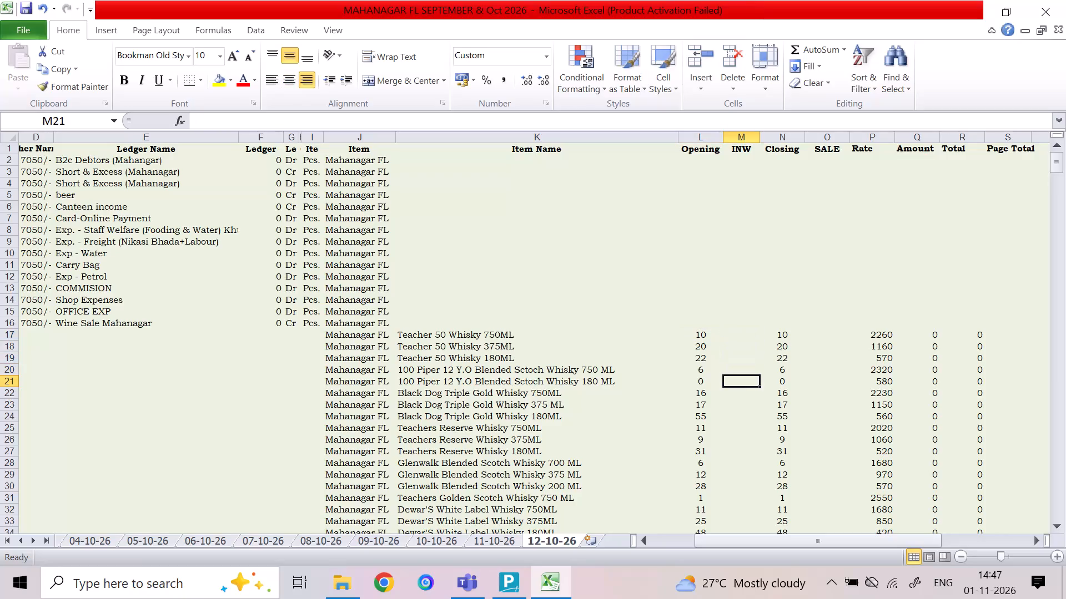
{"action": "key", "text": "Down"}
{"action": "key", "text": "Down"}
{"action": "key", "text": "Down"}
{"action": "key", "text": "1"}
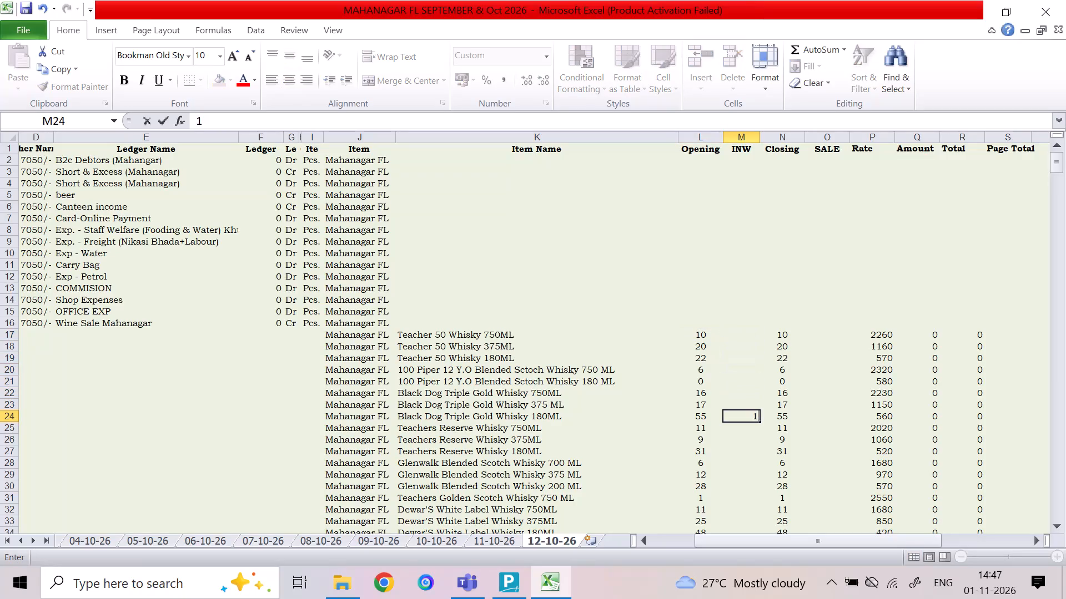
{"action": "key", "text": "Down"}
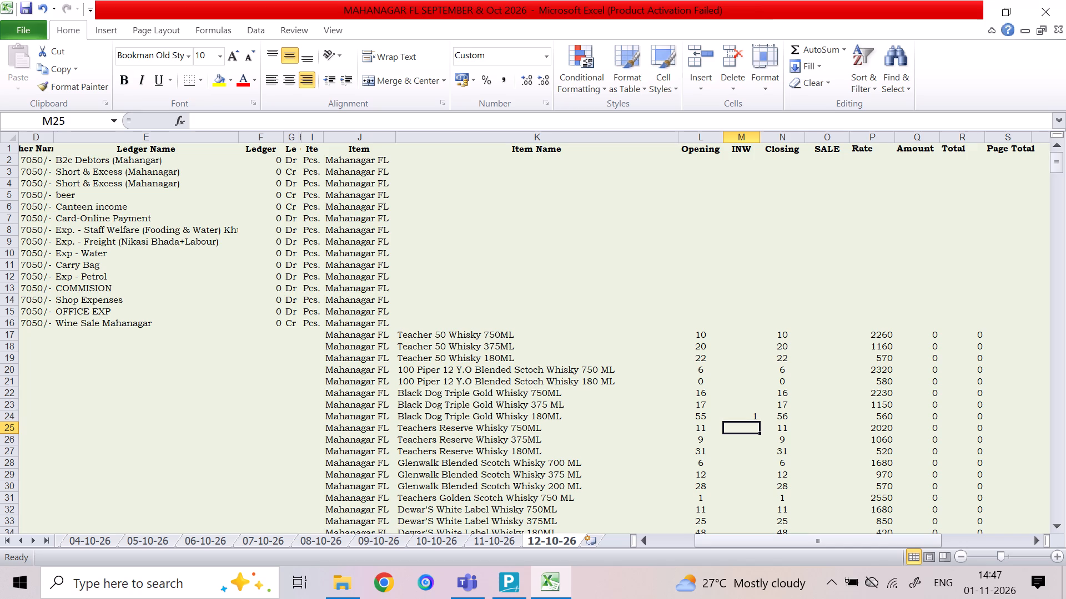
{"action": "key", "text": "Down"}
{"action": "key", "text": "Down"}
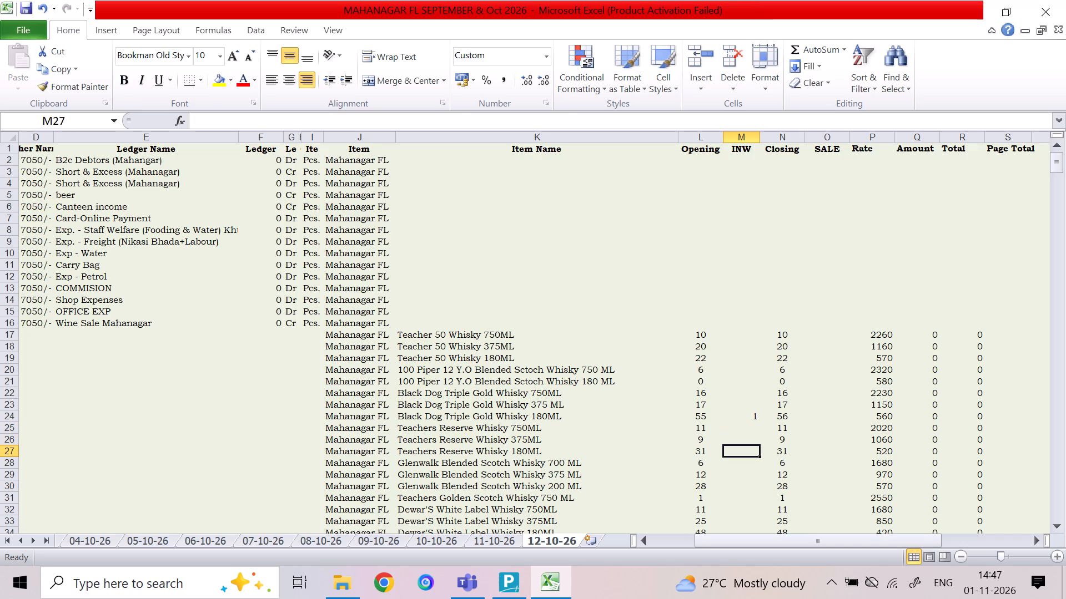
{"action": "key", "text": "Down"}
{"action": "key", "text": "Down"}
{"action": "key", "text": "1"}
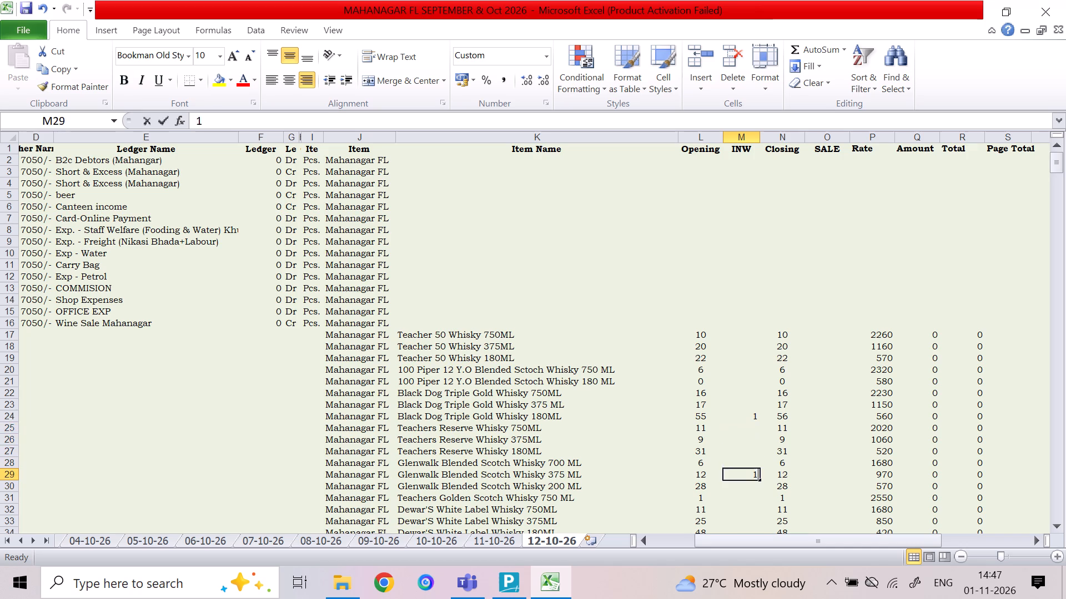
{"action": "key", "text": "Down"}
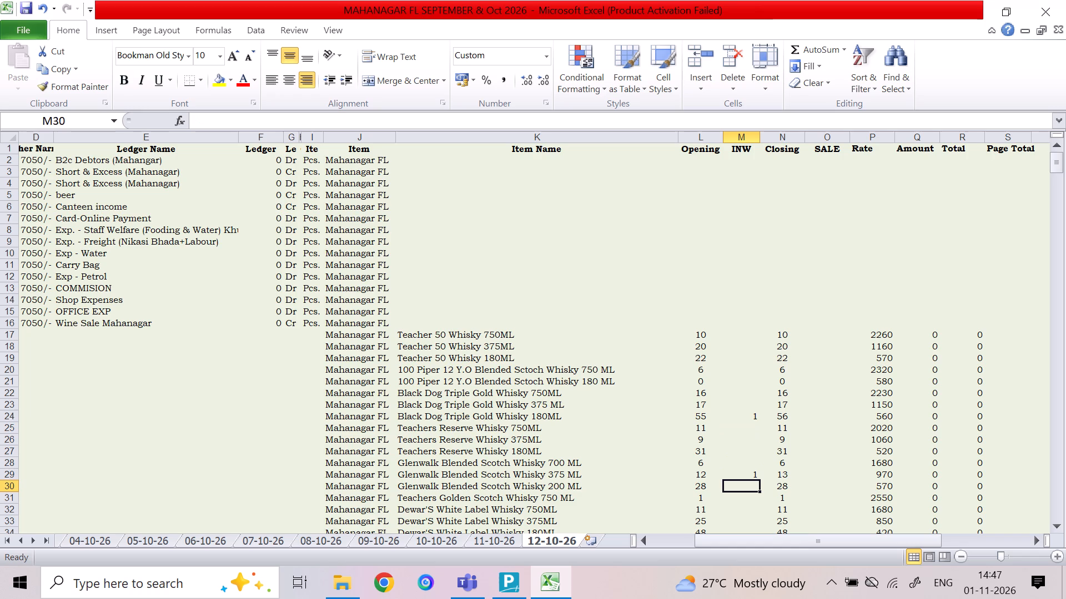
Enter a SALE quantity of 1 for Black Dog Triple Gold Whisky 180ML and clear its INW entry.
{"action": "key", "text": "Up"}
{"action": "key", "text": "Up"}
{"action": "key", "text": "Up"}
{"action": "key", "text": "Up"}
{"action": "key", "text": "Up"}
{"action": "key", "text": "Up"}
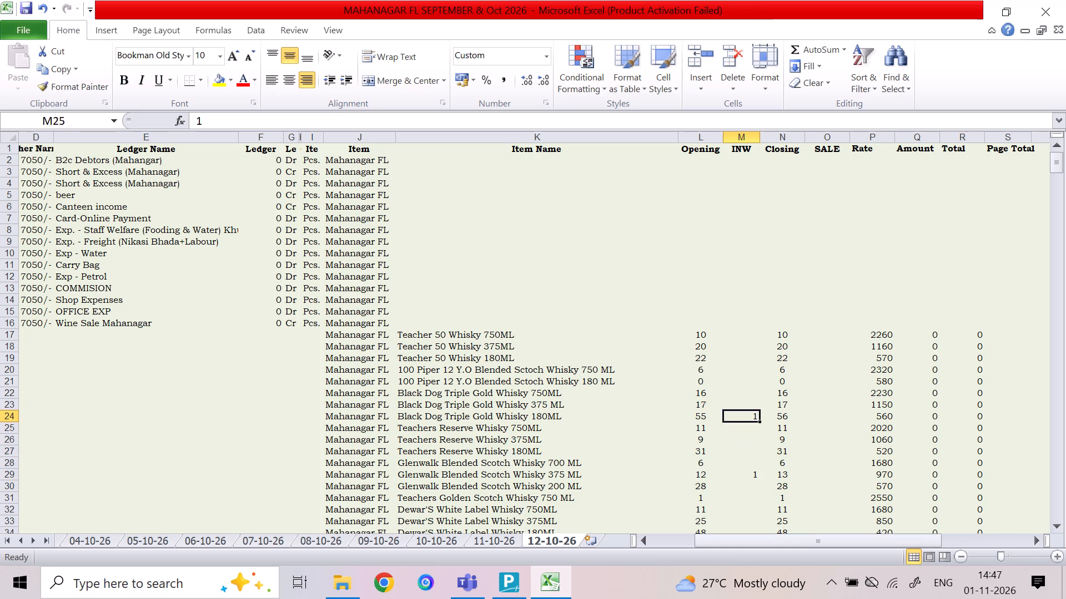
{"action": "key", "text": "Right"}
{"action": "key", "text": "Right"}
{"action": "key", "text": "1"}
{"action": "key", "text": "Left"}
{"action": "key", "text": "Left"}
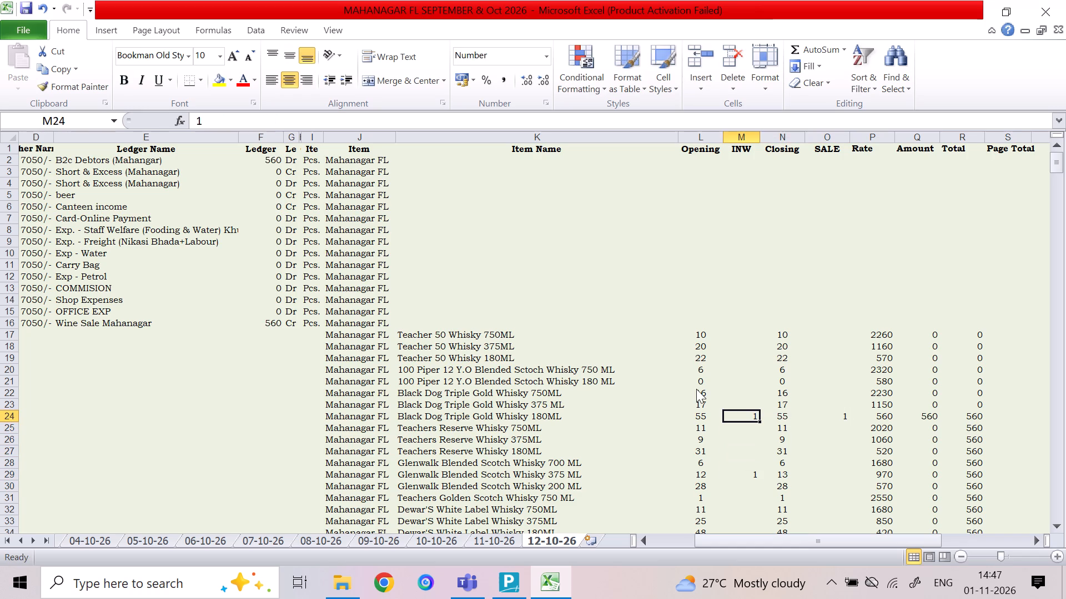
{"action": "key", "text": "Delete"}
Clear the INW entry of Glenwalk Blended Scotch Whisky 375 ML and enter 1 as its SALE quantity instead.
{"action": "key", "text": "Down"}
{"action": "key", "text": "Down"}
{"action": "key", "text": "Down"}
{"action": "key", "text": "Down"}
{"action": "key", "text": "Down"}
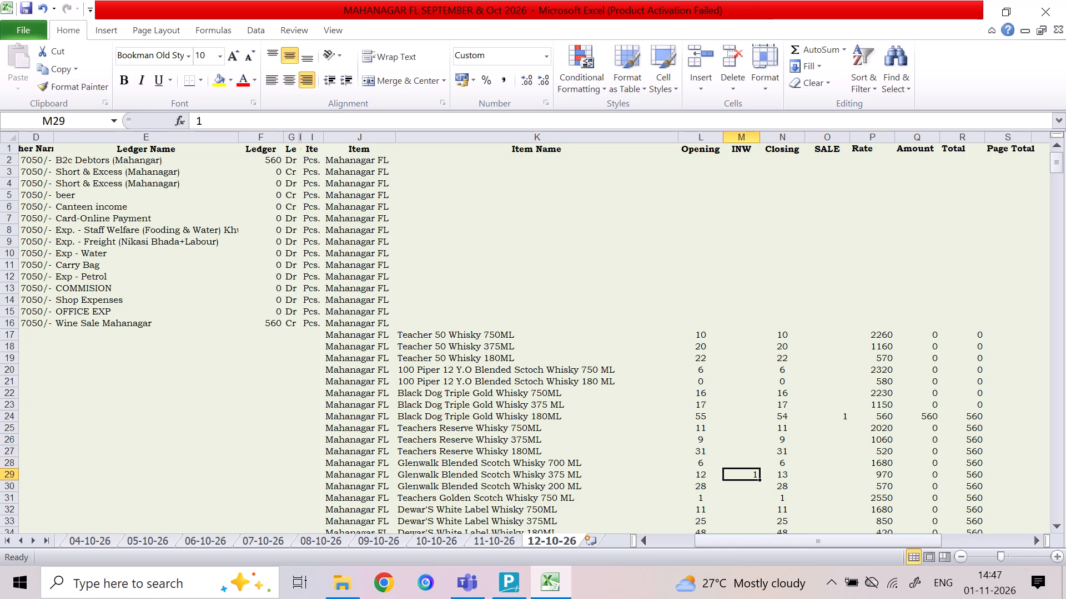
{"action": "key", "text": "Delete"}
{"action": "key", "text": "Right"}
{"action": "key", "text": "Right"}
{"action": "key", "text": "1"}
{"action": "key", "text": "Right"}
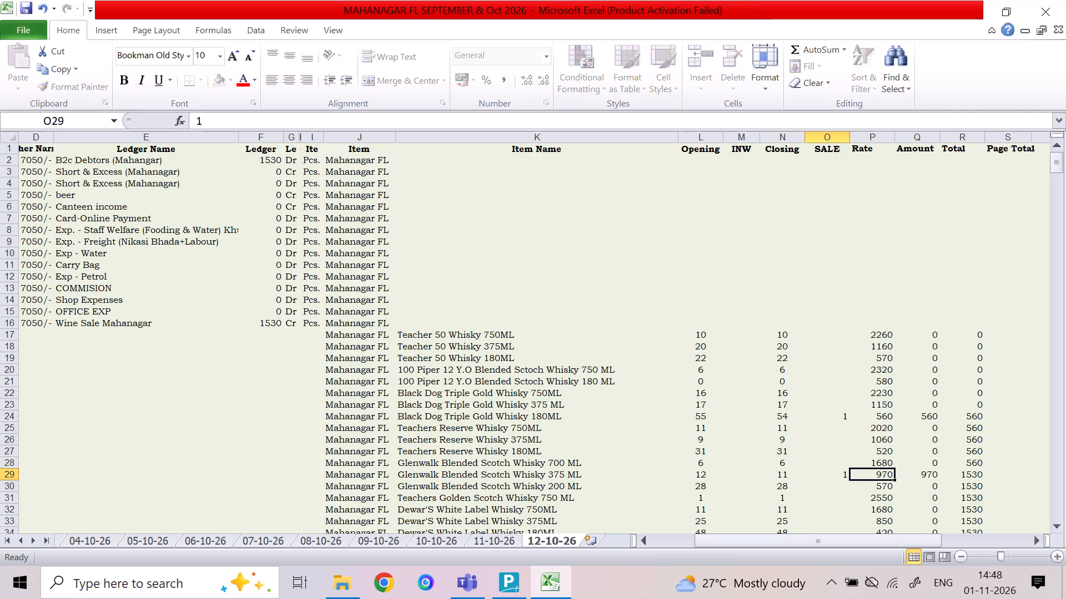
Enter a SALE quantity of 5 for Dewar'S White Label Whisky 180ML.
{"action": "key", "text": "Left"}
{"action": "key", "text": "Down"}
{"action": "key", "text": "Down"}
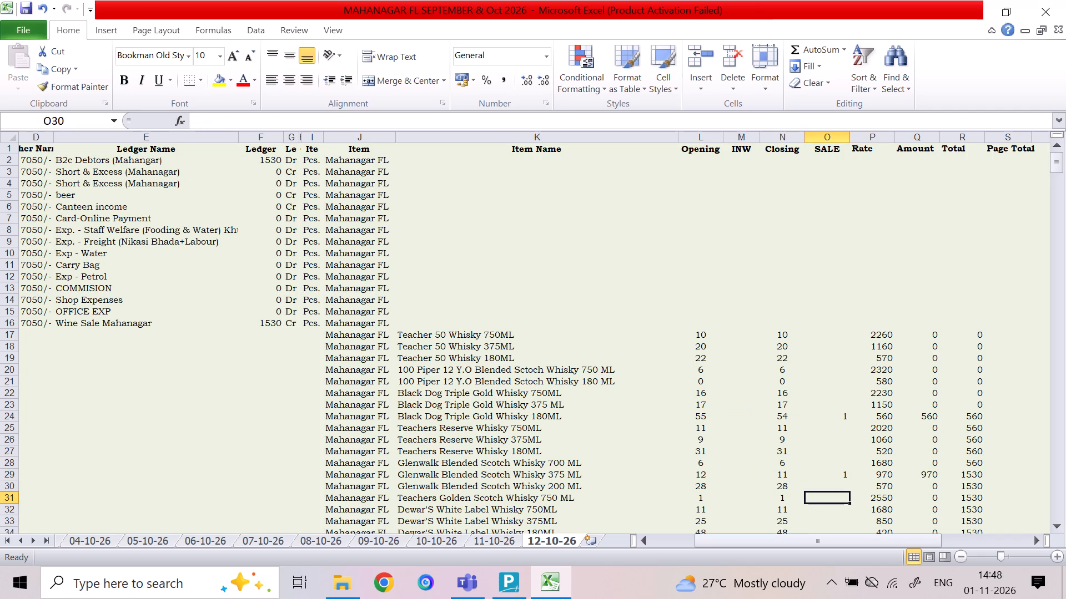
{"action": "key", "text": "Down"}
{"action": "key", "text": "Down"}
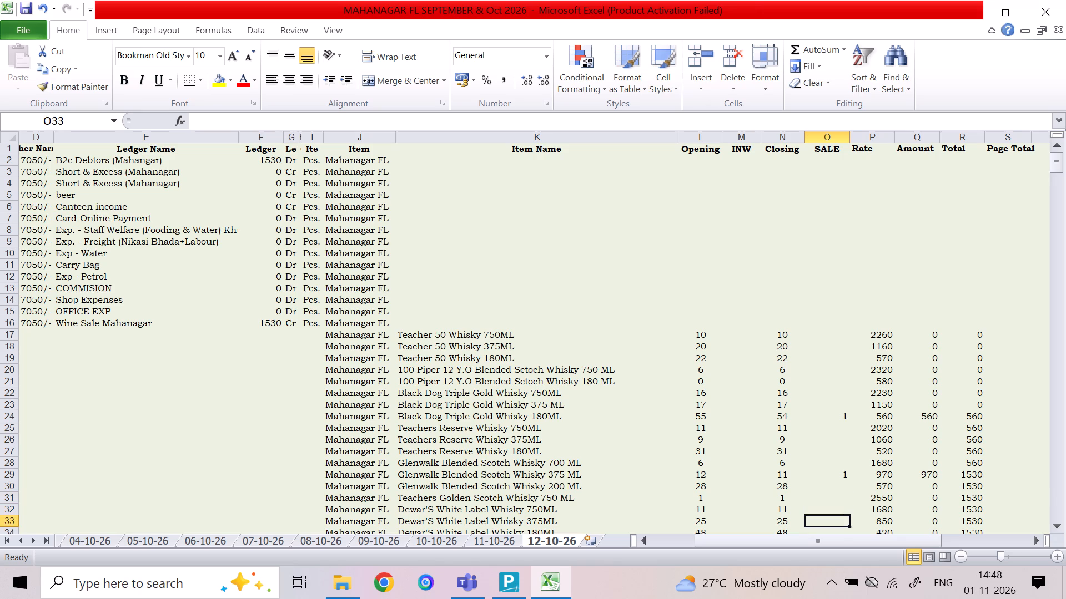
{"action": "key", "text": "Down"}
{"action": "key", "text": "5"}
{"action": "key", "text": "Down"}
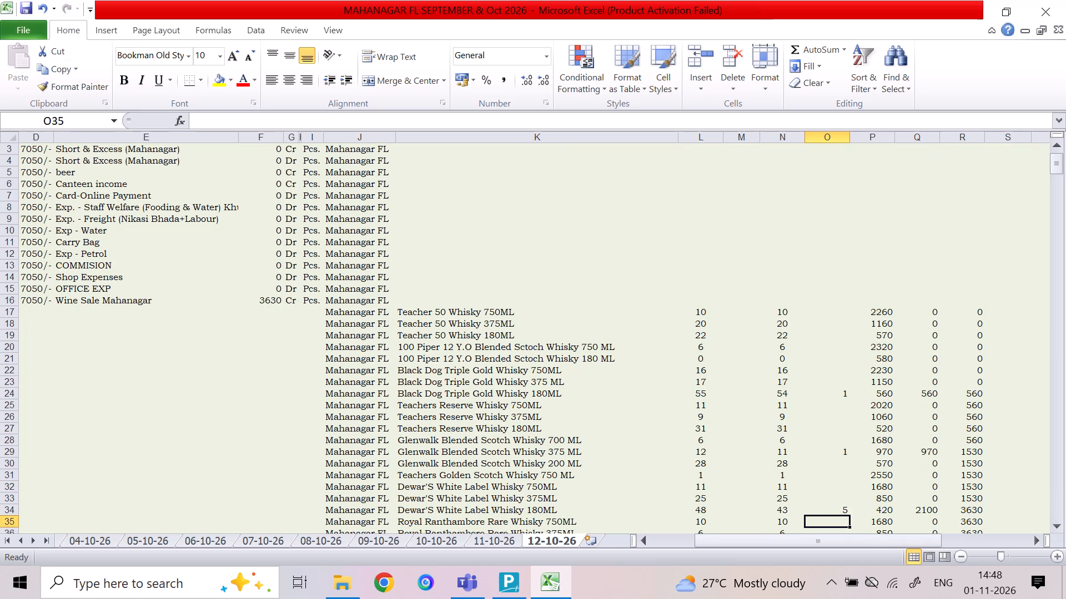
Enter a SALE quantity of 3 for the 180 ML Black & White Celebration Edition Blended Scotch Whisky in row 44.
{"action": "key", "text": "Down"}
{"action": "key", "text": "Down"}
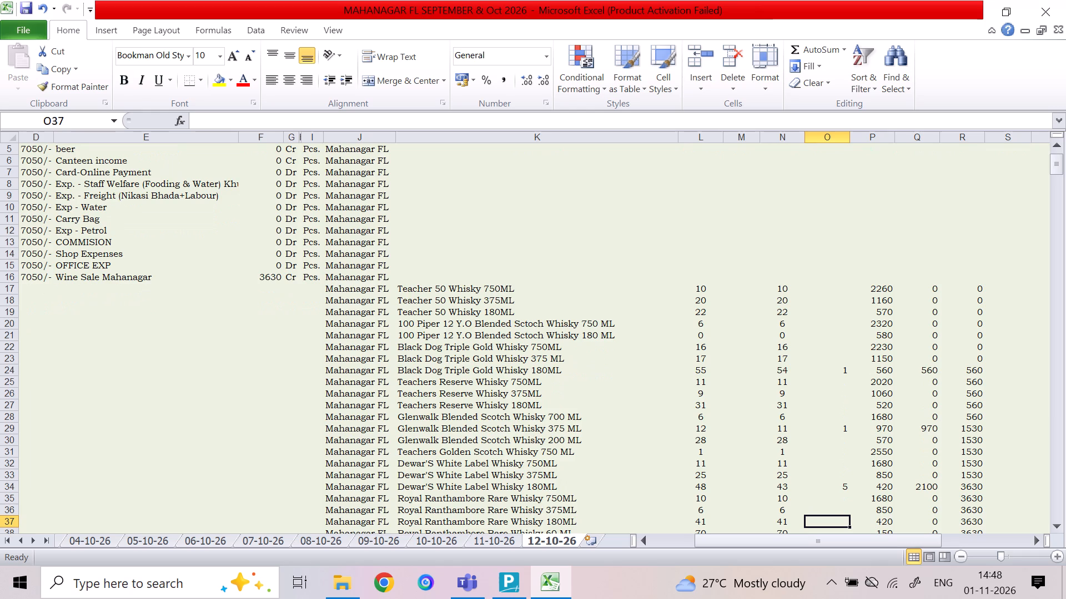
{"action": "key", "text": "Up"}
{"action": "key", "text": "Up"}
{"action": "key", "text": "Down"}
{"action": "key", "text": "Down"}
{"action": "key", "text": "Down"}
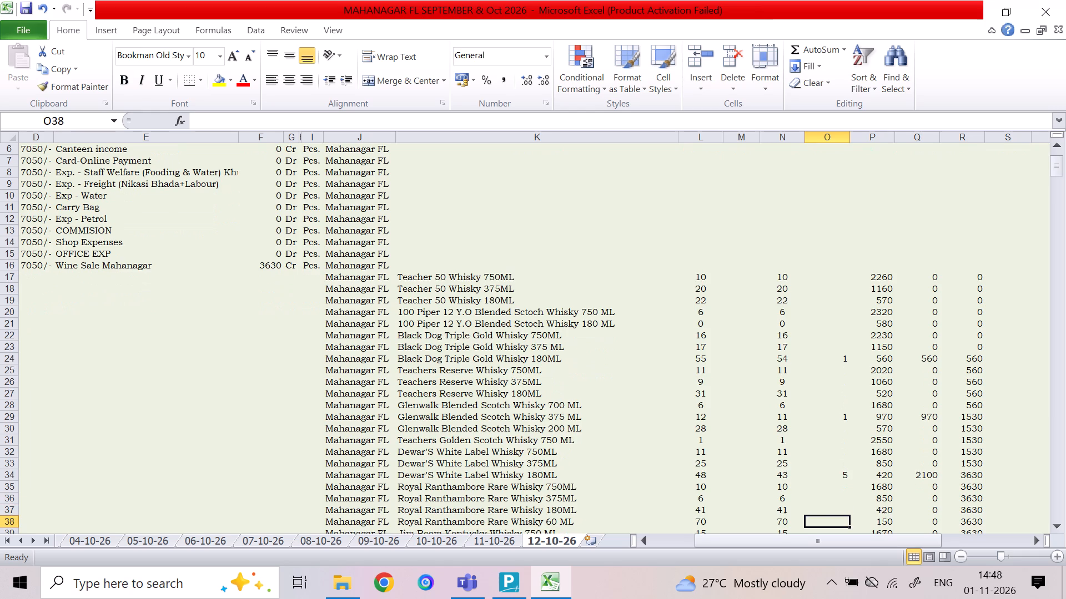
{"action": "key", "text": "Up"}
{"action": "key", "text": "Up"}
{"action": "key", "text": "Up"}
{"action": "key", "text": "Up"}
{"action": "key", "text": "Down"}
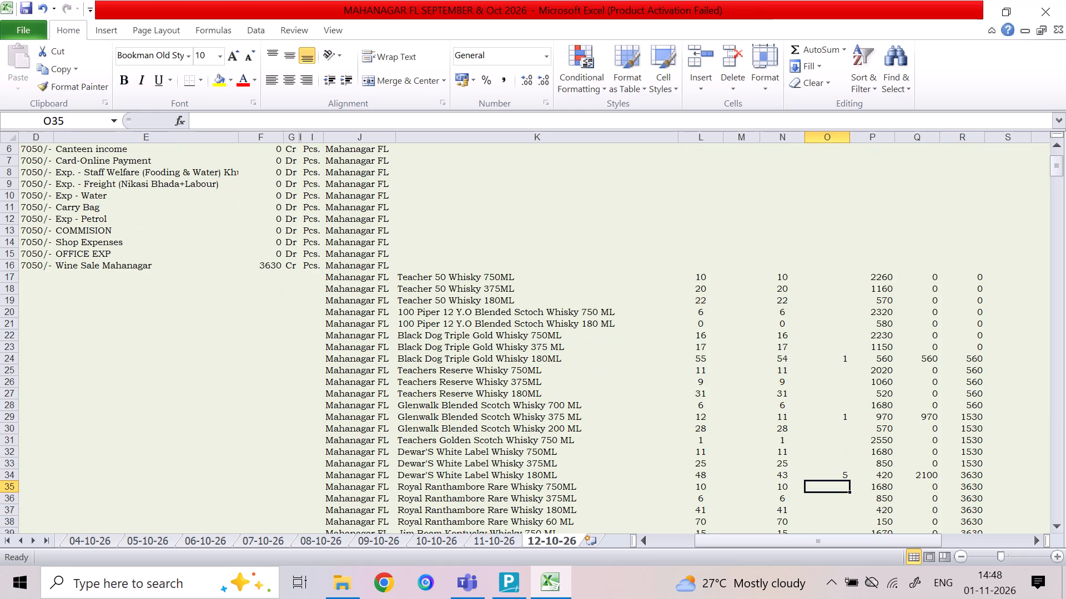
{"action": "key", "text": "Down"}
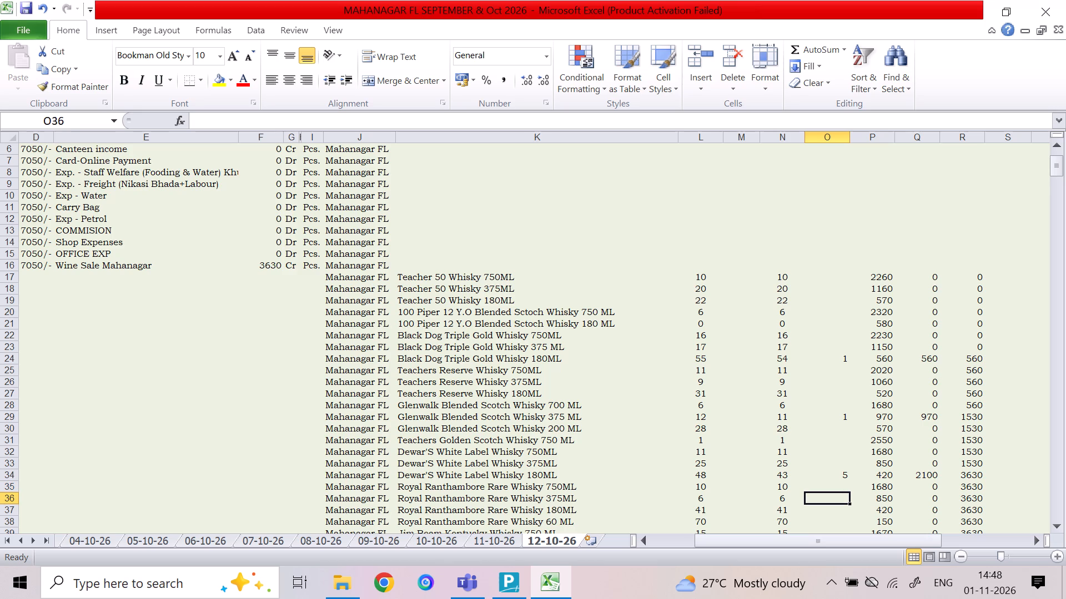
{"action": "key", "text": "Down"}
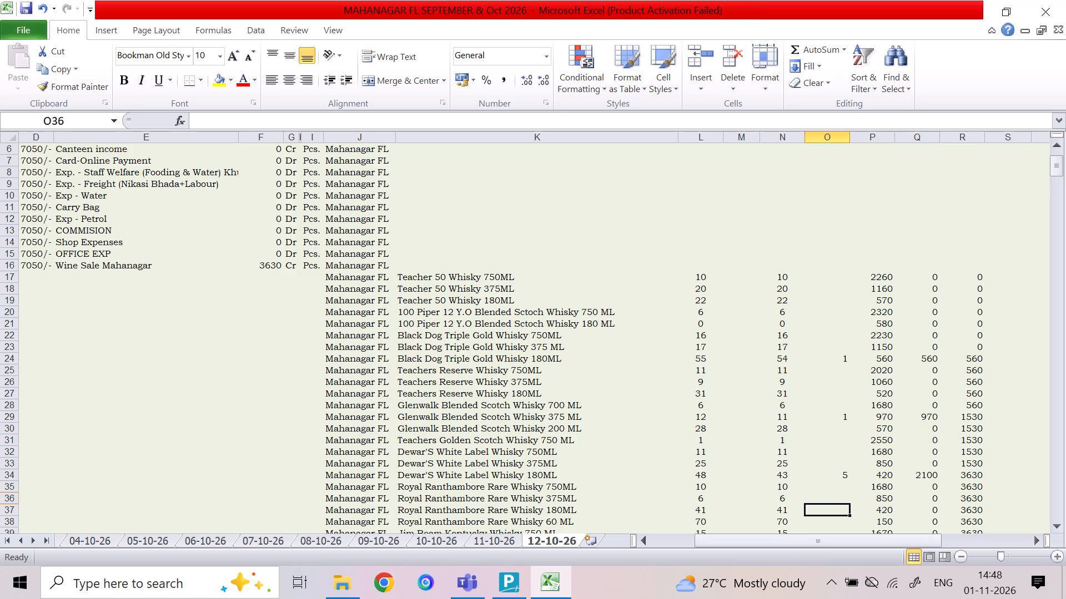
{"action": "key", "text": "Down"}
{"action": "key", "text": "Down"}
{"action": "key", "text": "Down"}
{"action": "key", "text": "Down"}
{"action": "key", "text": "Down"}
{"action": "key", "text": "Down"}
{"action": "key", "text": "Down"}
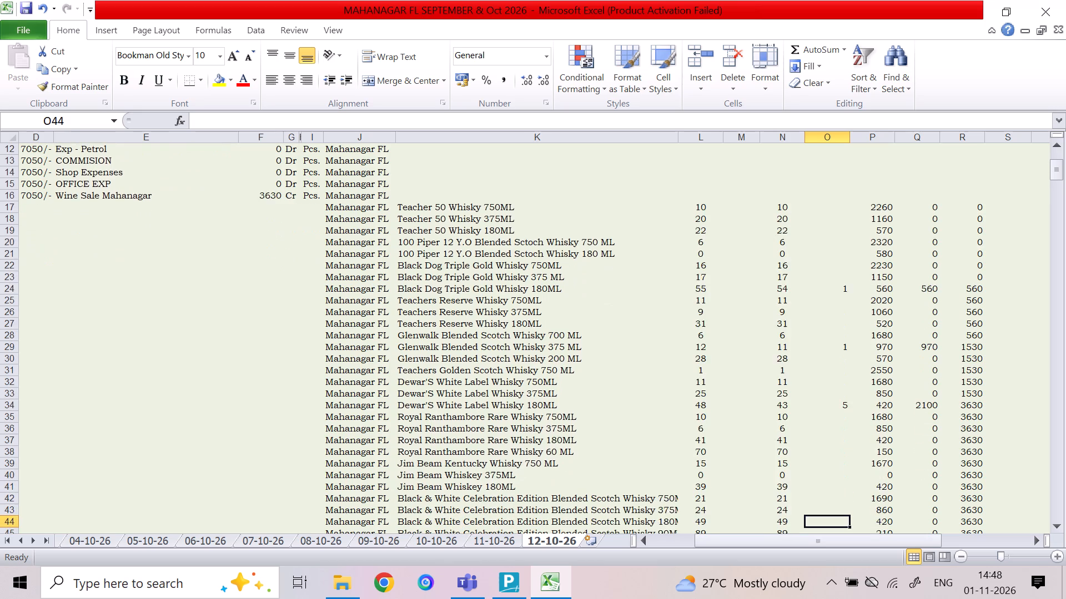
{"action": "key", "text": "Down"}
{"action": "key", "text": "Up"}
{"action": "key", "text": "Up"}
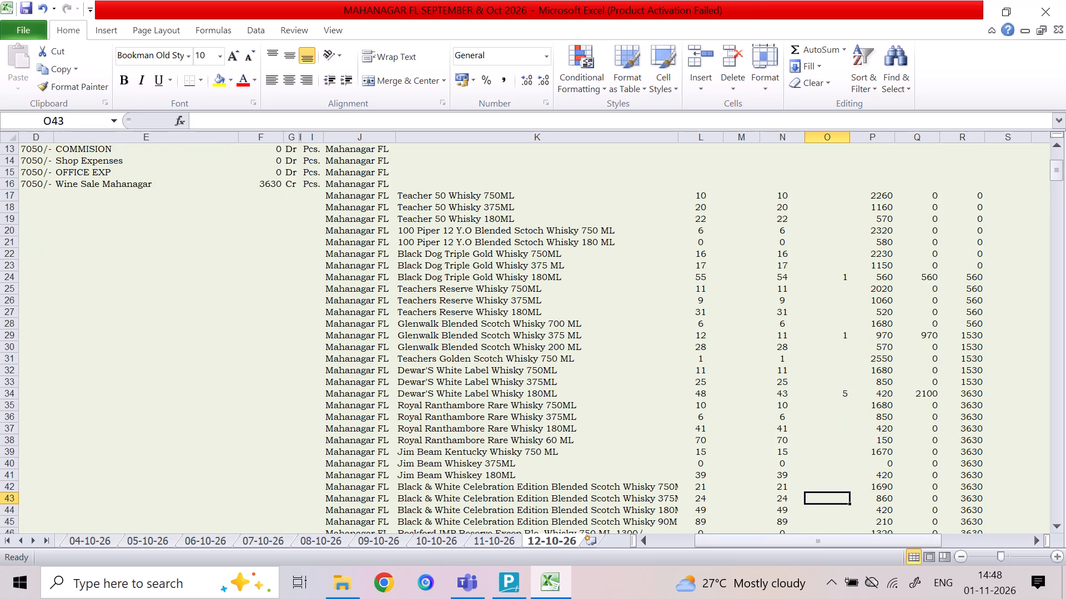
{"action": "key", "text": "Down"}
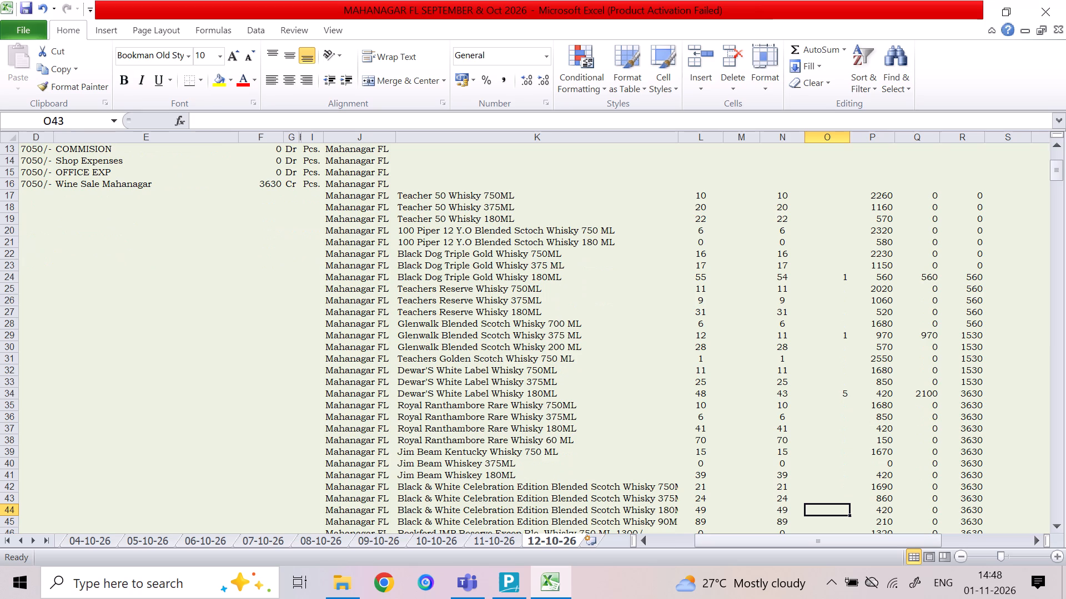
{"action": "key", "text": "3"}
{"action": "key", "text": "Down"}
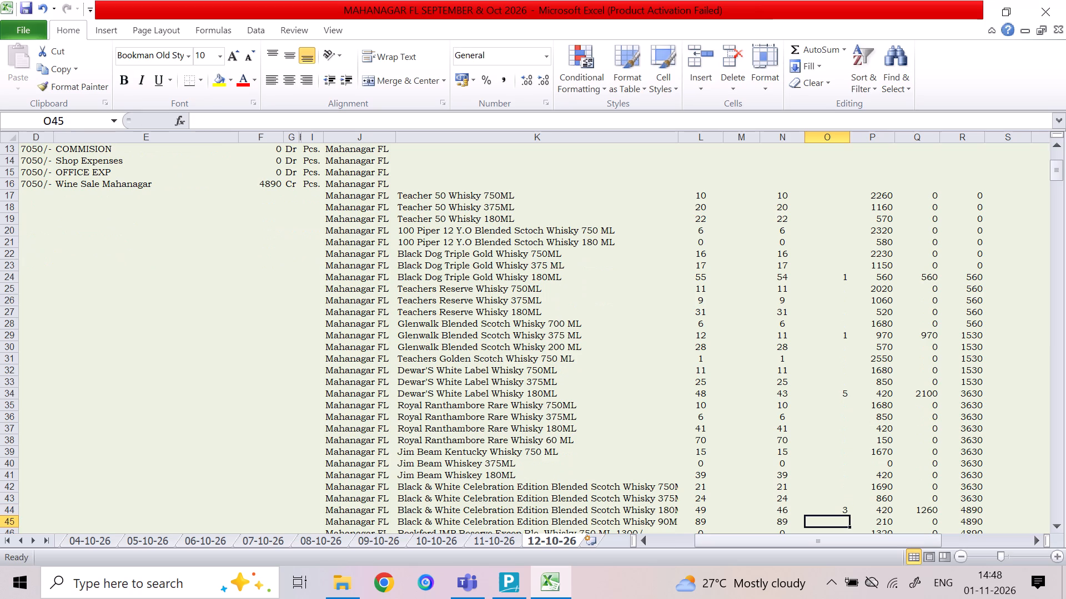
Enter SALE quantities of 2 for 100 Pipers Exquisite Blended Scotch Whisky 750ML and 3 for 100 Pipers Deluxe Scotch Whisky 180 ML.
{"action": "key", "text": "Down"}
{"action": "key", "text": "Down"}
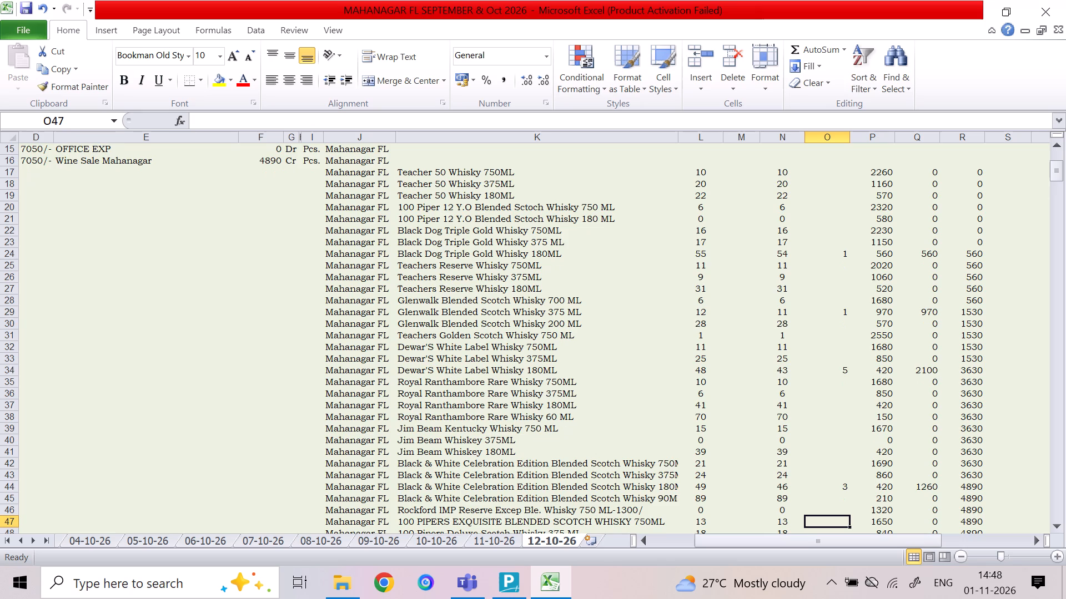
{"action": "key", "text": "2"}
{"action": "key", "text": "Down"}
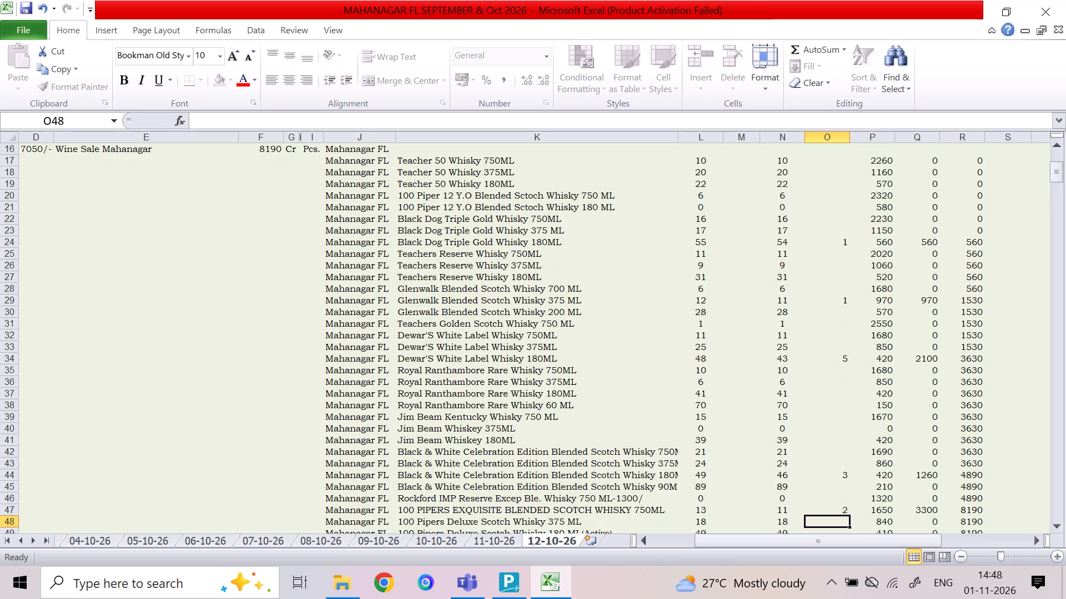
{"action": "key", "text": "Down"}
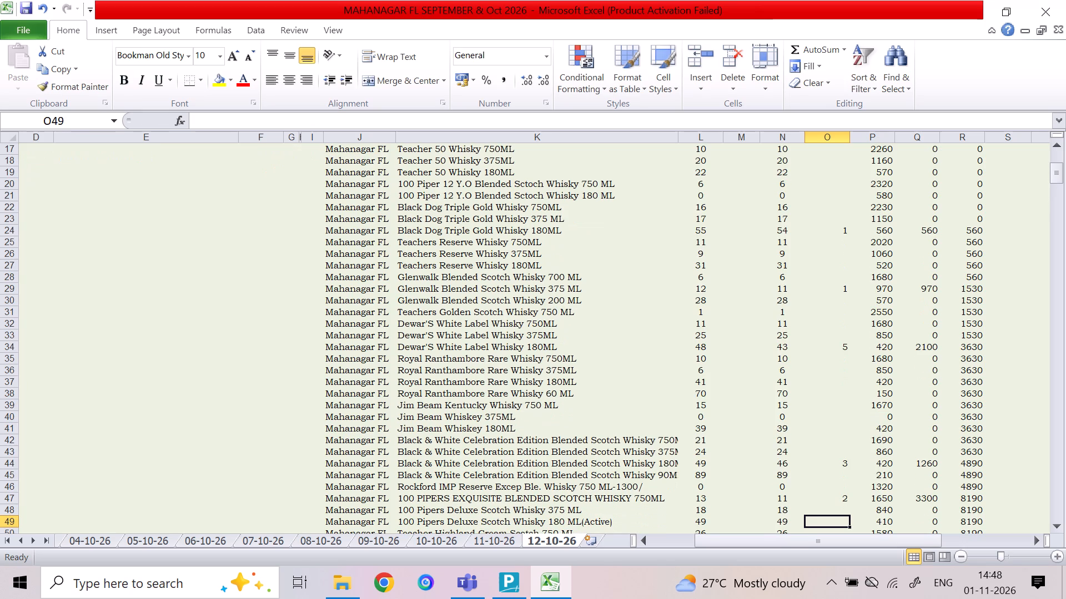
{"action": "key", "text": "3"}
{"action": "key", "text": "Down"}
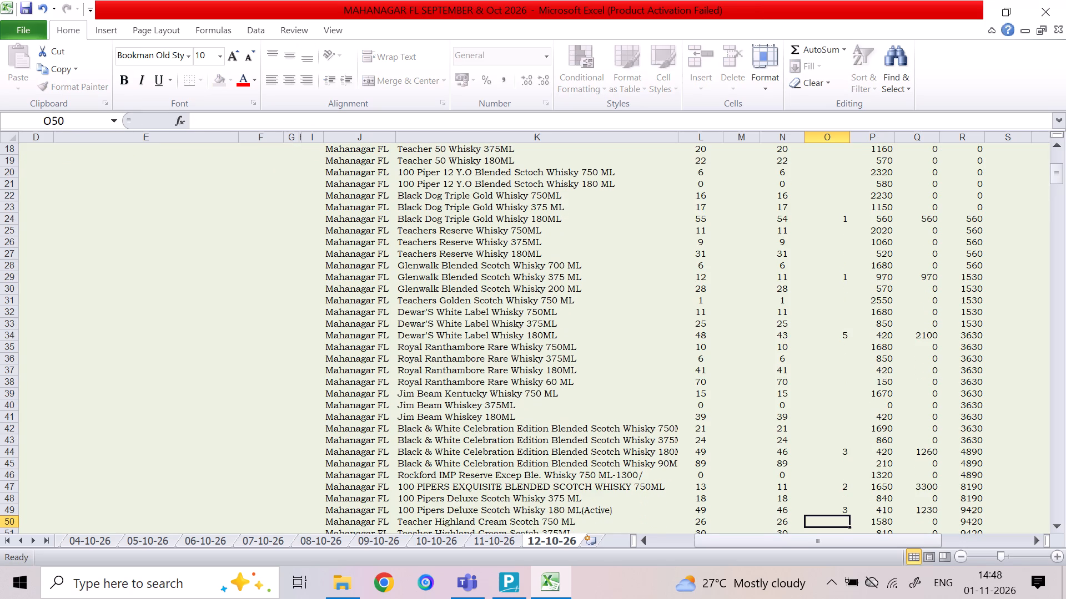
Enter SALE quantities for Black Dog Centenary Whisky: 3 for 375ML, 4 for 180ML and 1 for 90ML.
{"action": "key", "text": "Down"}
{"action": "key", "text": "Down"}
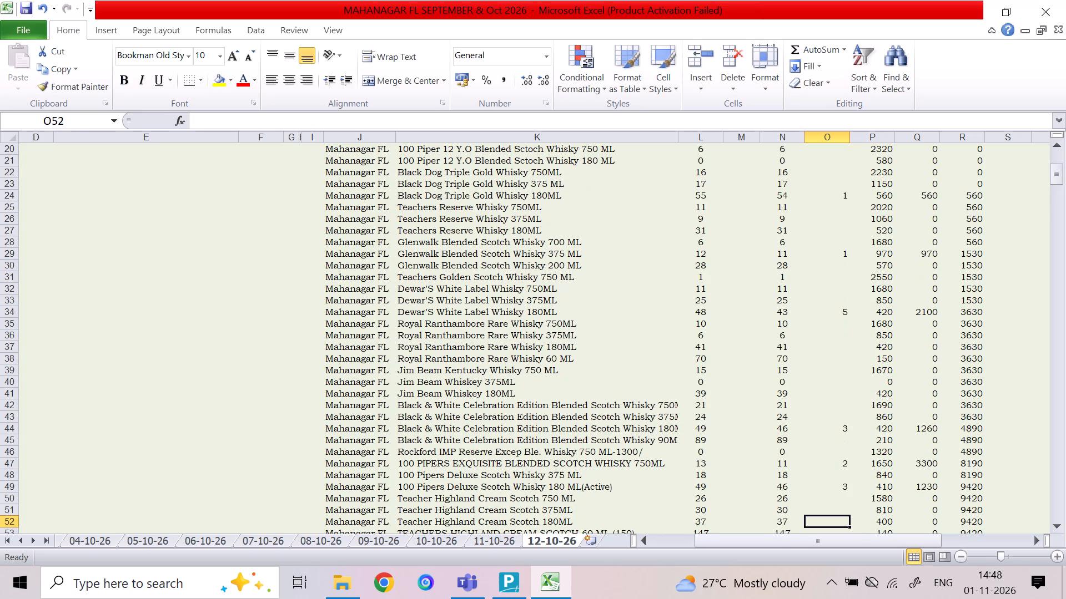
{"action": "key", "text": "Down"}
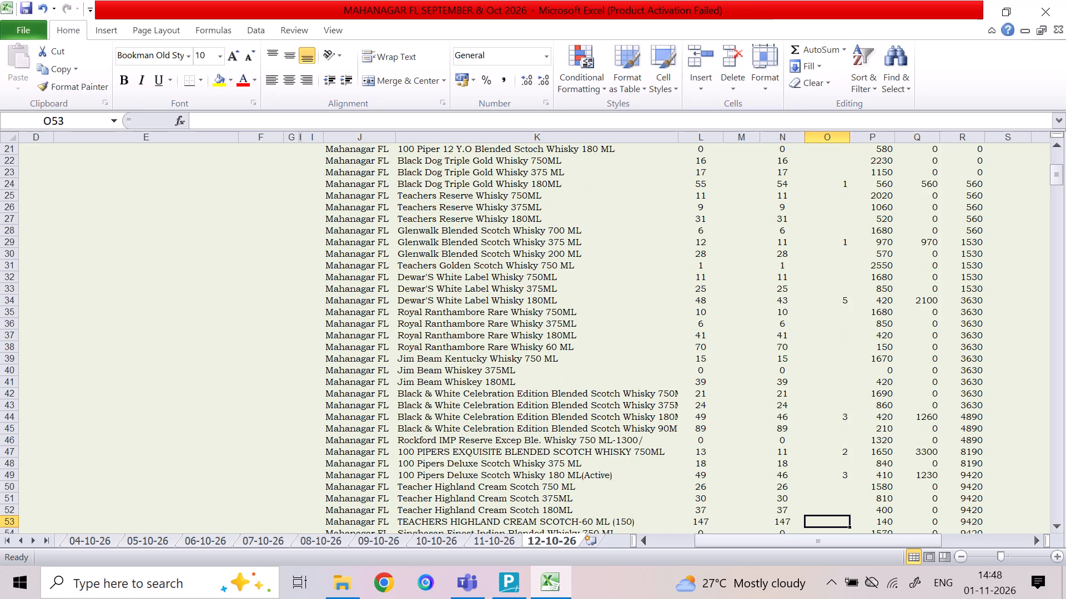
{"action": "key", "text": "Down"}
{"action": "key", "text": "Down"}
{"action": "key", "text": "Down"}
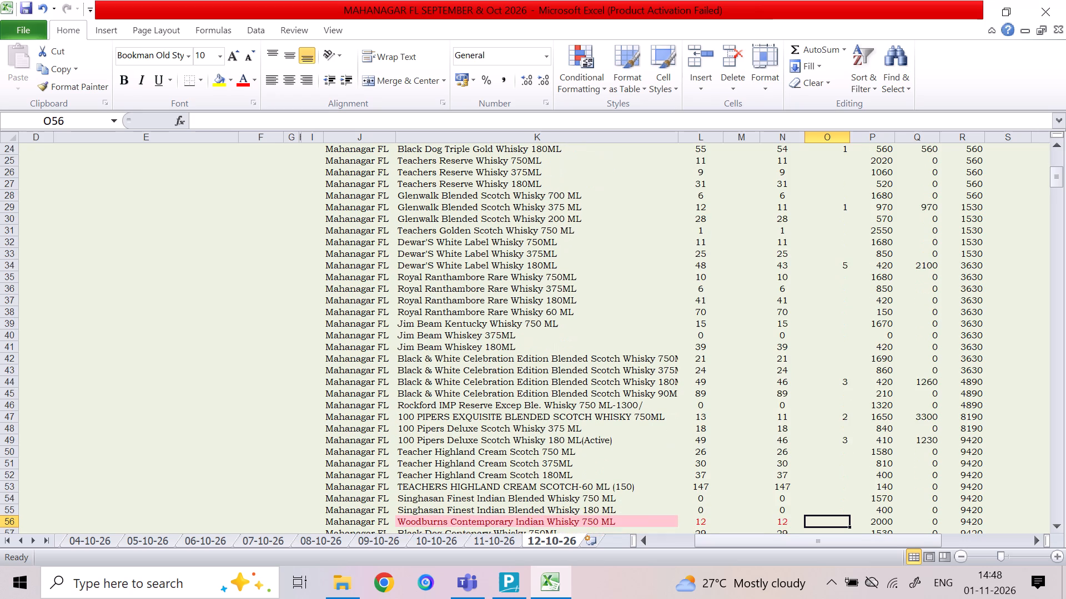
{"action": "key", "text": "Down"}
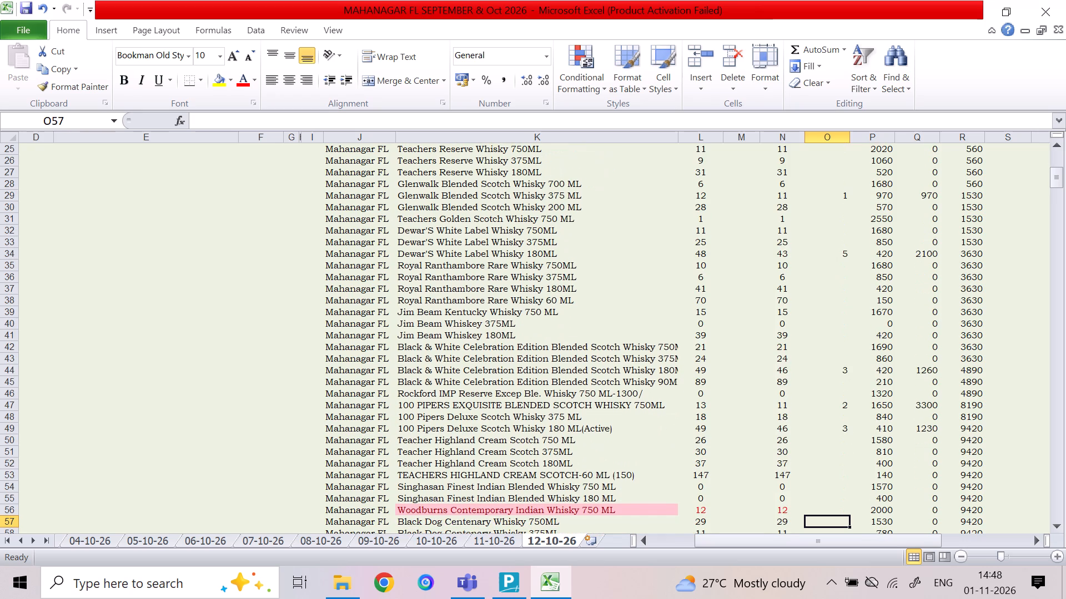
{"action": "key", "text": "Down"}
{"action": "key", "text": "3"}
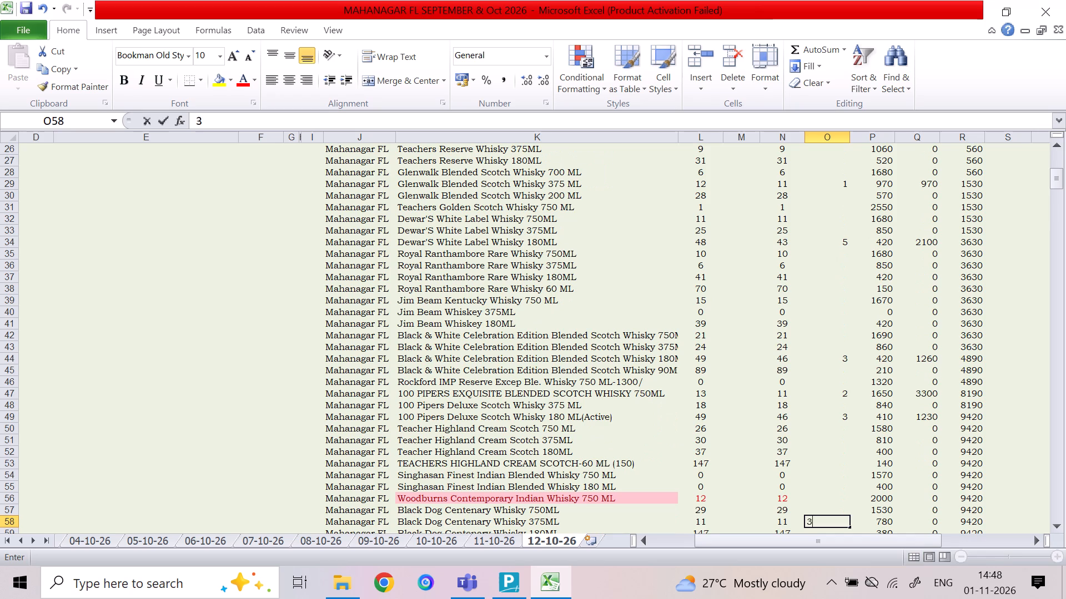
{"action": "key", "text": "Down"}
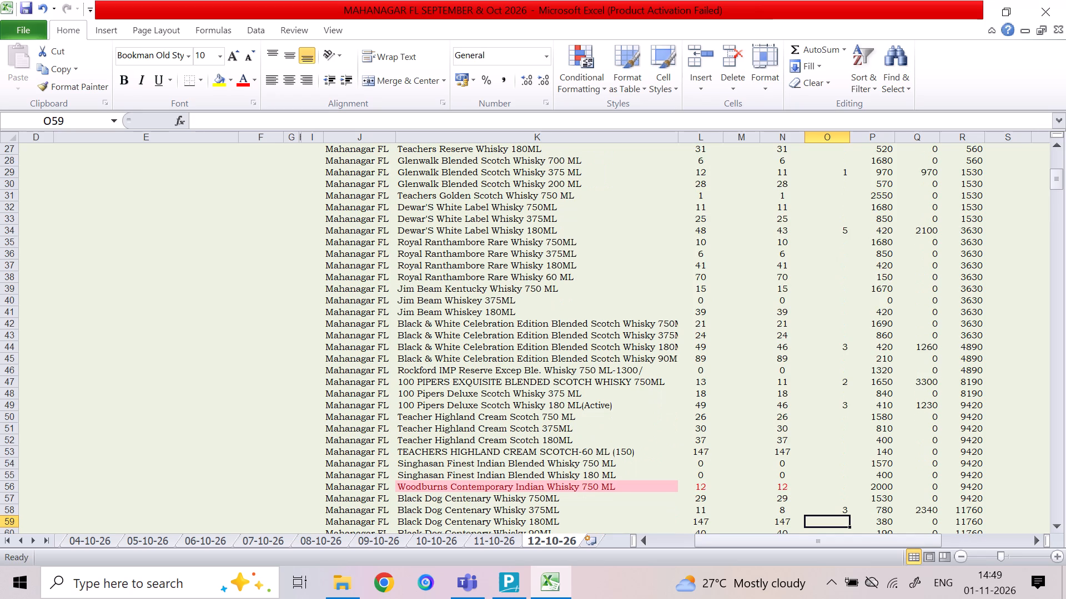
{"action": "key", "text": "4"}
{"action": "key", "text": "Down"}
{"action": "key", "text": "1"}
{"action": "key", "text": "Down"}
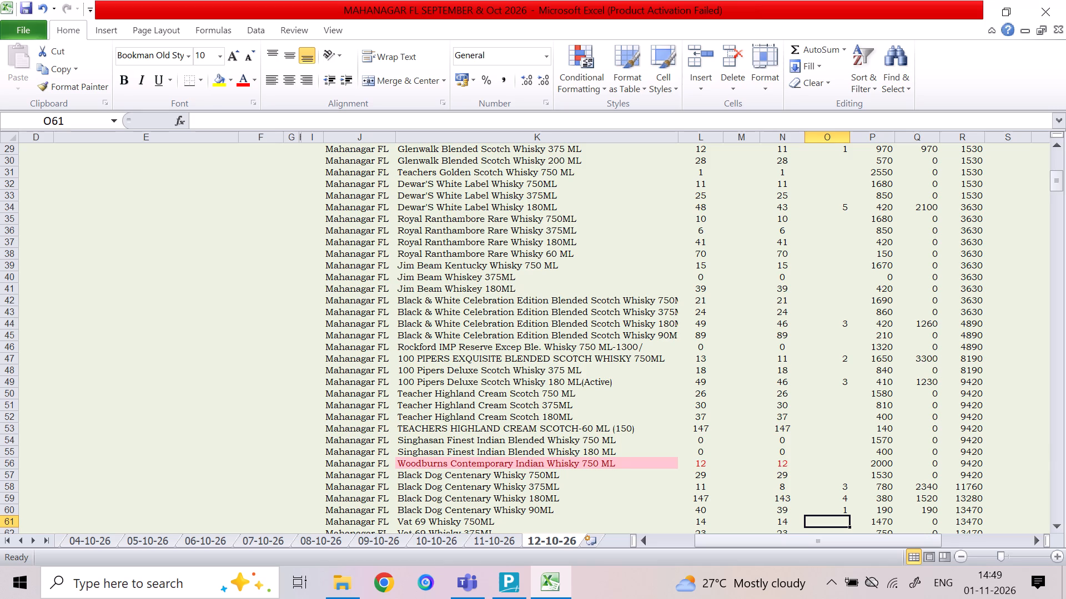
Enter a SALE quantity of 1 for both Vat 69 Whisky 180ML and Golden Oak Barrel Whisky 180 ML.
{"action": "key", "text": "Down"}
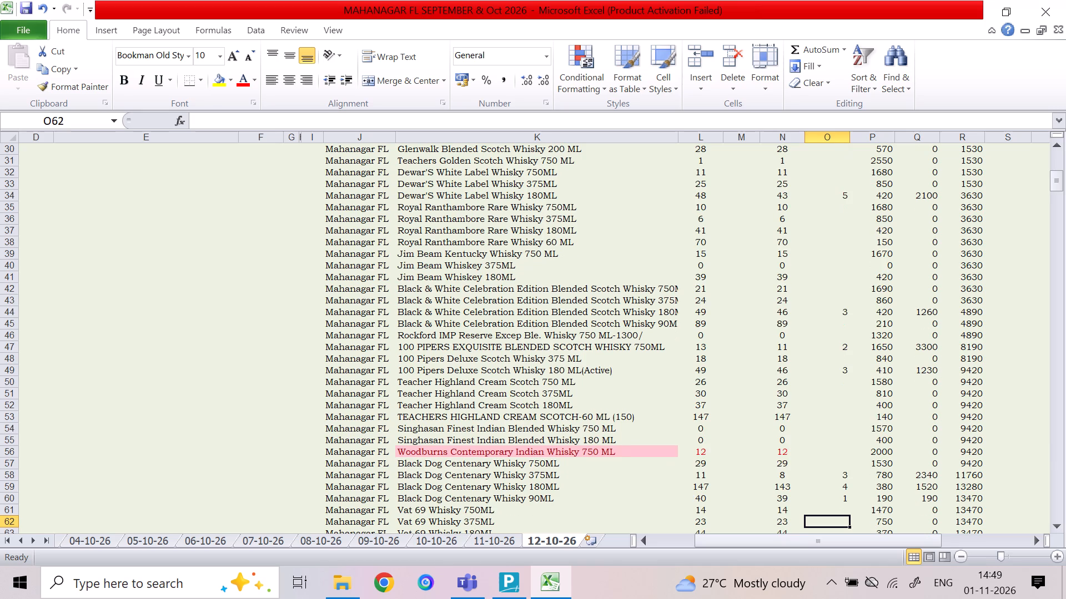
{"action": "key", "text": "Down"}
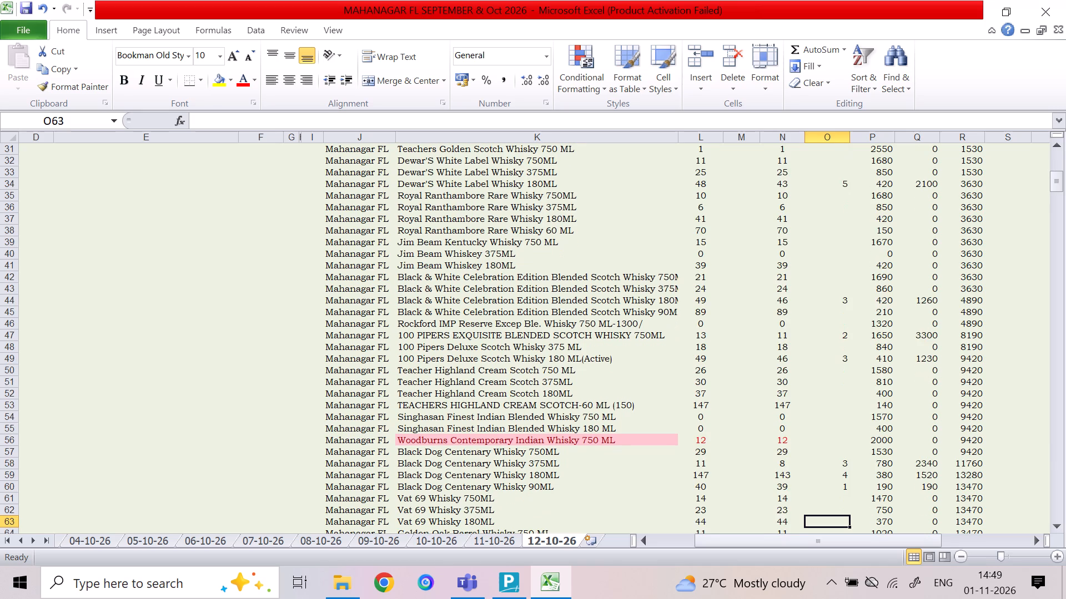
{"action": "key", "text": "1"}
{"action": "key", "text": "Down"}
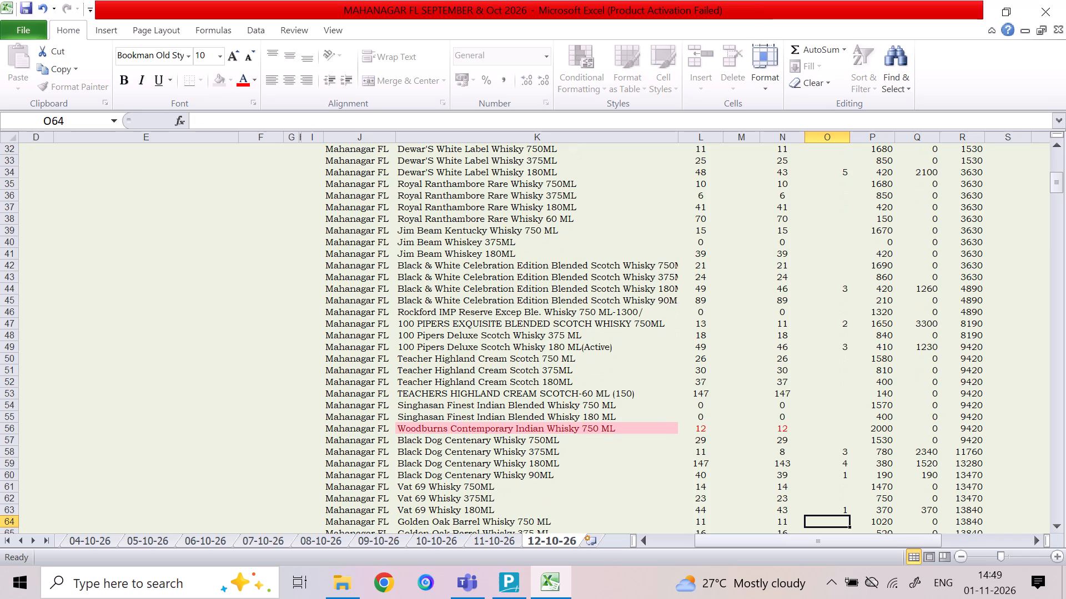
{"action": "key", "text": "Down"}
{"action": "key", "text": "Down"}
{"action": "key", "text": "1"}
{"action": "key", "text": "Down"}
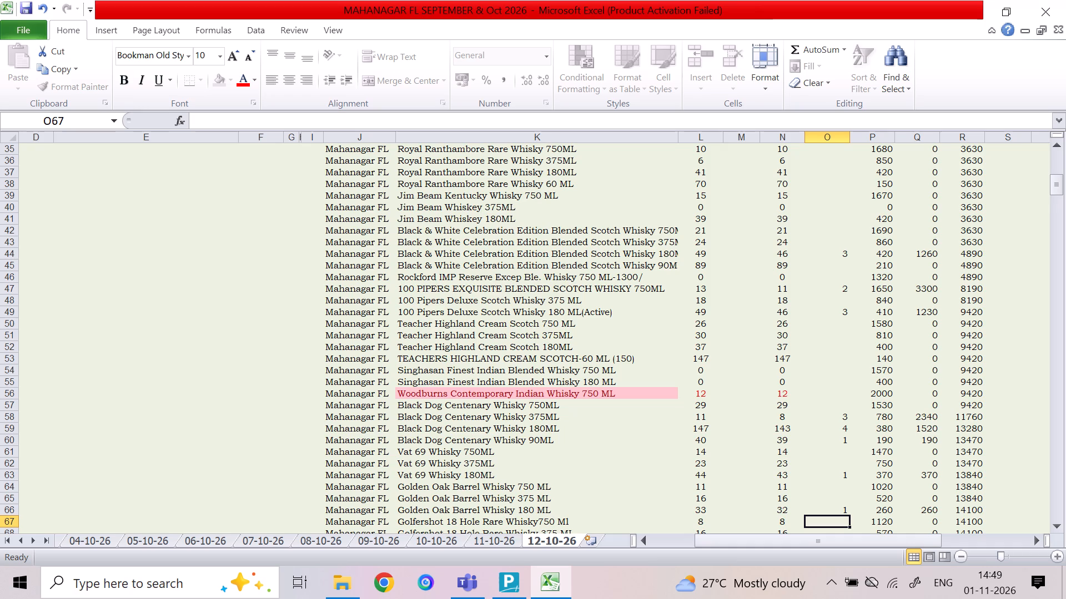
Enter SALE quantities for American Pride Gold Whisky: 4 for 180ML and 2 for 90 ML.
{"action": "key", "text": "Down"}
{"action": "key", "text": "Down"}
{"action": "key", "text": "Down"}
{"action": "key", "text": "Down"}
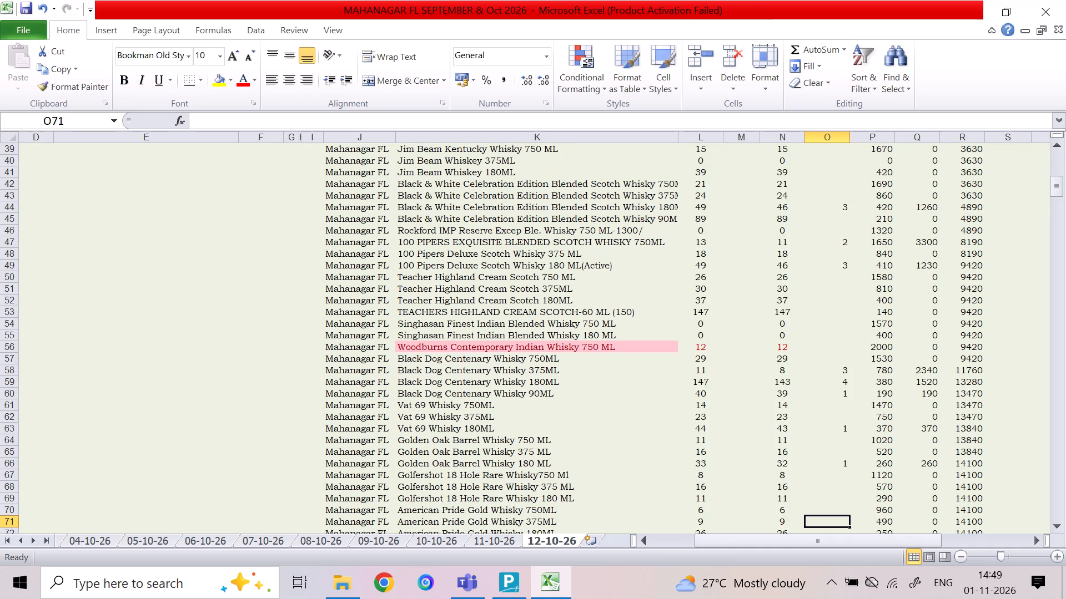
{"action": "key", "text": "Down"}
{"action": "key", "text": "1"}
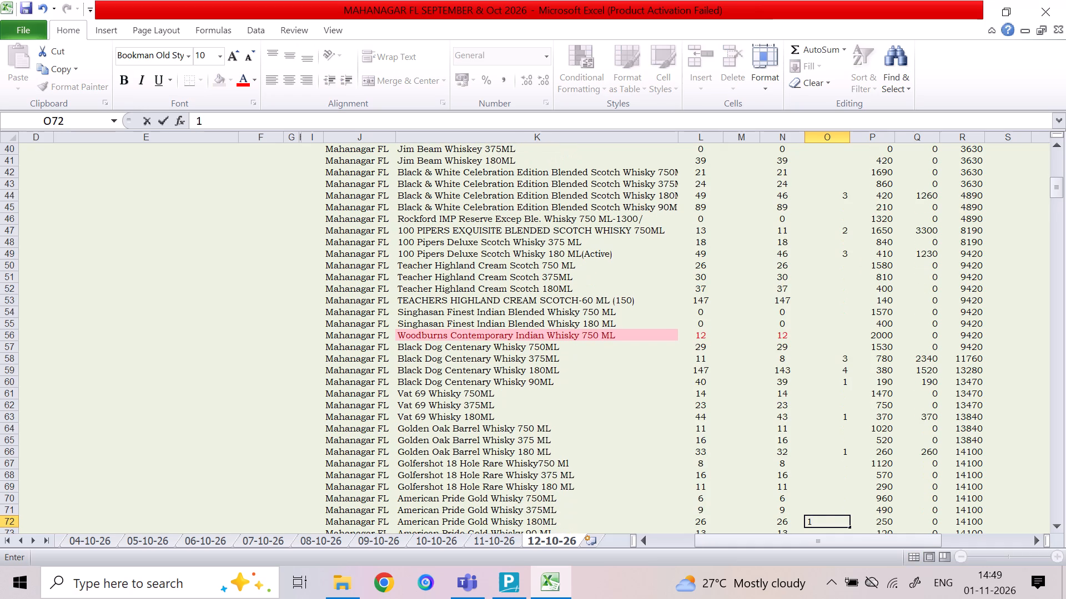
{"action": "key", "text": "BackSpace"}
{"action": "key", "text": "4"}
{"action": "key", "text": "Down"}
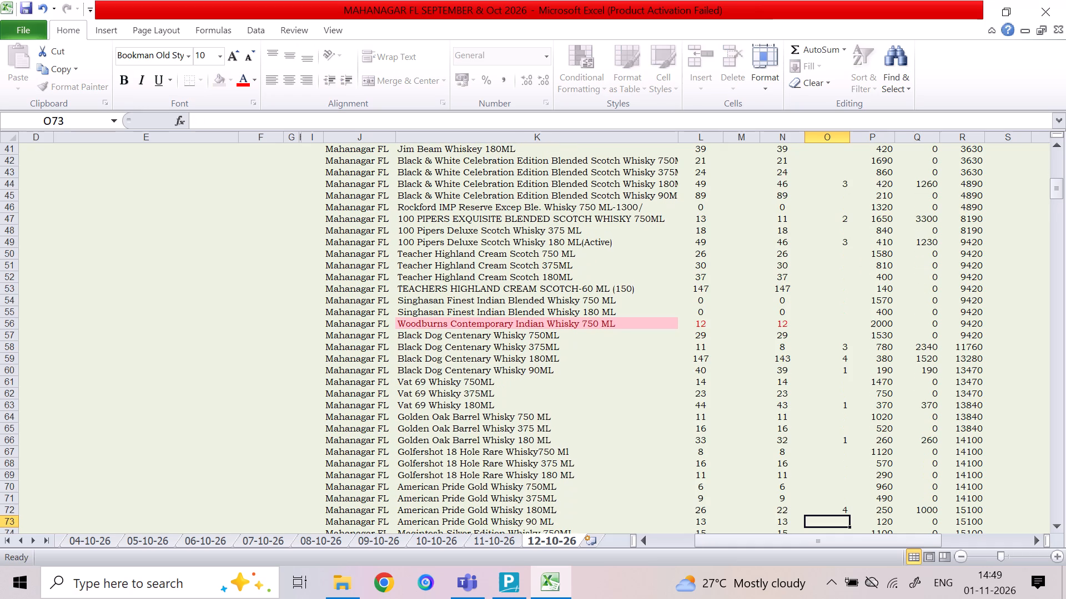
{"action": "key", "text": "2"}
{"action": "key", "text": "Down"}
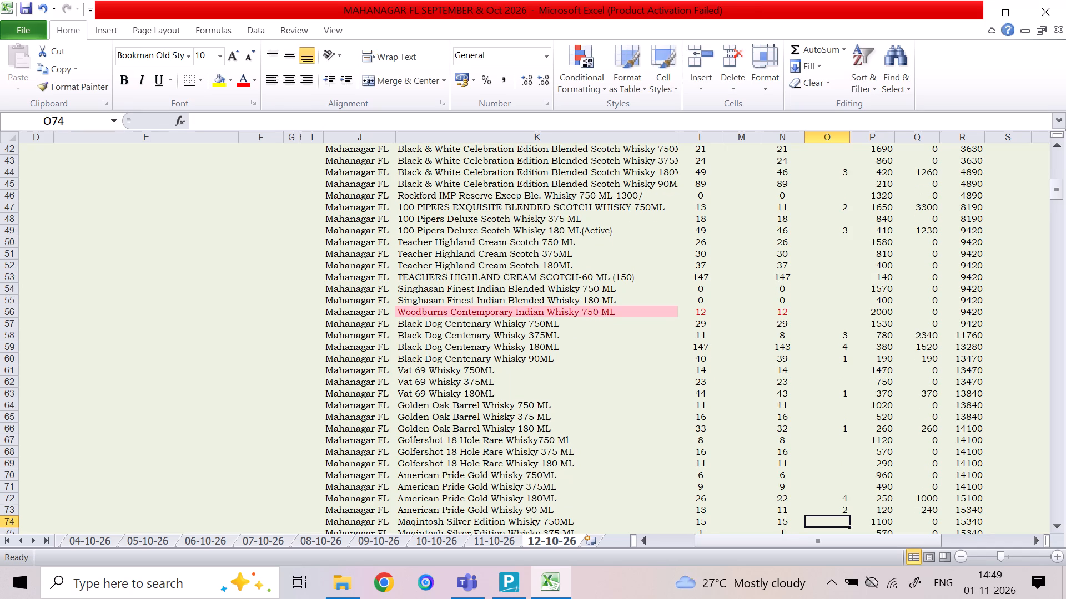
Enter SALE quantities for Blenders Pride Reserve Whisky: 2 for 750ML, 1 for 375ML and 5 for 180ML.
{"action": "key", "text": "Down"}
{"action": "key", "text": "Down"}
{"action": "key", "text": "Down"}
{"action": "key", "text": "1"}
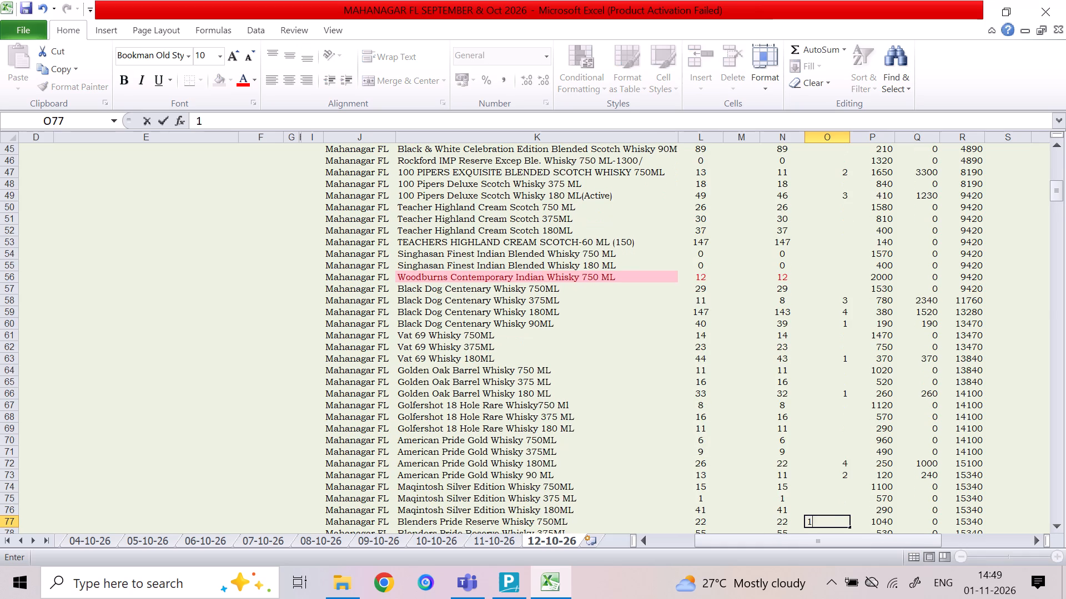
{"action": "key", "text": "BackSpace"}
{"action": "key", "text": "2"}
{"action": "key", "text": "Down"}
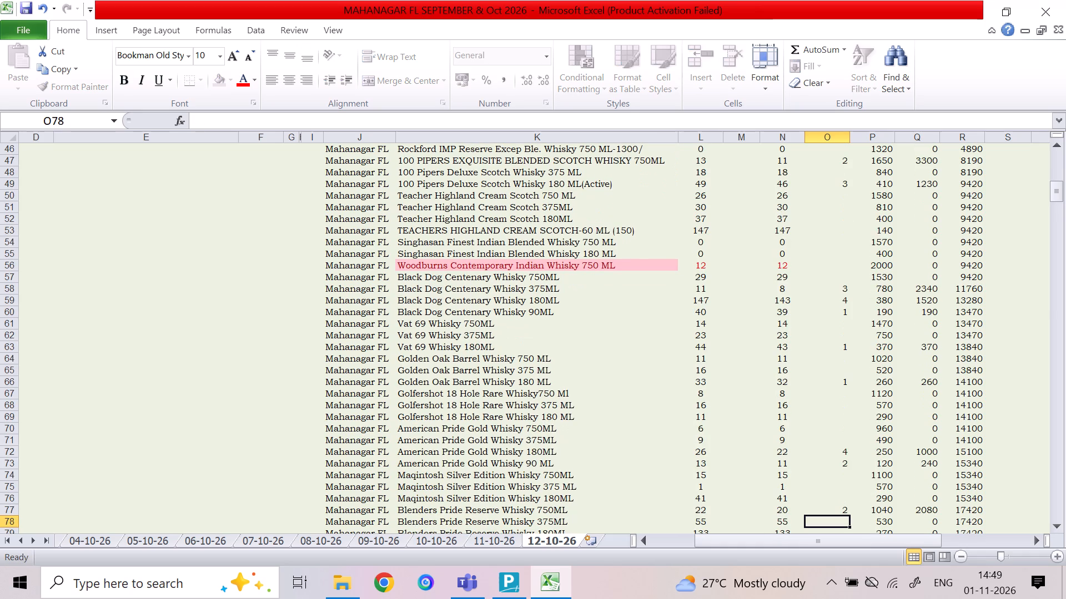
{"action": "key", "text": "1"}
{"action": "key", "text": "Down"}
{"action": "key", "text": "5"}
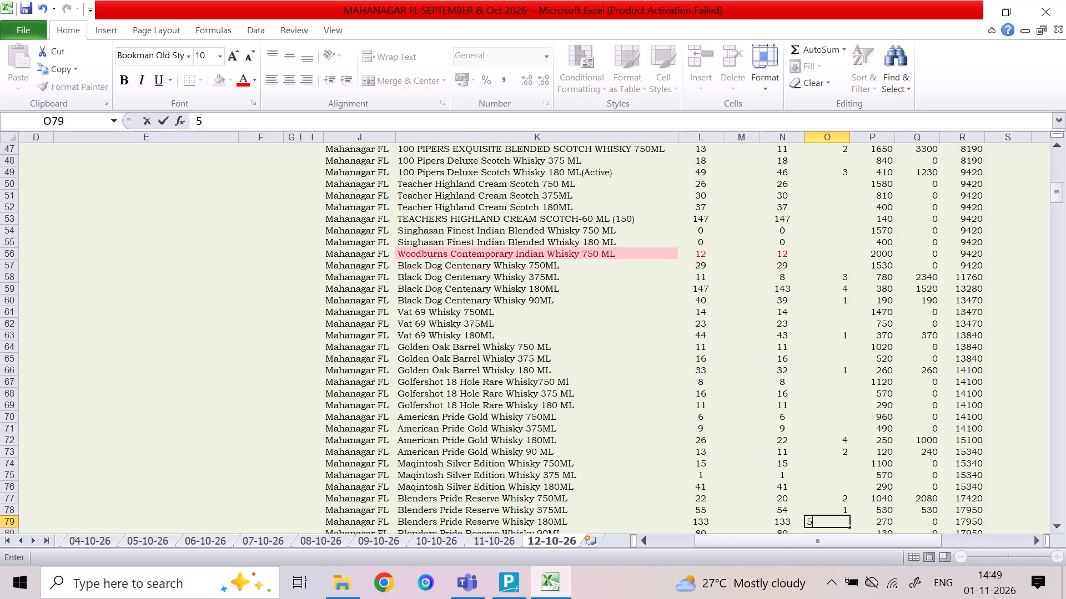
{"action": "key", "text": "Right"}
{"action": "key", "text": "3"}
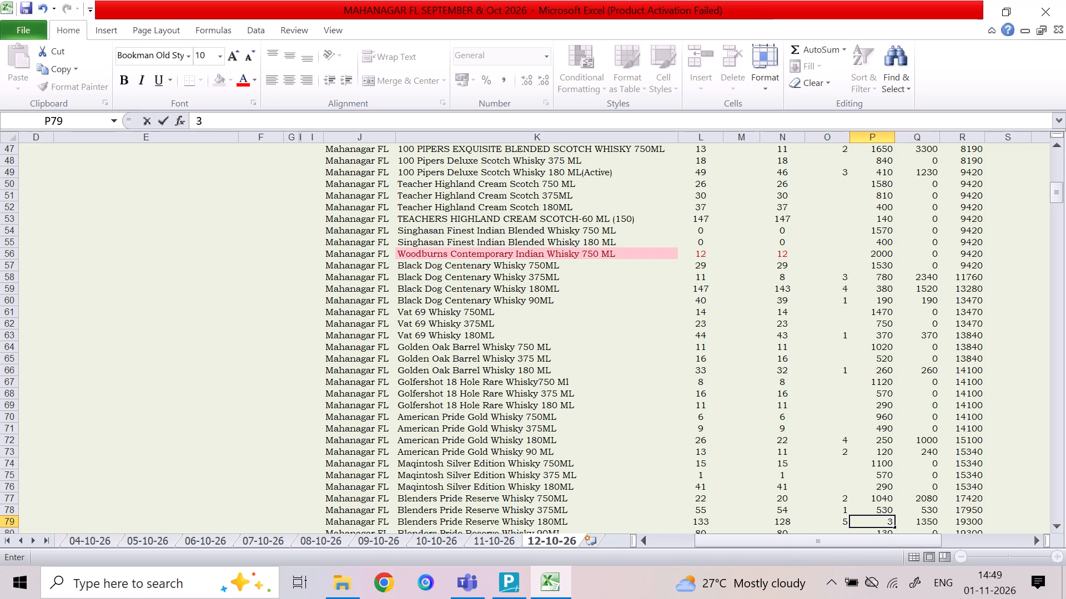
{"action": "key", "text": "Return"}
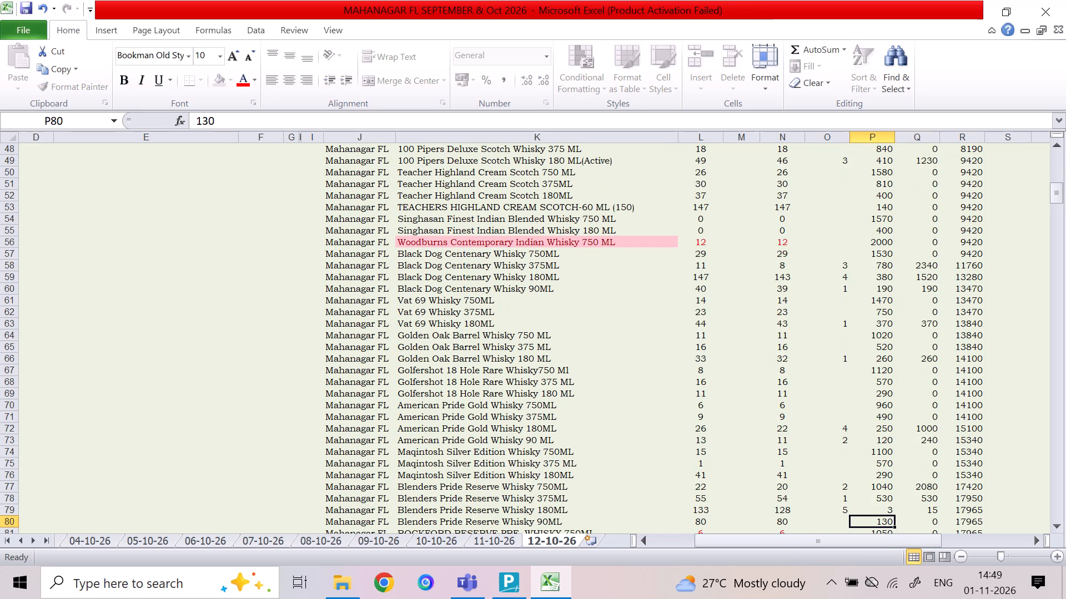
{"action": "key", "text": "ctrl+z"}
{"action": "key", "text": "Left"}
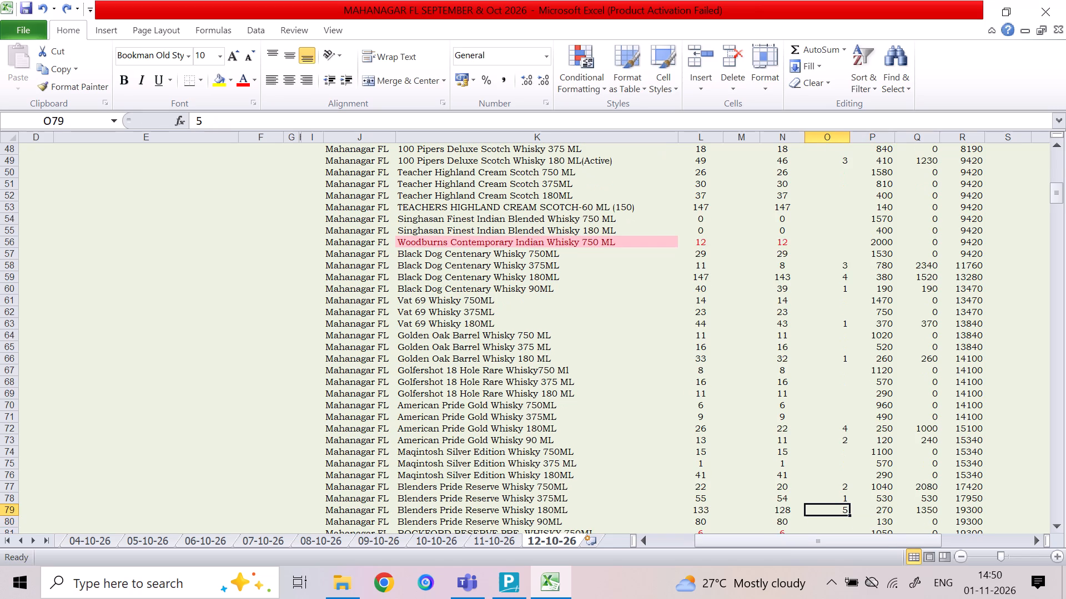
Enter a SALE quantity of 3 for Blenders Pride Reserve Whisky 90ML.
{"action": "key", "text": "Down"}
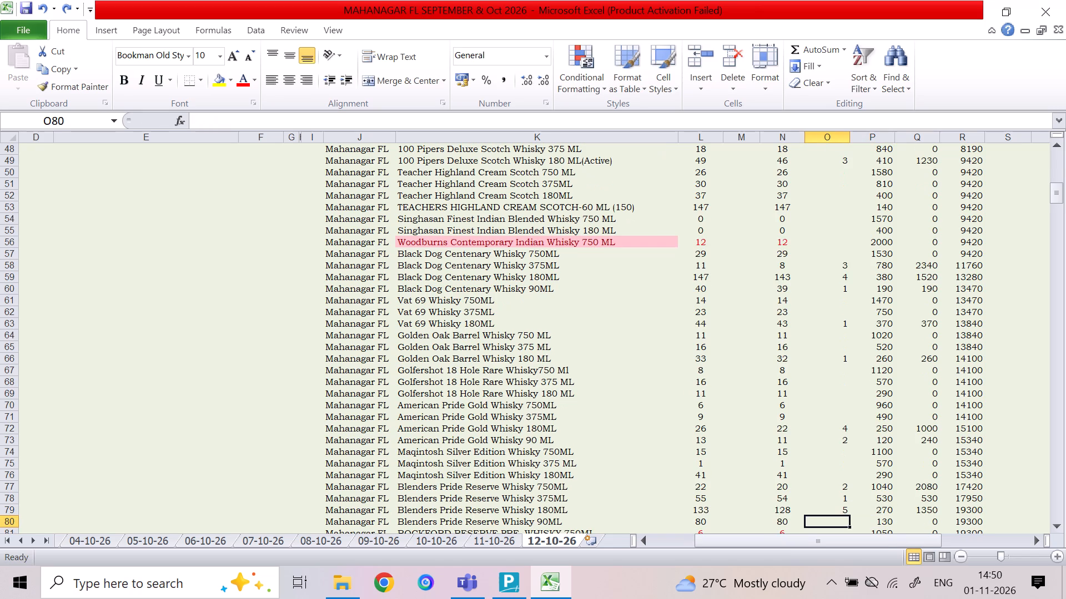
{"action": "key", "text": "3"}
{"action": "key", "text": "Down"}
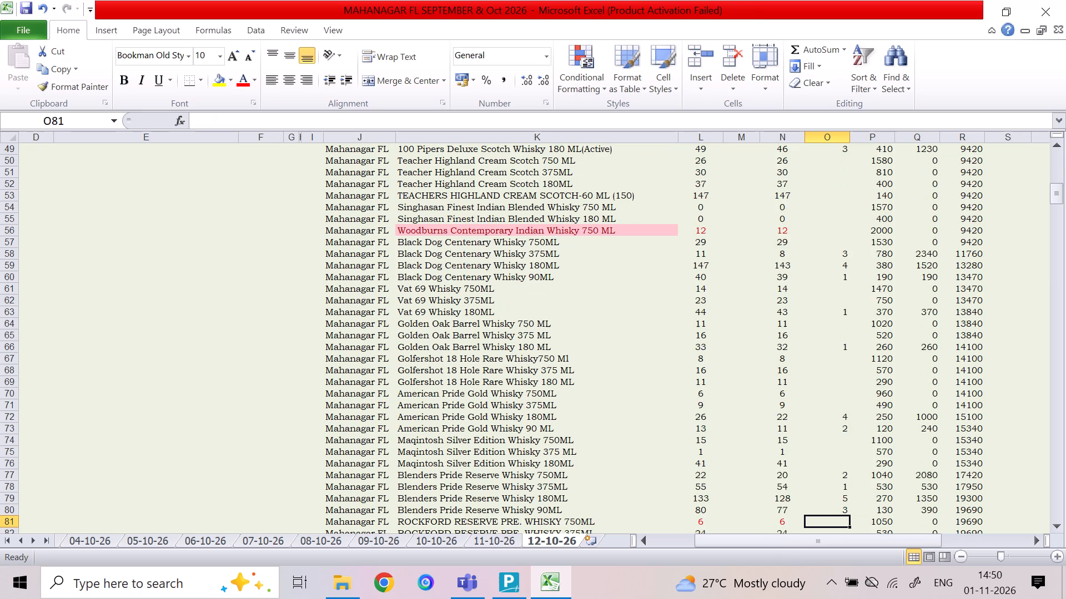
Enter SALE quantities for Rockford Reserve whisky: 3 for 375ML, 3 for 180ML and 2 for the Fine & Rare 90 ML.
{"action": "key", "text": "Down"}
{"action": "key", "text": "Down"}
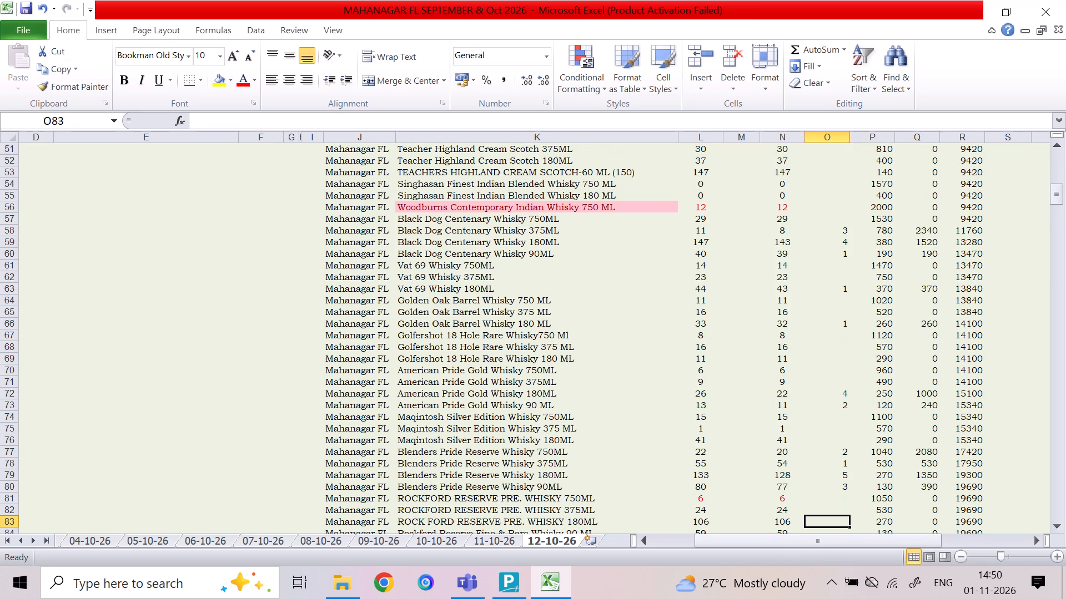
{"action": "key", "text": "Up"}
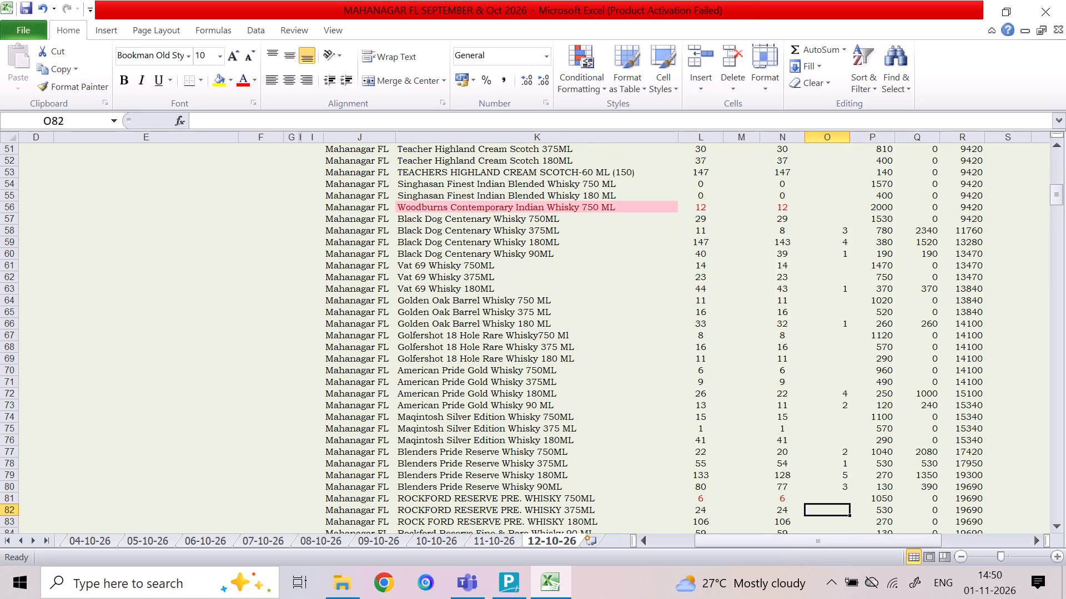
{"action": "key", "text": "3"}
{"action": "key", "text": "Down"}
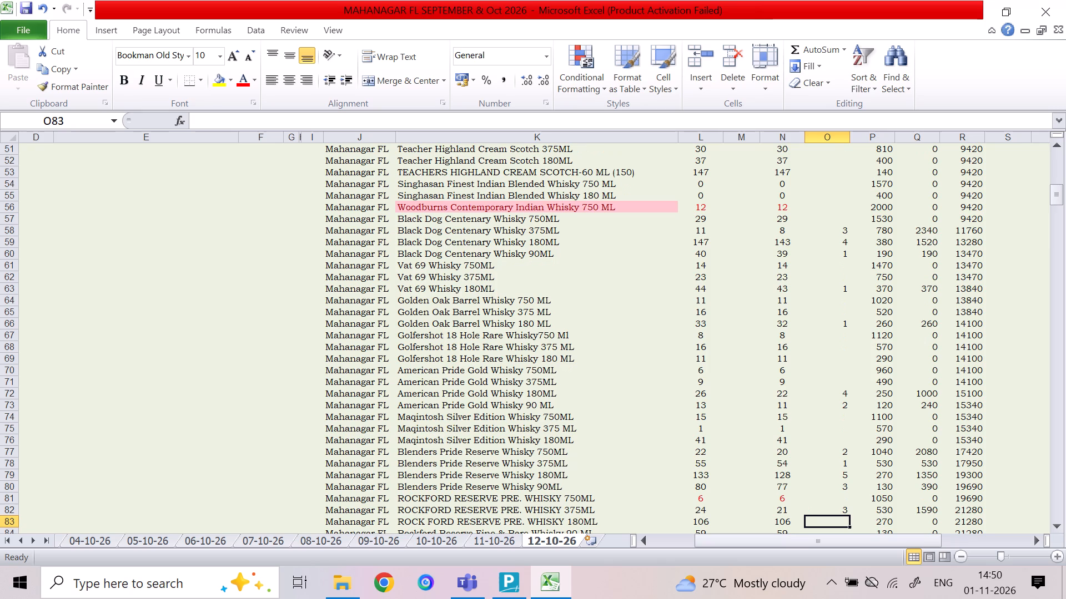
{"action": "key", "text": "3"}
{"action": "key", "text": "Down"}
{"action": "key", "text": "2"}
{"action": "key", "text": "Down"}
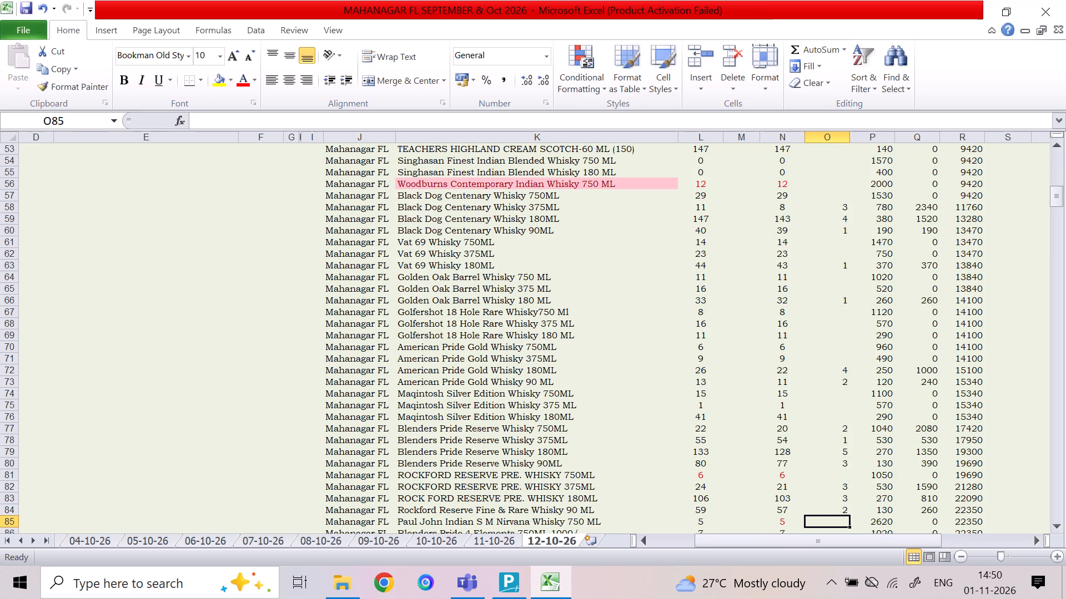
Enter a SALE quantity of 1 for both Antiquity Blue Premium Whisky 180ML and 90 ML.
{"action": "key", "text": "Down"}
{"action": "key", "text": "Down"}
{"action": "key", "text": "Down"}
{"action": "key", "text": "Down"}
{"action": "key", "text": "Down"}
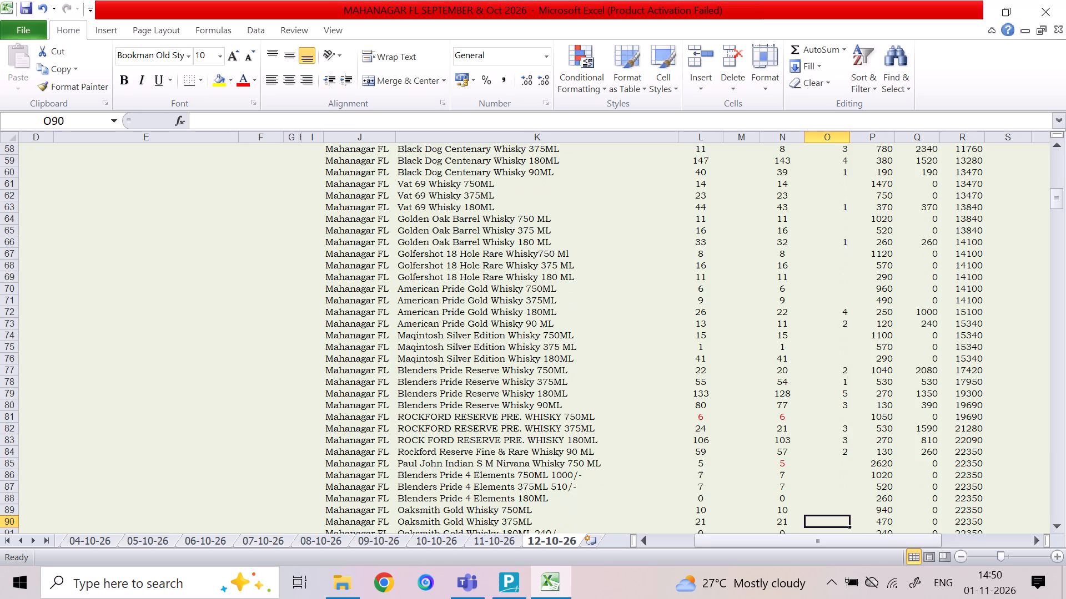
{"action": "key", "text": "Down"}
{"action": "key", "text": "Down"}
{"action": "key", "text": "Down"}
{"action": "key", "text": "Down"}
{"action": "key", "text": "Down"}
{"action": "key", "text": "Down"}
{"action": "key", "text": "Down"}
{"action": "key", "text": "Down"}
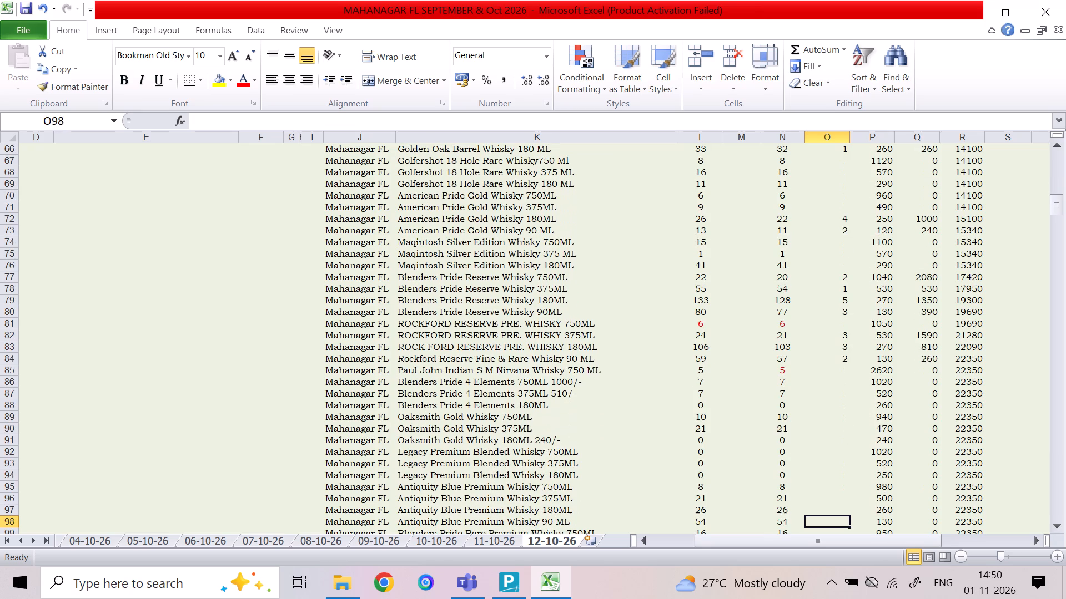
{"action": "key", "text": "Up"}
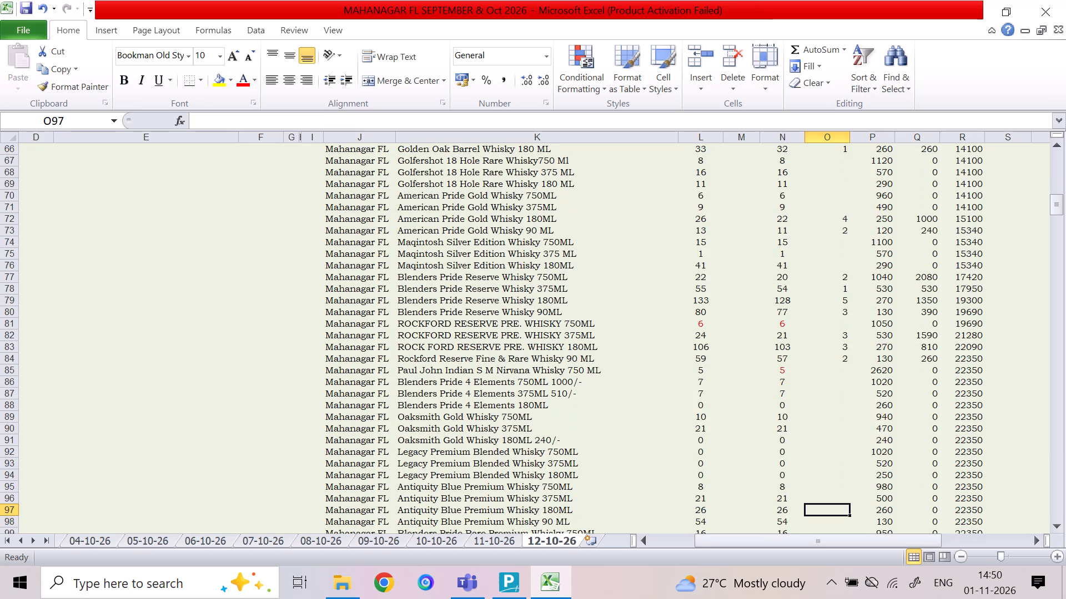
{"action": "key", "text": "1"}
{"action": "key", "text": "Down"}
{"action": "key", "text": "1"}
{"action": "key", "text": "Down"}
Enter SALE quantities for Blenders Pride Rare Premium Whisky: 1 for 750ML, 5 for 375ML, 13 for 180ML and 3 for 90ML.
{"action": "key", "text": "Down"}
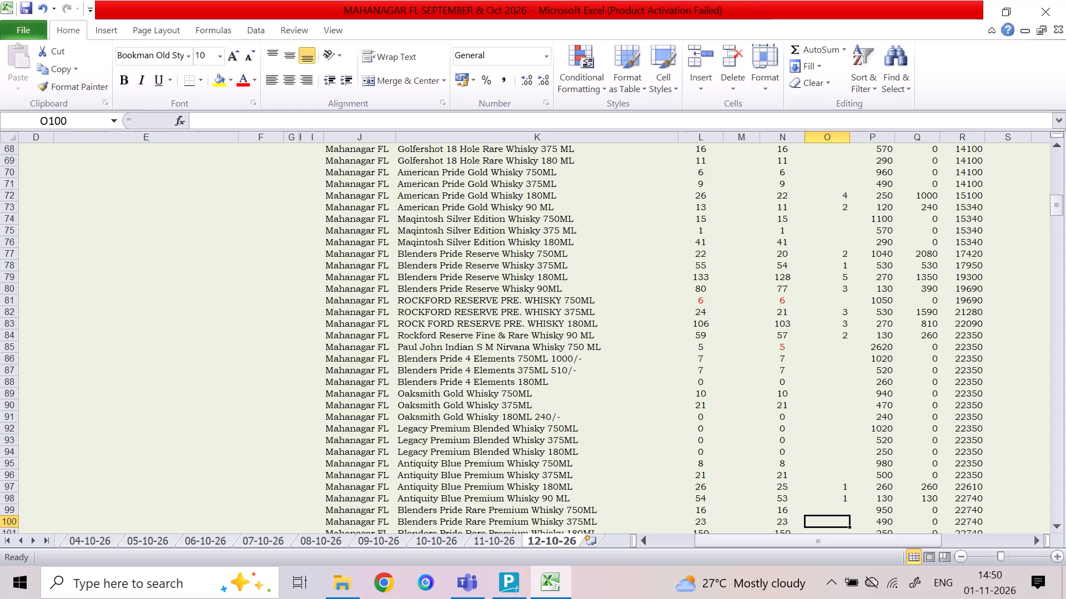
{"action": "key", "text": "Up"}
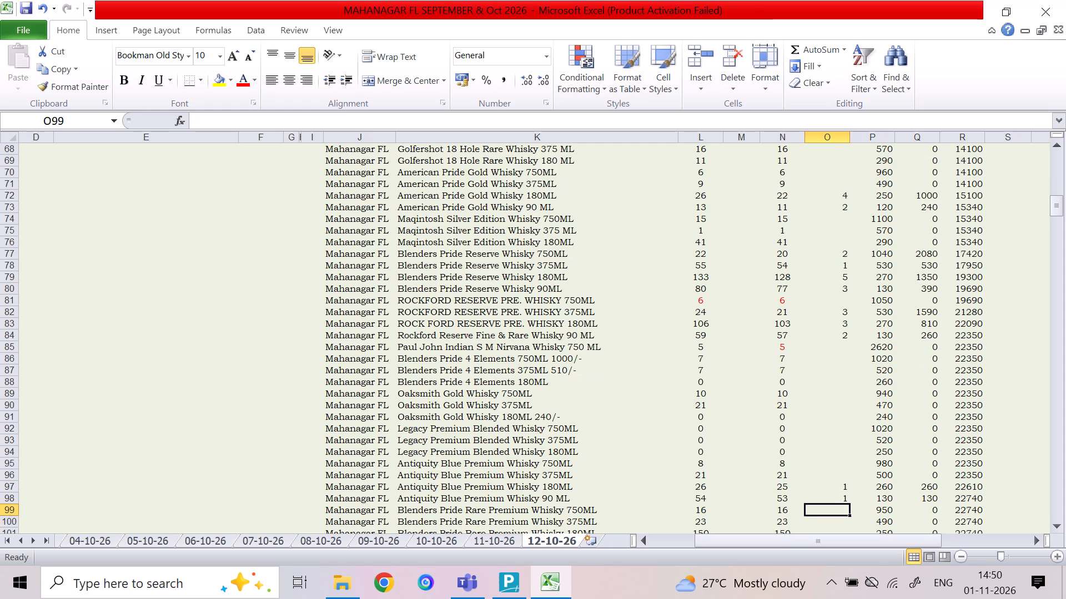
{"action": "key", "text": "1"}
{"action": "key", "text": "Down"}
{"action": "key", "text": "5"}
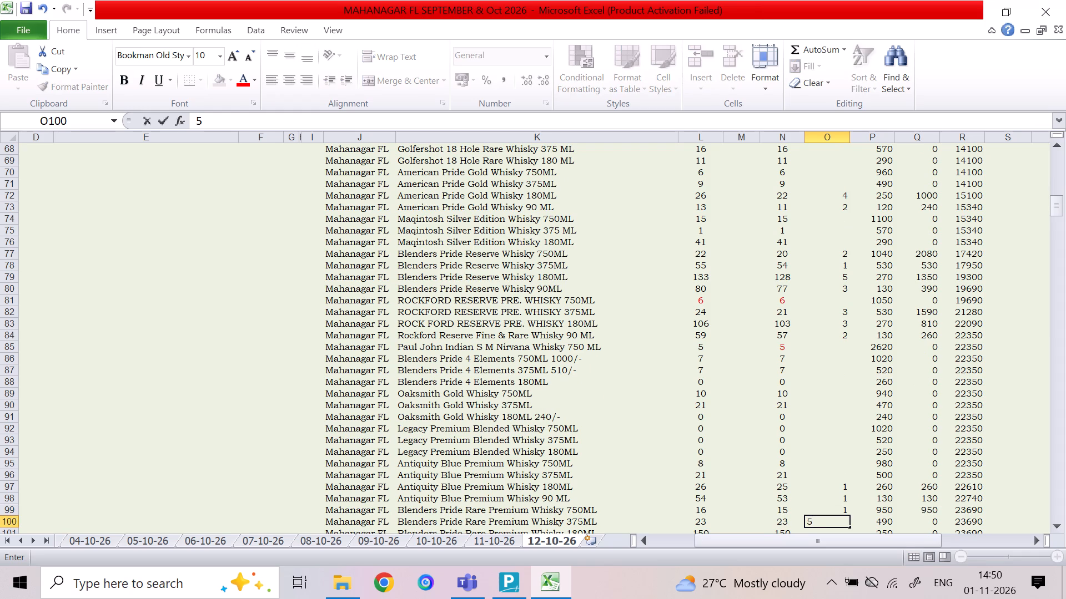
{"action": "key", "text": "Down"}
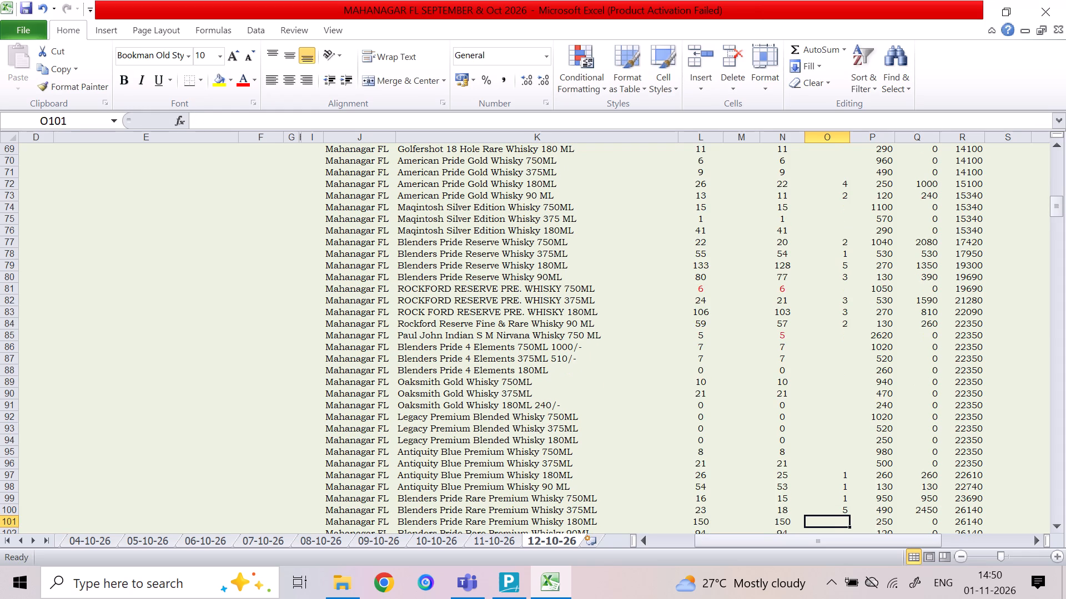
{"action": "type", "text": "13"}
{"action": "key", "text": "Down"}
{"action": "key", "text": "3"}
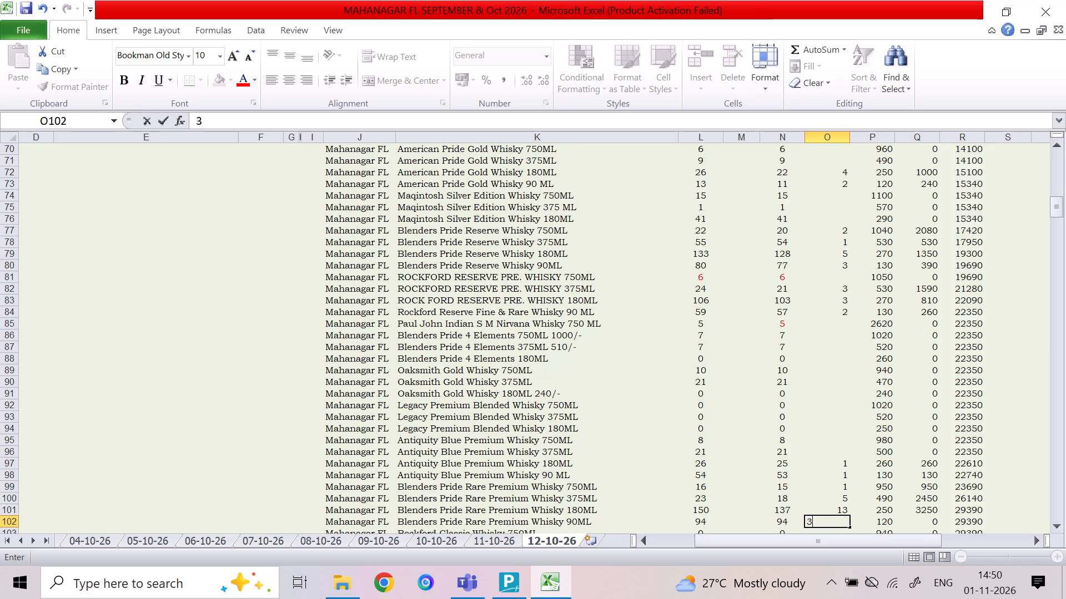
{"action": "key", "text": "Down"}
{"action": "key", "text": "Up"}
{"action": "key", "text": "Up"}
{"action": "key", "text": "Left"}
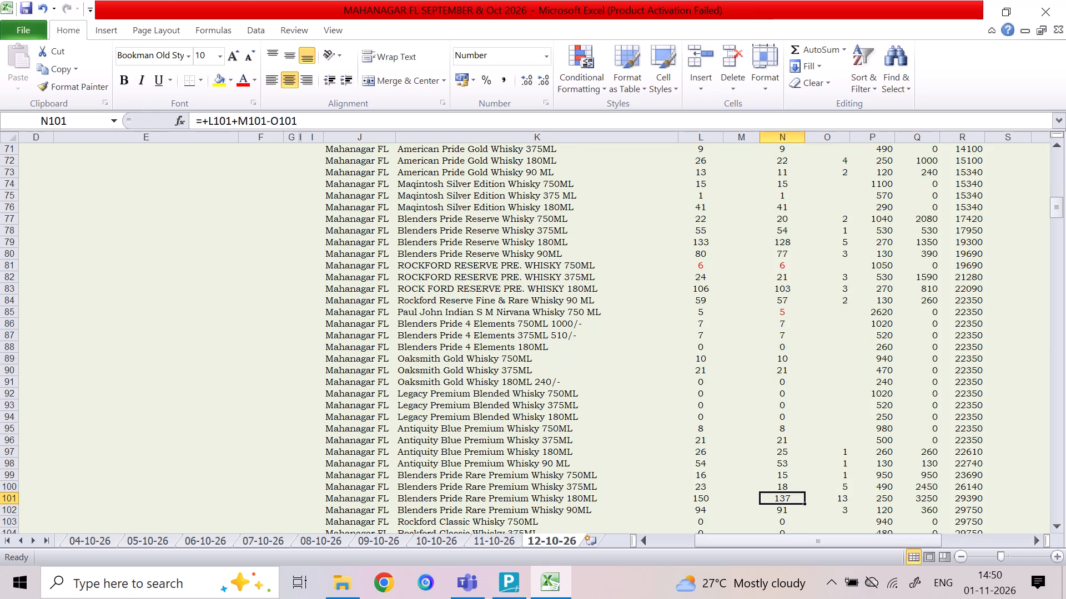
{"action": "key", "text": "Down"}
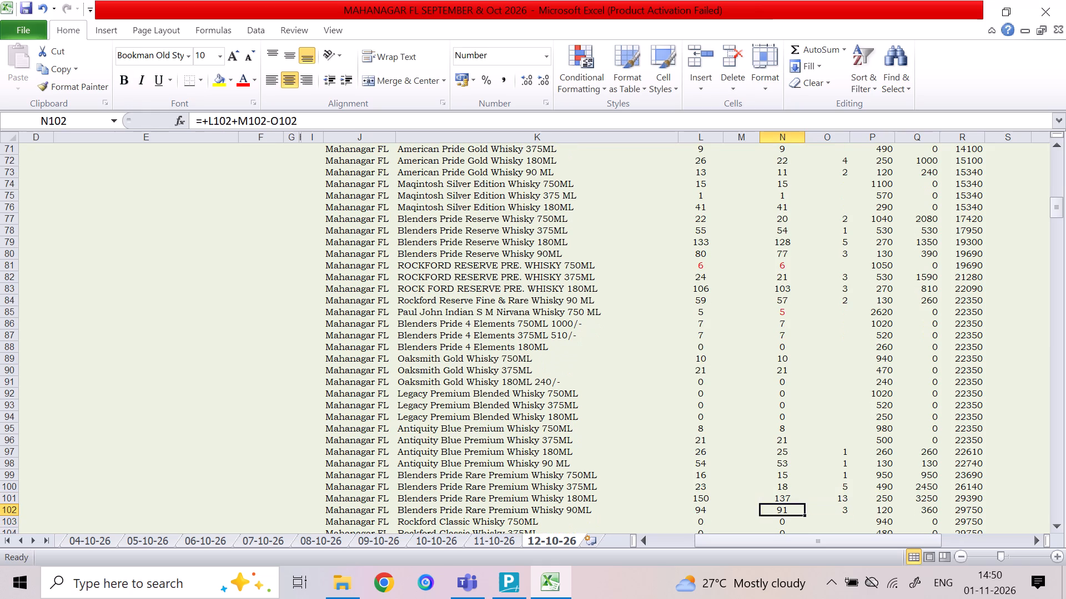
{"action": "key", "text": "Right"}
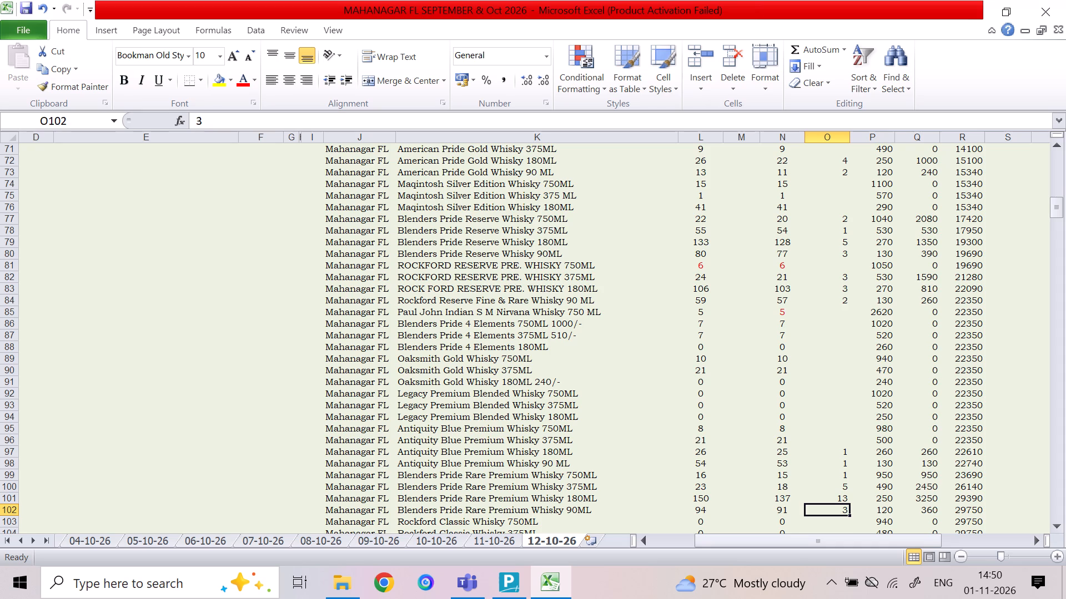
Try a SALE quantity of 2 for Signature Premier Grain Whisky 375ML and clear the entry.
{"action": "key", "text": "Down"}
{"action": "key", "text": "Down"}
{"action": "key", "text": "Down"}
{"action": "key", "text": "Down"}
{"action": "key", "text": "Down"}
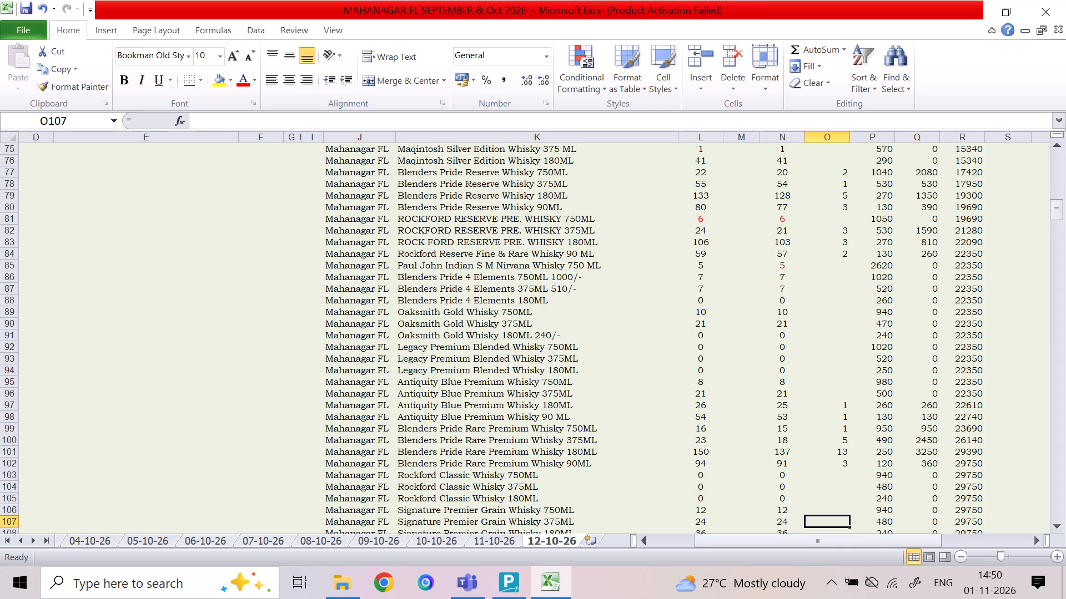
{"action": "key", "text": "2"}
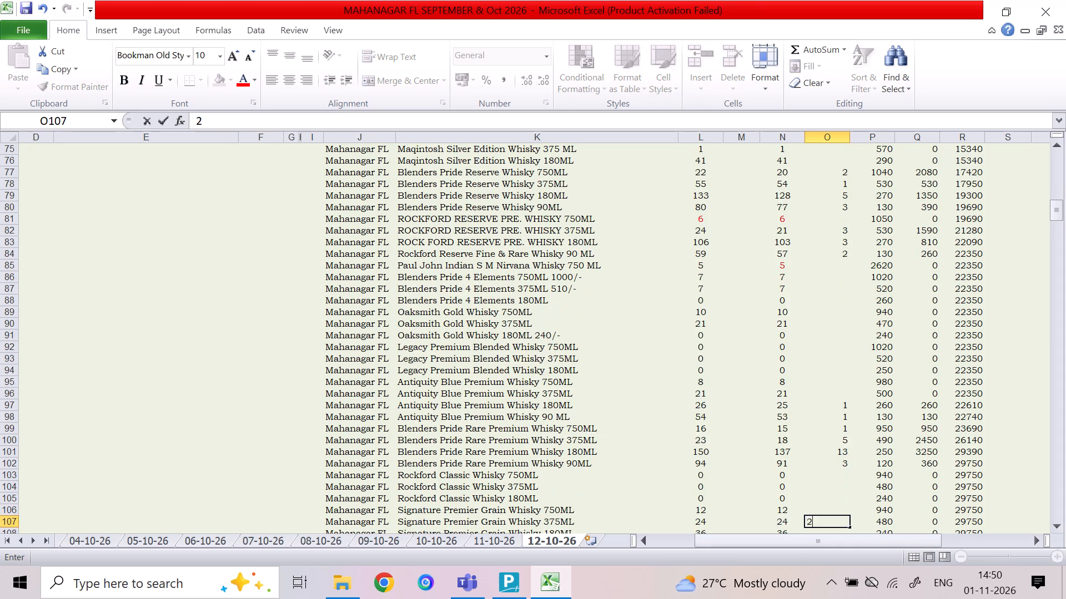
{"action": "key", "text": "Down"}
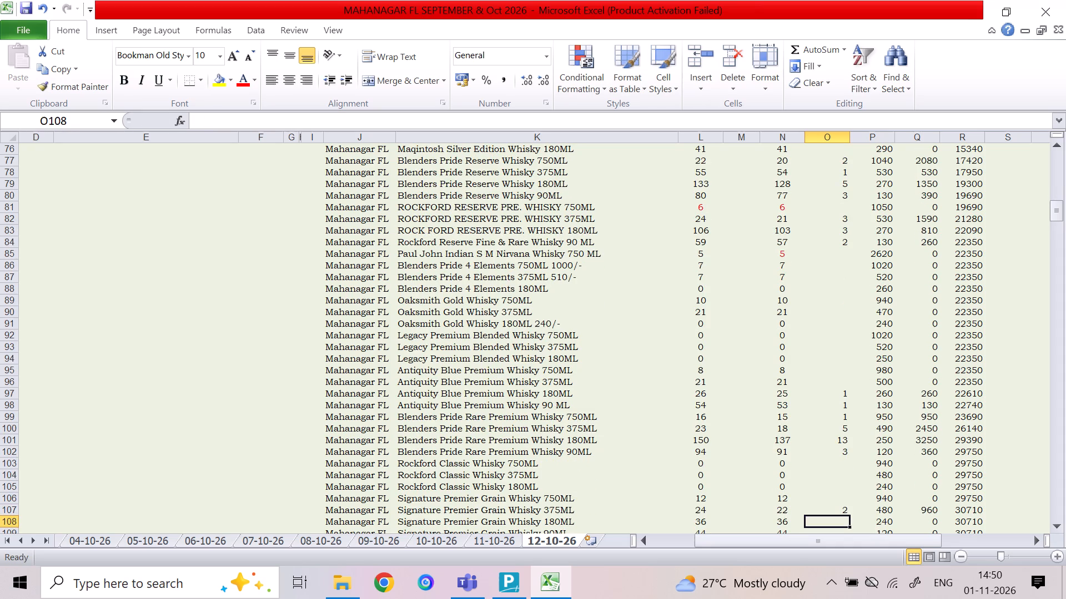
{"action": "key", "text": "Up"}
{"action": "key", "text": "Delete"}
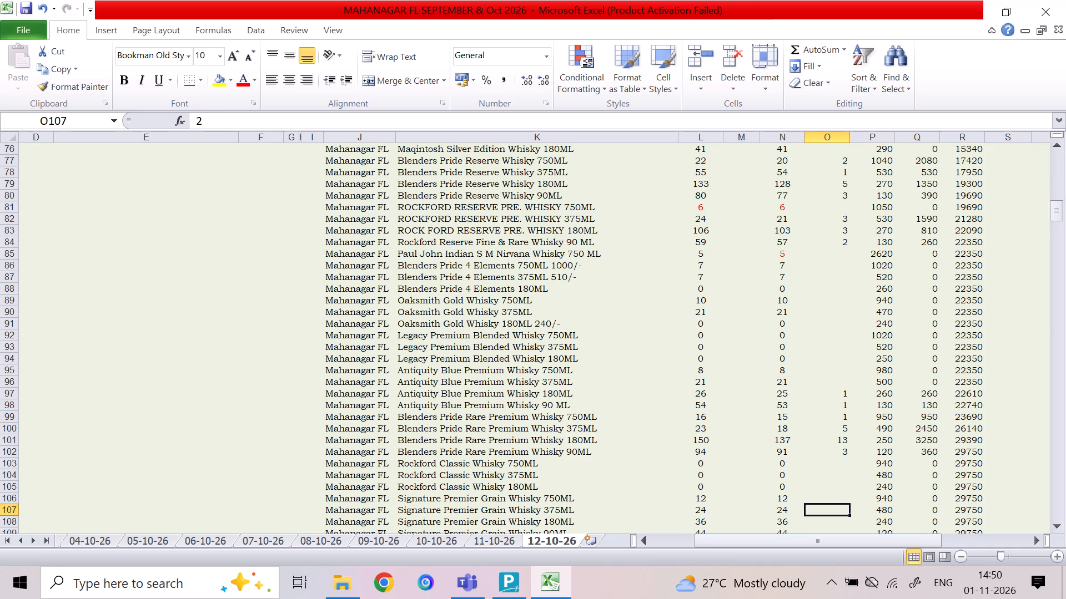
Enter a SALE quantity of 2 for Golfershot Select Oak Barrel Whisky 180ML PET.
{"action": "key", "text": "Down"}
{"action": "key", "text": "Down"}
{"action": "key", "text": "Down"}
{"action": "key", "text": "Down"}
{"action": "key", "text": "Down"}
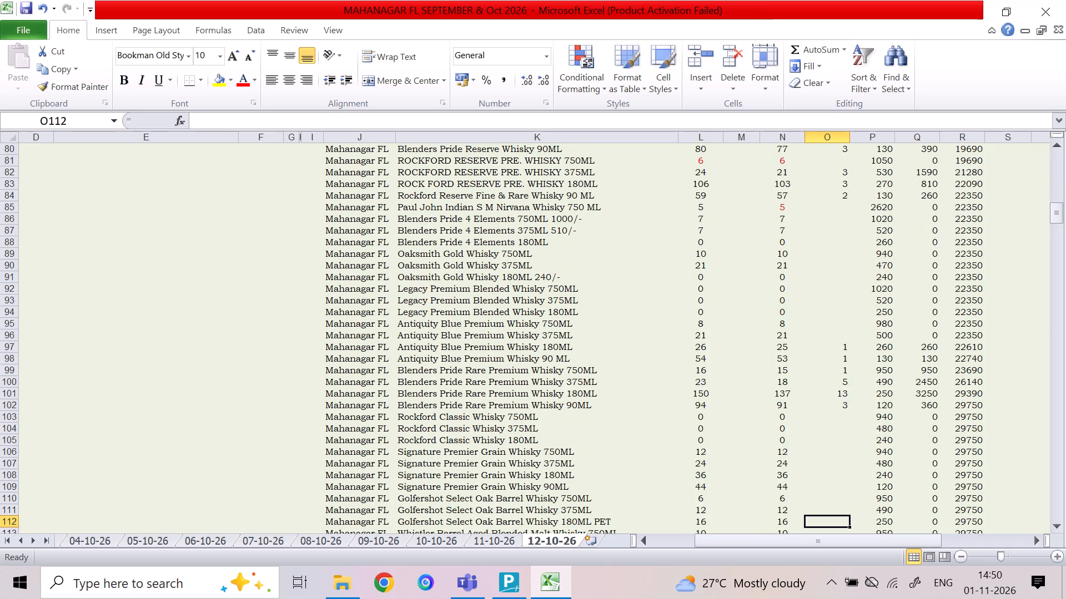
{"action": "key", "text": "2"}
{"action": "key", "text": "Down"}
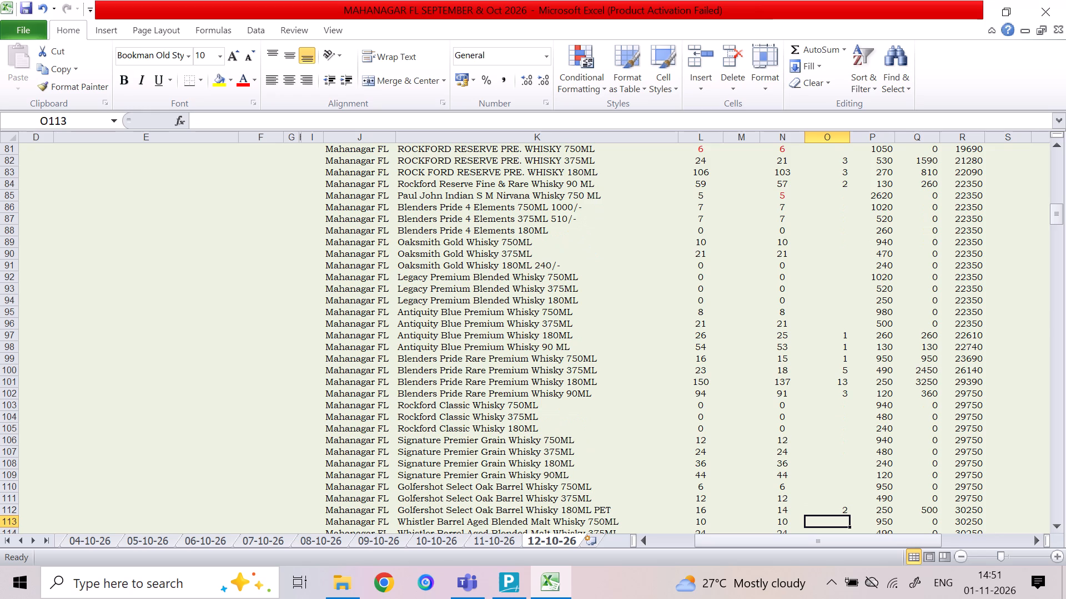
Enter a SALE quantity of 1 for Whistler Barrel Aged Blended Malt Whisky 90 ML.
{"action": "key", "text": "Down"}
{"action": "key", "text": "Down"}
{"action": "key", "text": "Down"}
{"action": "key", "text": "Down"}
{"action": "key", "text": "Up"}
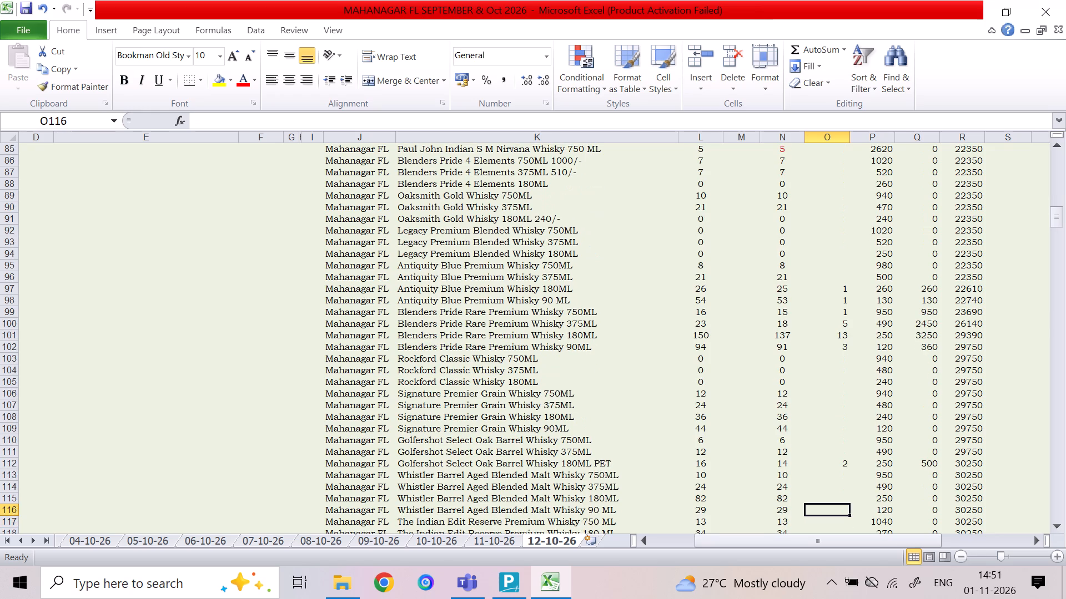
{"action": "key", "text": "1"}
{"action": "key", "text": "Down"}
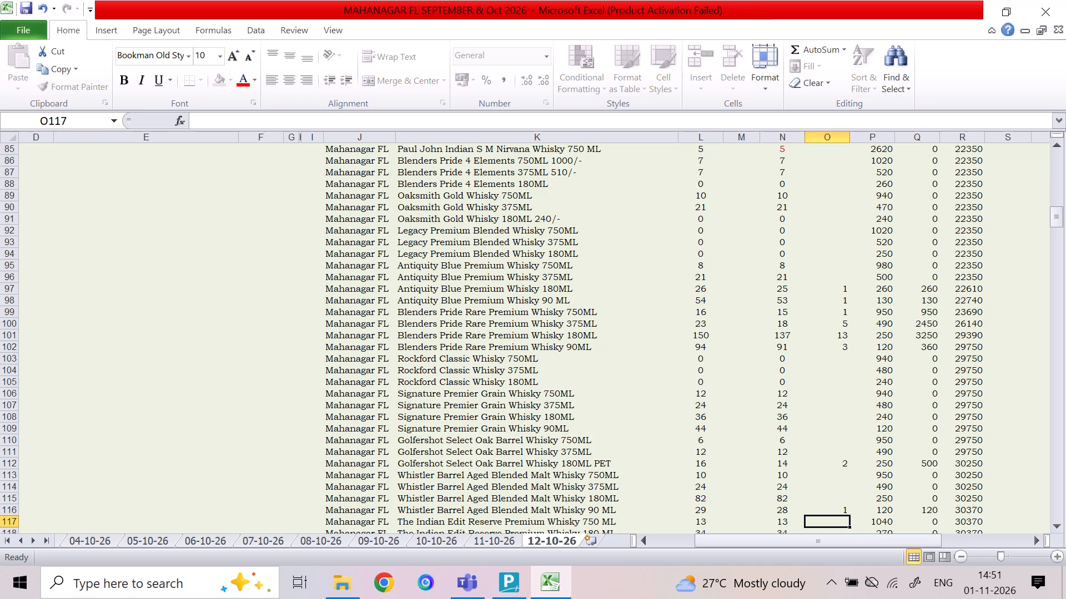
Check the rows from The Indian Edit Reserve through Alcobrew Single Oak Grain Whisky for the next item with a sale.
{"action": "key", "text": "Down"}
{"action": "key", "text": "Down"}
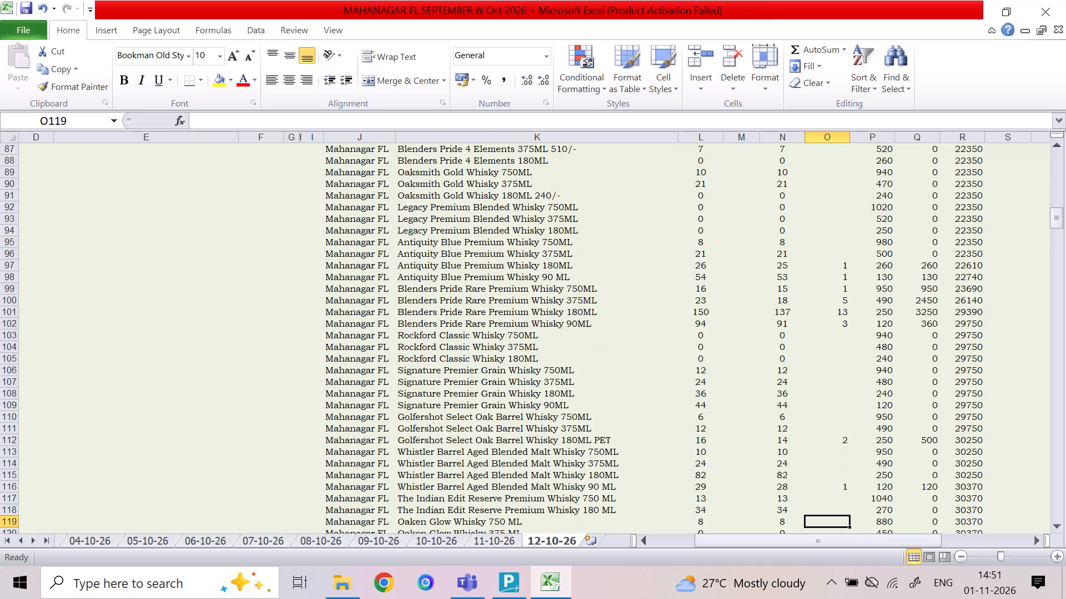
{"action": "key", "text": "Down"}
{"action": "key", "text": "Down"}
{"action": "key", "text": "Down"}
{"action": "key", "text": "Down"}
{"action": "key", "text": "Down"}
{"action": "key", "text": "Down"}
{"action": "key", "text": "Down"}
{"action": "key", "text": "Down"}
{"action": "key", "text": "Down"}
{"action": "key", "text": "Down"}
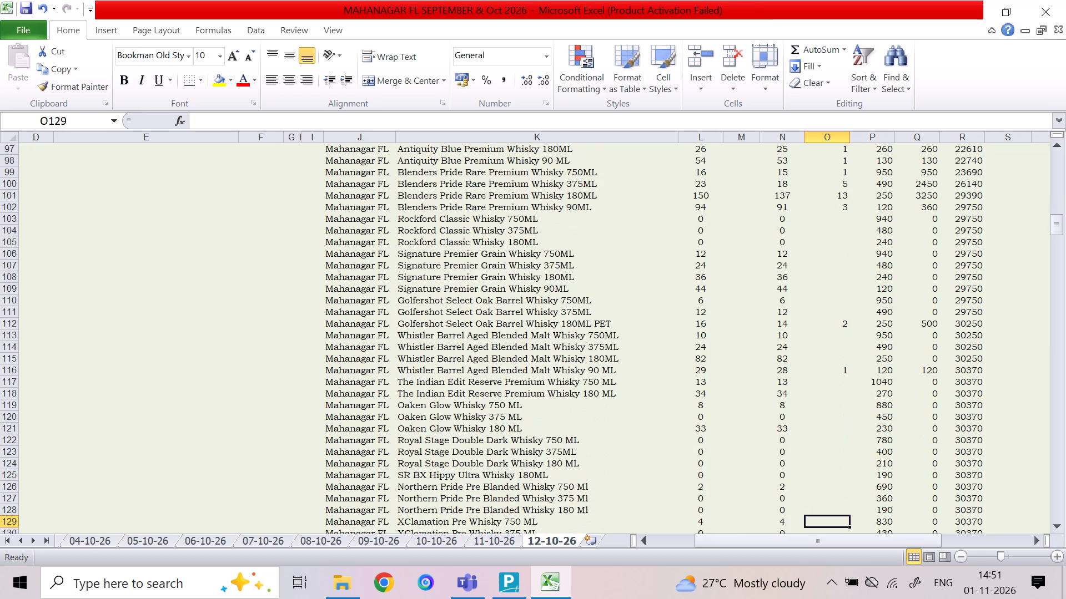
{"action": "key", "text": "Down"}
{"action": "key", "text": "Down"}
{"action": "key", "text": "Down"}
{"action": "key", "text": "Down"}
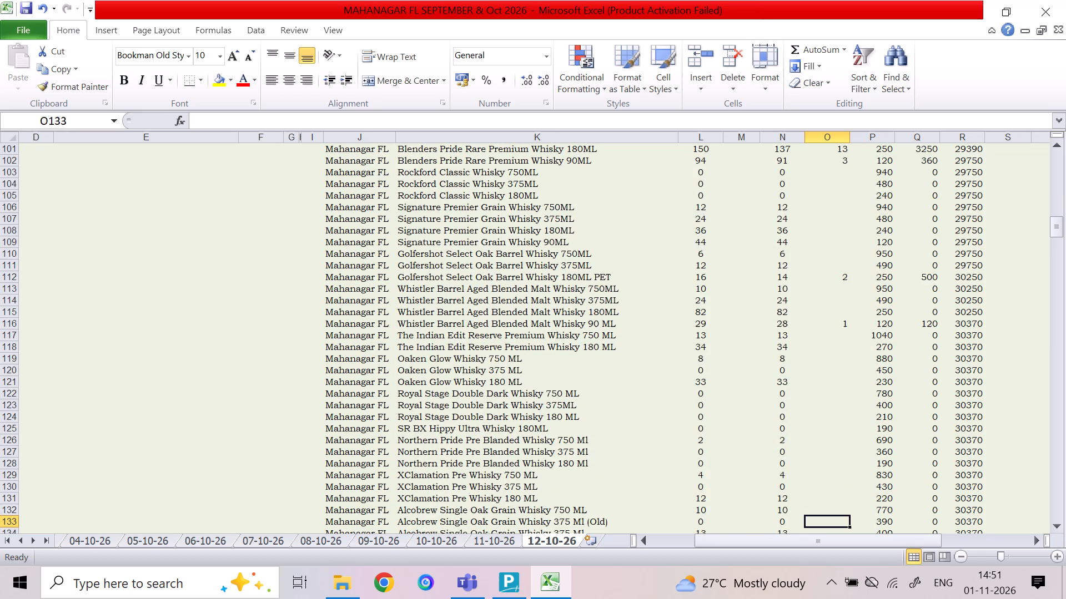
{"action": "key", "text": "Down"}
{"action": "key", "text": "Down"}
{"action": "key", "text": "Down"}
{"action": "key", "text": "Down"}
{"action": "key", "text": "Up"}
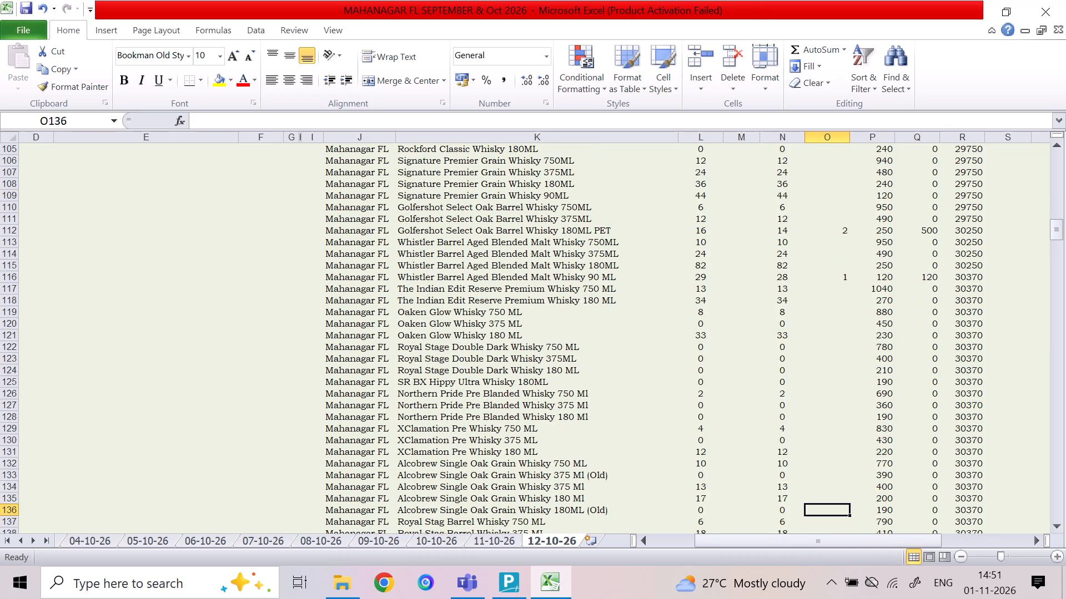
{"action": "key", "text": "Up"}
{"action": "key", "text": "Up"}
{"action": "key", "text": "Up"}
{"action": "key", "text": "Up"}
{"action": "key", "text": "Up"}
{"action": "key", "text": "Up"}
{"action": "key", "text": "Up"}
{"action": "key", "text": "Up"}
{"action": "key", "text": "Up"}
{"action": "key", "text": "Up"}
{"action": "key", "text": "Up"}
{"action": "key", "text": "Up"}
{"action": "key", "text": "Up"}
{"action": "key", "text": "Up"}
{"action": "key", "text": "Up"}
{"action": "key", "text": "Up"}
{"action": "key", "text": "Down"}
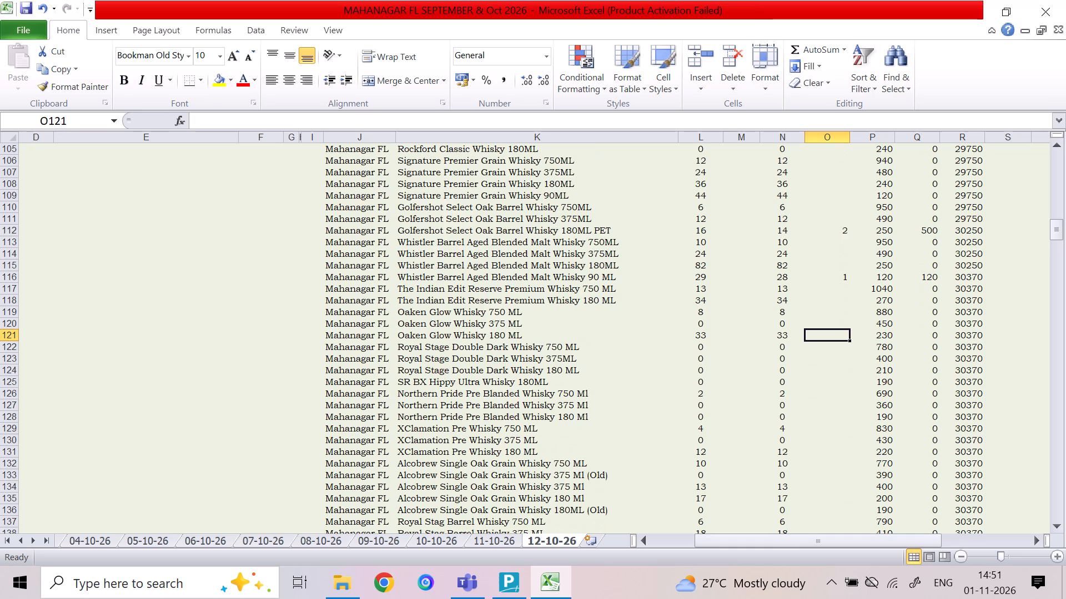
Enter a SALE quantity of 1 for both Royal Stag Barrel Whisky 375 ML and 180 ML.
{"action": "key", "text": "Down"}
{"action": "key", "text": "Down"}
{"action": "key", "text": "Down"}
{"action": "key", "text": "Down"}
{"action": "key", "text": "Down"}
{"action": "key", "text": "Down"}
{"action": "key", "text": "Down"}
{"action": "key", "text": "Down"}
{"action": "key", "text": "Down"}
{"action": "key", "text": "Down"}
{"action": "key", "text": "Down"}
{"action": "key", "text": "Down"}
{"action": "key", "text": "Down"}
{"action": "key", "text": "Down"}
{"action": "key", "text": "Down"}
{"action": "key", "text": "Down"}
{"action": "key", "text": "Down"}
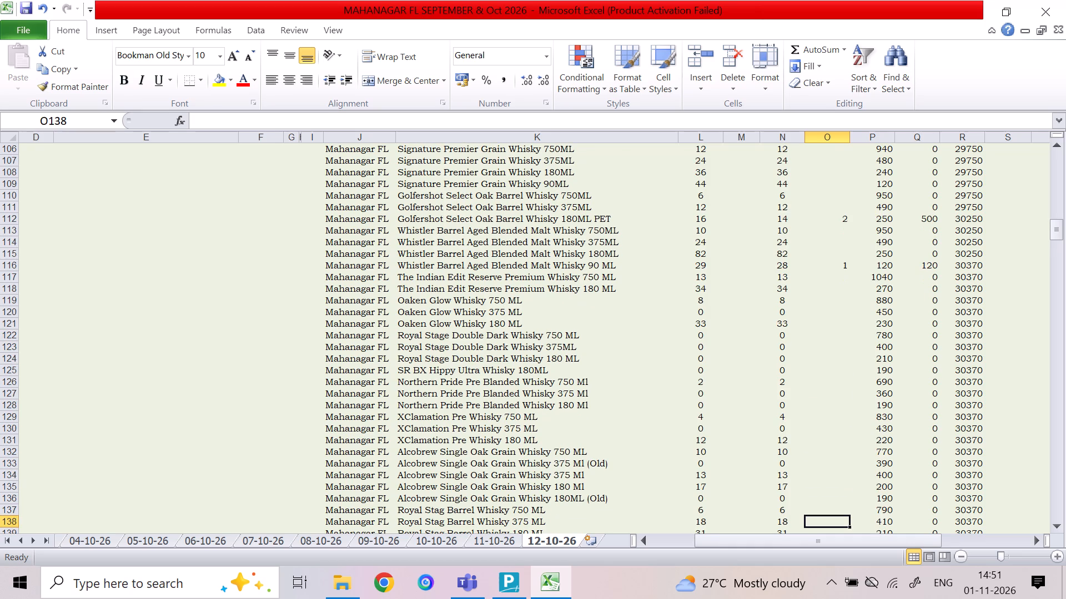
{"action": "key", "text": "1"}
{"action": "key", "text": "Down"}
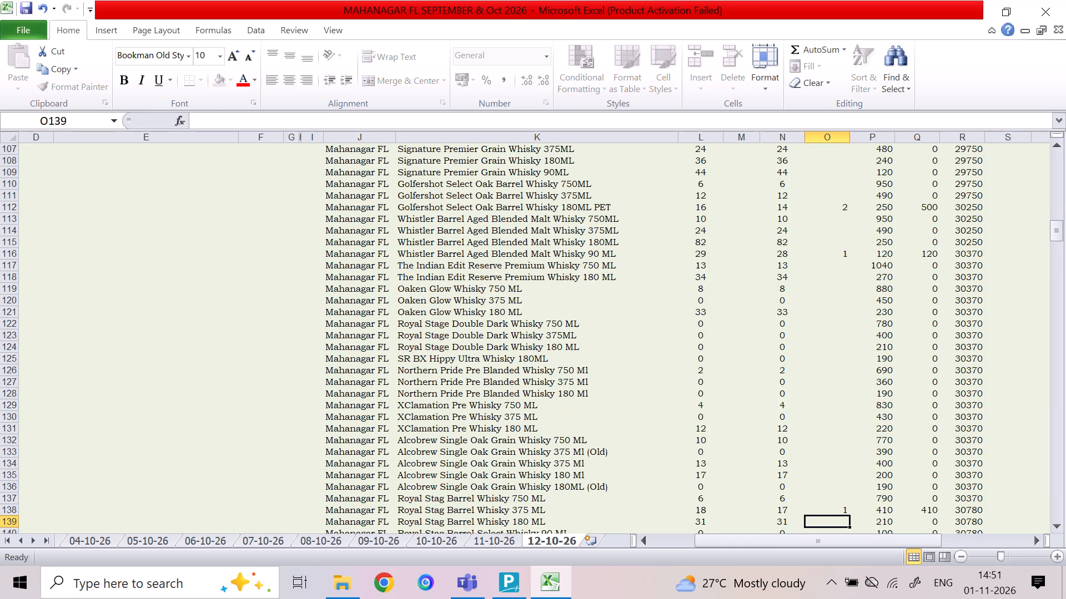
{"action": "key", "text": "1"}
{"action": "key", "text": "Down"}
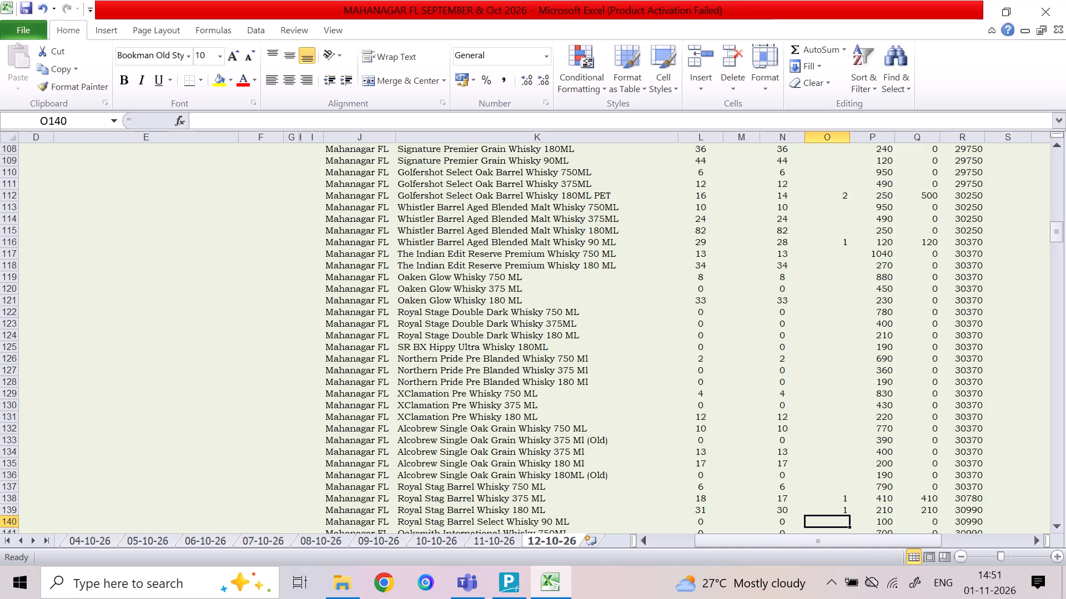
Enter SALE quantities for Royal Stag Deluxe Whisky: 1 for 750ML, 3 for 375ML and 16 for 180ML.
{"action": "key", "text": "Down"}
{"action": "key", "text": "Down"}
{"action": "key", "text": "Down"}
{"action": "key", "text": "Down"}
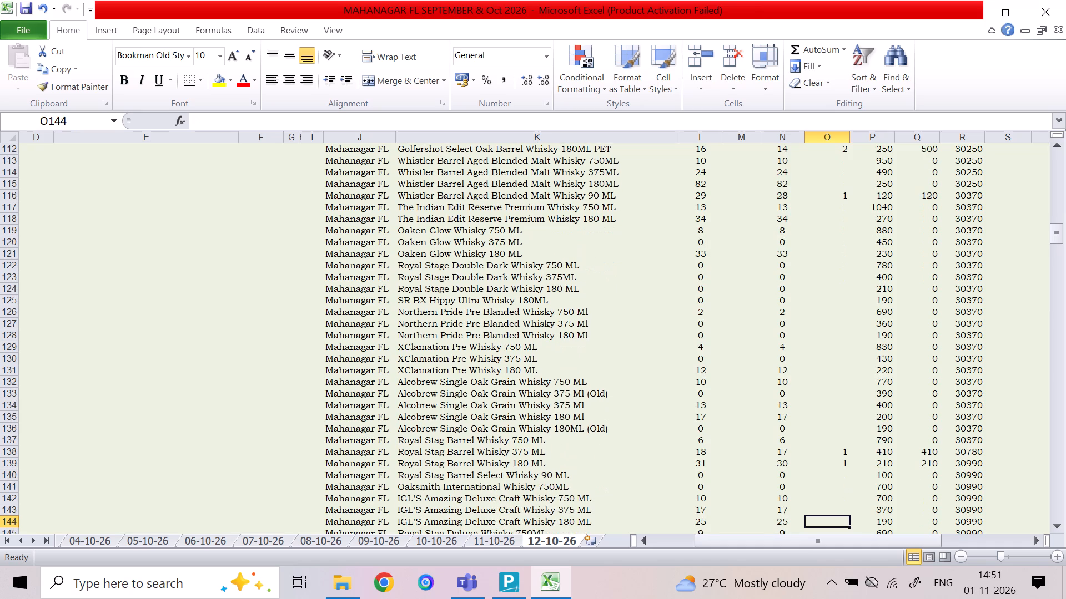
{"action": "key", "text": "Down"}
{"action": "key", "text": "Down"}
{"action": "key", "text": "Down"}
{"action": "key", "text": "Up"}
{"action": "key", "text": "Up"}
{"action": "key", "text": "1"}
{"action": "key", "text": "Down"}
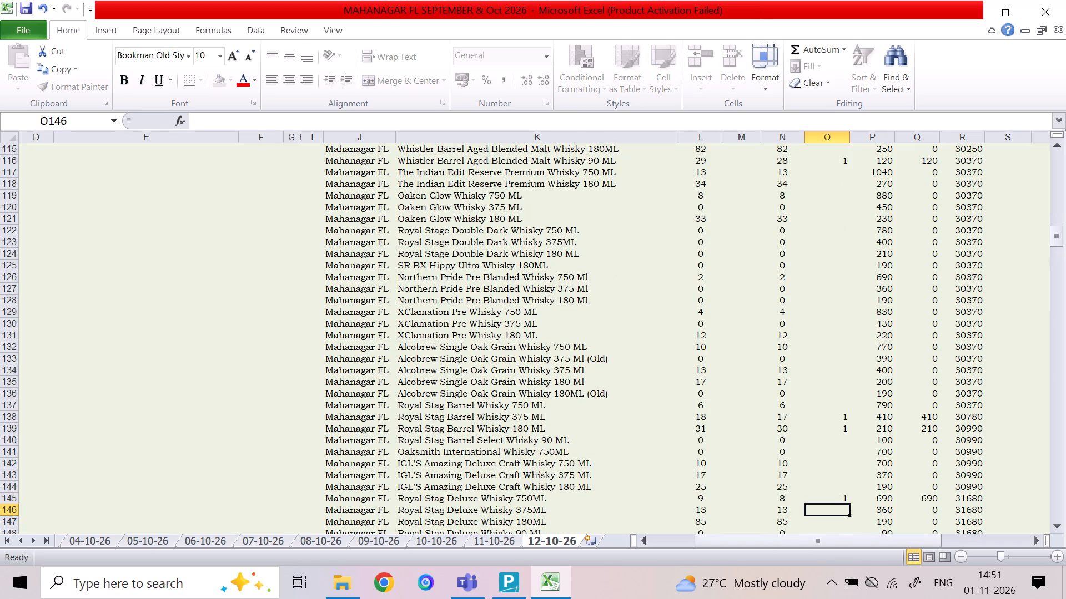
{"action": "key", "text": "3"}
{"action": "key", "text": "Down"}
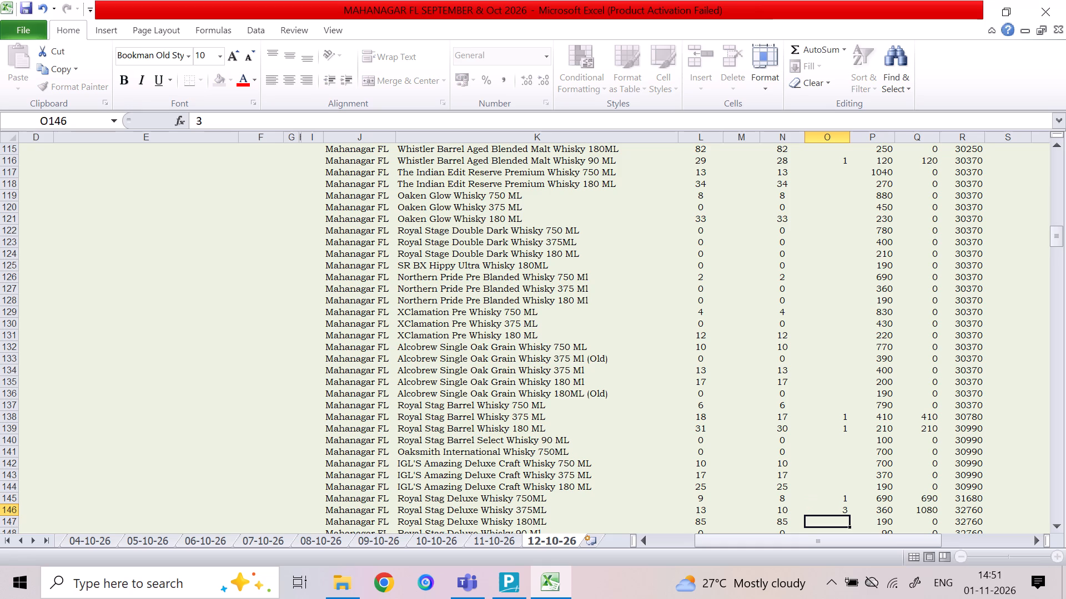
{"action": "type", "text": "16"}
{"action": "key", "text": "Down"}
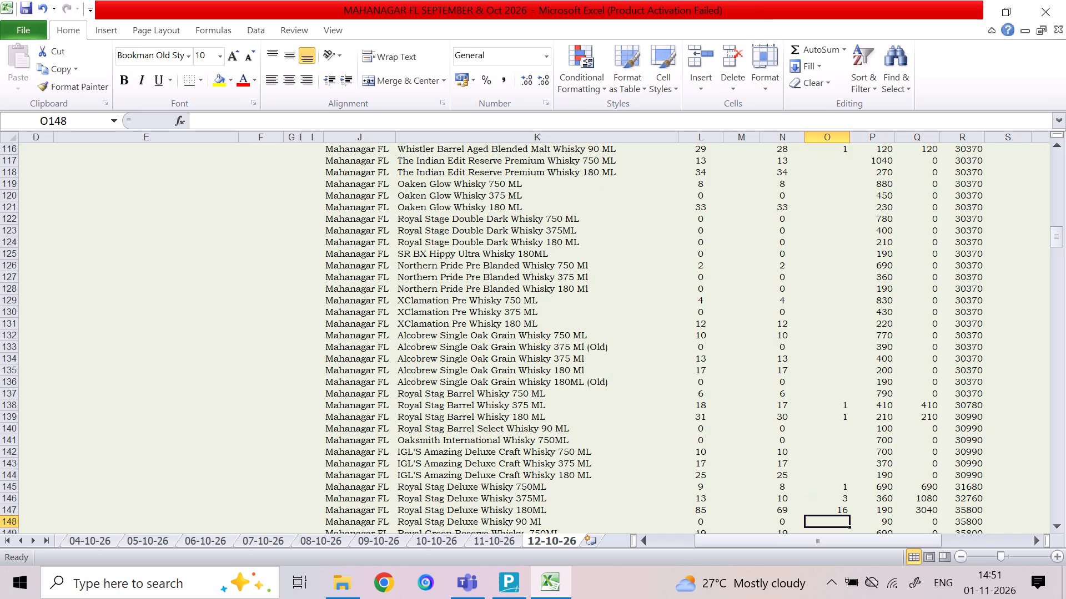
Enter a SALE quantity of 1 for Royal Green Reserve Whisky 180ML.
{"action": "key", "text": "Down"}
{"action": "key", "text": "Down"}
{"action": "key", "text": "Down"}
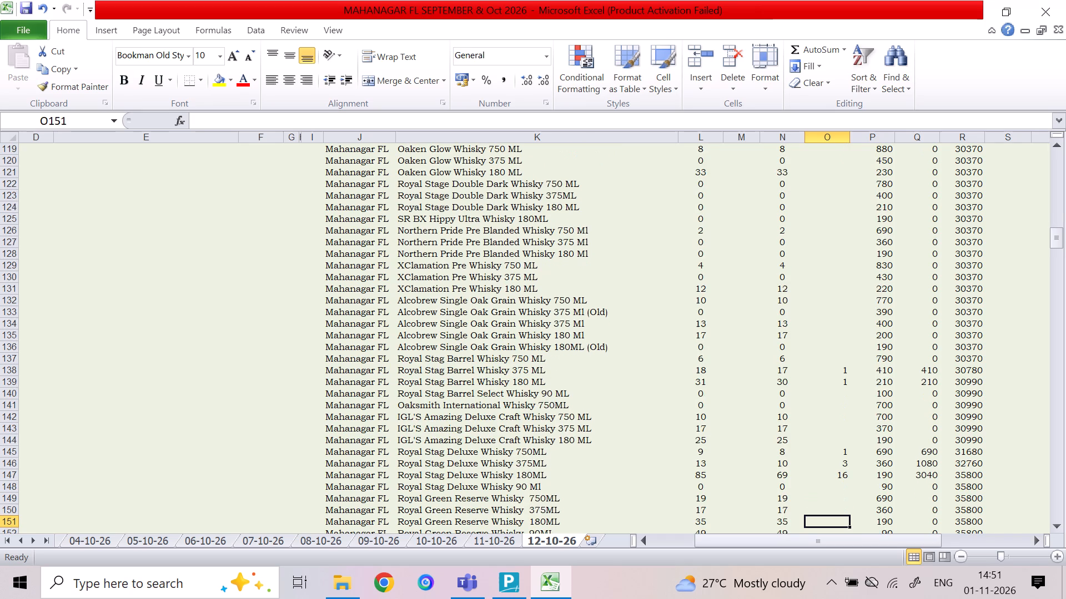
{"action": "key", "text": "1"}
{"action": "key", "text": "Down"}
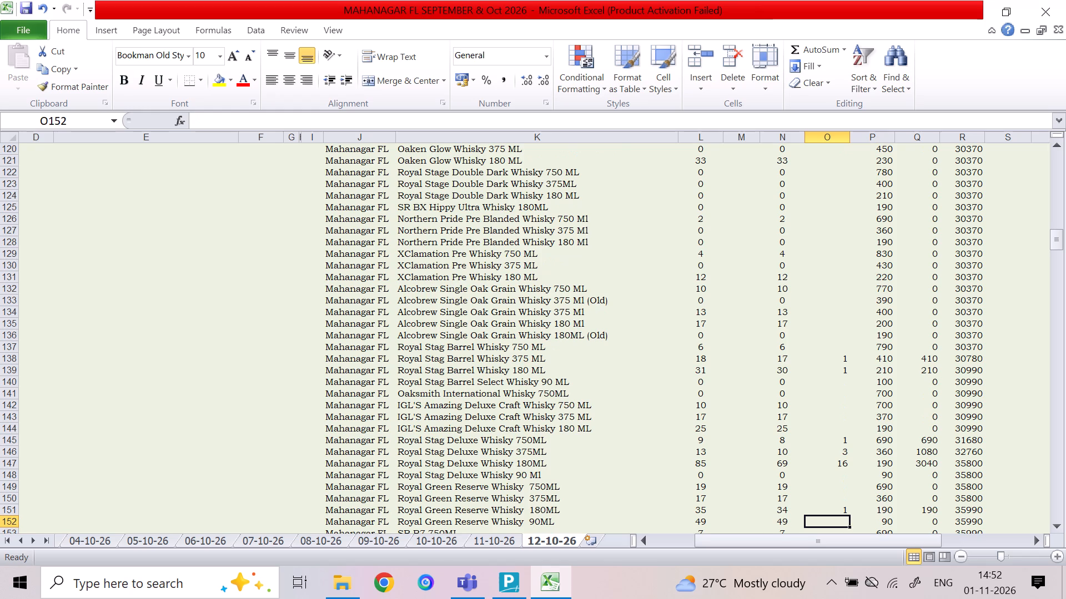
Enter SALE quantities for SR B7: 3 for 180ML and 4 for 90 ML PET.
{"action": "key", "text": "Down"}
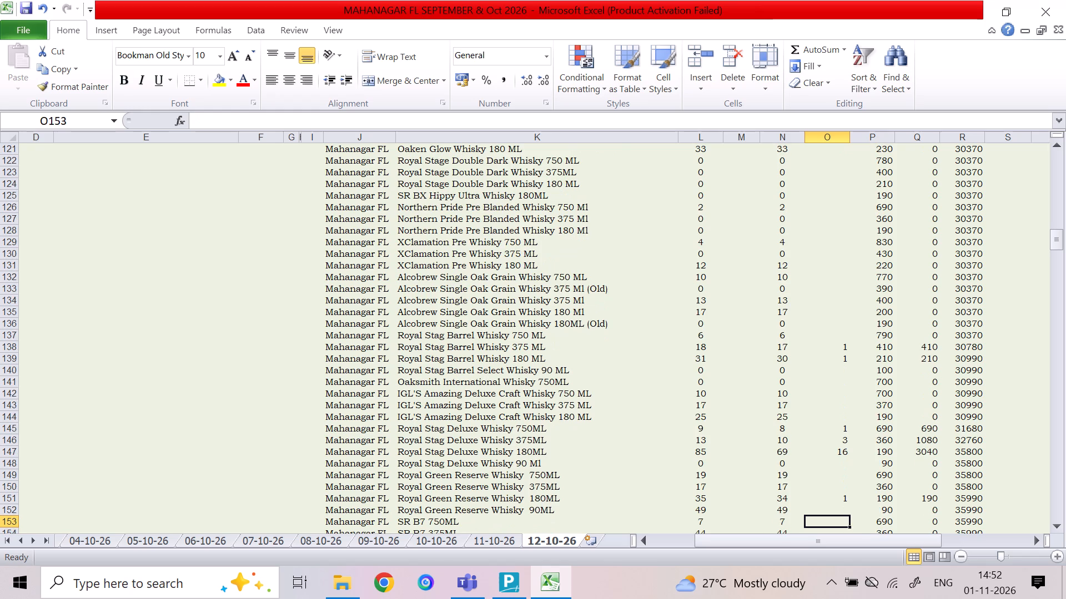
{"action": "key", "text": "Down"}
{"action": "key", "text": "Down"}
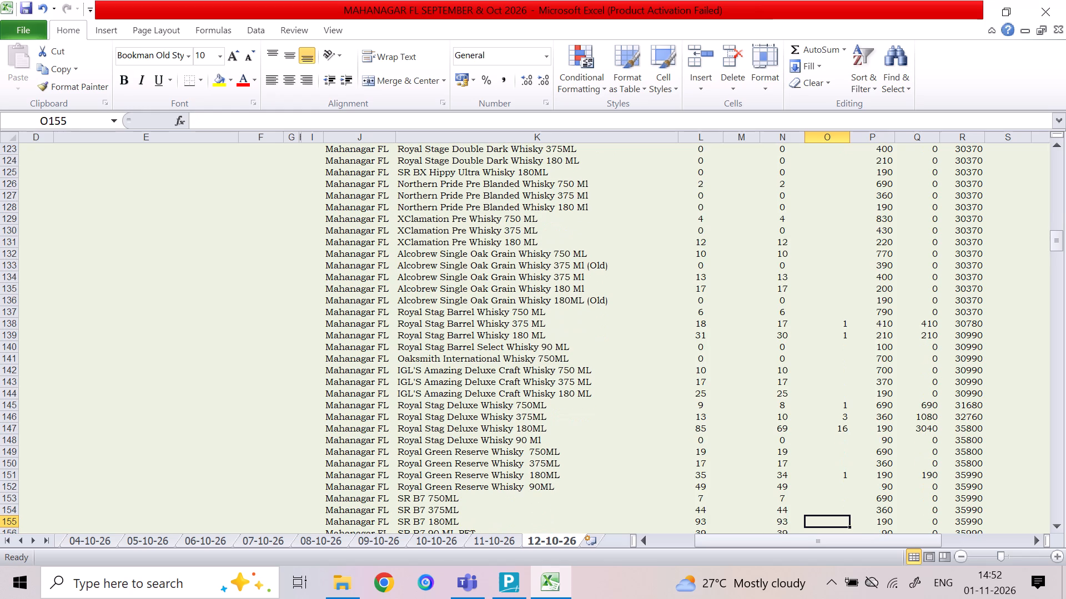
{"action": "key", "text": "3"}
{"action": "key", "text": "Down"}
{"action": "key", "text": "4"}
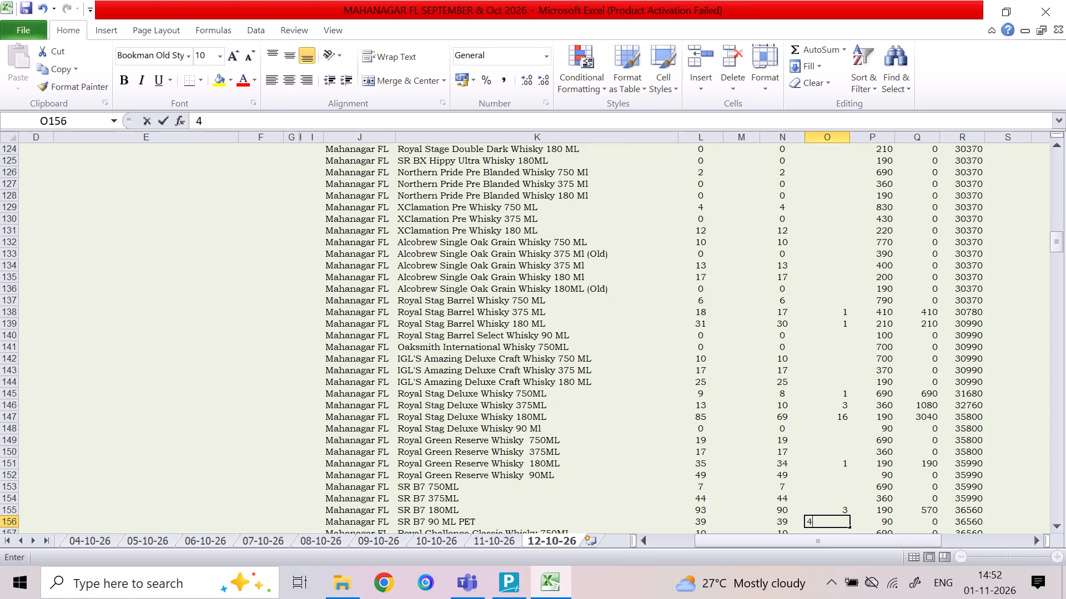
{"action": "key", "text": "Down"}
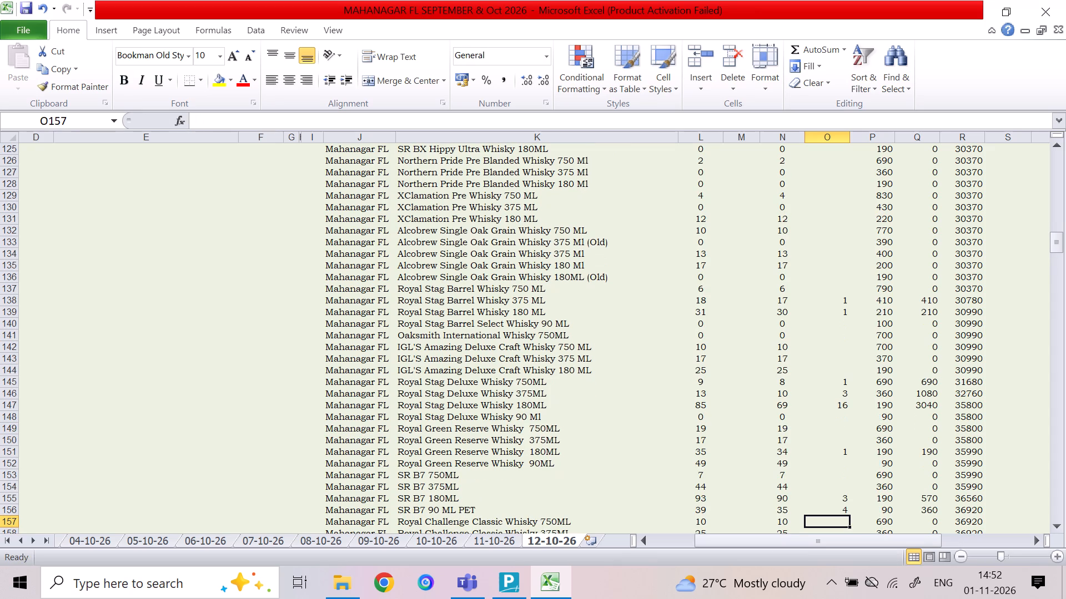
Enter SALE quantities for All Seasons Rare Reserve Whisky: 1 for 375ML and 3 for 180ML.
{"action": "key", "text": "Down"}
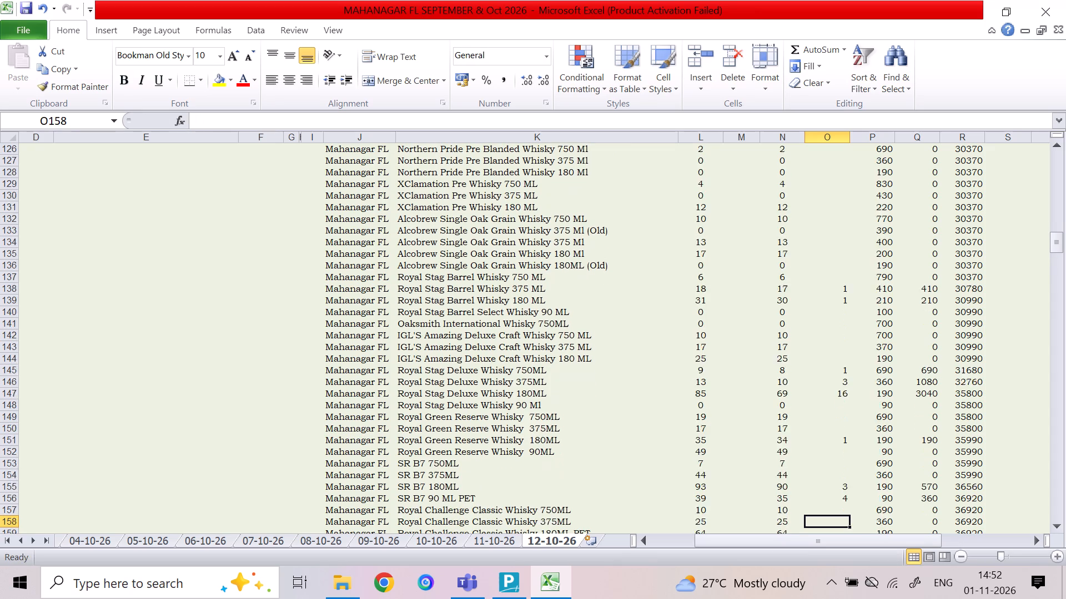
{"action": "key", "text": "Down"}
{"action": "key", "text": "Down"}
{"action": "key", "text": "Up"}
{"action": "key", "text": "Up"}
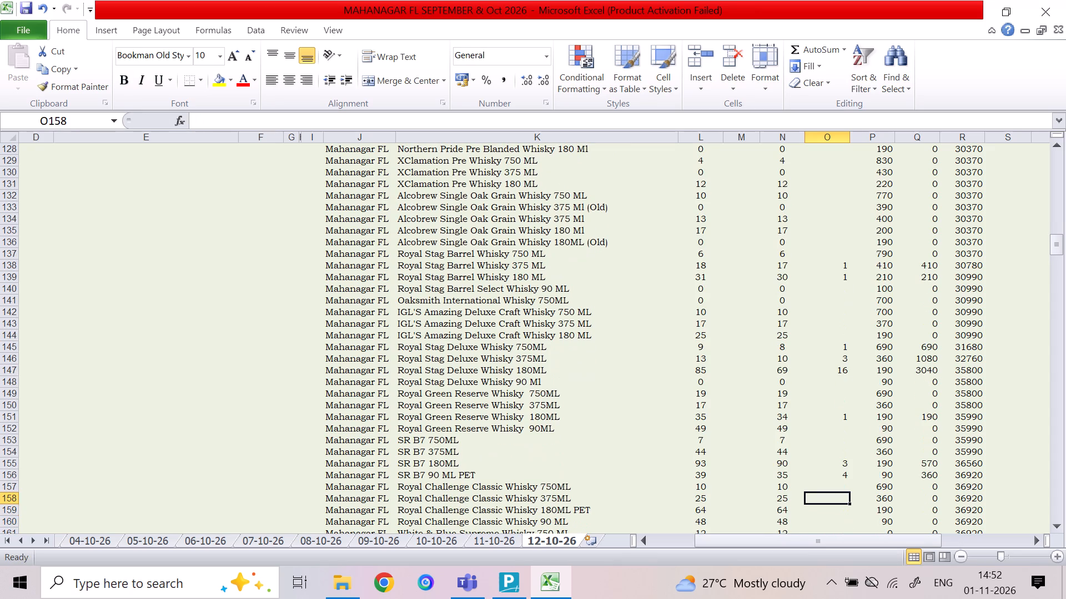
{"action": "key", "text": "Down"}
{"action": "key", "text": "Down"}
{"action": "key", "text": "Down"}
{"action": "key", "text": "Down"}
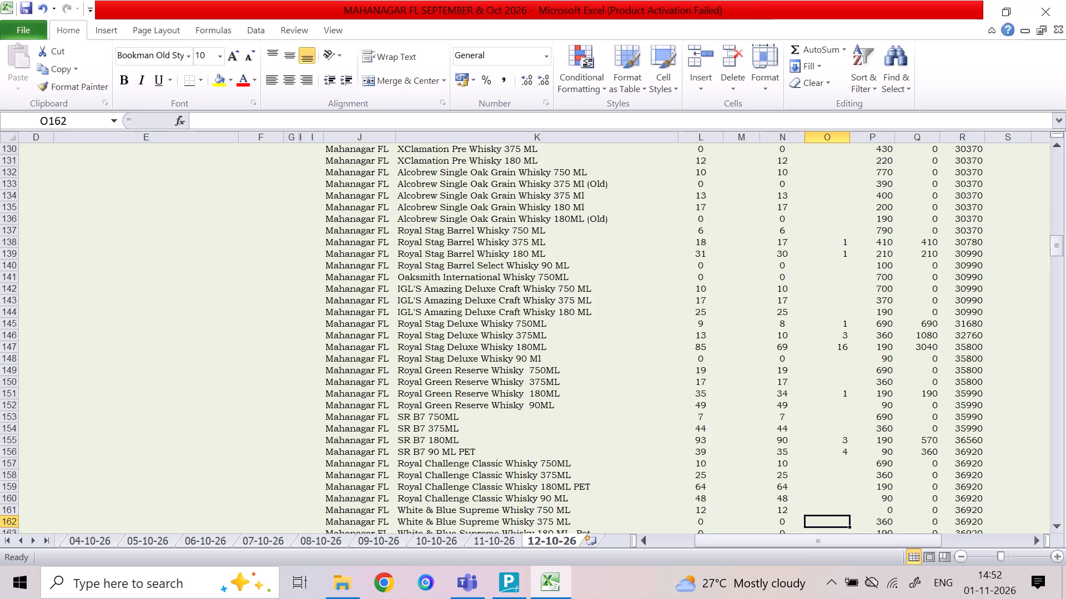
{"action": "key", "text": "Up"}
{"action": "key", "text": "Down"}
{"action": "key", "text": "Down"}
{"action": "key", "text": "Down"}
{"action": "key", "text": "Down"}
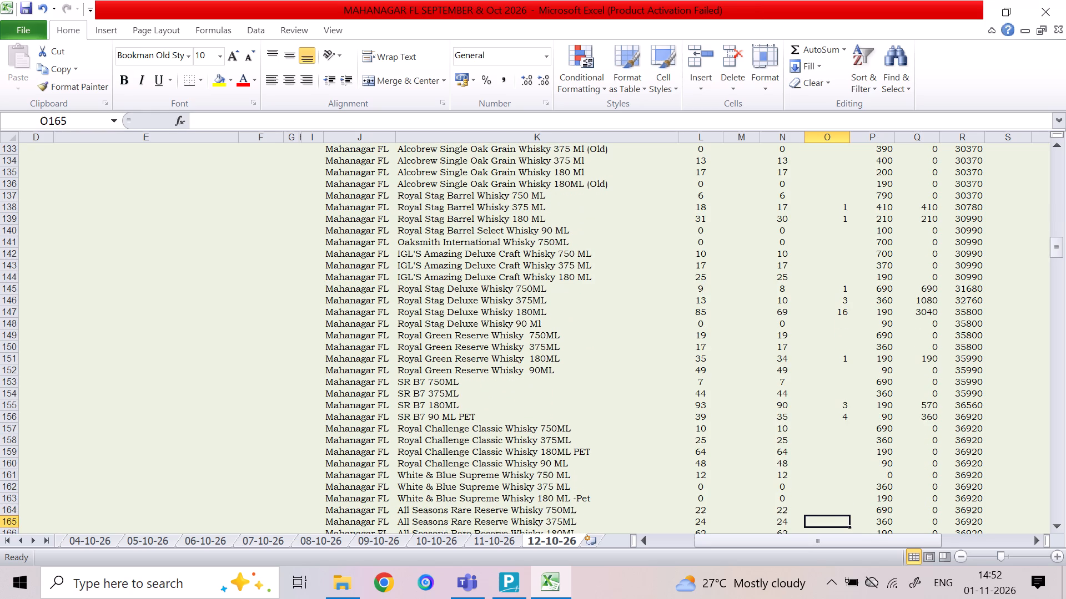
{"action": "key", "text": "1"}
{"action": "key", "text": "Down"}
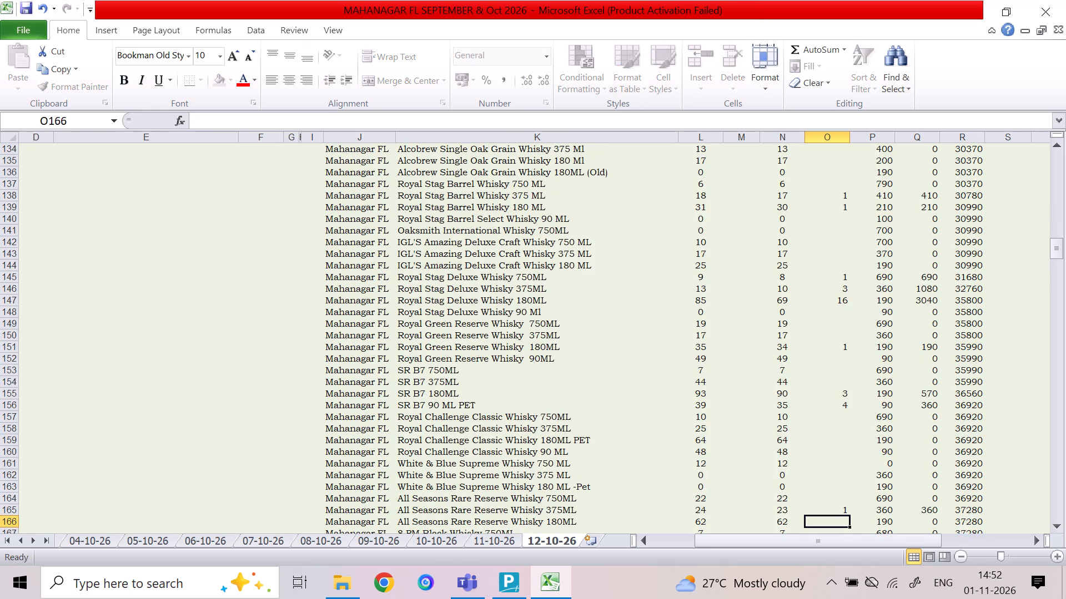
{"action": "key", "text": "3"}
{"action": "key", "text": "Down"}
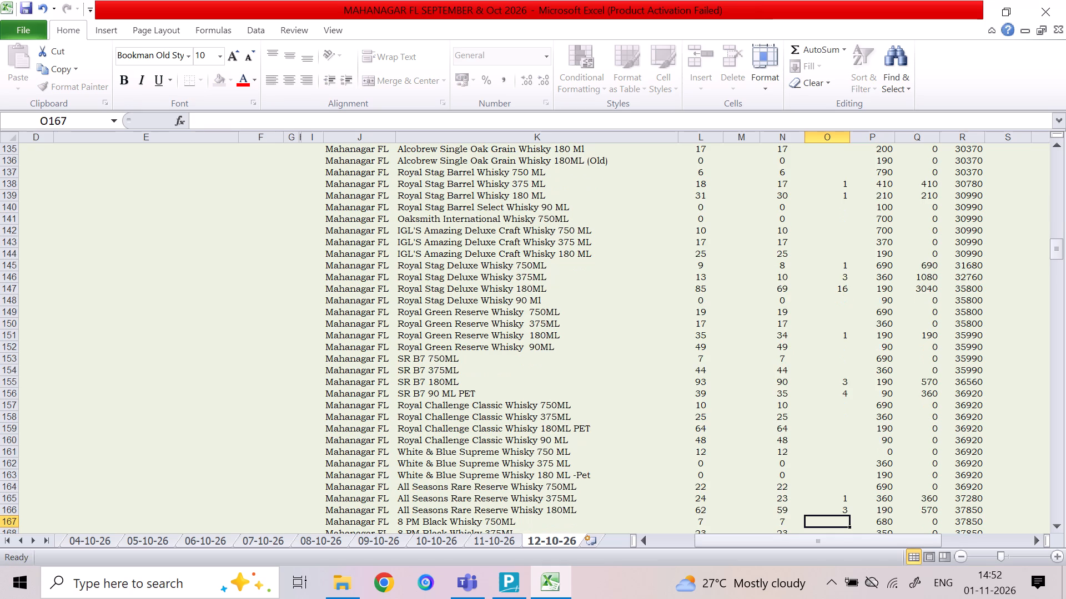
Enter a SALE quantity of 1 for 8 PM Black Whisky 180ML PET.
{"action": "key", "text": "Down"}
{"action": "key", "text": "Down"}
{"action": "key", "text": "Down"}
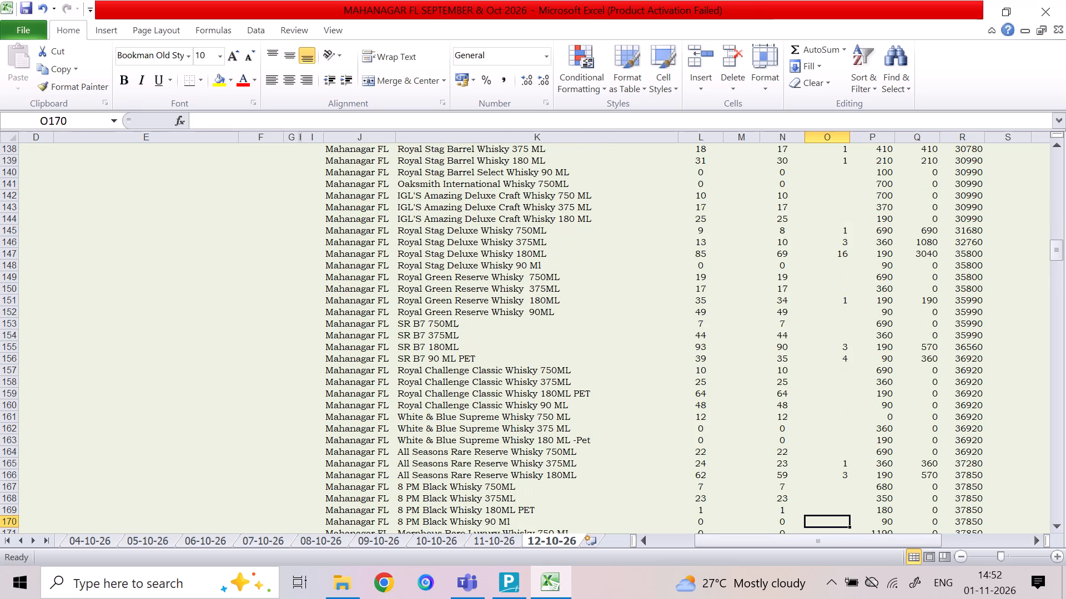
{"action": "key", "text": "Up"}
{"action": "key", "text": "1"}
{"action": "key", "text": "Down"}
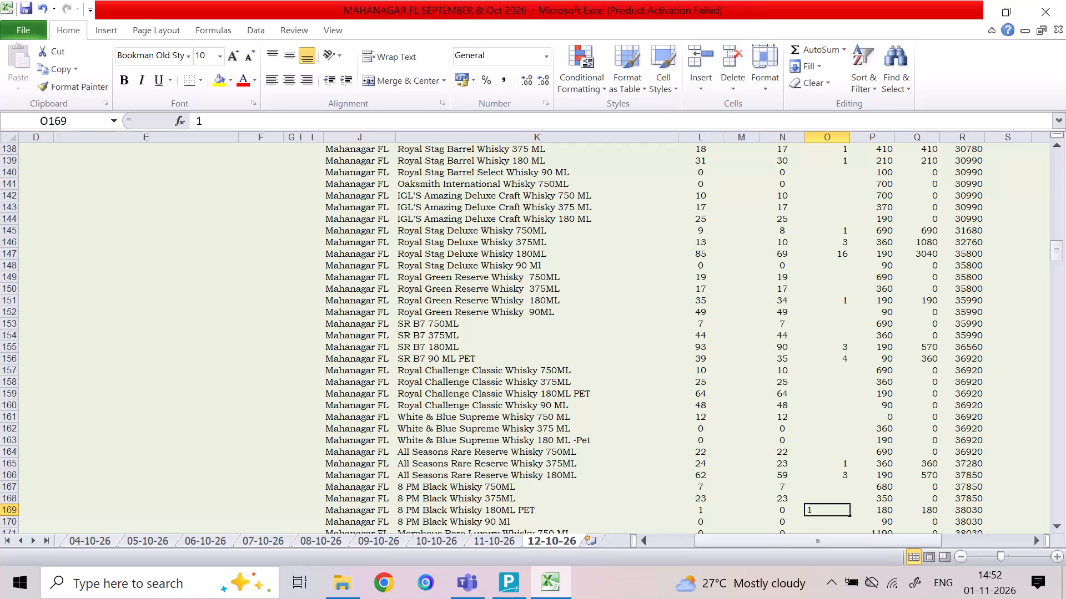
Enter SALE quantities for Imperial Blue Dual Cask Smooth Whisky: 3 for 375ML and 12 for 180ML.
{"action": "key", "text": "Down"}
{"action": "key", "text": "Down"}
{"action": "key", "text": "Down"}
{"action": "key", "text": "Down"}
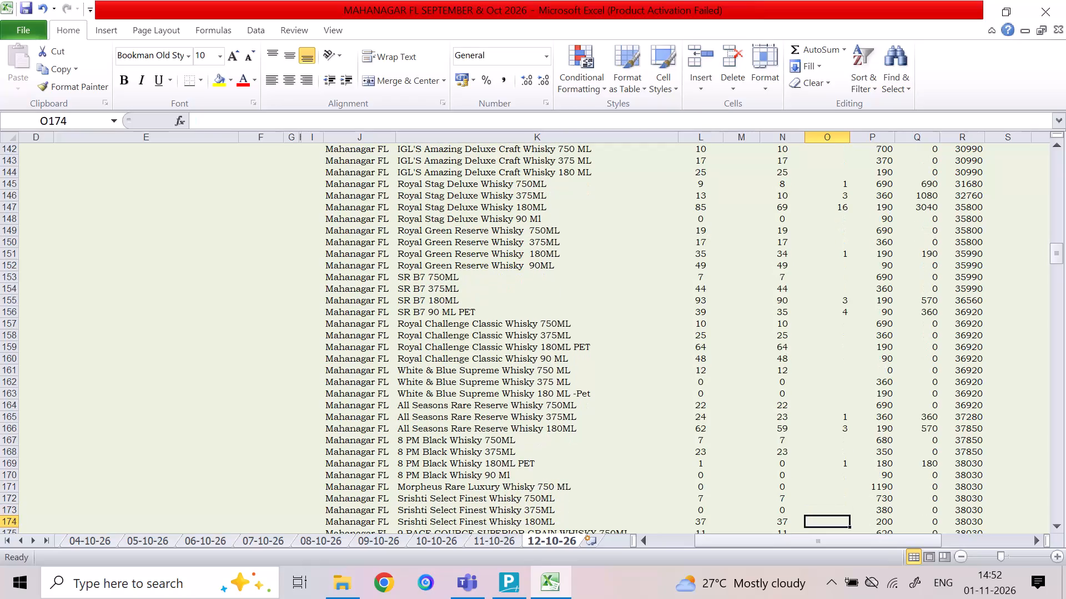
{"action": "key", "text": "Down"}
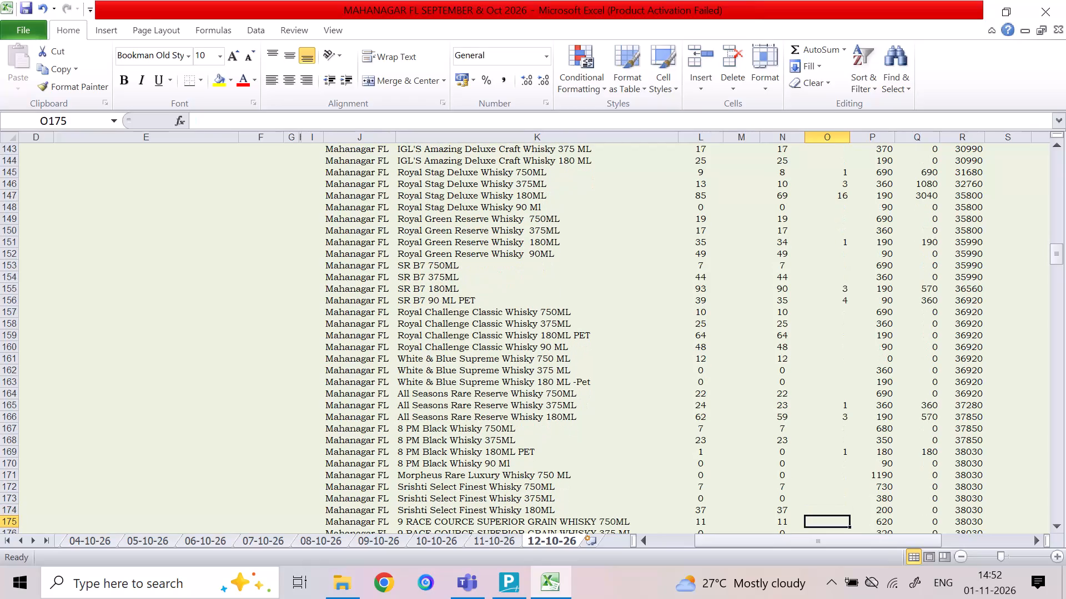
{"action": "key", "text": "Down"}
{"action": "key", "text": "Down"}
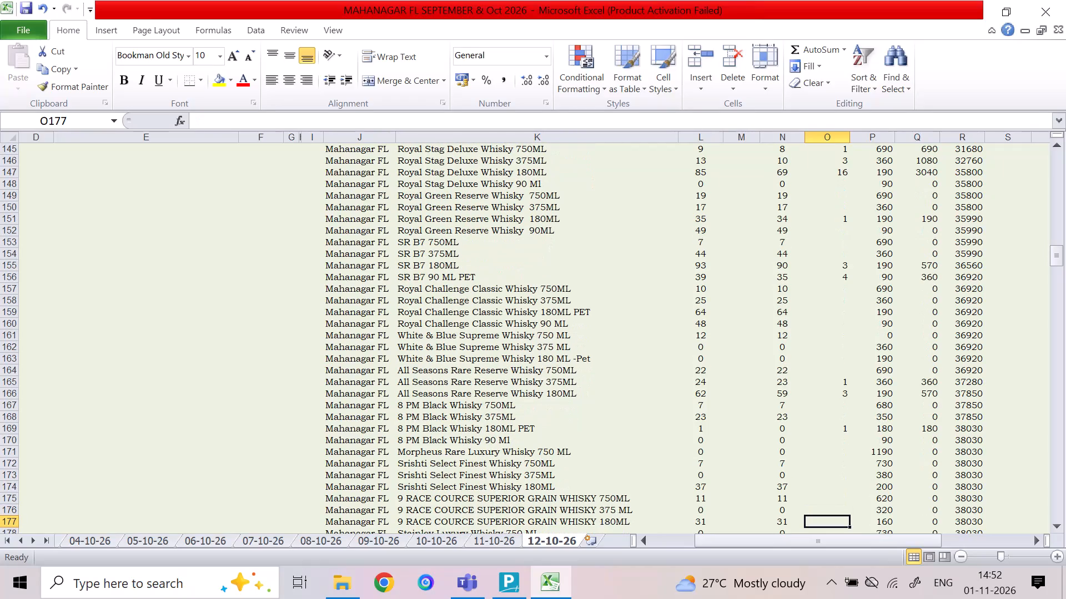
{"action": "key", "text": "Down"}
{"action": "key", "text": "Down"}
{"action": "key", "text": "Down"}
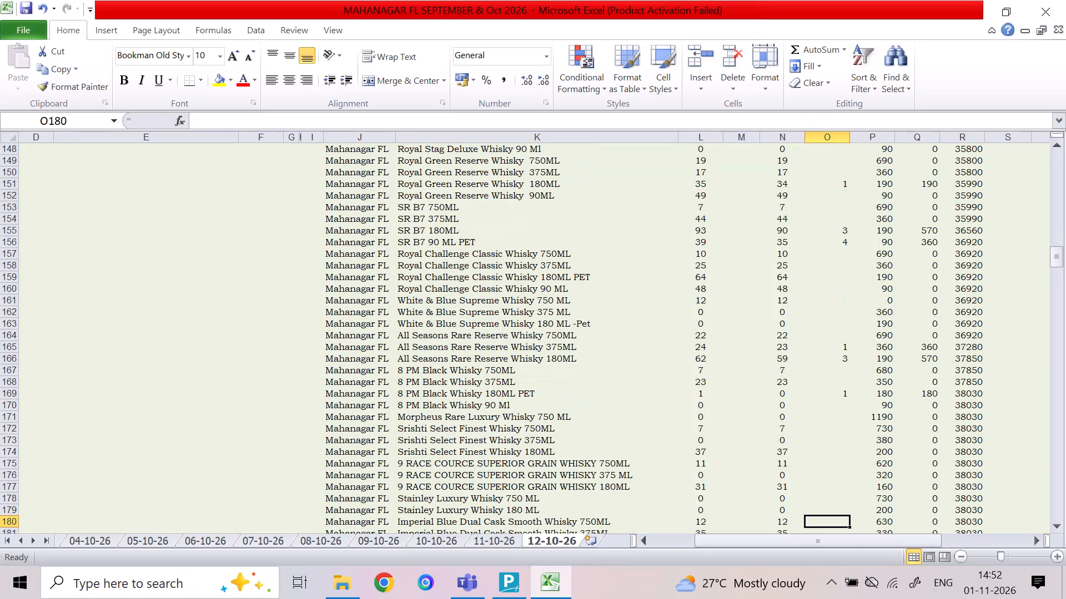
{"action": "key", "text": "Down"}
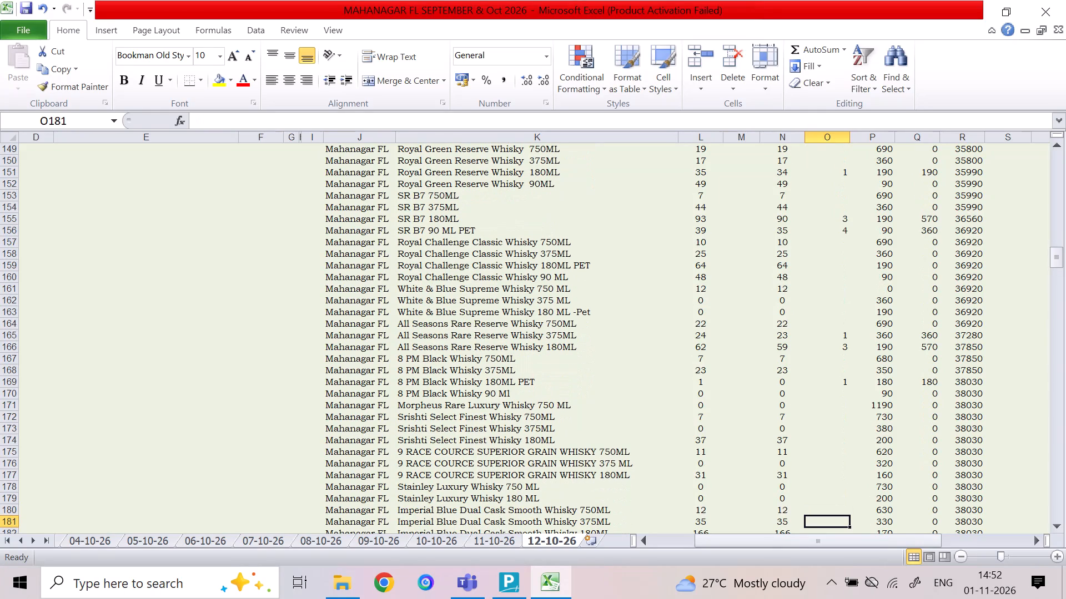
{"action": "key", "text": "3"}
{"action": "key", "text": "Down"}
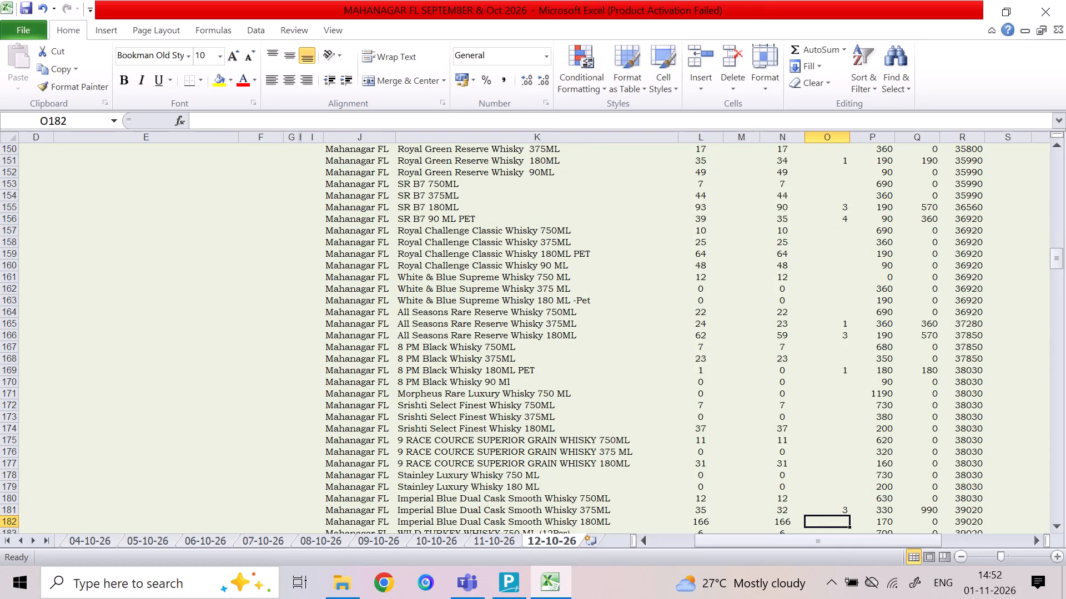
{"action": "type", "text": "12"}
{"action": "key", "text": "Down"}
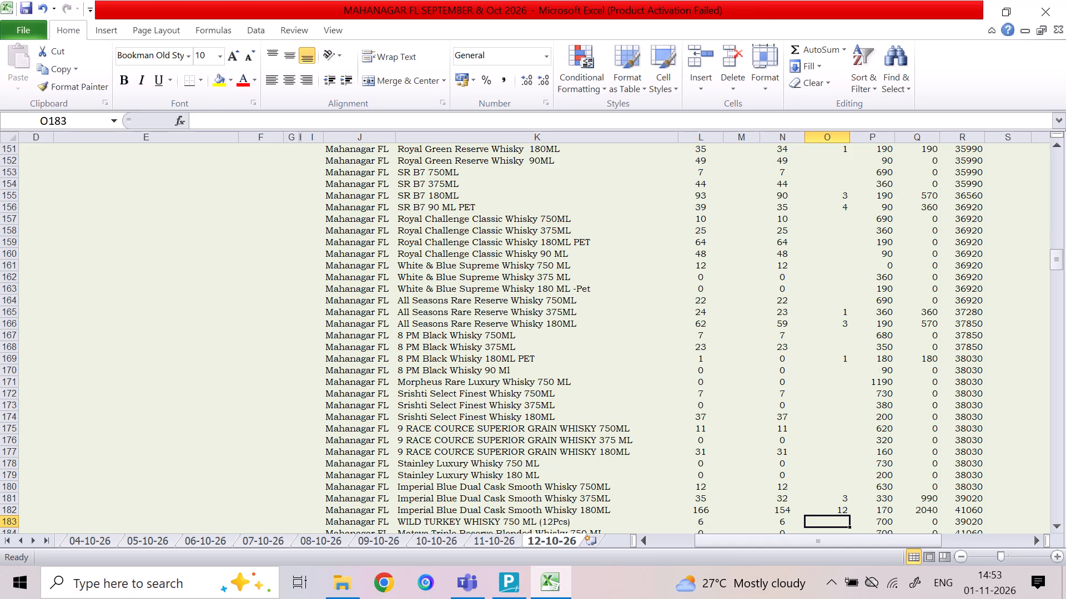
Enter SALE quantities for After Dark Wishky: 1 for 375ML and 11 for 180ML PET.
{"action": "key", "text": "Down"}
{"action": "key", "text": "Down"}
{"action": "key", "text": "Down"}
{"action": "key", "text": "Down"}
{"action": "key", "text": "Down"}
{"action": "key", "text": "Up"}
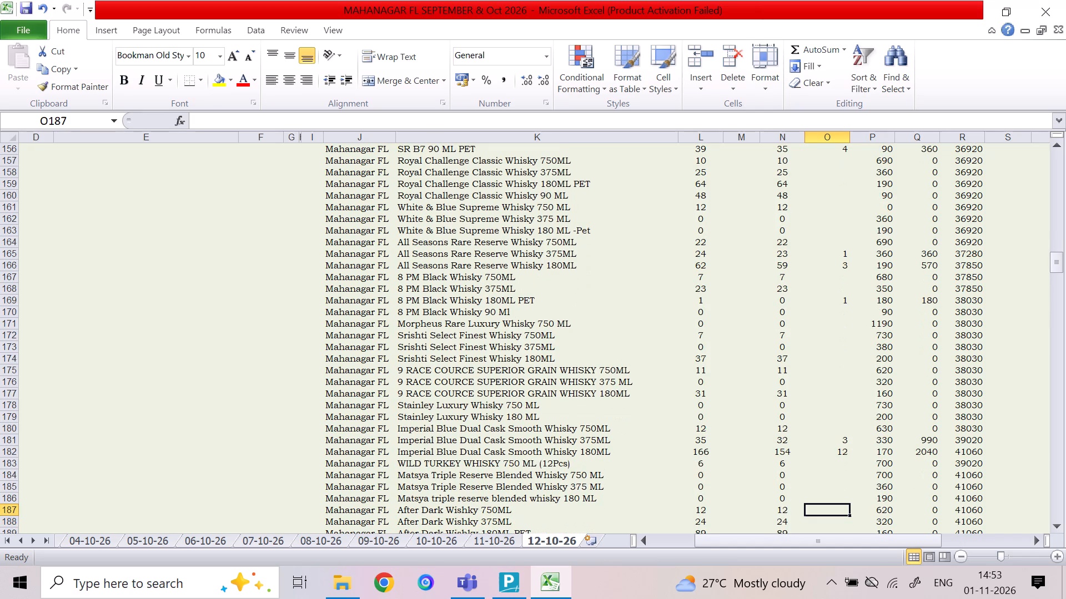
{"action": "key", "text": "Down"}
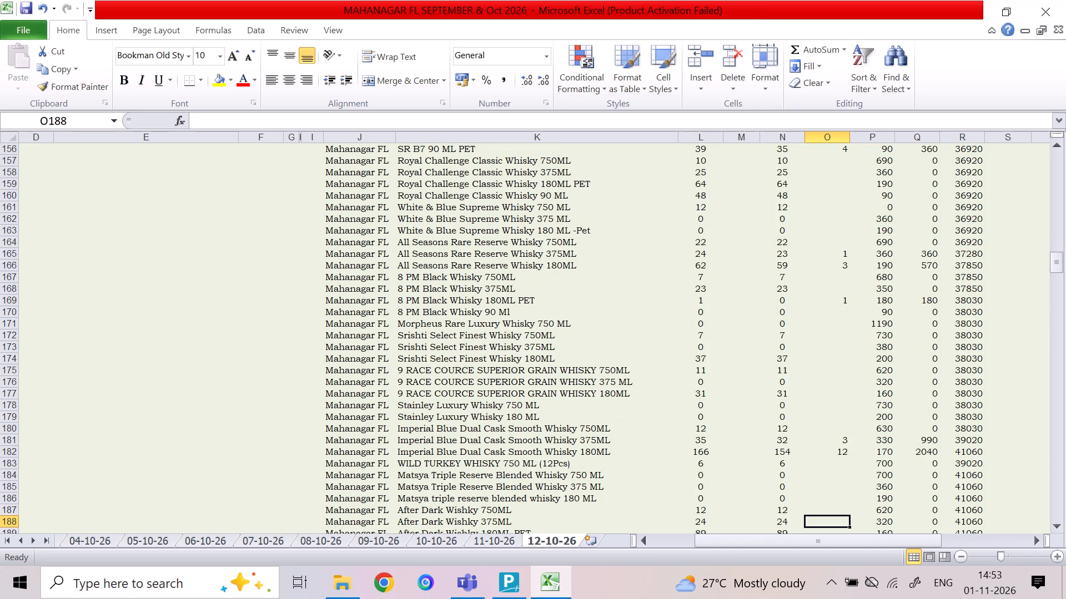
{"action": "key", "text": "1"}
{"action": "key", "text": "Down"}
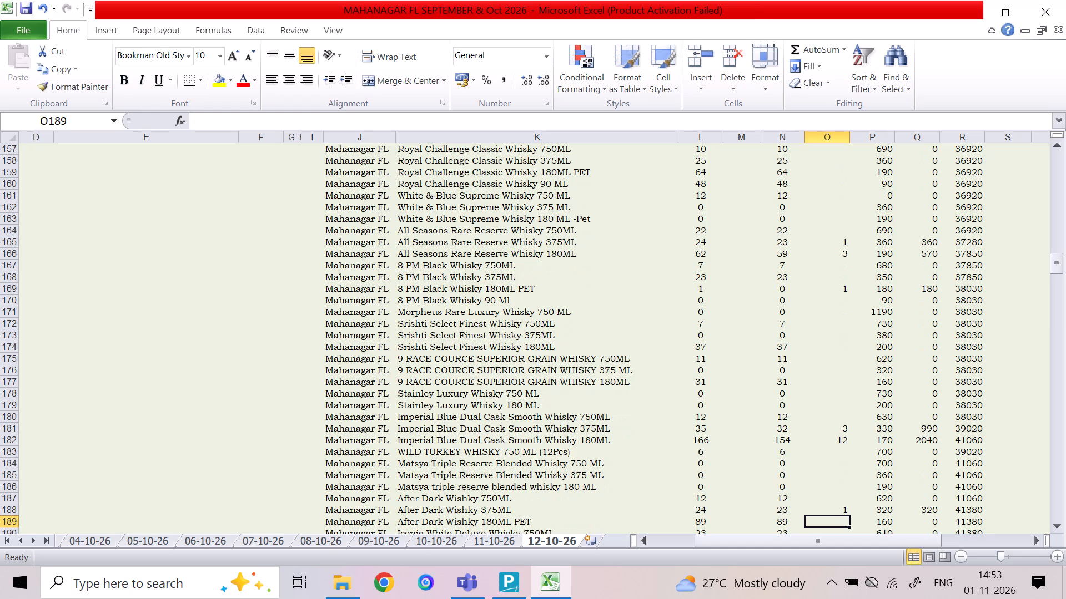
{"action": "type", "text": "11"}
{"action": "key", "text": "Down"}
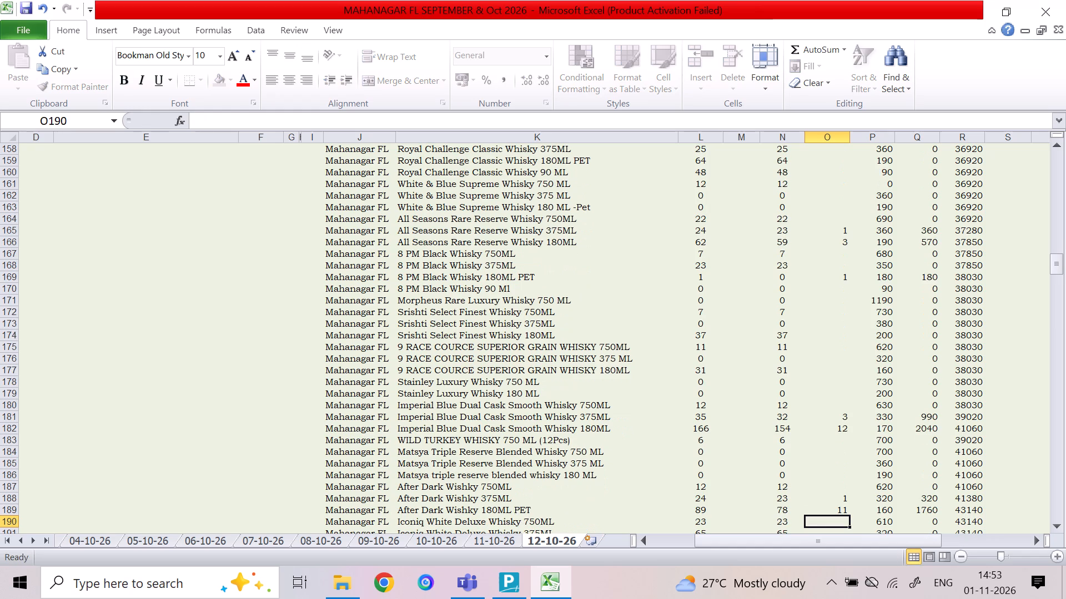
Enter SALE quantities for Iconiq White Deluxe Whisky: 2 for 375ML and 25 for 180ML.
{"action": "key", "text": "Down"}
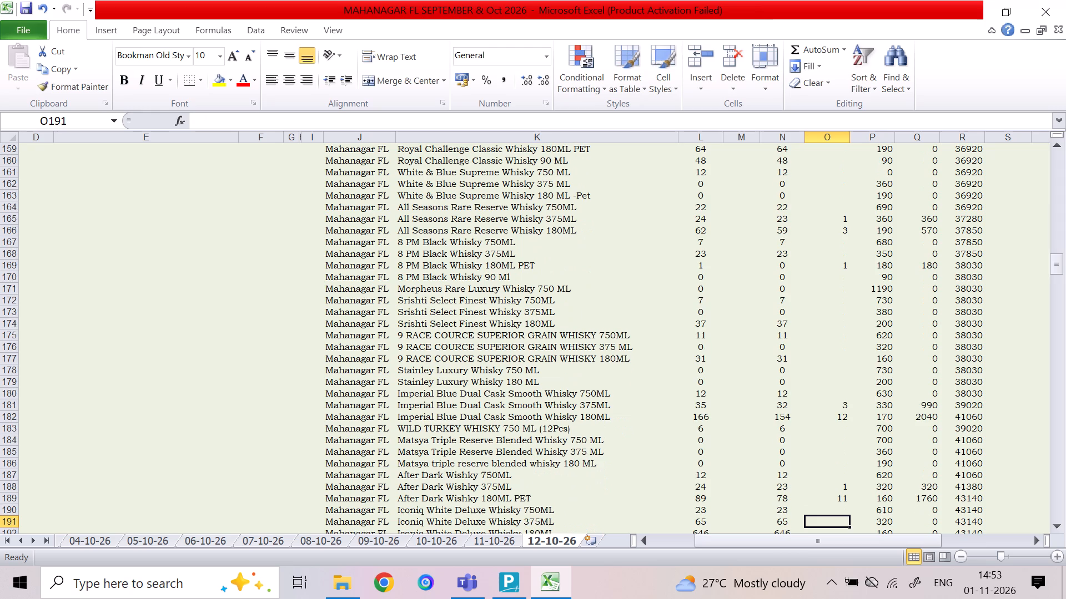
{"action": "key", "text": "2"}
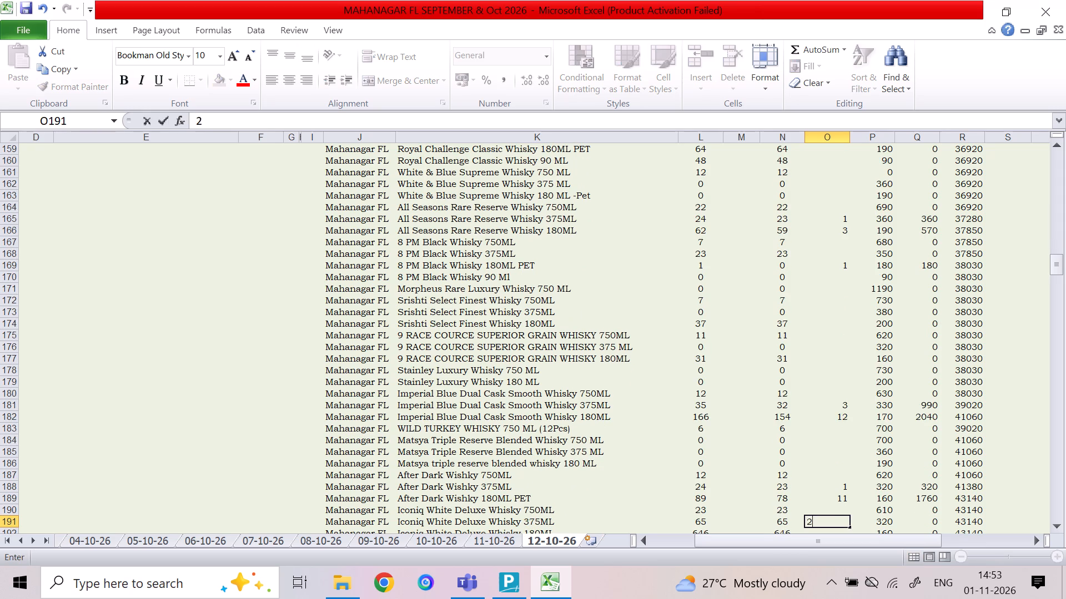
{"action": "key", "text": "Down"}
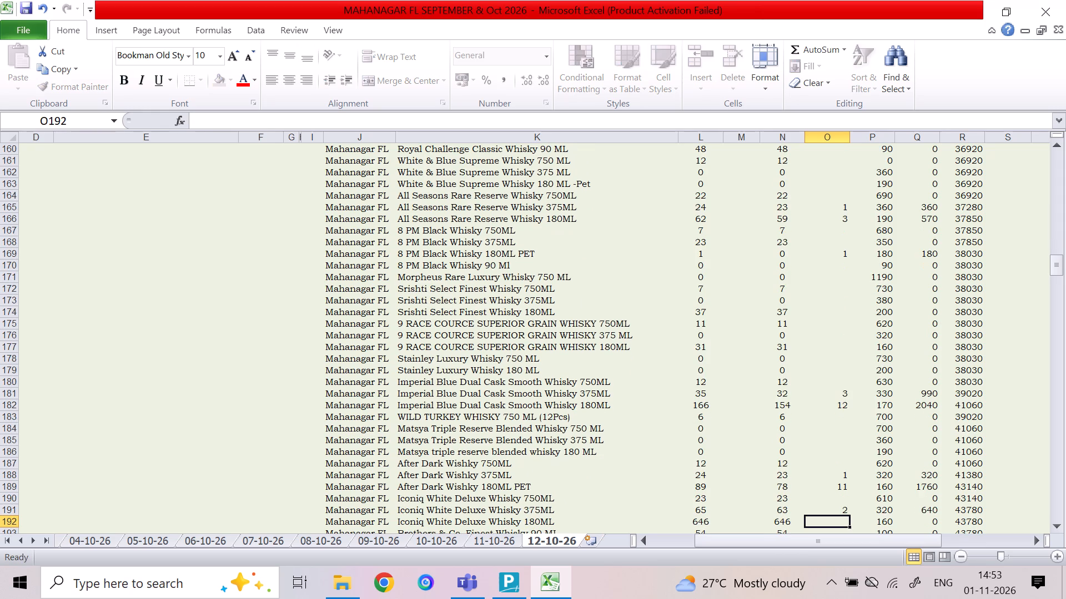
{"action": "type", "text": "25"}
{"action": "key", "text": "Down"}
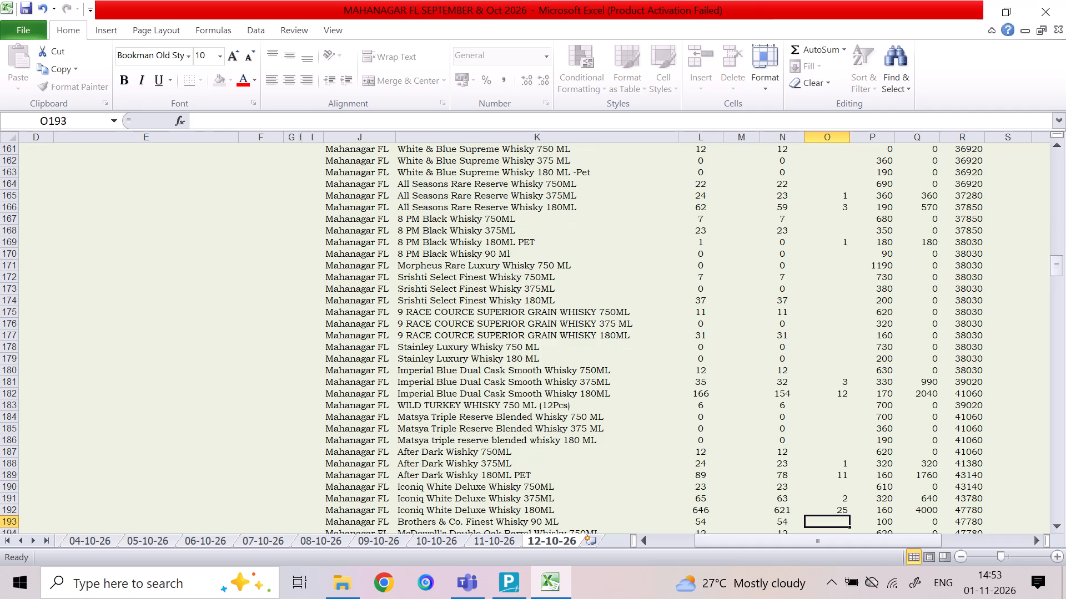
Enter SALE quantities for 8 PM Whisky: 3 for 375ML and 8 for 180ML Tetra.
{"action": "key", "text": "Down"}
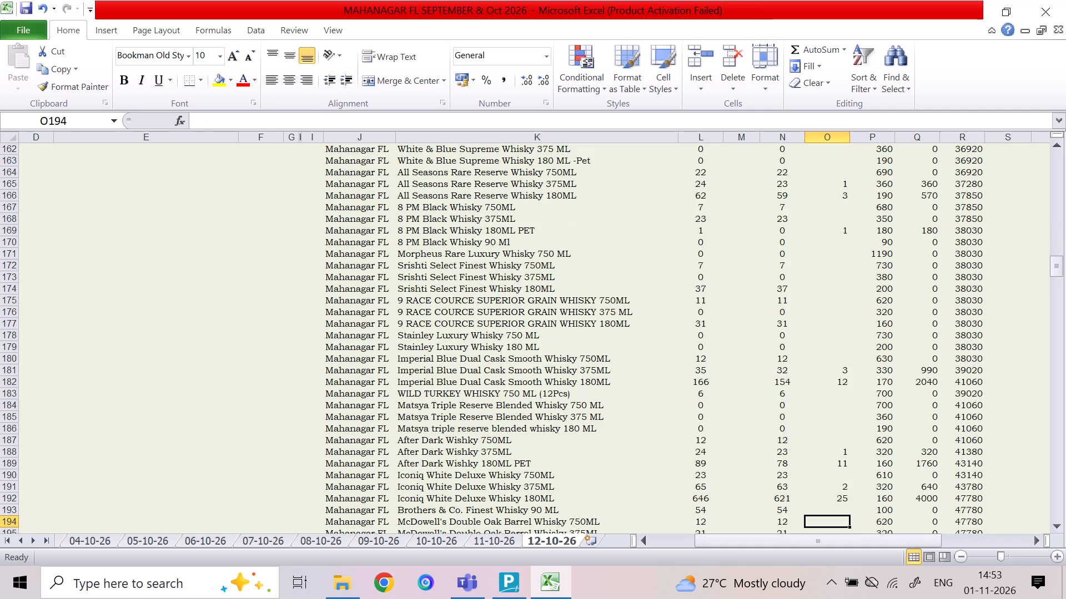
{"action": "key", "text": "Down"}
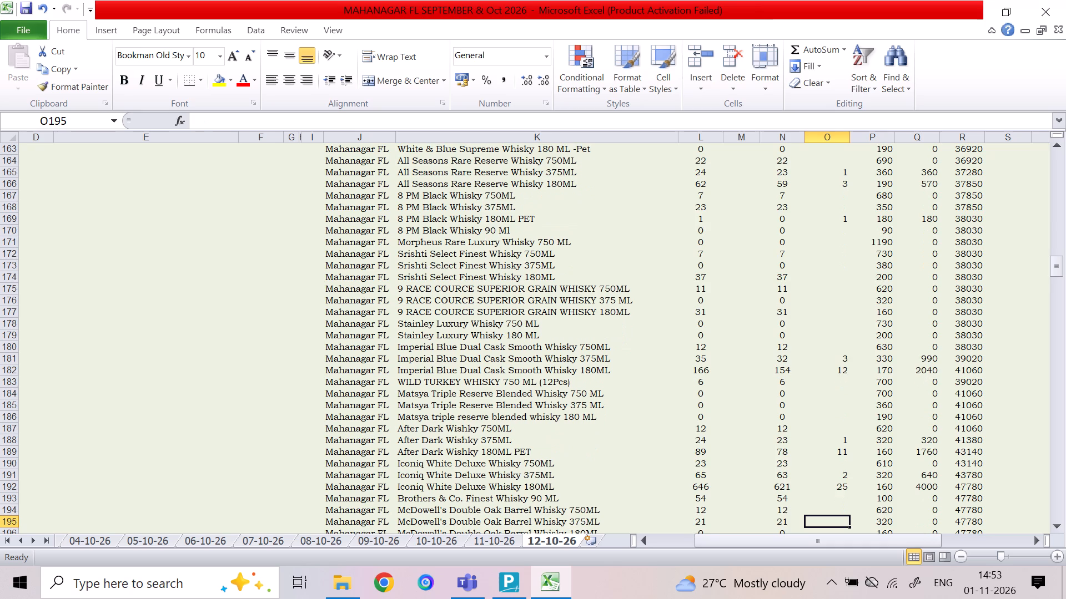
{"action": "key", "text": "Down"}
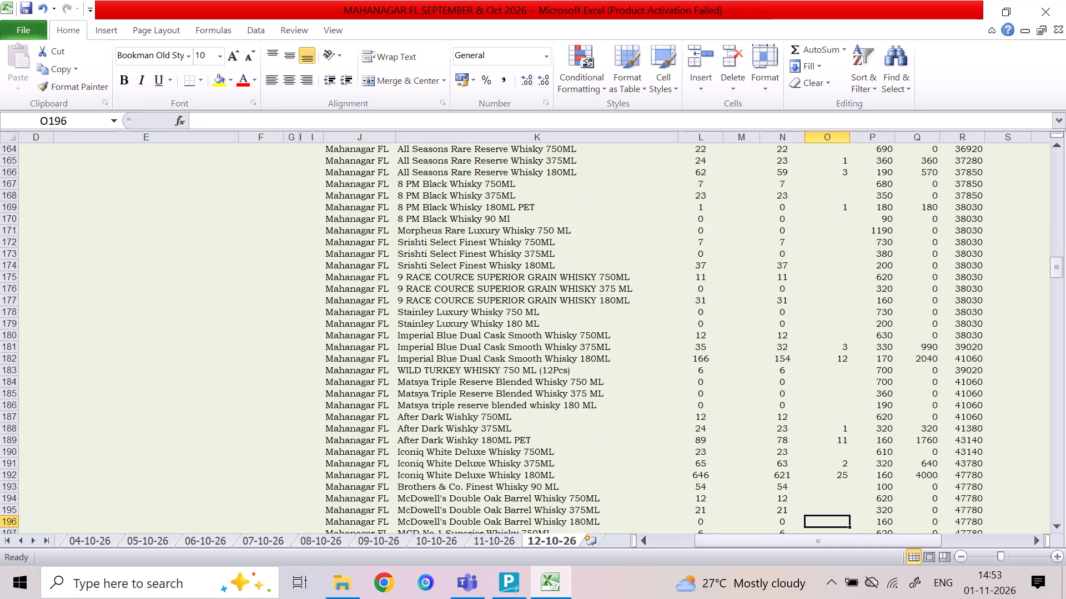
{"action": "key", "text": "Down"}
{"action": "key", "text": "Down"}
{"action": "key", "text": "Up"}
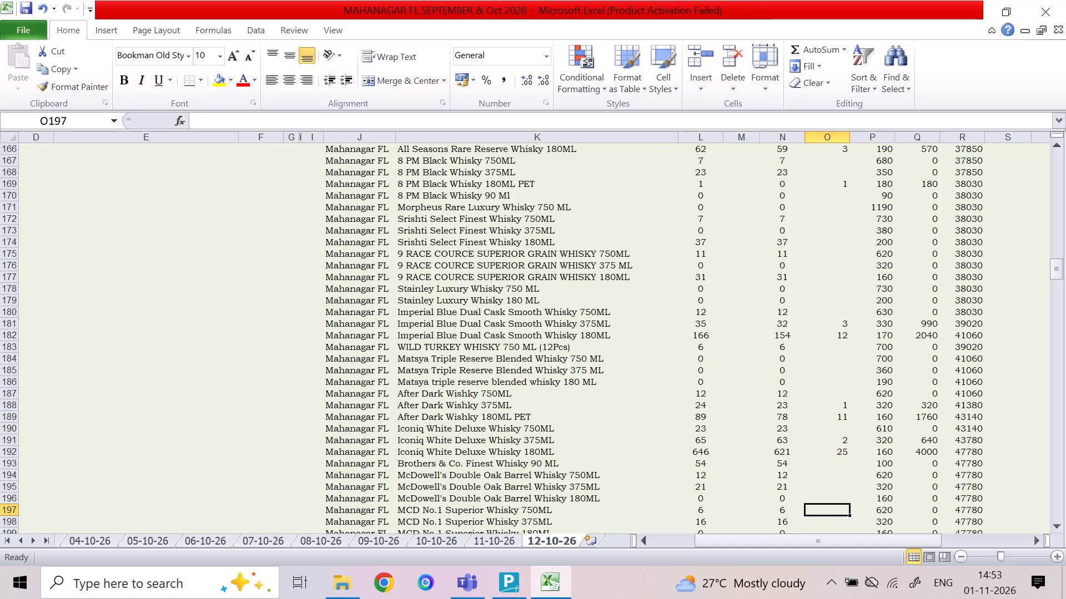
{"action": "key", "text": "Down"}
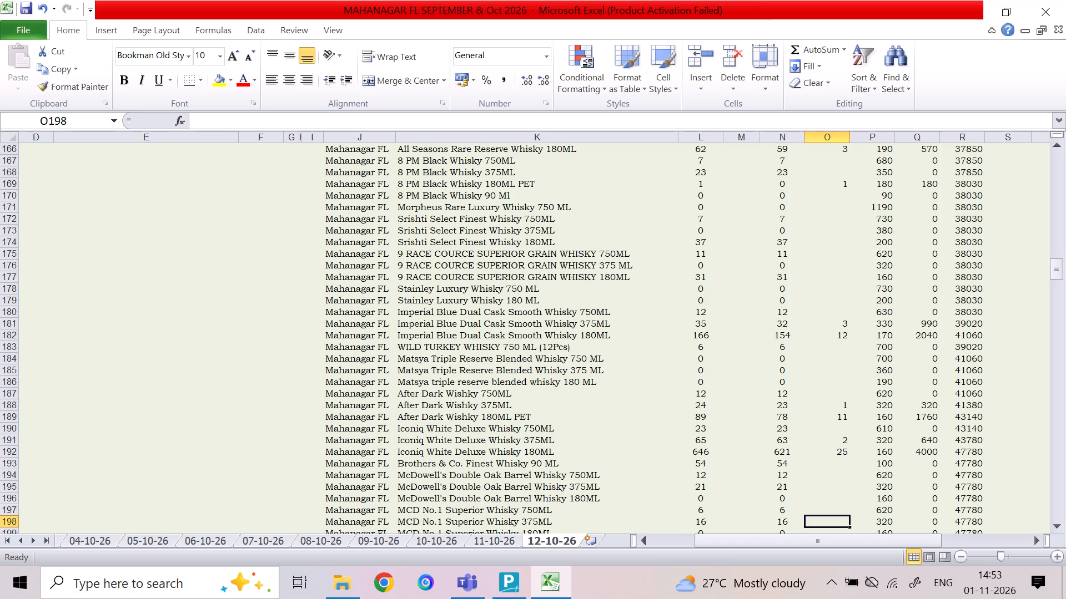
{"action": "key", "text": "Down"}
{"action": "key", "text": "Down"}
{"action": "key", "text": "Up"}
{"action": "key", "text": "Up"}
{"action": "key", "text": "Up"}
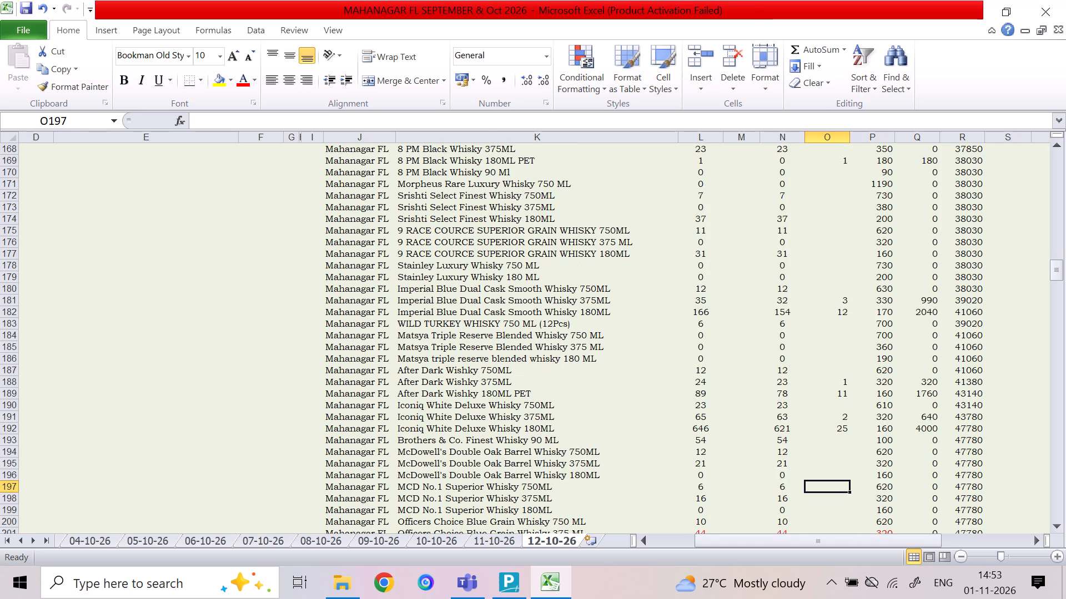
{"action": "key", "text": "Down"}
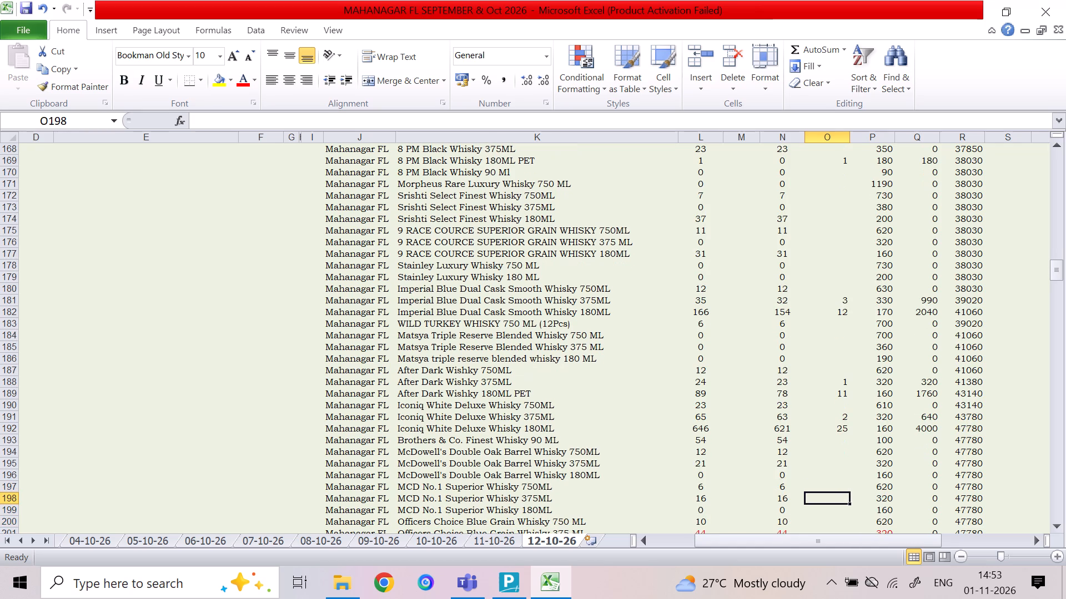
{"action": "key", "text": "Down"}
{"action": "key", "text": "Down"}
{"action": "key", "text": "Down"}
{"action": "key", "text": "Down"}
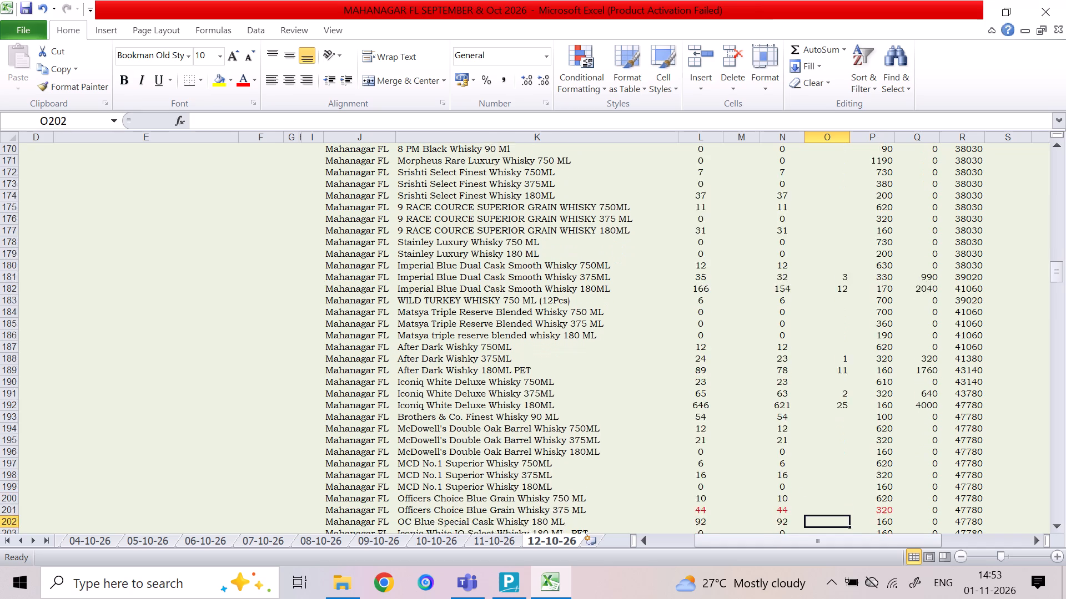
{"action": "key", "text": "Down"}
{"action": "key", "text": "Down"}
{"action": "key", "text": "Down"}
{"action": "key", "text": "Down"}
{"action": "key", "text": "Down"}
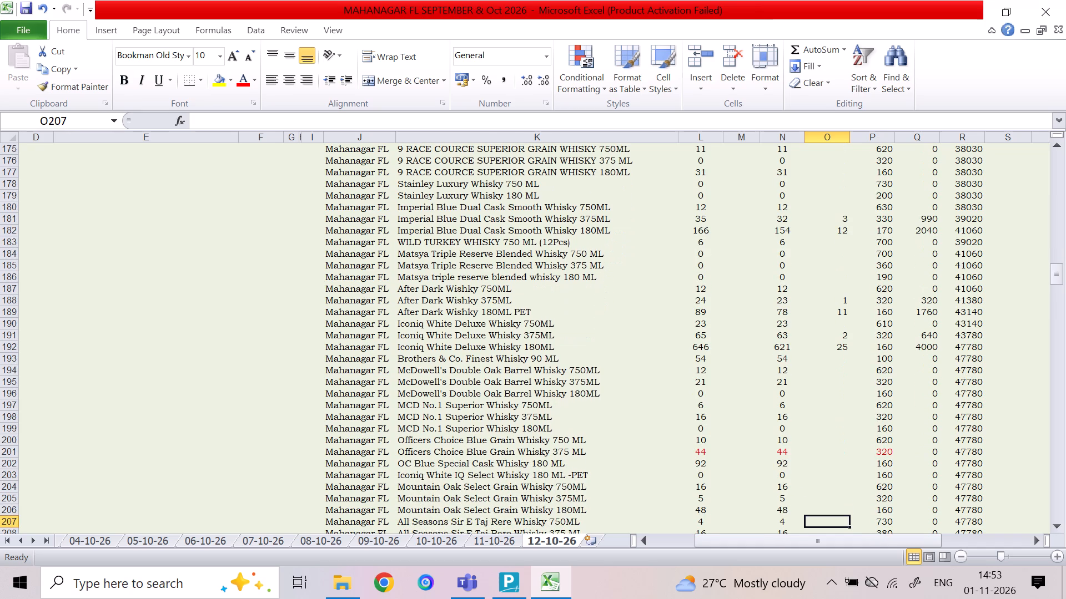
{"action": "key", "text": "Down"}
{"action": "key", "text": "Down"}
{"action": "key", "text": "Down"}
{"action": "key", "text": "Down"}
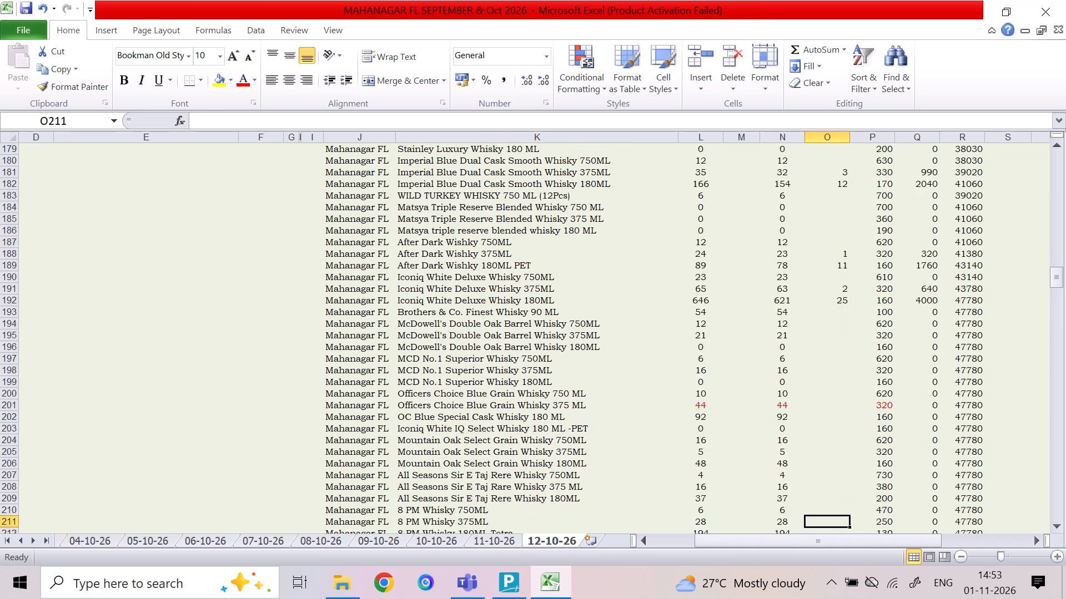
{"action": "key", "text": "Down"}
{"action": "key", "text": "Down"}
{"action": "key", "text": "Up"}
{"action": "key", "text": "Up"}
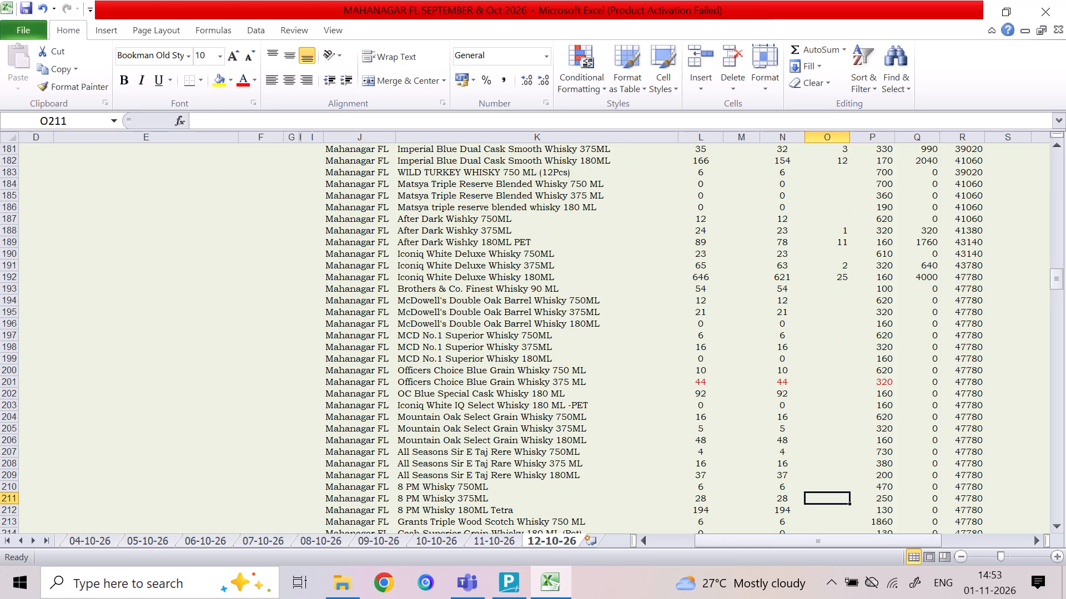
{"action": "key", "text": "3"}
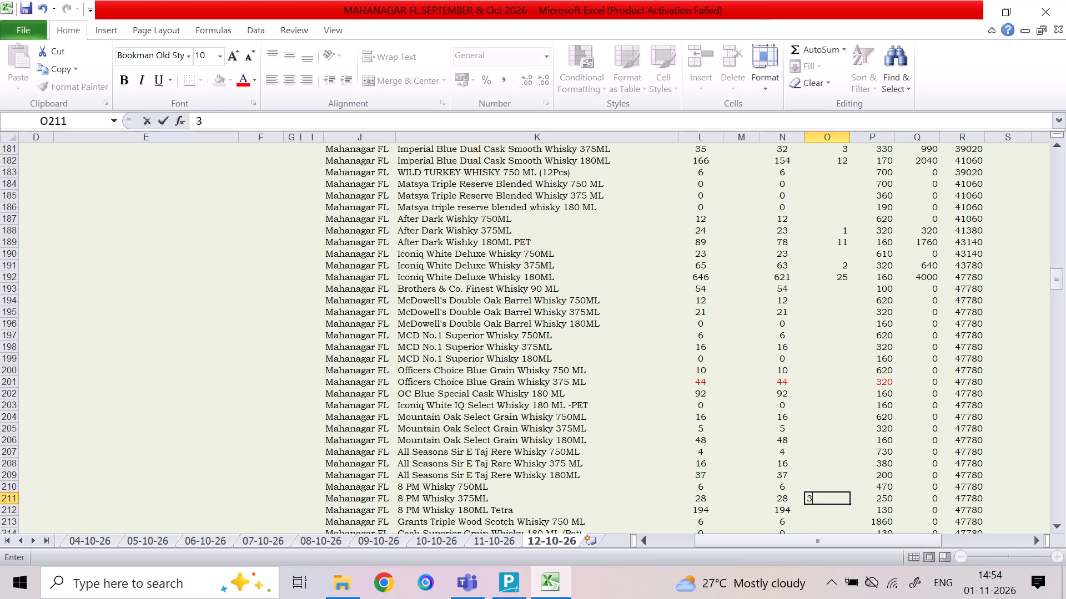
{"action": "key", "text": "Down"}
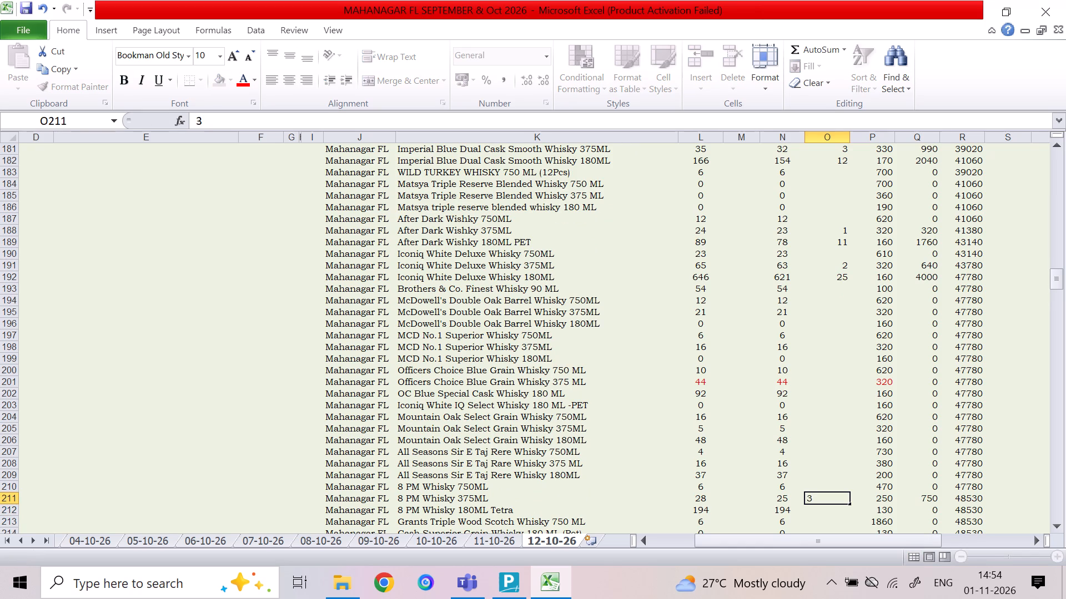
{"action": "key", "text": "8"}
{"action": "key", "text": "Down"}
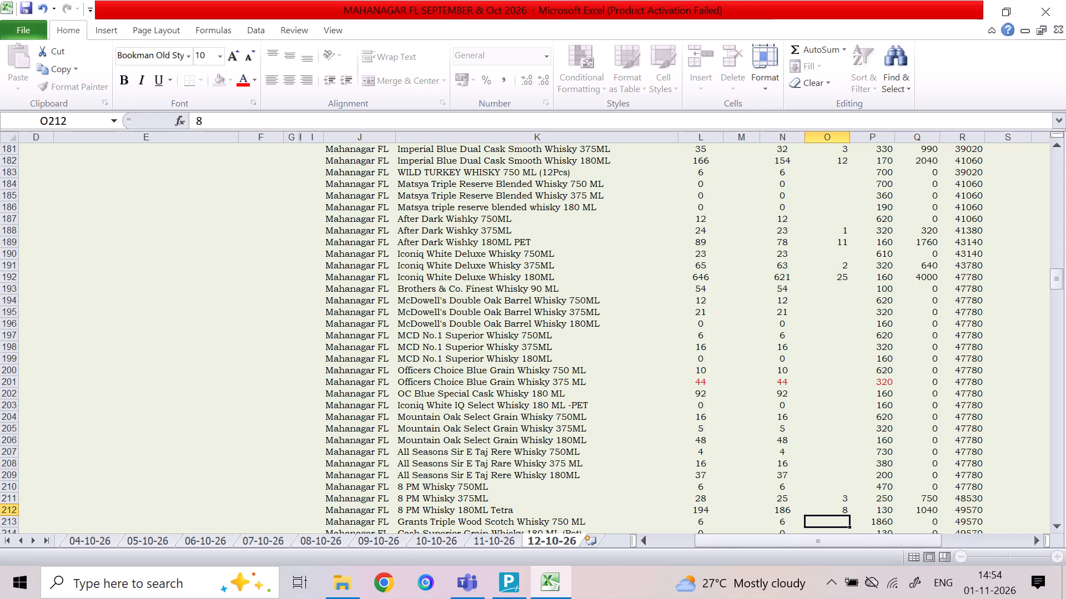
Enter a SALE quantity of 10 for Officers Choice Whisky 180ML.
{"action": "key", "text": "Down"}
{"action": "key", "text": "Down"}
{"action": "key", "text": "Down"}
{"action": "key", "text": "Down"}
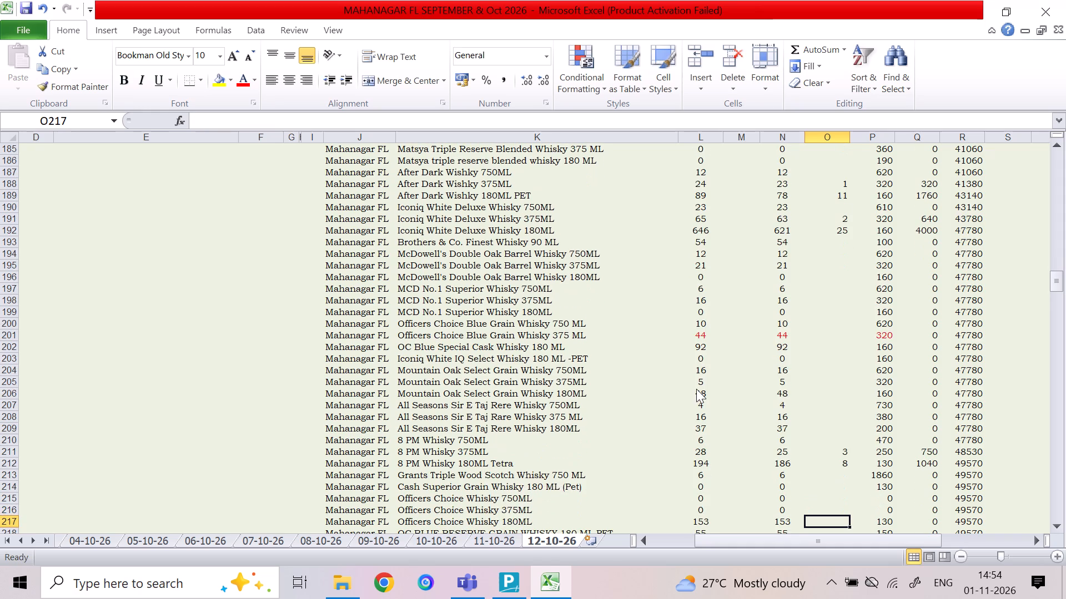
{"action": "type", "text": "10"}
{"action": "key", "text": "Down"}
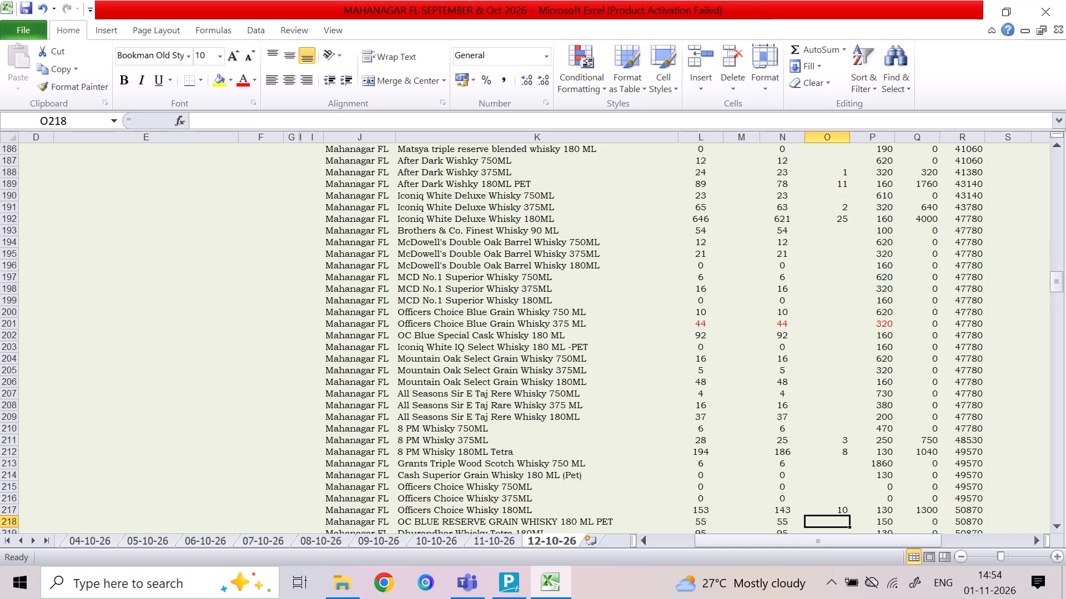
Enter a SALE quantity of 1 for Dhurandhar Whisky Tetra 180ML.
{"action": "key", "text": "Down"}
{"action": "key", "text": "Down"}
{"action": "key", "text": "Up"}
{"action": "key", "text": "1"}
{"action": "key", "text": "Down"}
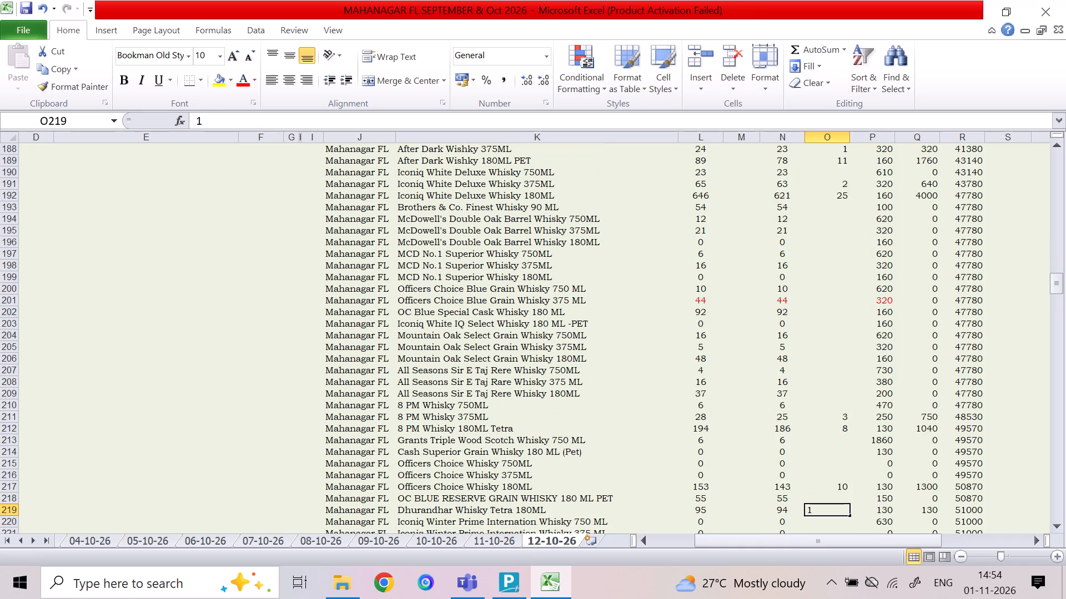
Enter SALE quantities for Prestige Green Classic Whisky: 1 for 375 ML and 1 for 180 ML.
{"action": "key", "text": "Down"}
{"action": "key", "text": "Down"}
{"action": "key", "text": "Down"}
{"action": "key", "text": "Down"}
{"action": "key", "text": "Down"}
{"action": "key", "text": "Down"}
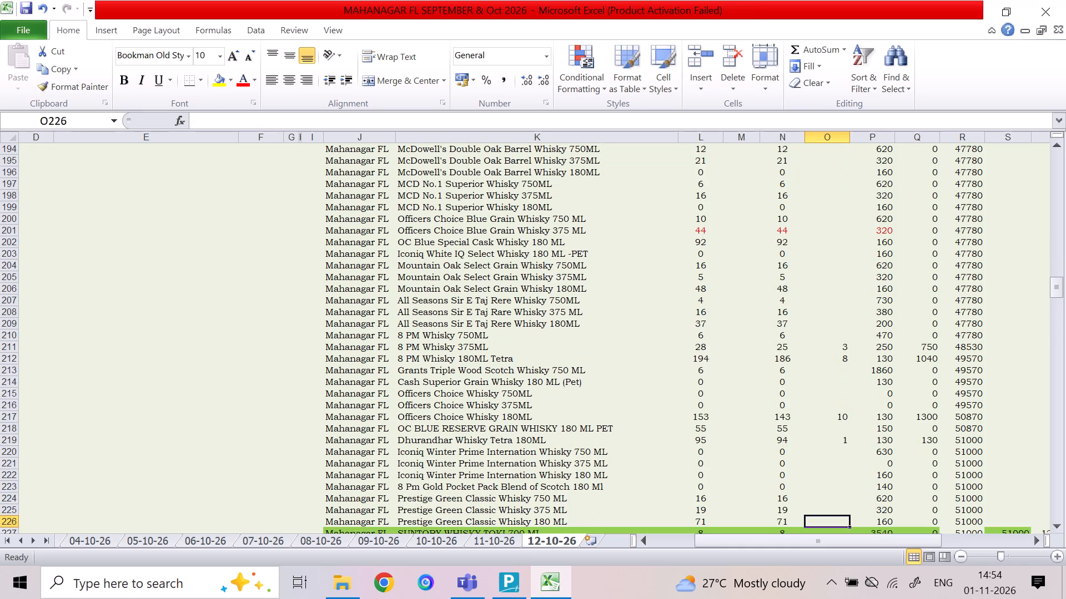
{"action": "key", "text": "Up"}
{"action": "key", "text": "1"}
{"action": "key", "text": "Down"}
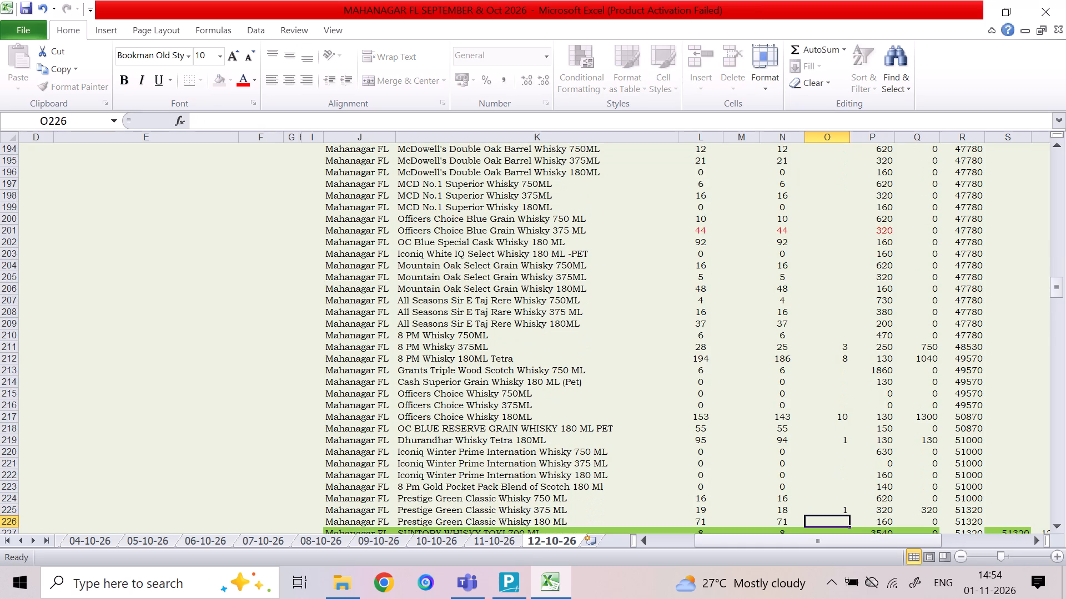
{"action": "key", "text": "1"}
{"action": "key", "text": "Down"}
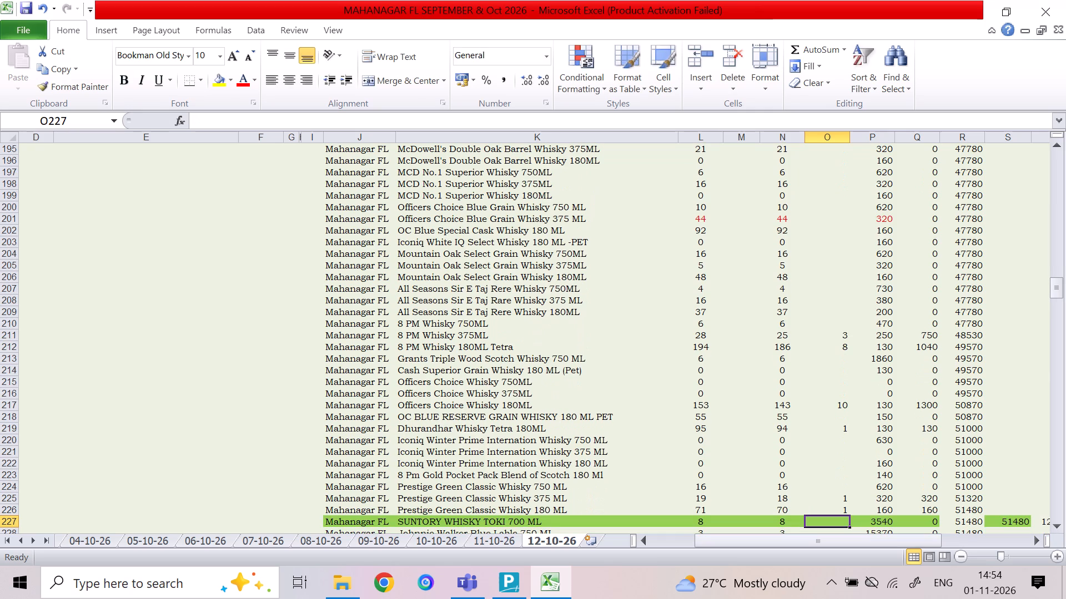
Review the sale amounts in column Q from the Suntory Whisky Toki row back up to 8 PM Whisky 375ML.
{"action": "key", "text": "Right"}
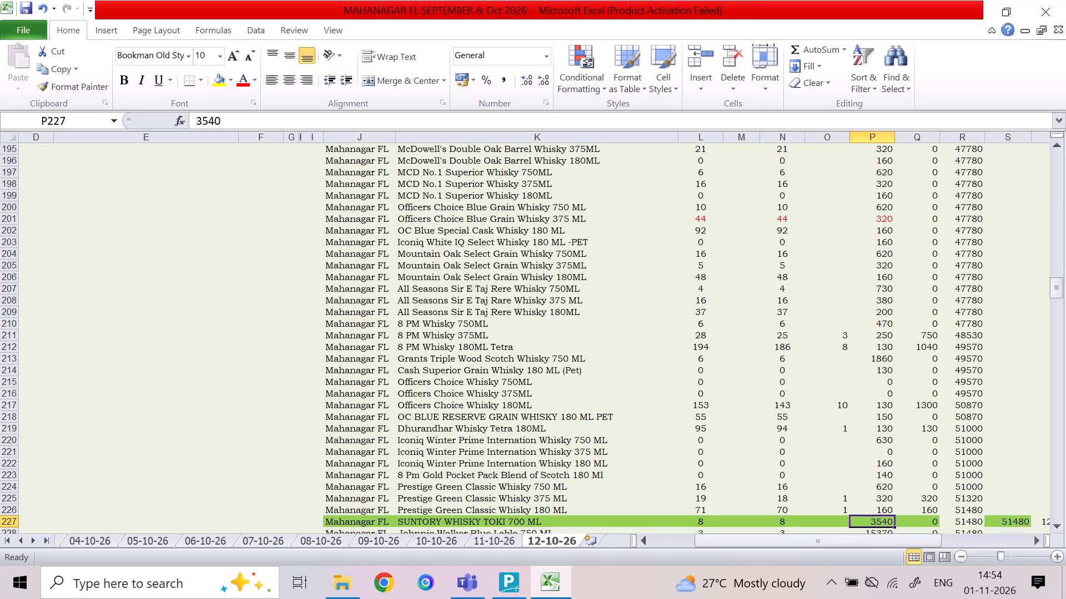
{"action": "key", "text": "Right"}
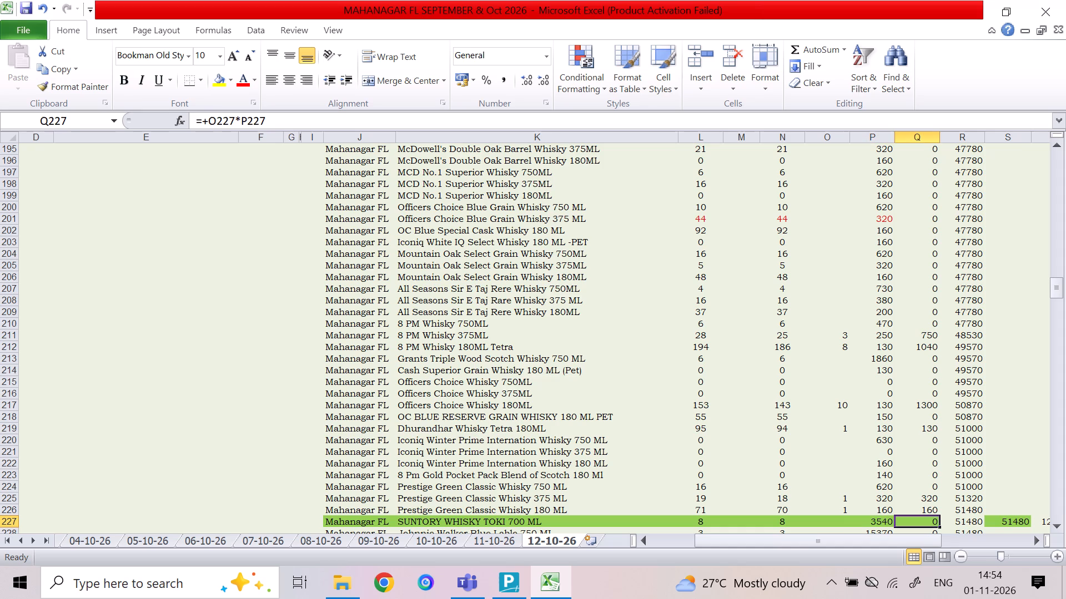
{"action": "key", "text": "Up"}
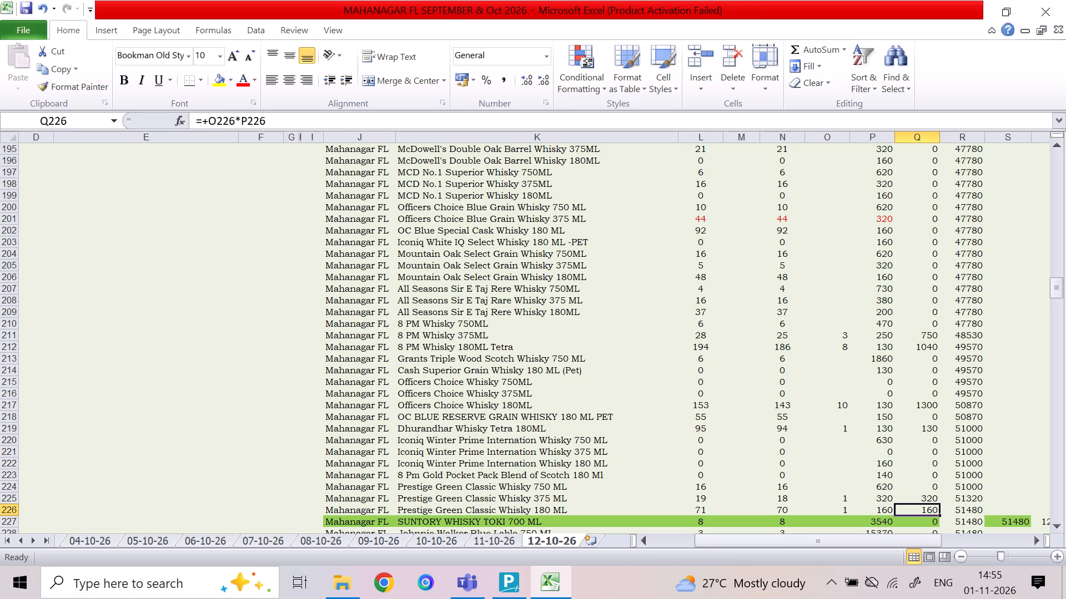
{"action": "key", "text": "Up"}
{"action": "key", "text": "Up"}
{"action": "key", "text": "Up"}
{"action": "key", "text": "Up"}
{"action": "key", "text": "Up"}
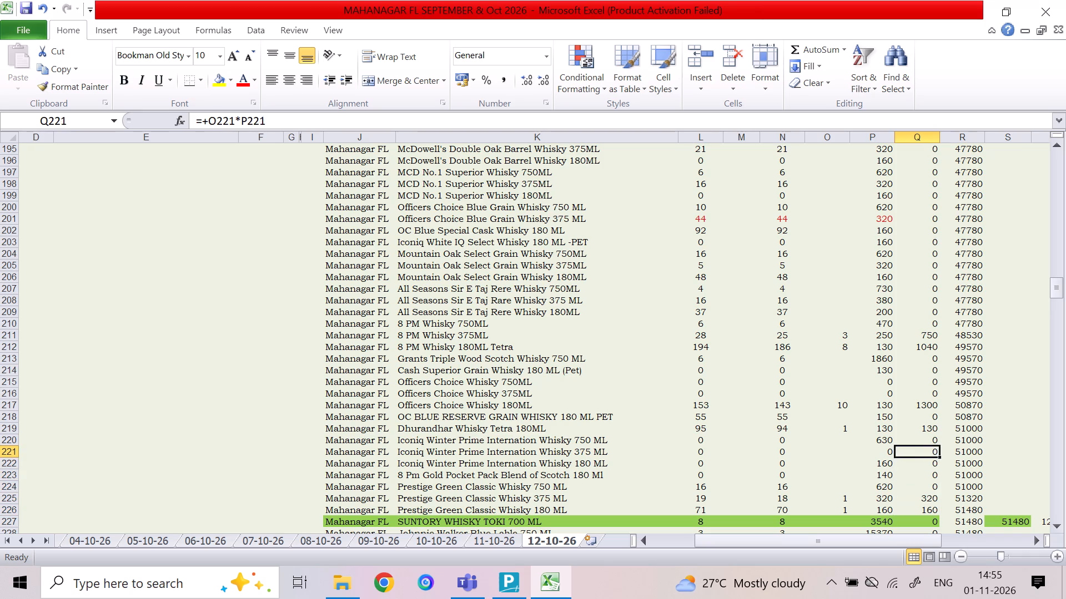
{"action": "key", "text": "Up"}
{"action": "key", "text": "Up"}
{"action": "key", "text": "Up"}
{"action": "key", "text": "Up"}
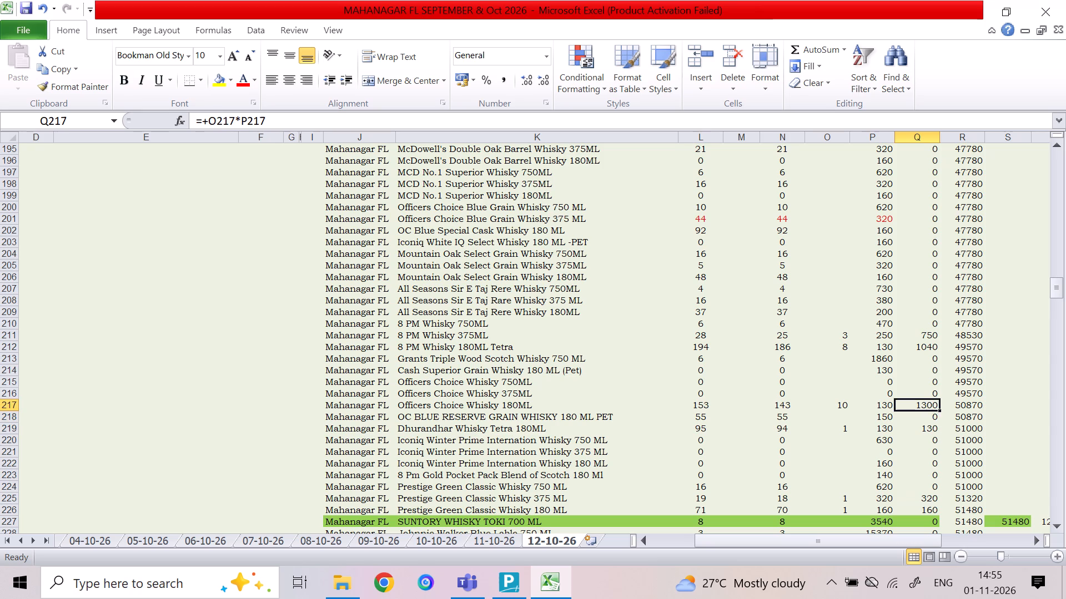
{"action": "key", "text": "Up"}
{"action": "key", "text": "Up"}
{"action": "key", "text": "Up"}
{"action": "key", "text": "Up"}
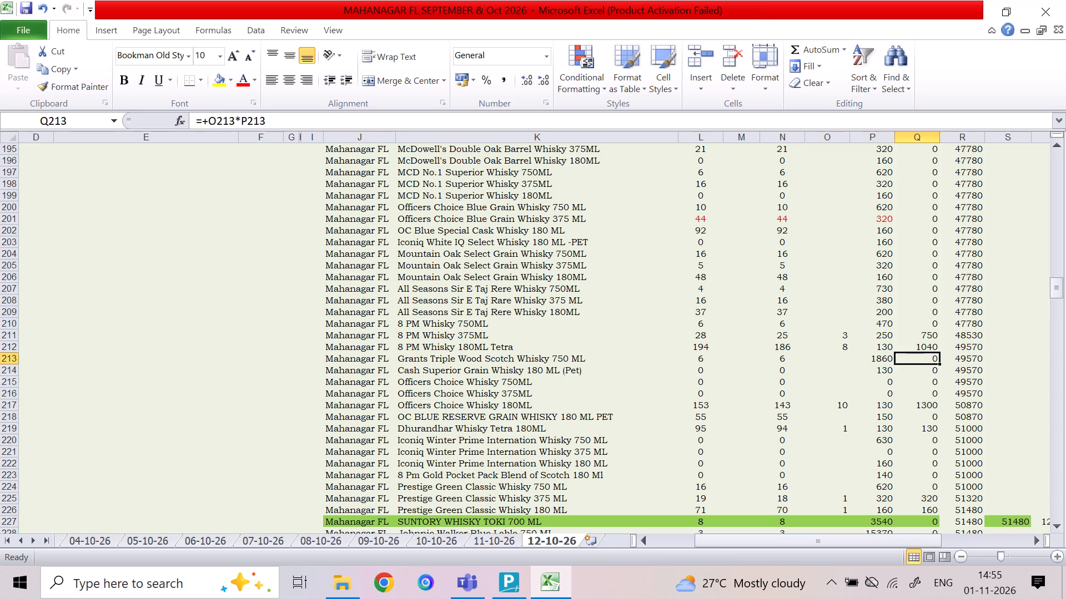
{"action": "key", "text": "Up"}
{"action": "key", "text": "Up"}
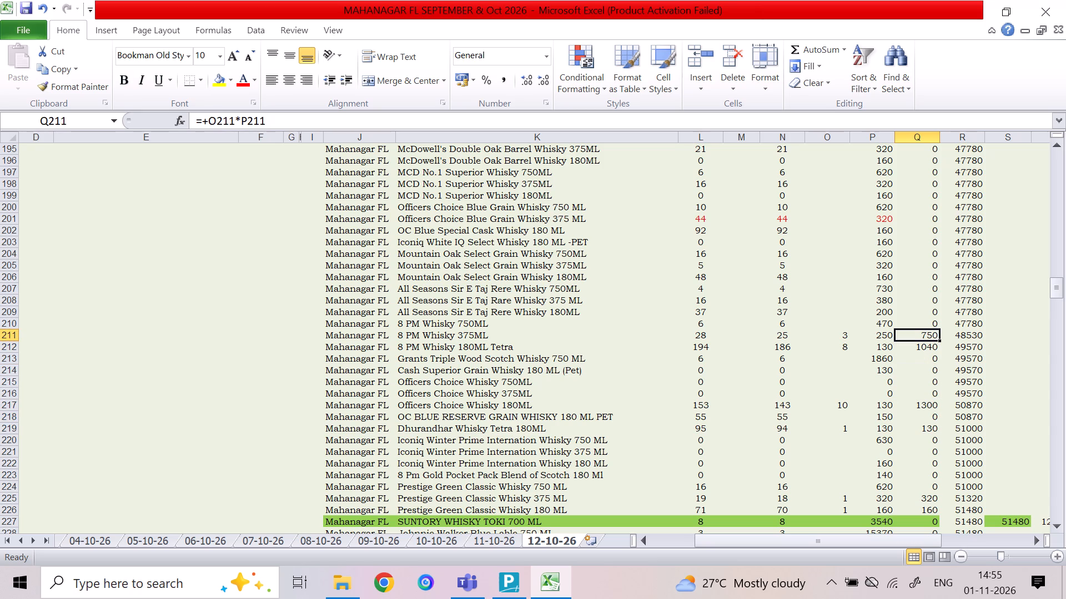
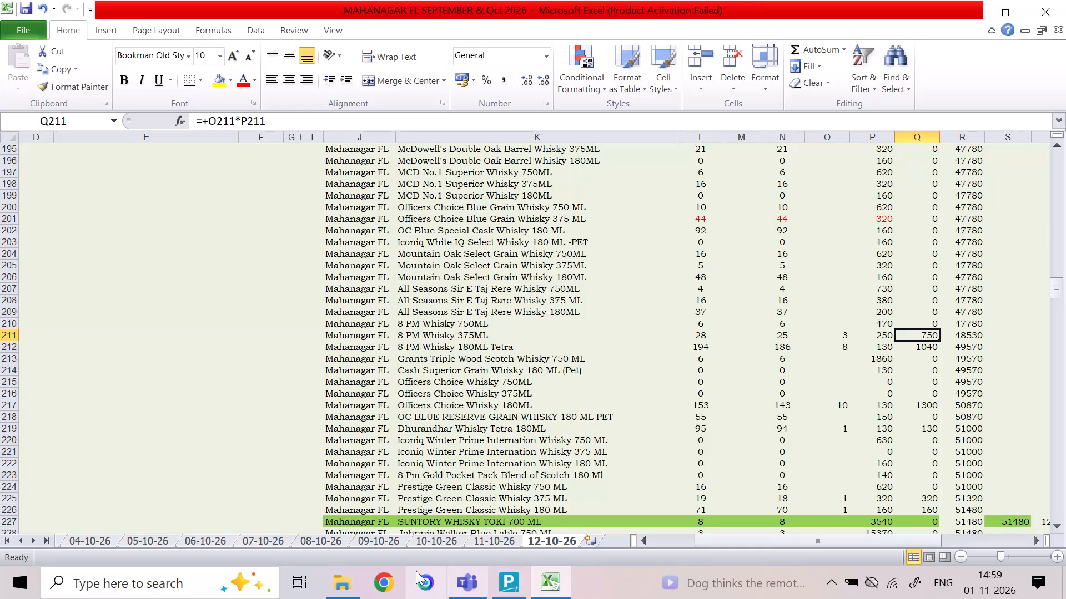
Switch to Chrome, search Google for coinbase and open the Coinbase trading site.
{"action": "left_click", "coordinate": [374, 585]}
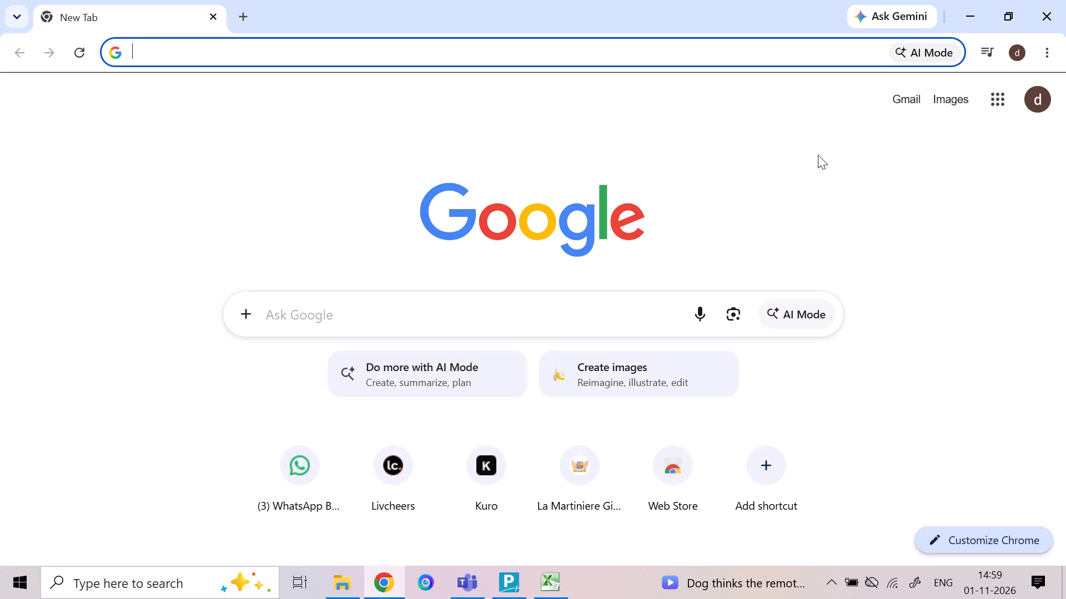
{"action": "left_click", "coordinate": [577, 47]}
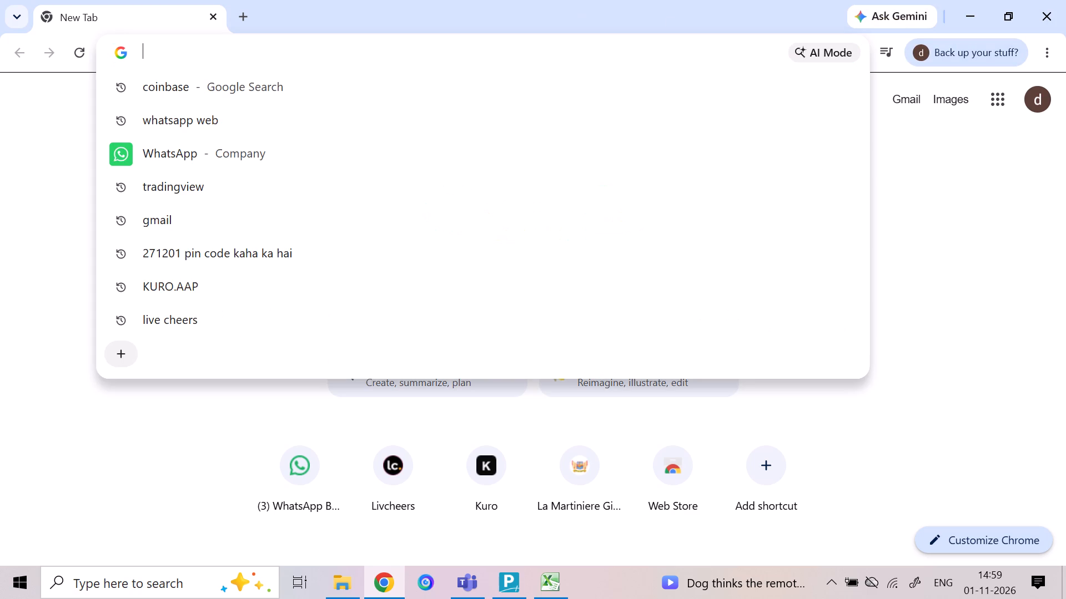
{"action": "key", "text": "Down"}
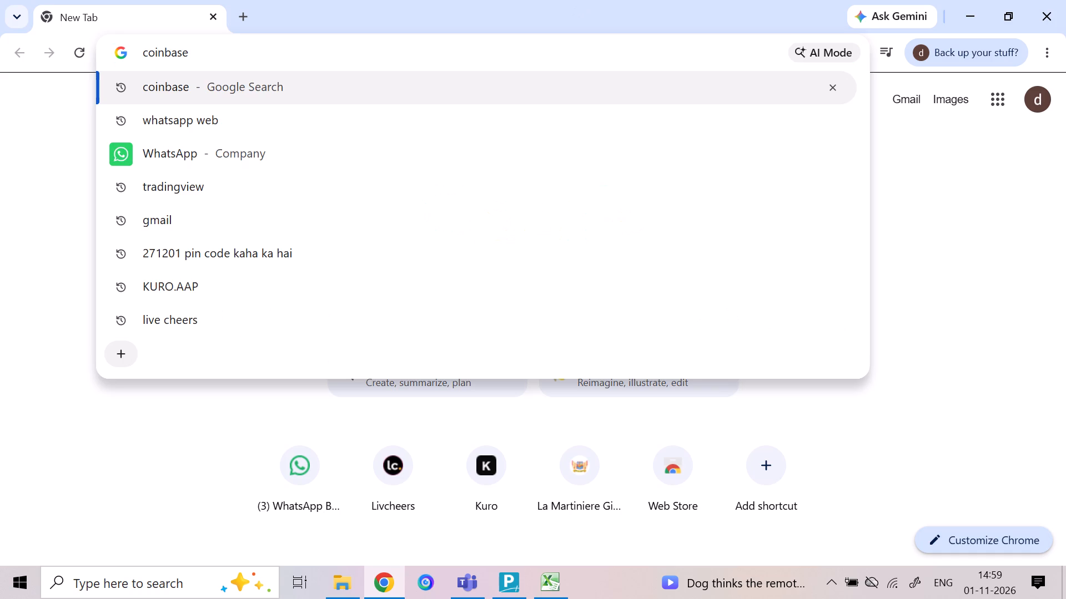
{"action": "key", "text": "Return"}
{"action": "left_click", "coordinate": [557, 253]}
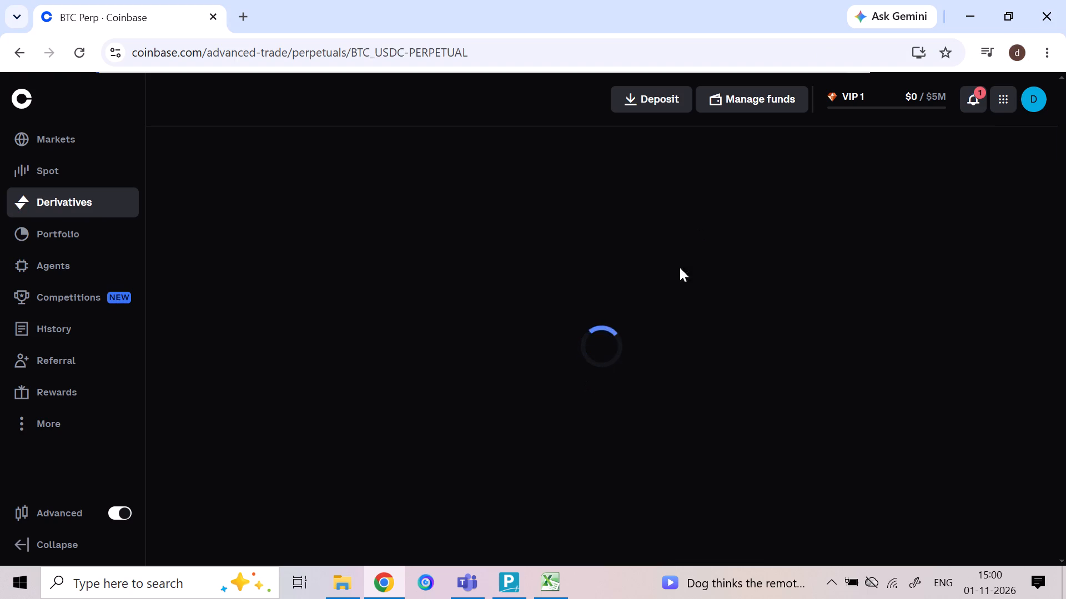
Look through the available bonuses on Coinbase's Rewards page and open the details of the Trade $10,000 bonus.
{"action": "left_click", "coordinate": [52, 385]}
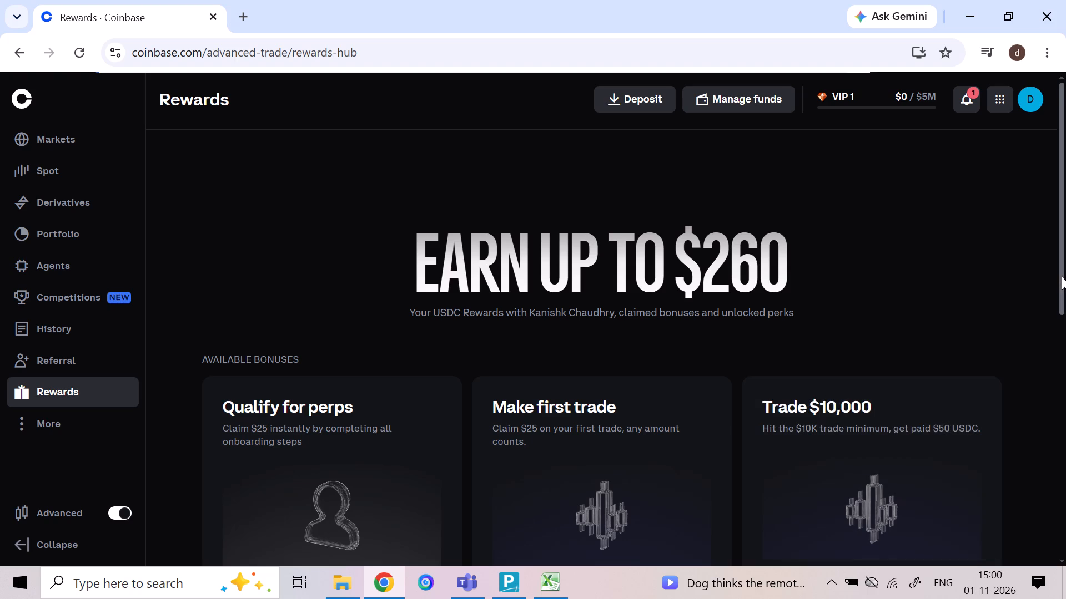
{"action": "left_click_drag", "start_coordinate": [1063, 276], "coordinate": [1065, 294]}
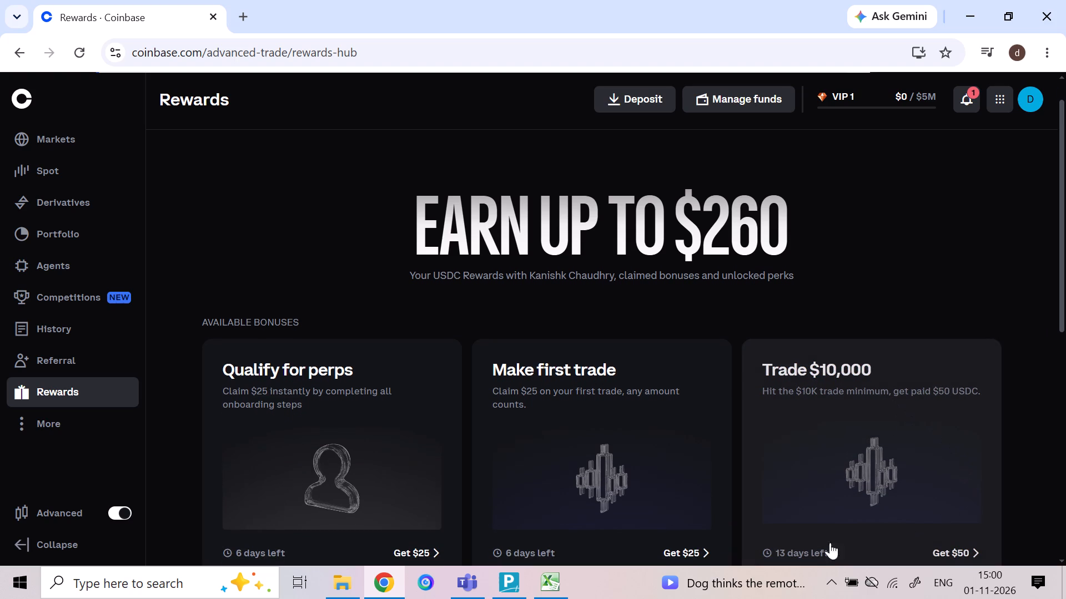
{"action": "left_click_drag", "start_coordinate": [1063, 247], "coordinate": [1065, 274]}
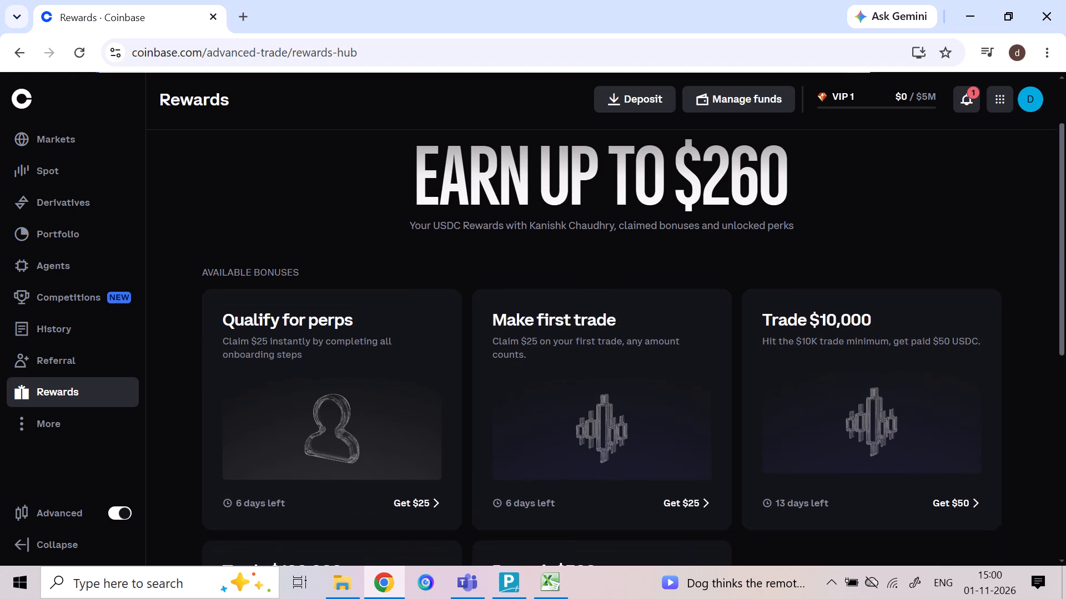
{"action": "left_click_drag", "start_coordinate": [1065, 274], "coordinate": [1065, 333]}
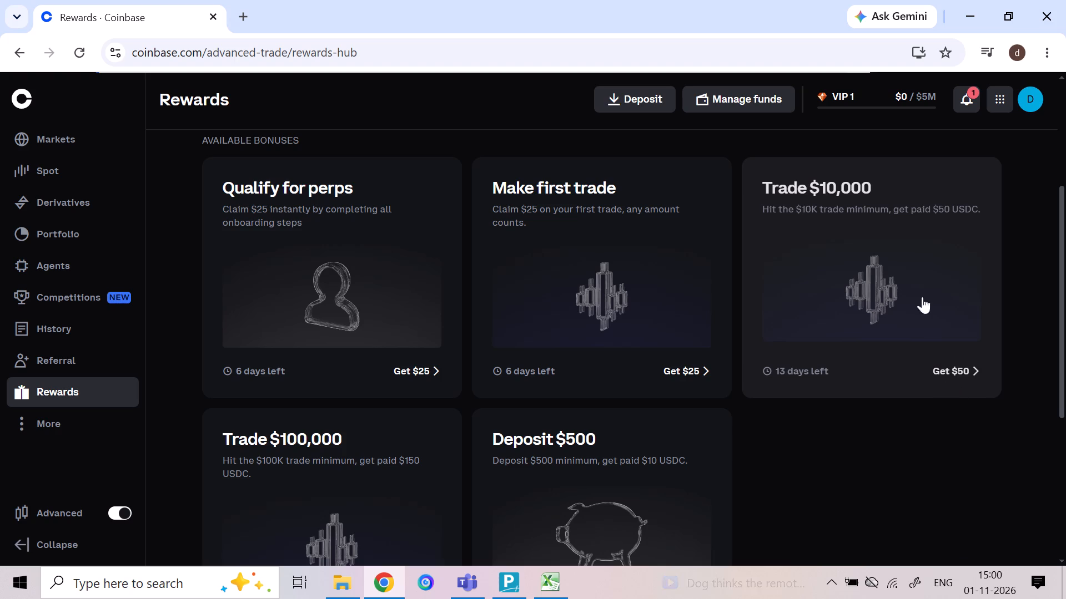
{"action": "left_click", "coordinate": [963, 368]}
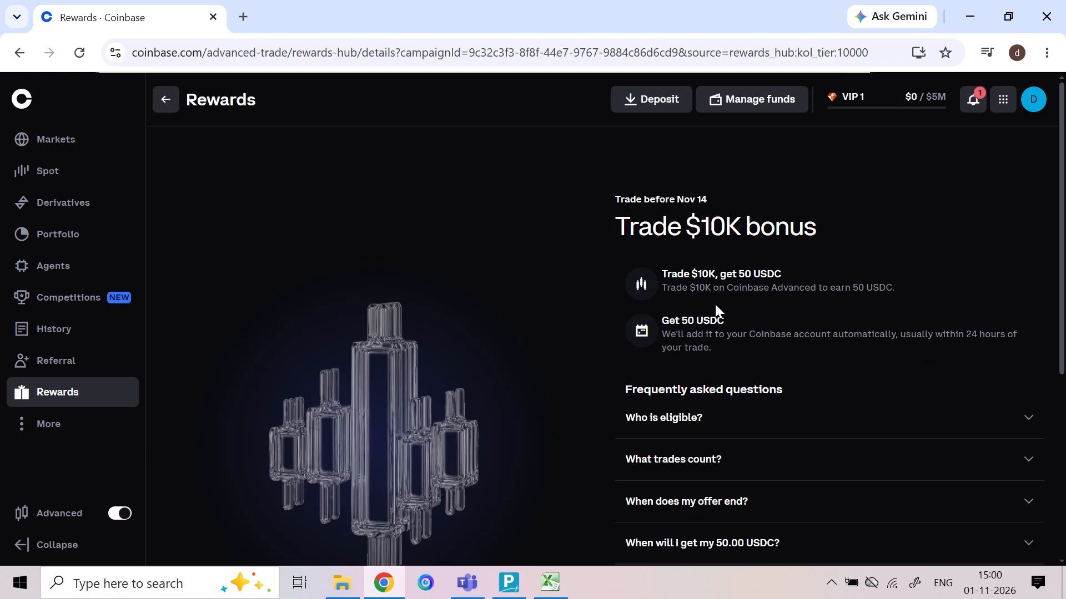
View the Coinbase Markets overview and return to the stock workbook in Excel.
{"action": "left_click", "coordinate": [43, 140]}
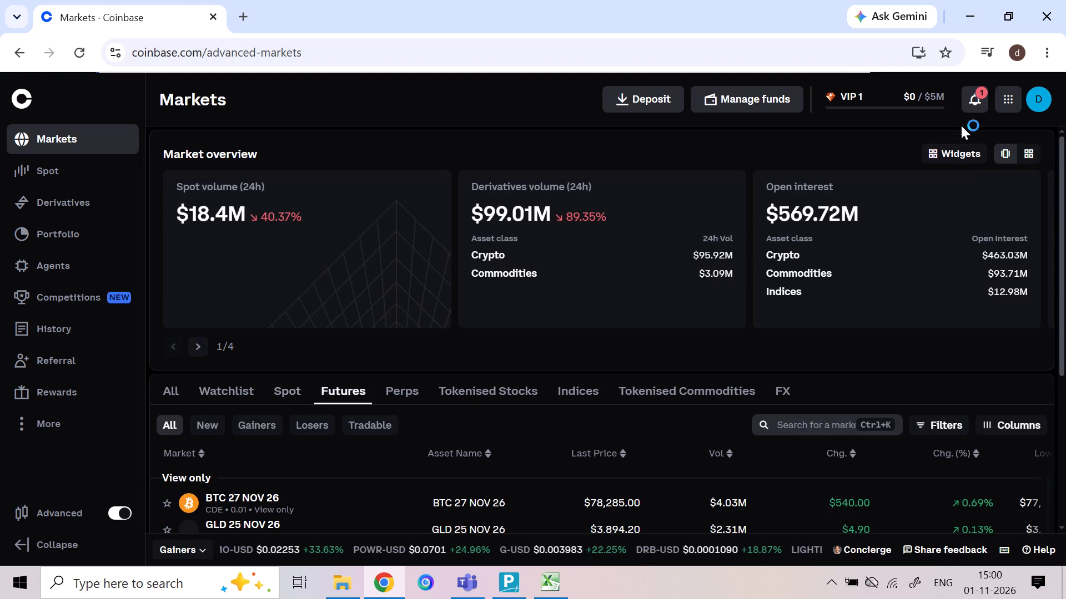
{"action": "left_click", "coordinate": [963, 15]}
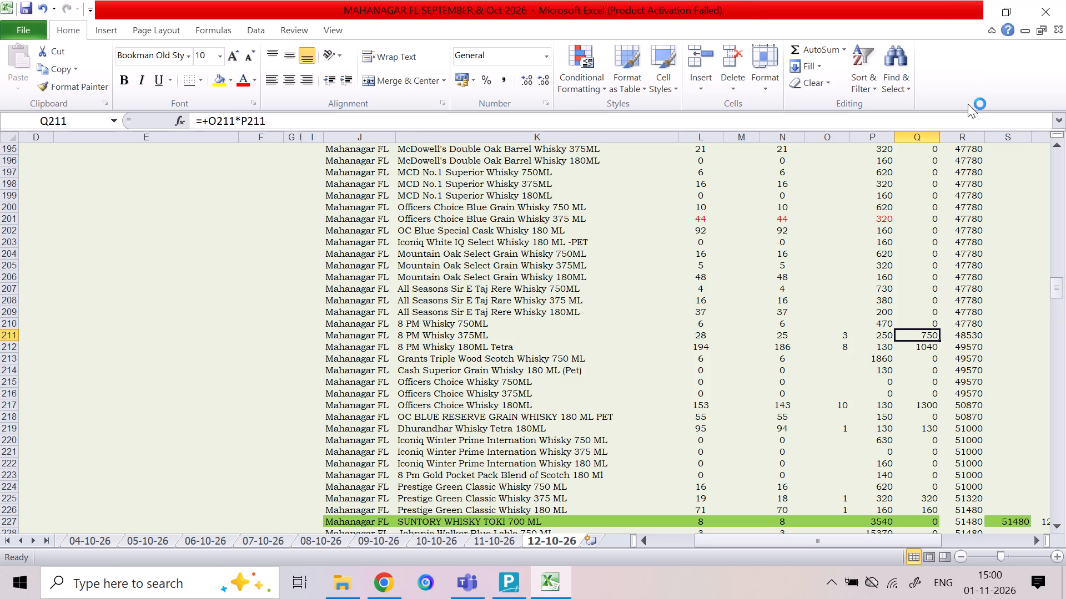
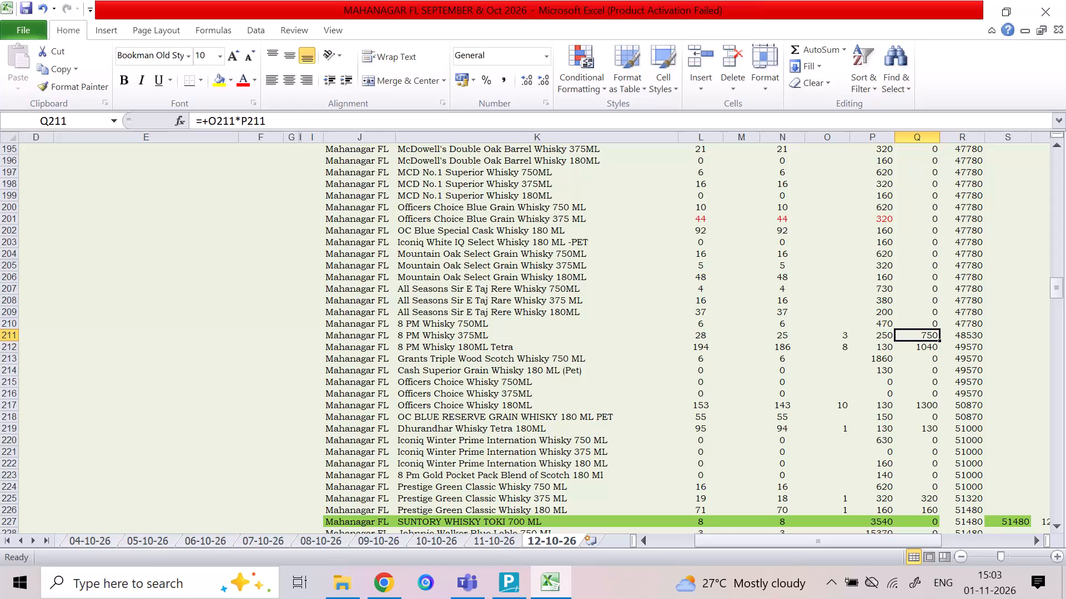
Select the 8 PM Whisky 180ML Tetra item name on the 12-10-26 sheet.
{"action": "left_click", "coordinate": [650, 346]}
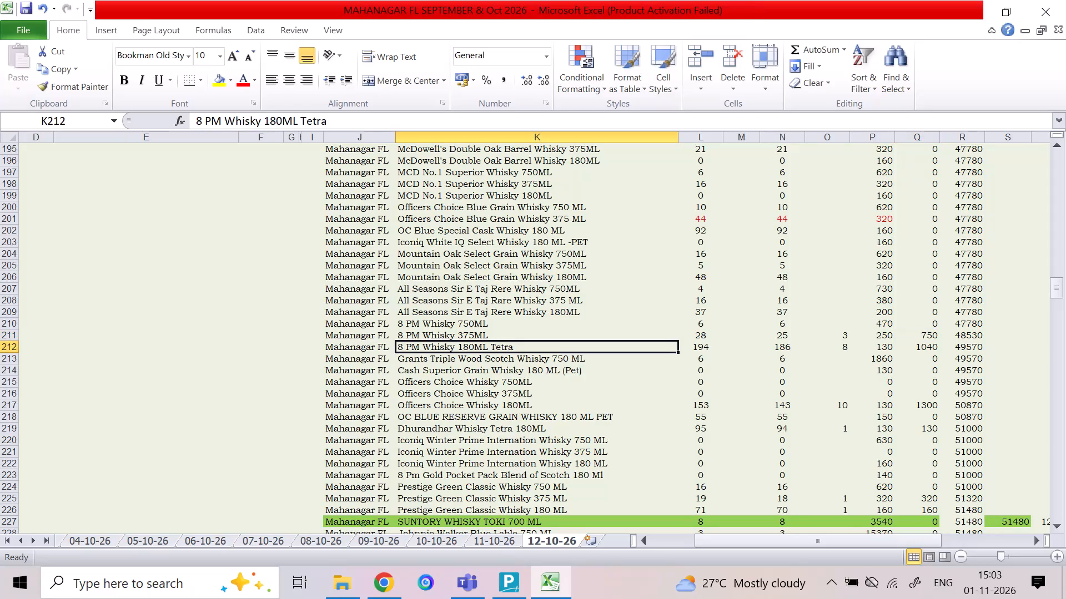
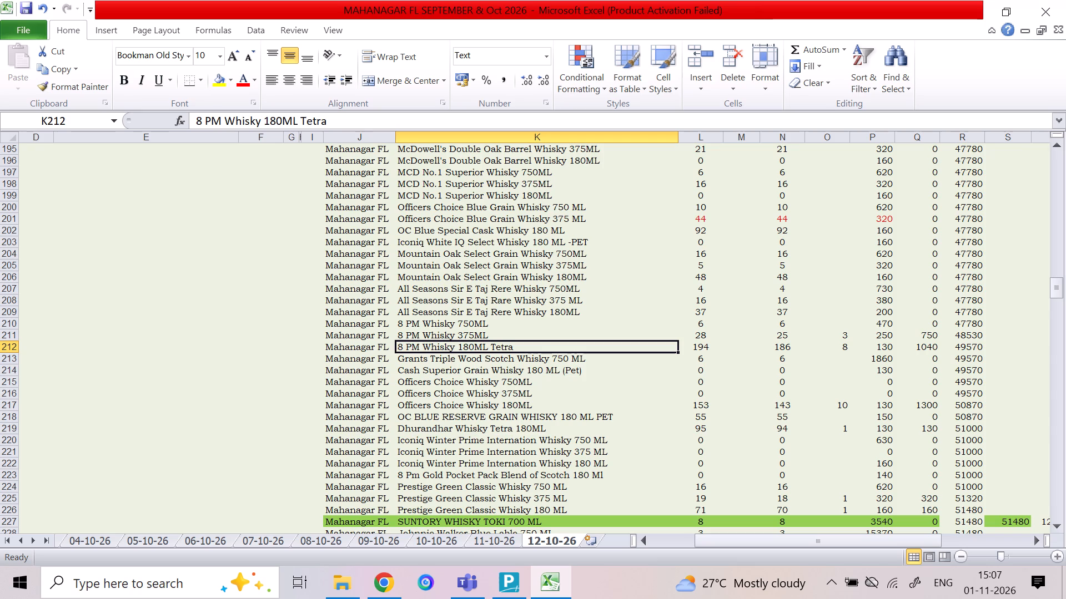
Review the whisky item rows from MCD No.1 Superior 180ML to Officers Choice Whisky 180ML on the 12-10-26 sheet.
{"action": "left_click", "coordinate": [501, 298]}
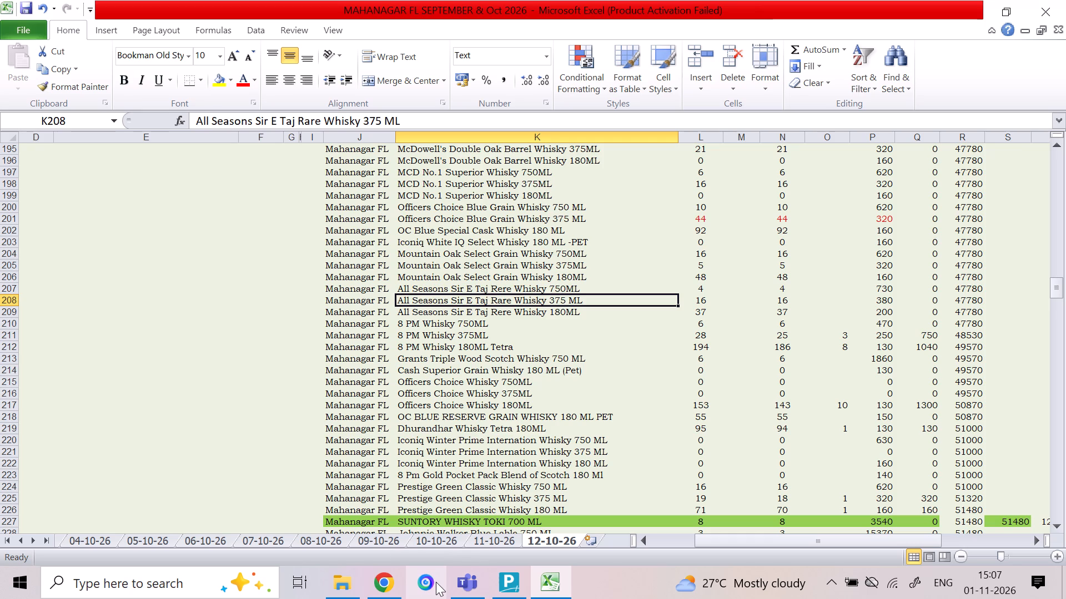
{"action": "left_click", "coordinate": [564, 403]}
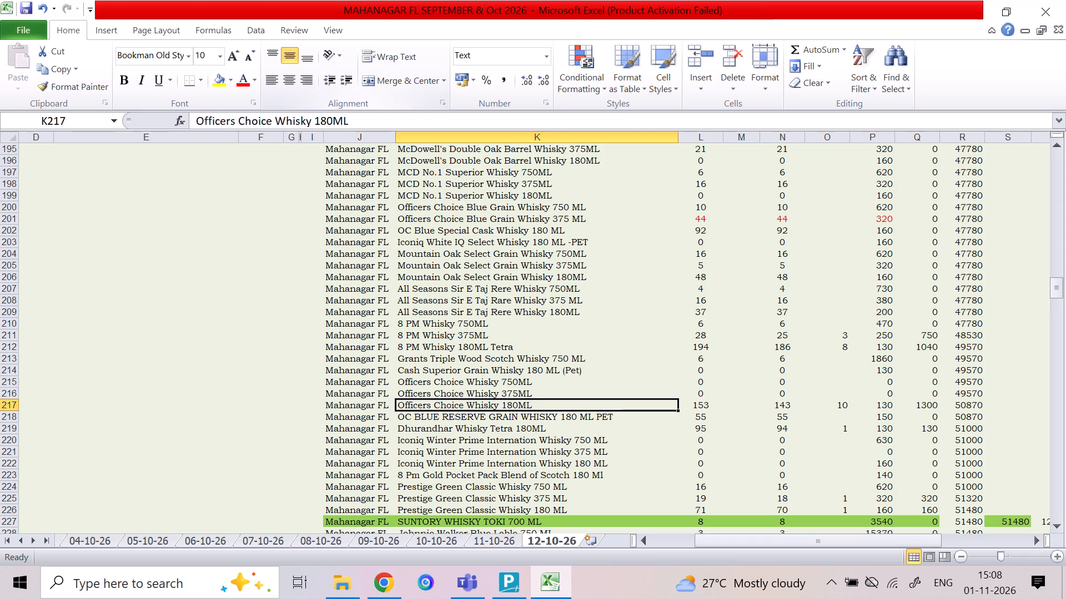
{"action": "left_click", "coordinate": [436, 201]}
{"action": "left_click", "coordinate": [444, 222]}
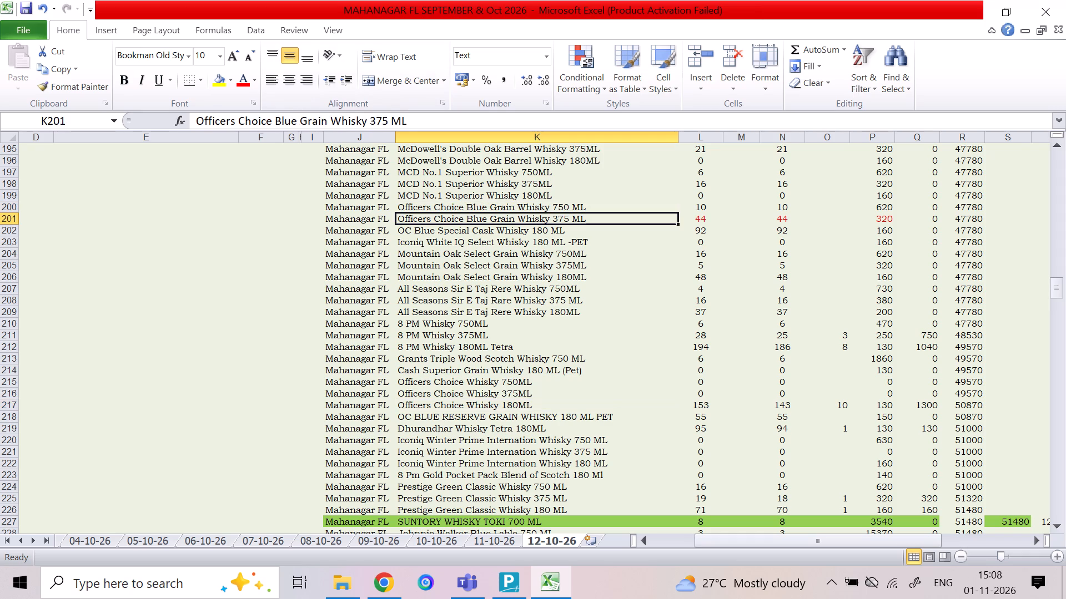
{"action": "left_click", "coordinate": [447, 236]}
{"action": "left_click", "coordinate": [475, 280]}
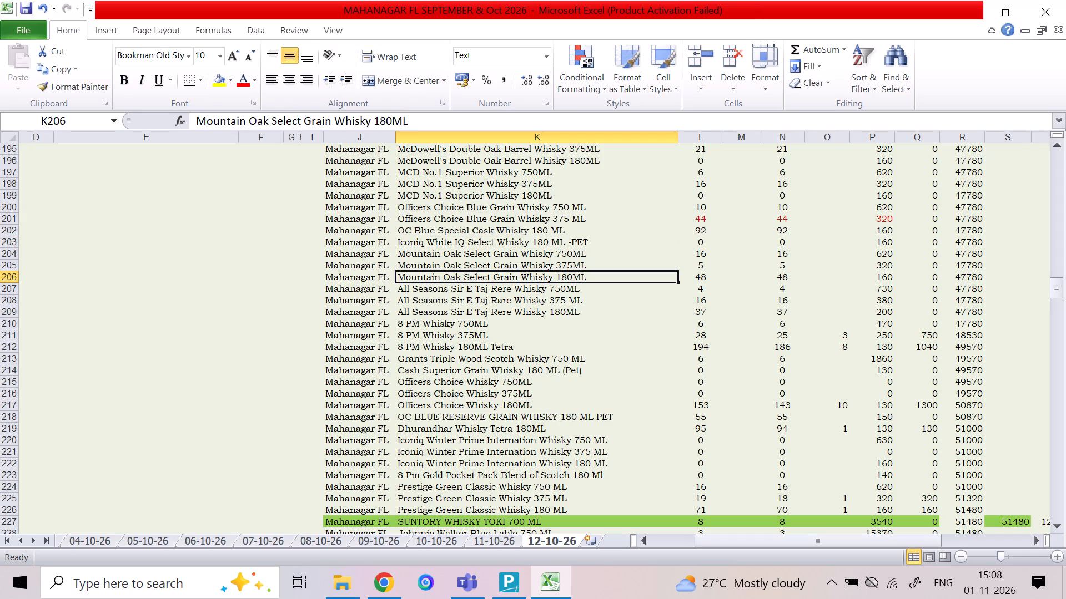
{"action": "left_click", "coordinate": [499, 275]}
{"action": "left_click", "coordinate": [507, 308]}
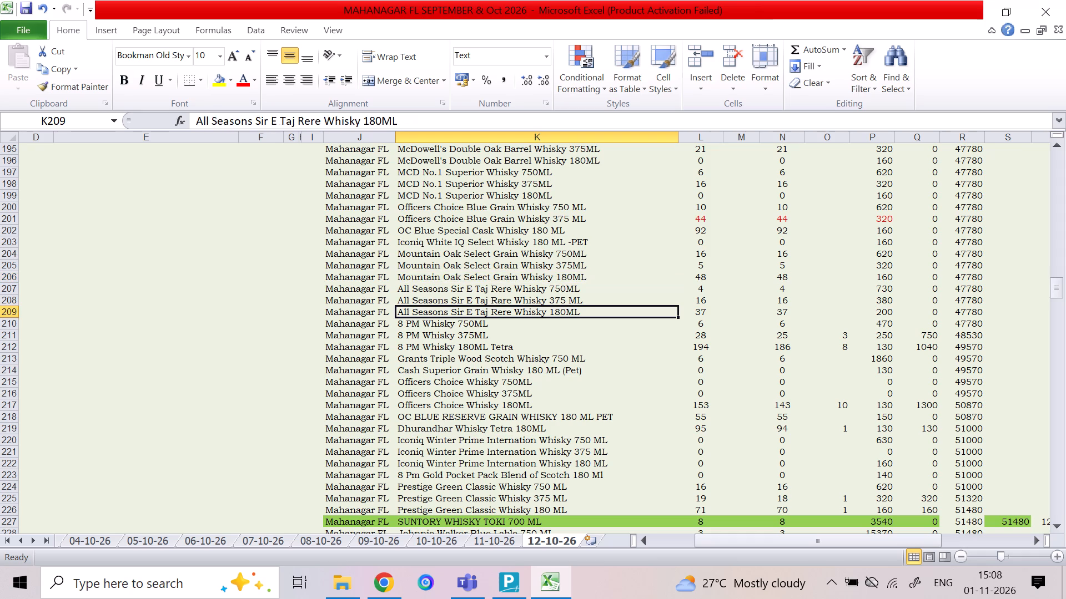
{"action": "left_click", "coordinate": [512, 253]}
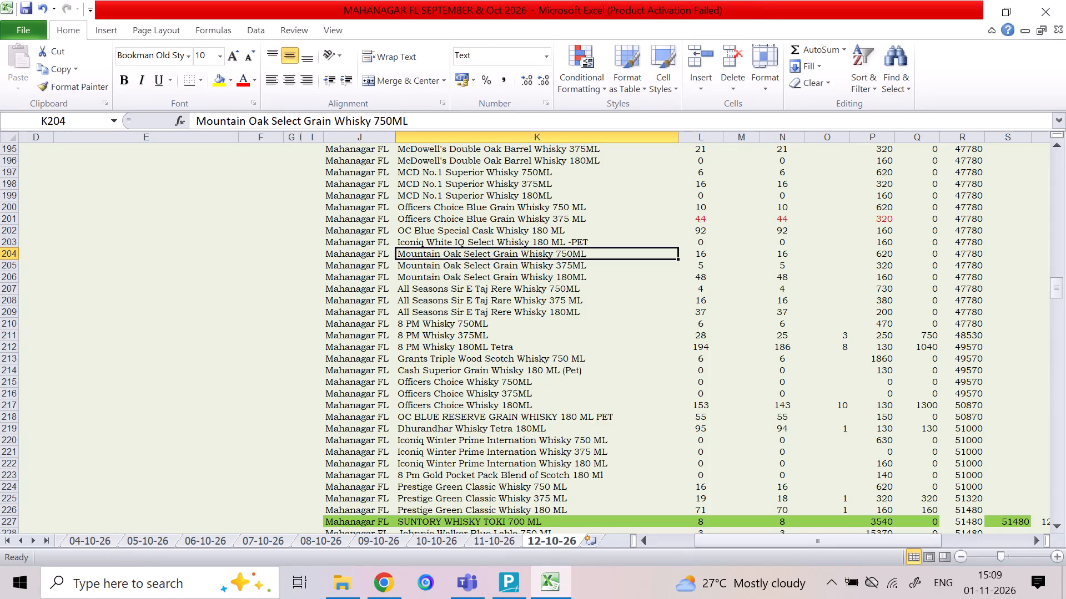
{"action": "left_click", "coordinate": [516, 374]}
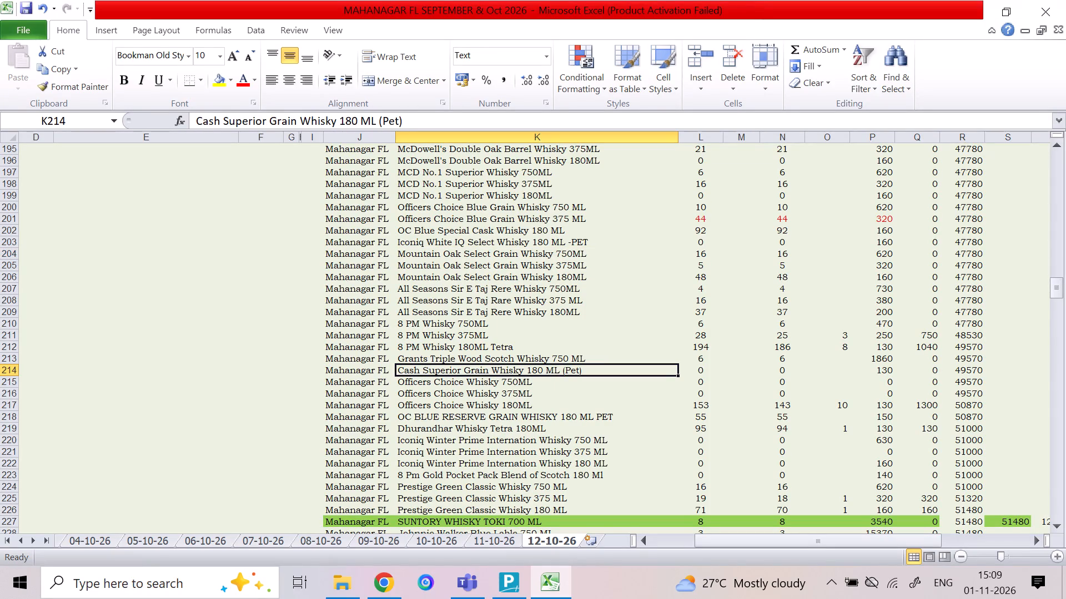
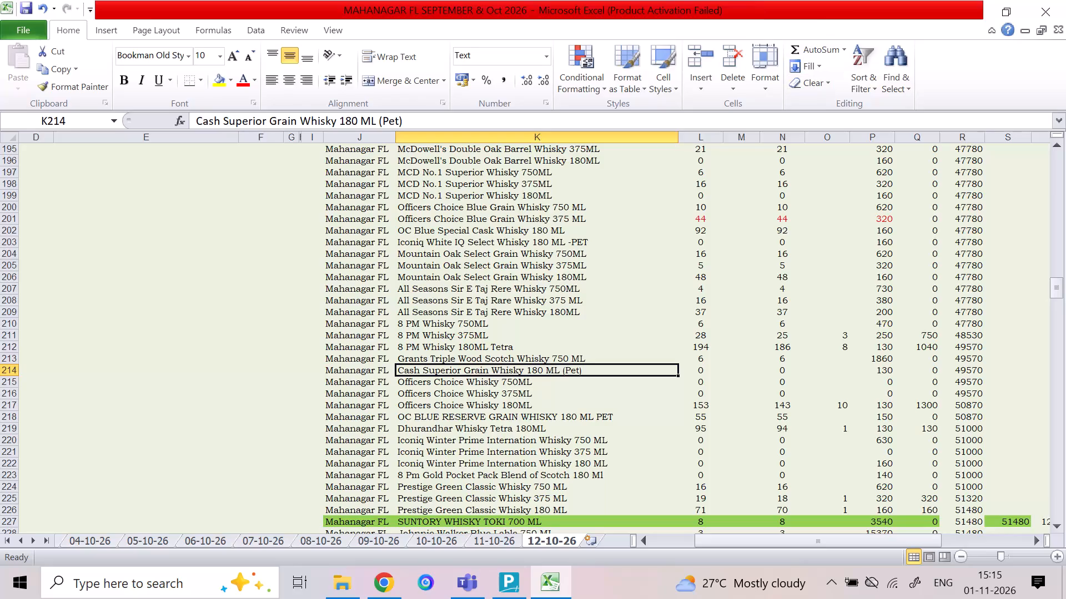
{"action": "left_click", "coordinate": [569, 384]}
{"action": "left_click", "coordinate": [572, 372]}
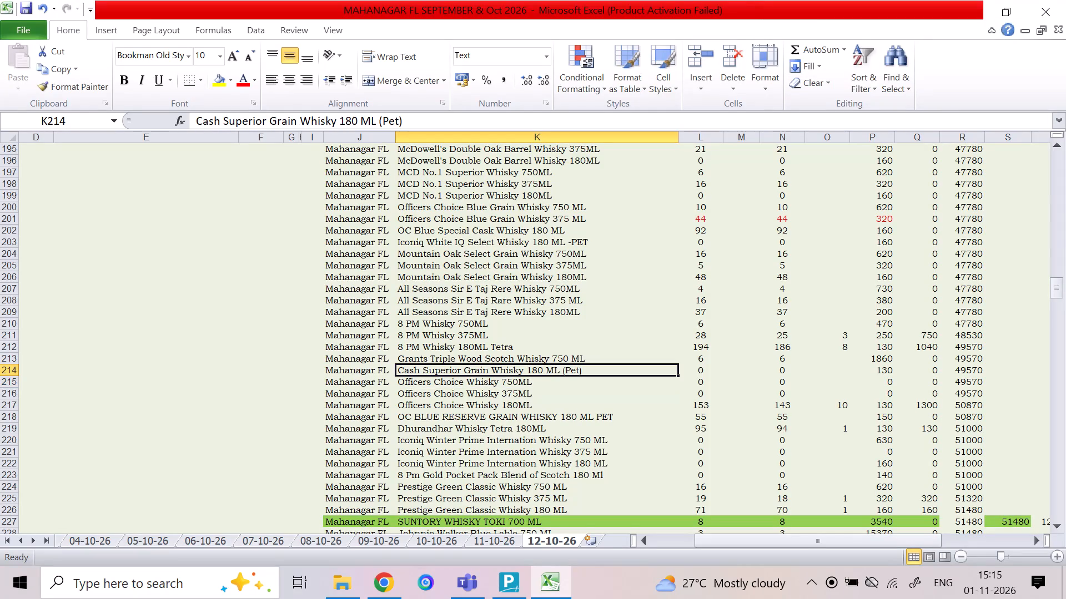
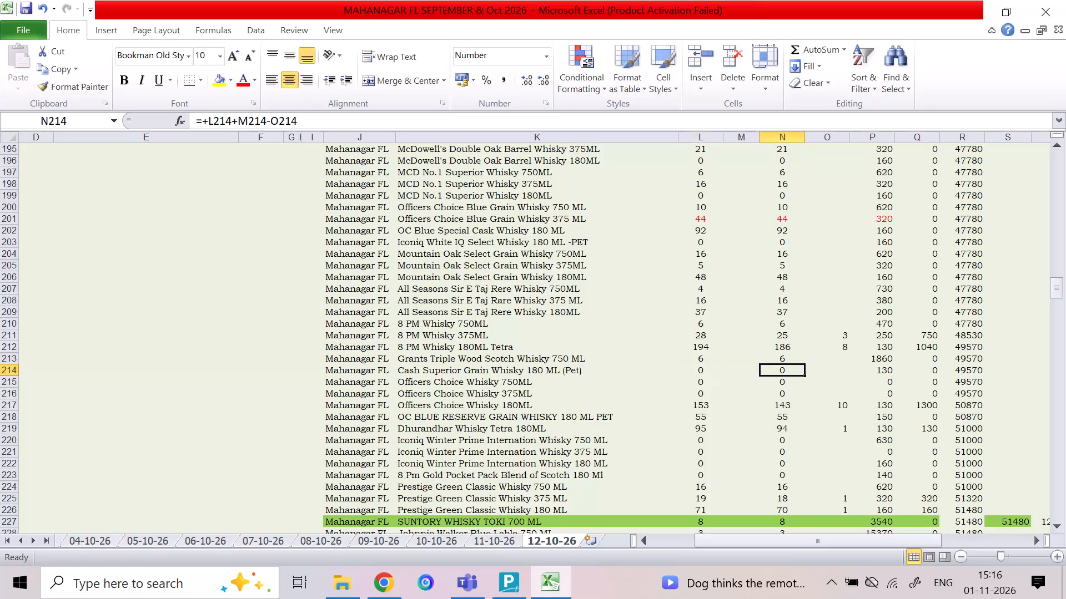
Review the sales quantities from Cash Superior Grain Whisky 180 ML down to Rampur Single Malt Whisky 750 ML.
{"action": "key", "text": "Right"}
{"action": "key", "text": "Down"}
{"action": "key", "text": "Down"}
{"action": "key", "text": "Down"}
{"action": "key", "text": "Down"}
{"action": "key", "text": "Down"}
{"action": "key", "text": "Down"}
{"action": "key", "text": "Down"}
{"action": "key", "text": "Down"}
{"action": "key", "text": "Down"}
{"action": "key", "text": "Down"}
{"action": "key", "text": "Down"}
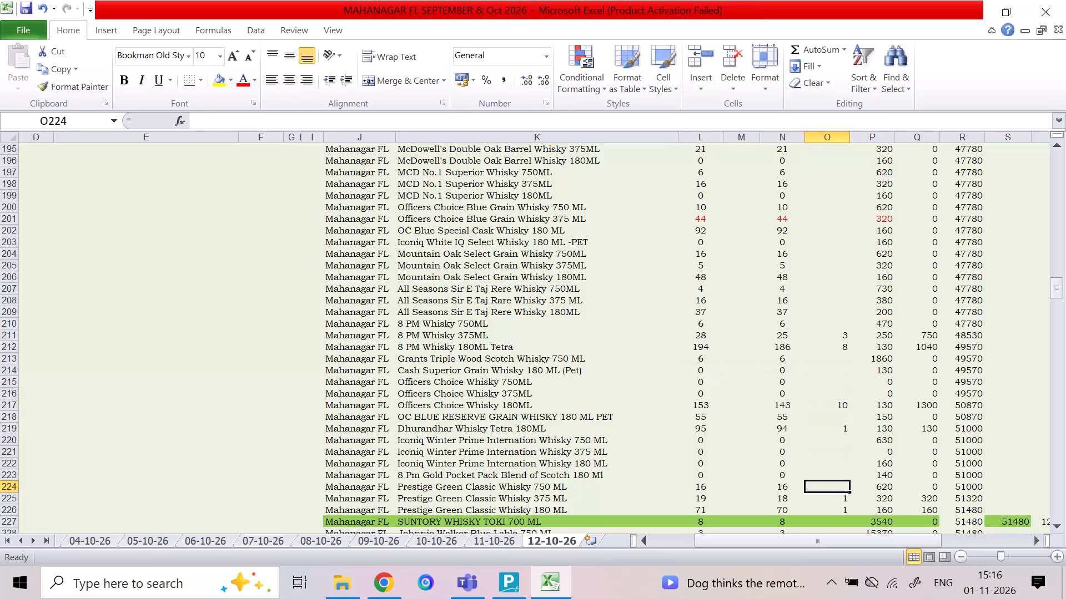
{"action": "key", "text": "Down"}
{"action": "key", "text": "Down"}
{"action": "key", "text": "Down"}
{"action": "key", "text": "Down"}
{"action": "key", "text": "Down"}
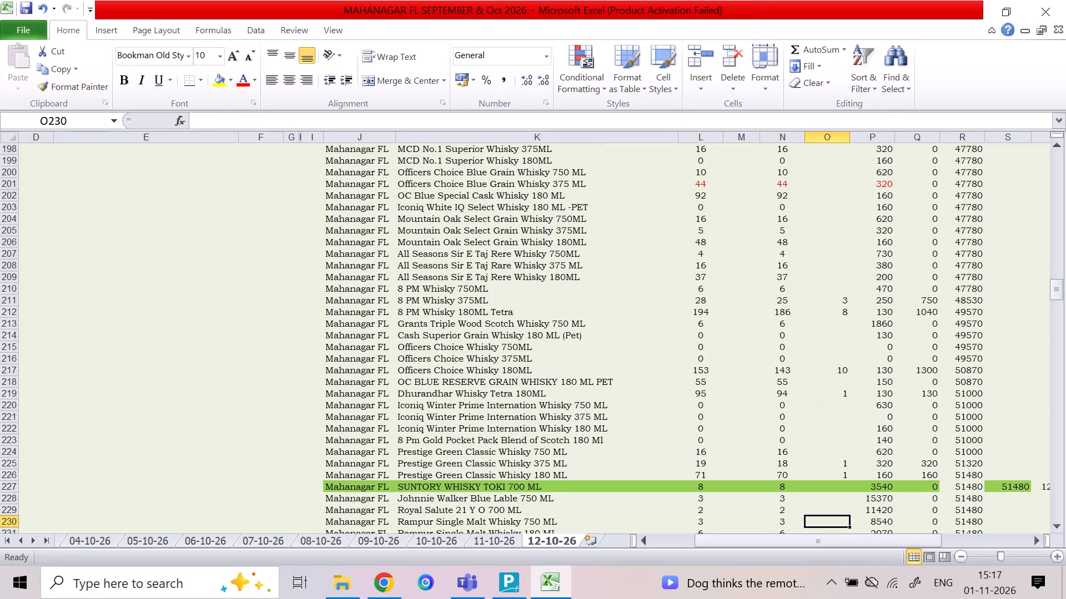
Check the rates and amount formulas from the Rampur Single Malt Whisky row back up to 8 PM Whisky 375ML.
{"action": "key", "text": "Right"}
{"action": "key", "text": "Up"}
{"action": "key", "text": "Up"}
{"action": "key", "text": "Up"}
{"action": "key", "text": "Up"}
{"action": "key", "text": "Up"}
{"action": "key", "text": "Up"}
{"action": "key", "text": "Up"}
{"action": "key", "text": "Up"}
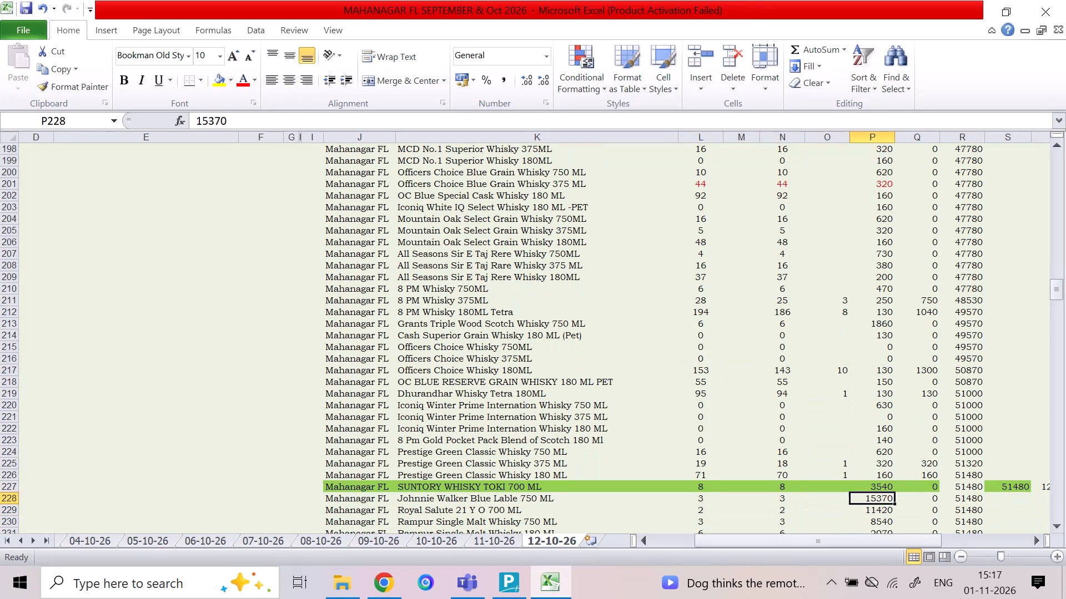
{"action": "key", "text": "Right"}
{"action": "key", "text": "Up"}
{"action": "key", "text": "Up"}
{"action": "key", "text": "Up"}
{"action": "key", "text": "Up"}
{"action": "key", "text": "Up"}
{"action": "key", "text": "Up"}
{"action": "key", "text": "Up"}
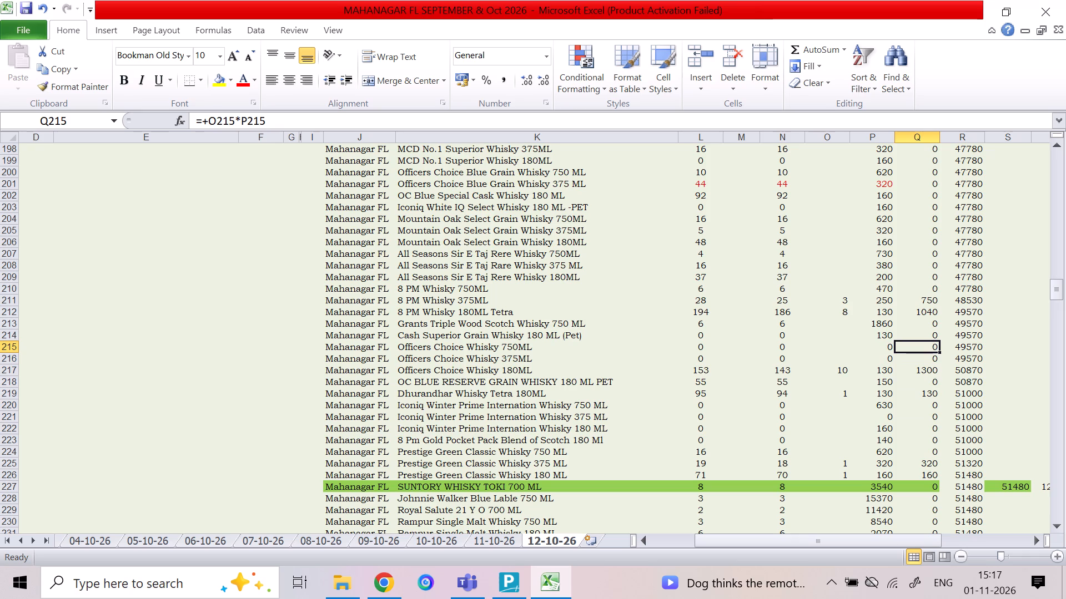
{"action": "key", "text": "Up"}
{"action": "key", "text": "Up"}
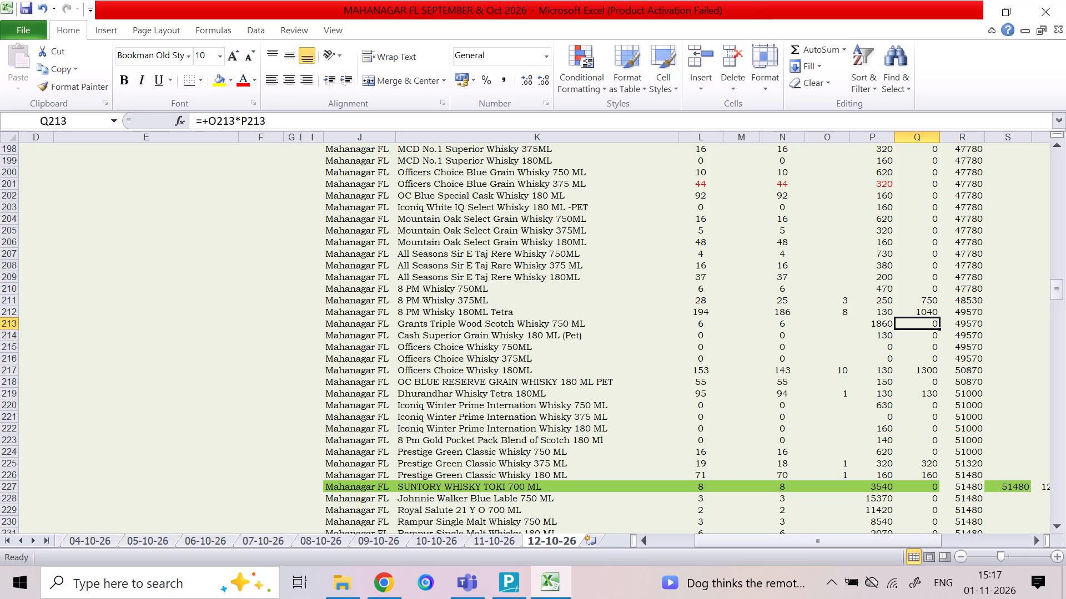
{"action": "key", "text": "Up"}
{"action": "key", "text": "Up"}
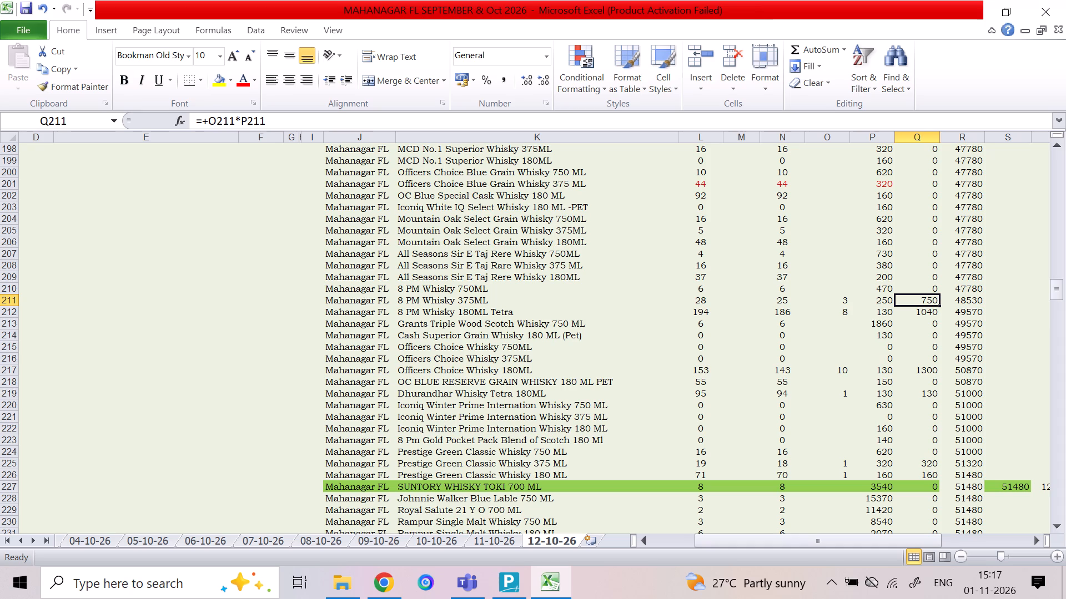
Cross-check the closing stock, sales quantity, rate and amount of 8 PM Whisky 375ML and 8 PM Whisky 180ML Tetra.
{"action": "key", "text": "Left"}
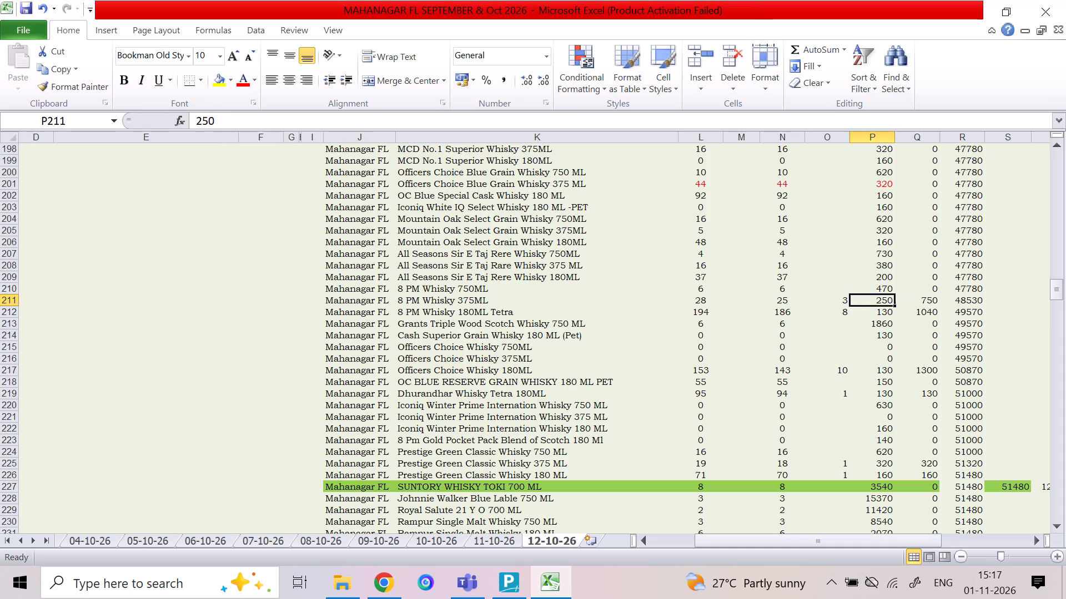
{"action": "key", "text": "Left"}
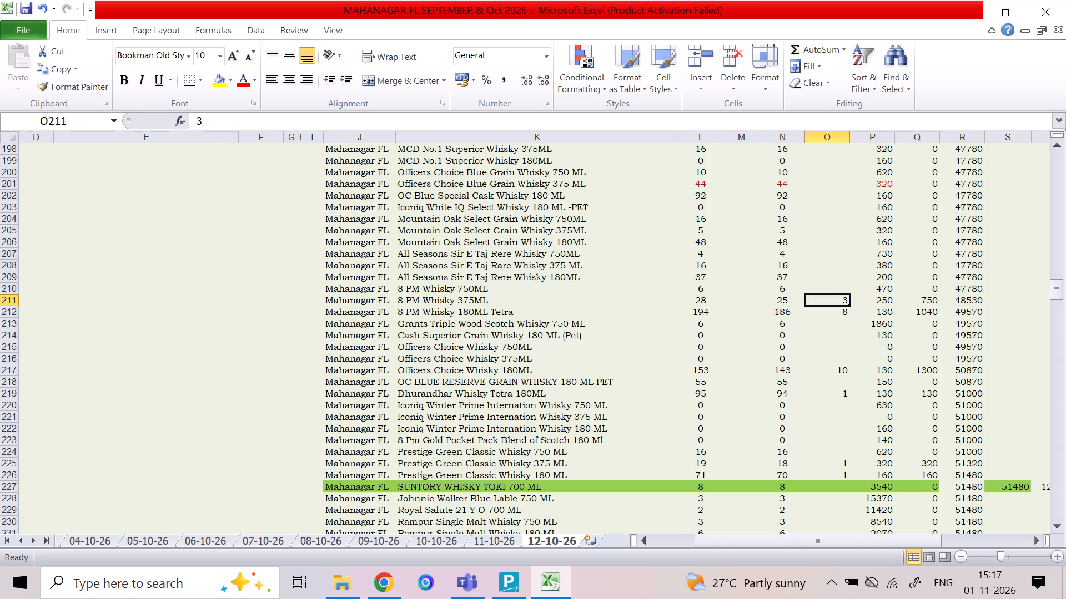
{"action": "key", "text": "Left"}
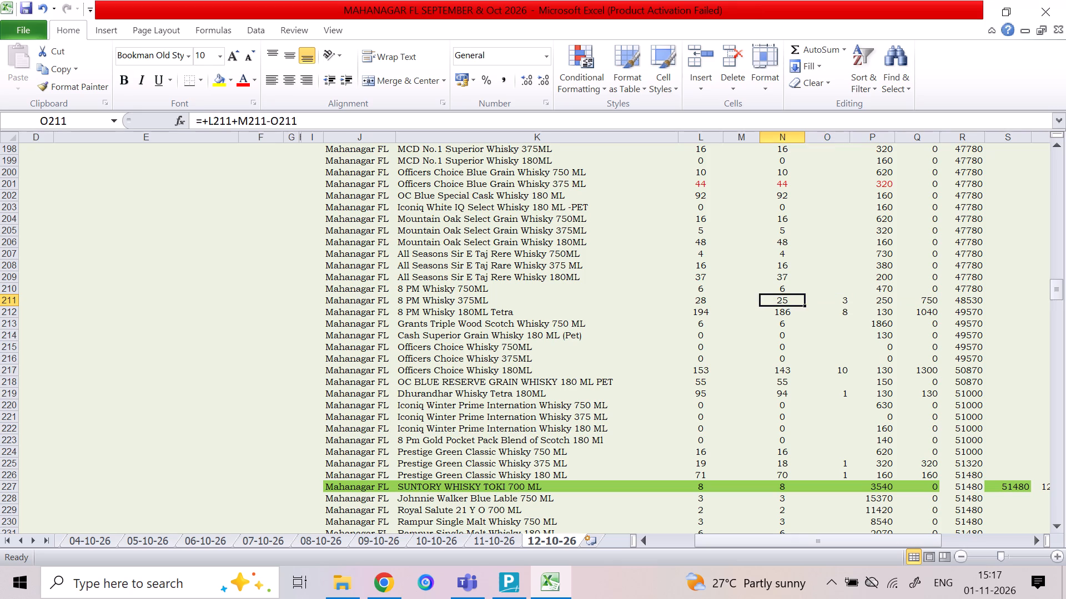
{"action": "key", "text": "Right"}
{"action": "key", "text": "Down"}
{"action": "key", "text": "Left"}
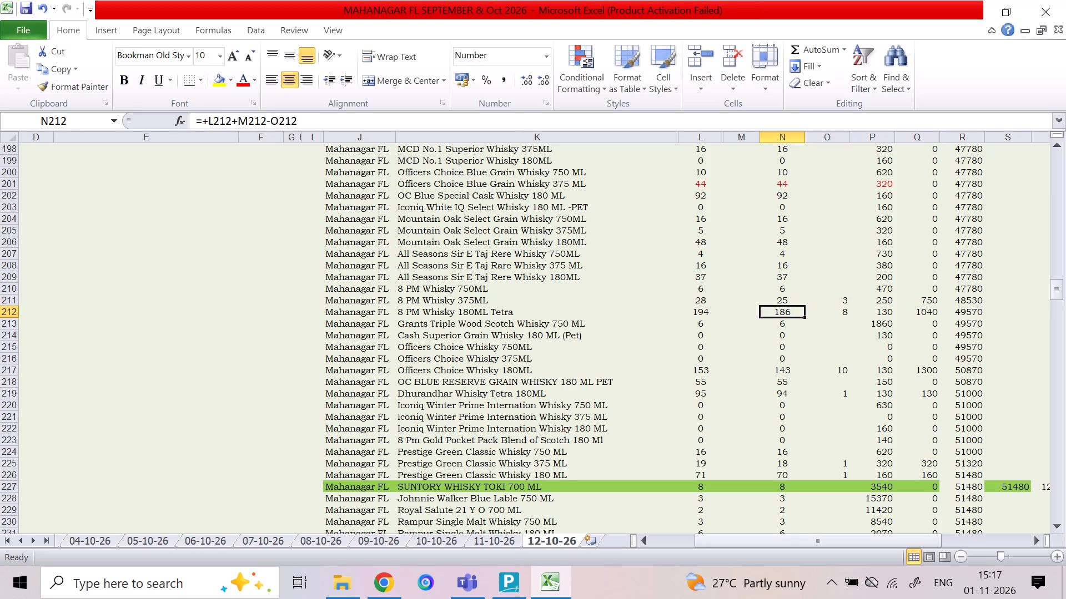
{"action": "key", "text": "Right"}
{"action": "key", "text": "Up"}
{"action": "key", "text": "Left"}
{"action": "key", "text": "Up"}
{"action": "key", "text": "Left"}
{"action": "key", "text": "Right"}
{"action": "key", "text": "Left"}
{"action": "key", "text": "Down"}
{"action": "key", "text": "Right"}
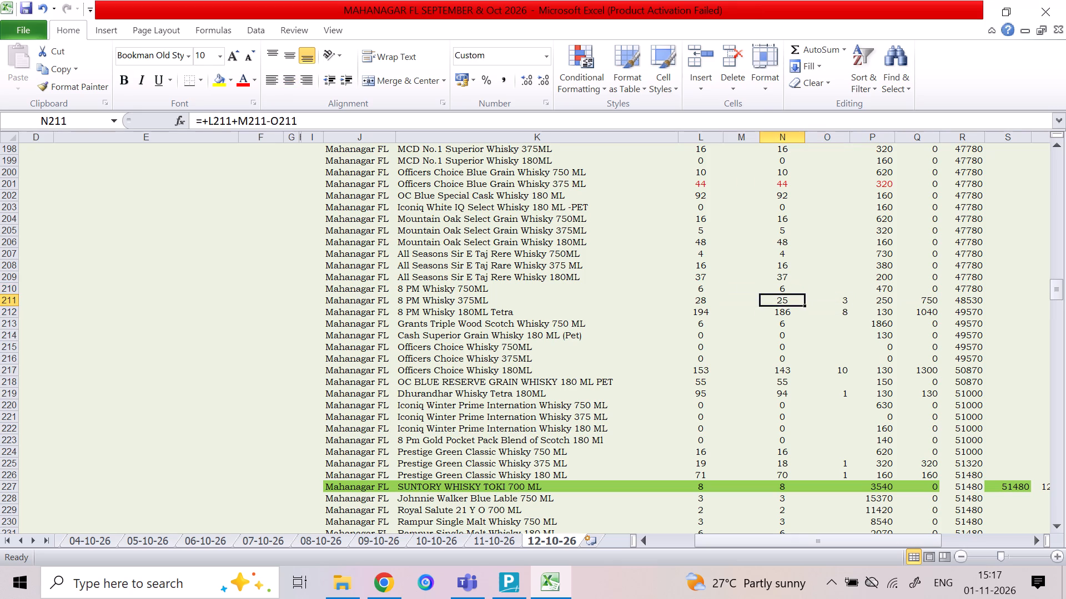
{"action": "key", "text": "Down"}
{"action": "key", "text": "Right"}
{"action": "key", "text": "Up"}
{"action": "key", "text": "Left"}
{"action": "key", "text": "Up"}
{"action": "key", "text": "Down"}
{"action": "key", "text": "Down"}
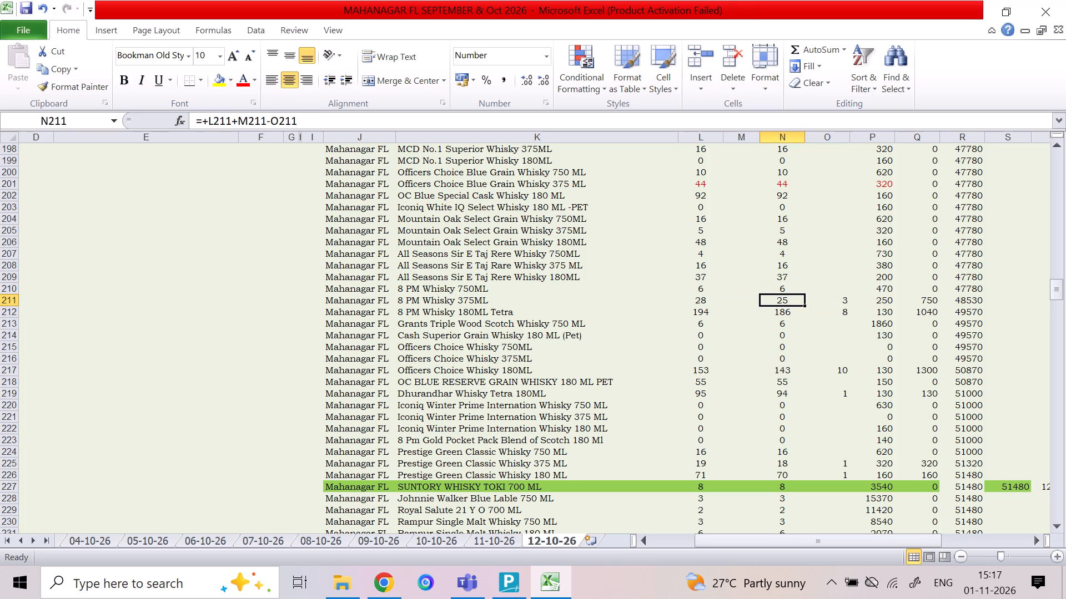
{"action": "key", "text": "Down"}
{"action": "key", "text": "Right"}
{"action": "key", "text": "Up"}
{"action": "key", "text": "Up"}
{"action": "key", "text": "Left"}
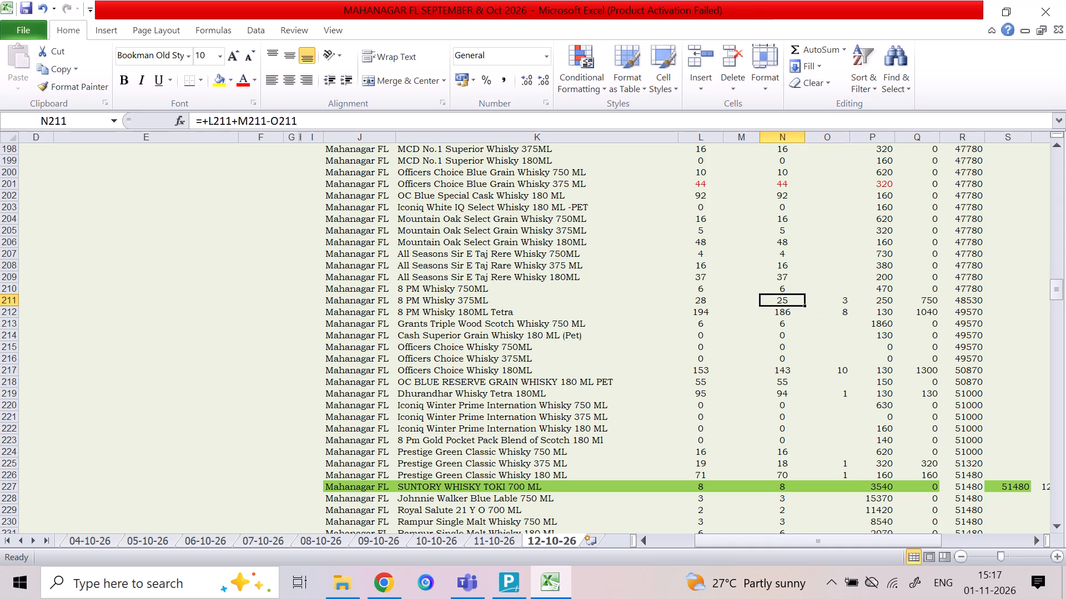
{"action": "key", "text": "Down"}
{"action": "key", "text": "Right"}
{"action": "key", "text": "Up"}
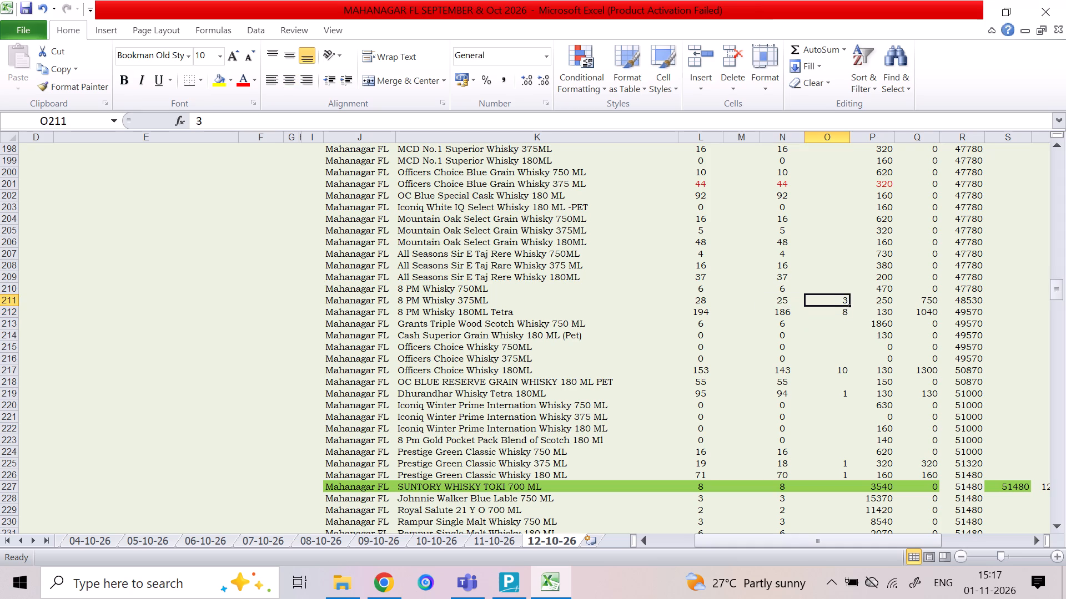
{"action": "key", "text": "Right"}
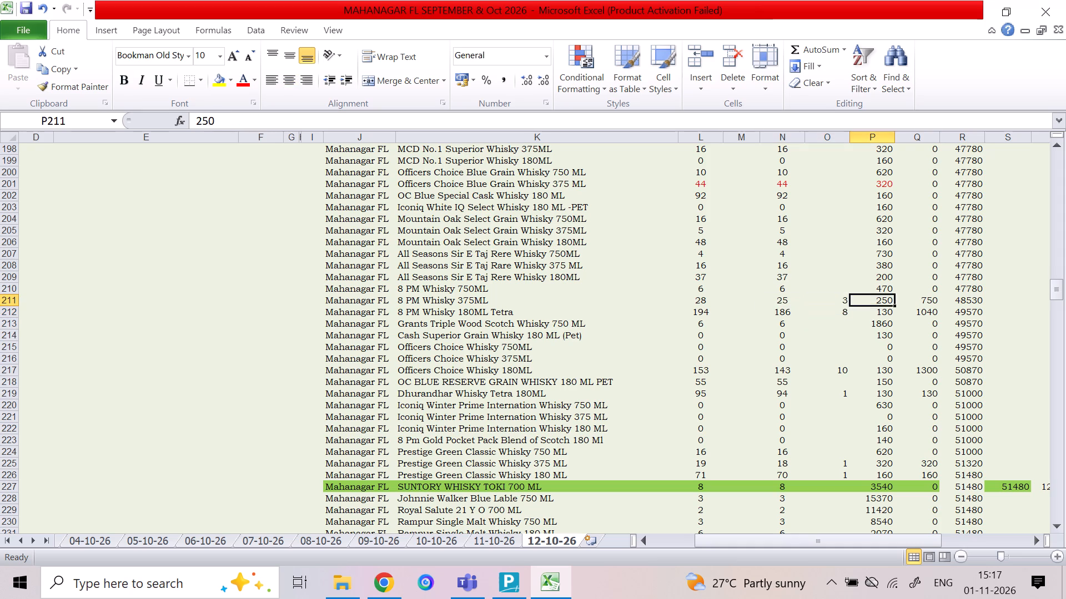
{"action": "key", "text": "Right"}
{"action": "key", "text": "Right"}
{"action": "key", "text": "Down"}
{"action": "key", "text": "Left"}
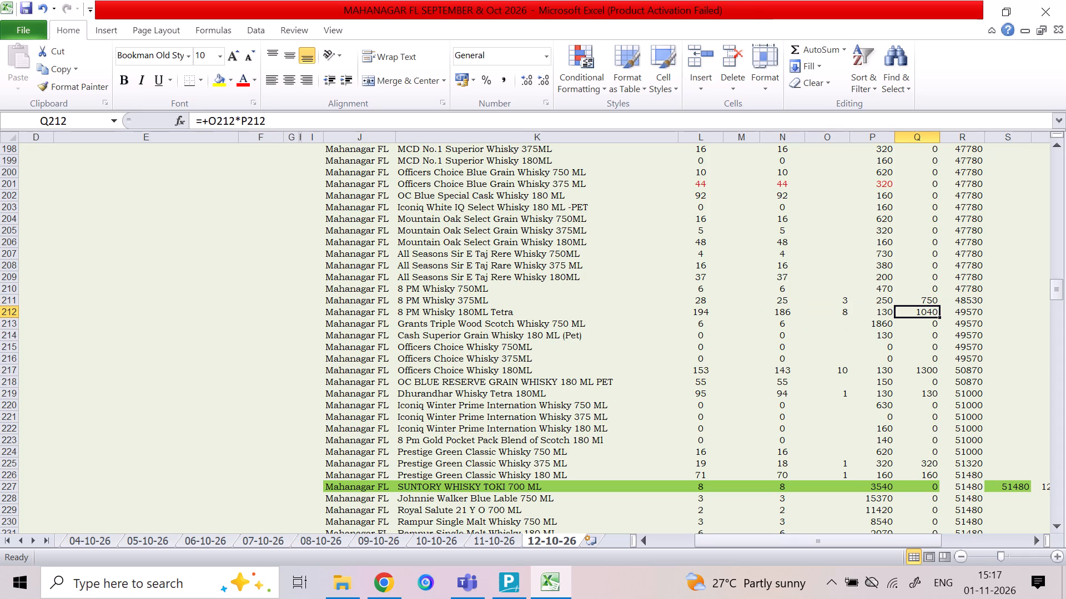
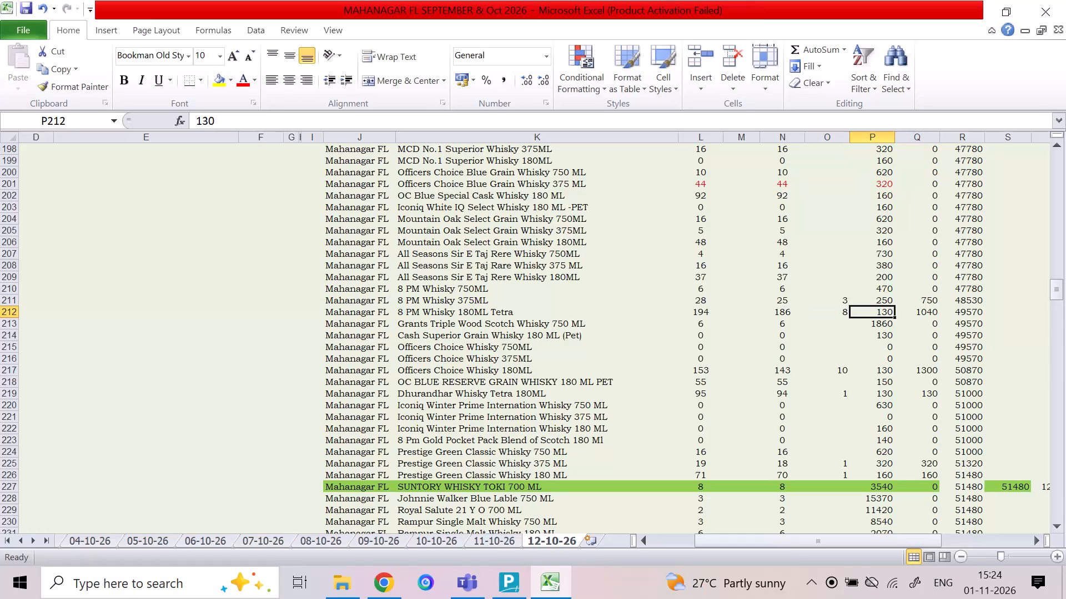
Review the sales quantities from Cash Superior Grain Whisky 180 ML (Pet) down to the Prestige Green Classic and Suntory Toki rows.
{"action": "key", "text": "Left"}
{"action": "key", "text": "Down"}
{"action": "key", "text": "Down"}
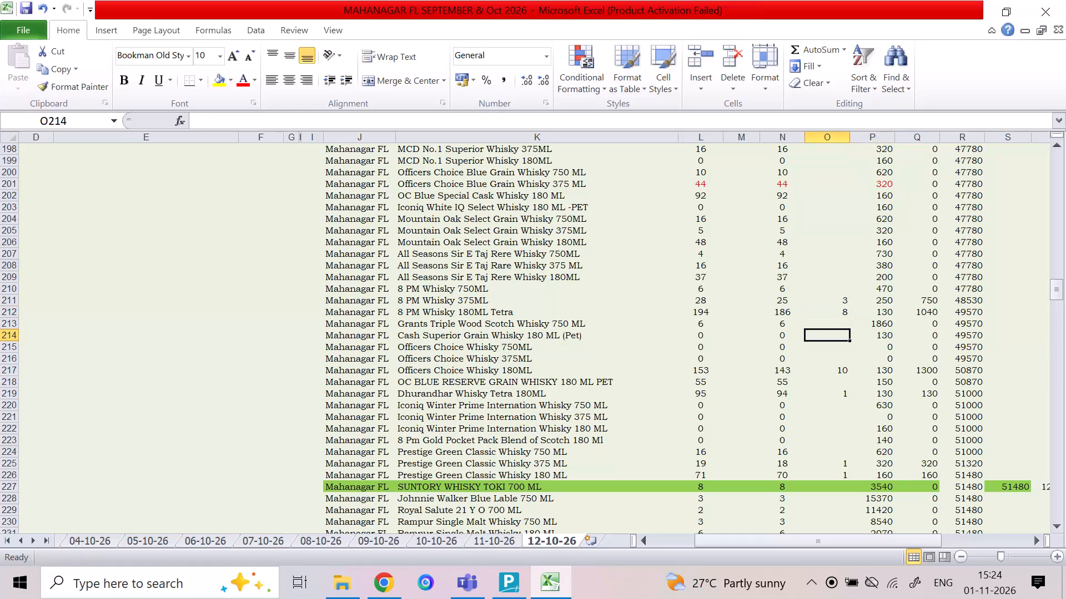
{"action": "key", "text": "Down"}
{"action": "key", "text": "Down"}
{"action": "key", "text": "Down"}
{"action": "key", "text": "Down"}
{"action": "key", "text": "Down"}
{"action": "key", "text": "Down"}
{"action": "key", "text": "Down"}
{"action": "key", "text": "Down"}
{"action": "key", "text": "Down"}
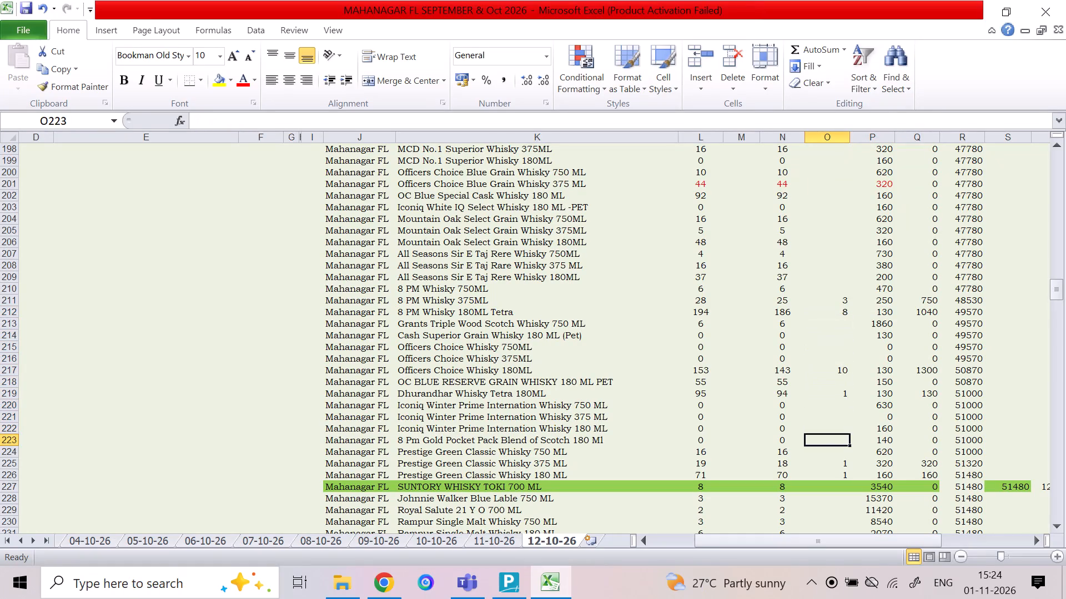
{"action": "key", "text": "Down"}
{"action": "key", "text": "Down"}
{"action": "key", "text": "Down"}
{"action": "key", "text": "Down"}
{"action": "key", "text": "Down"}
{"action": "key", "text": "Down"}
{"action": "key", "text": "Up"}
{"action": "key", "text": "Up"}
{"action": "key", "text": "Up"}
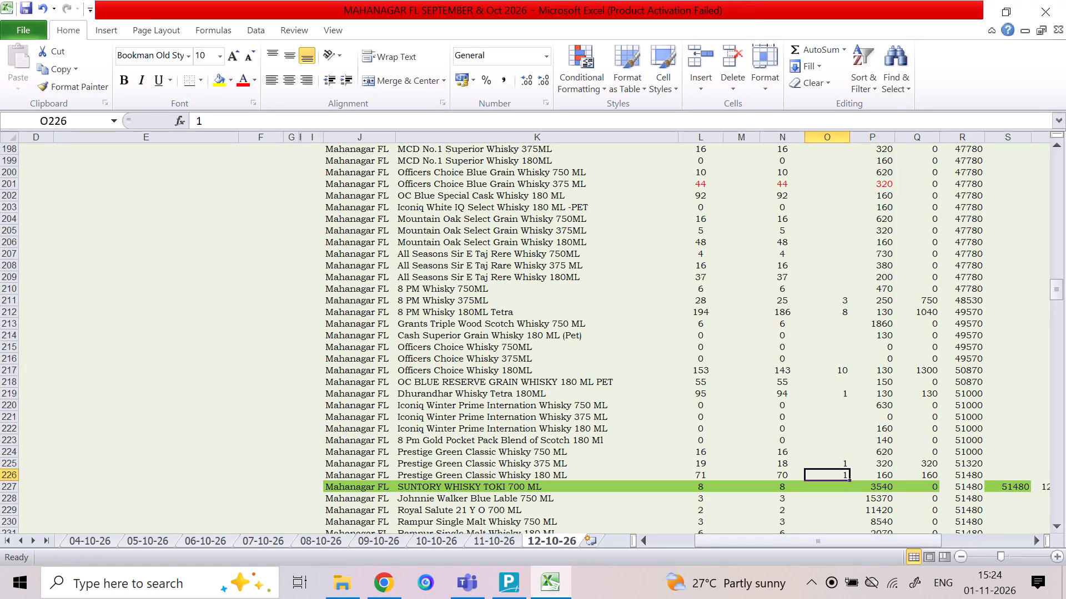
Check the opening stock, closing stock formula and sales quantity of Prestige Green Classic Whisky 180 ML.
{"action": "key", "text": "Left"}
{"action": "key", "text": "Right"}
{"action": "key", "text": "Left"}
{"action": "key", "text": "Left"}
{"action": "key", "text": "Left"}
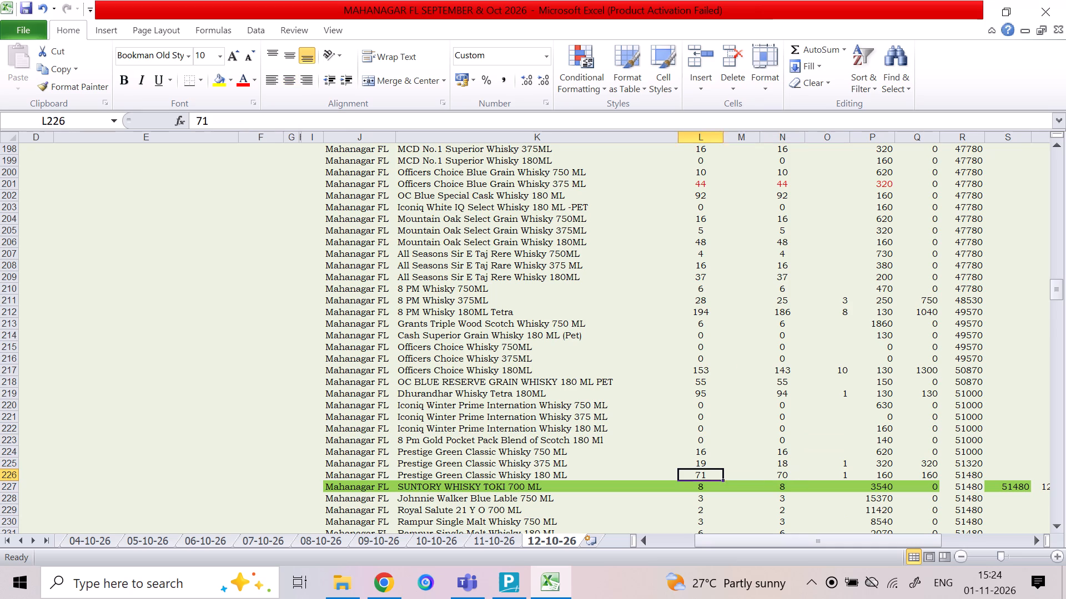
{"action": "key", "text": "Left"}
{"action": "key", "text": "Right"}
{"action": "key", "text": "Right"}
{"action": "key", "text": "Right"}
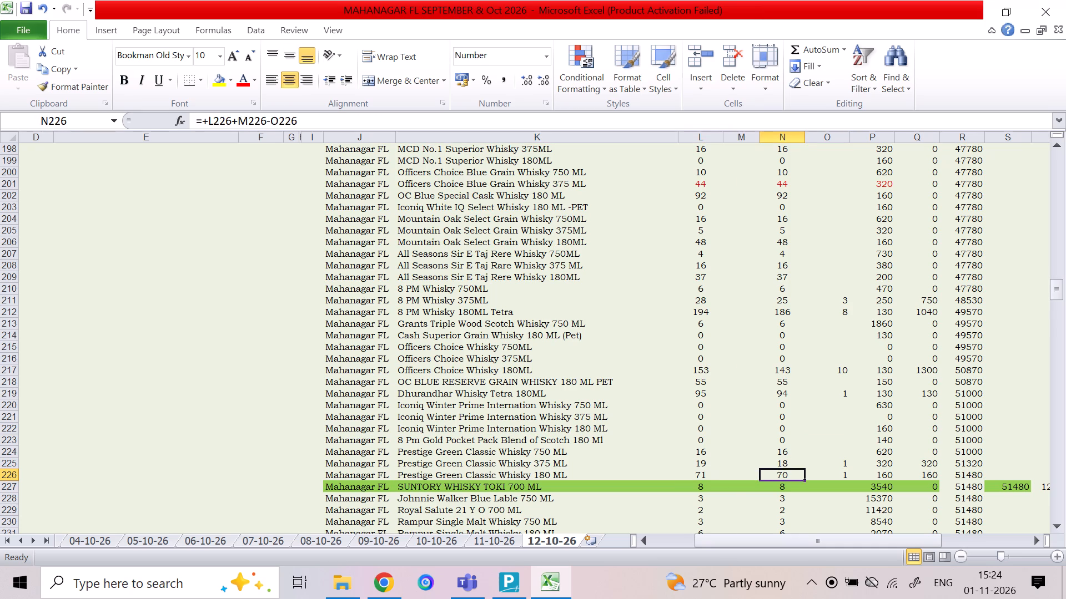
{"action": "key", "text": "Left"}
{"action": "key", "text": "Left"}
{"action": "key", "text": "Left"}
{"action": "key", "text": "Left"}
{"action": "key", "text": "Right"}
{"action": "key", "text": "Right"}
{"action": "key", "text": "Right"}
{"action": "key", "text": "Right"}
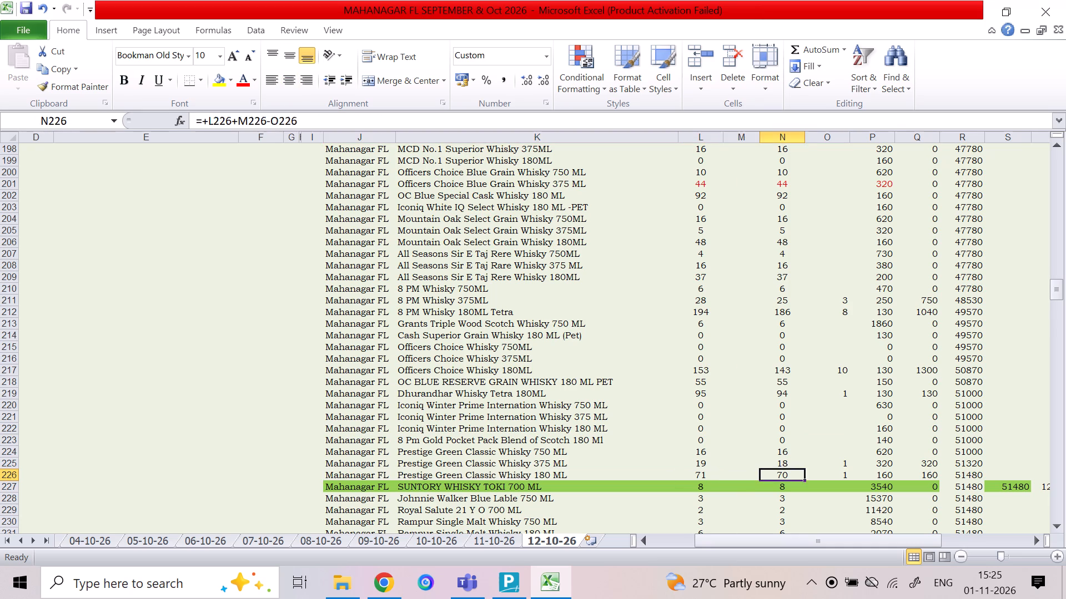
Check the amount columns of Prestige Green Classic Whisky 180 ML and the totals beside the green Suntory Whisky Toki row.
{"action": "key", "text": "Right"}
{"action": "key", "text": "Right"}
{"action": "key", "text": "Right"}
{"action": "key", "text": "Right"}
{"action": "key", "text": "Right"}
{"action": "key", "text": "Right"}
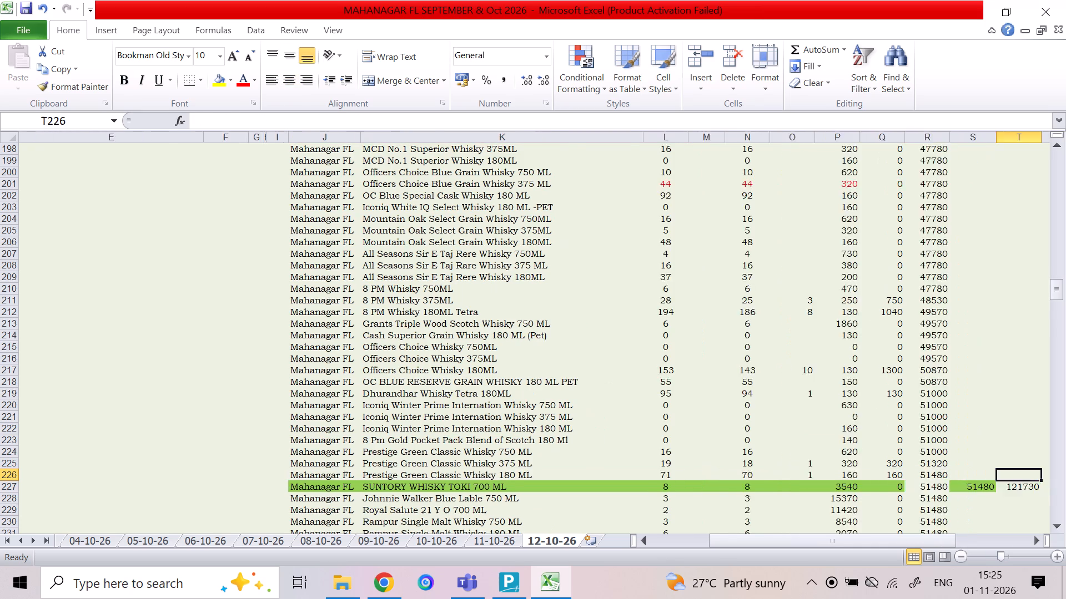
{"action": "key", "text": "Right"}
{"action": "key", "text": "Left"}
{"action": "key", "text": "Down"}
{"action": "key", "text": "Left"}
{"action": "key", "text": "Left"}
{"action": "key", "text": "Left"}
{"action": "key", "text": "Left"}
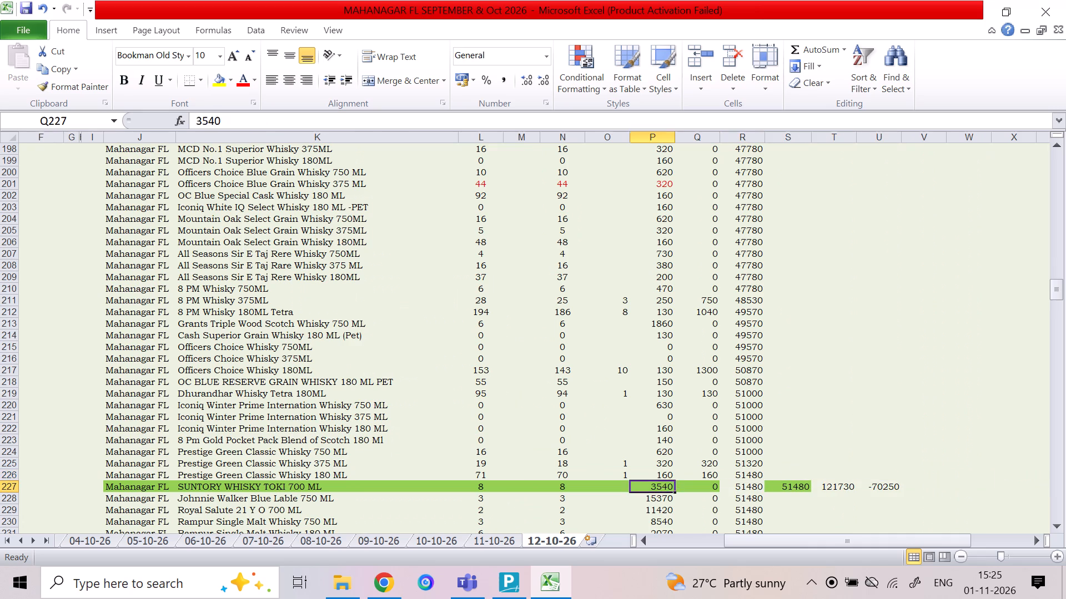
Review the sales quantity column from Suntory Whisky Toki 700 ML down to Chivas Regal 18 Yo Blended Scotch Whisky.
{"action": "key", "text": "Left"}
{"action": "key", "text": "Down"}
{"action": "key", "text": "Down"}
{"action": "key", "text": "Down"}
{"action": "key", "text": "Down"}
{"action": "key", "text": "Down"}
{"action": "key", "text": "Down"}
{"action": "key", "text": "Down"}
{"action": "key", "text": "Down"}
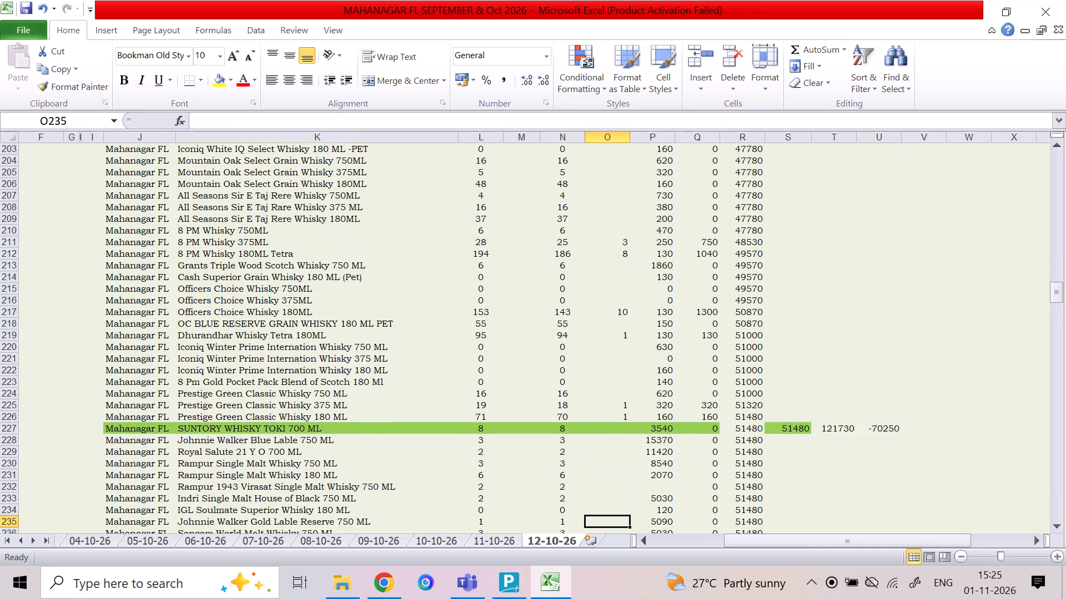
{"action": "key", "text": "Down"}
{"action": "key", "text": "Down"}
{"action": "key", "text": "Down"}
{"action": "key", "text": "Down"}
{"action": "key", "text": "Down"}
{"action": "key", "text": "Down"}
{"action": "key", "text": "Down"}
{"action": "key", "text": "Down"}
{"action": "key", "text": "Down"}
{"action": "key", "text": "Down"}
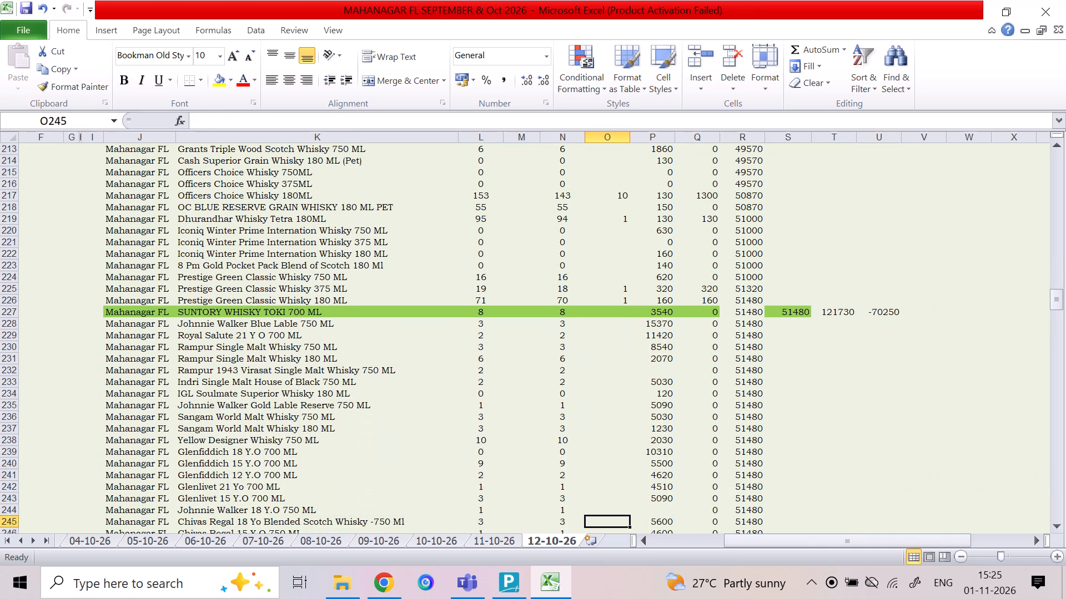
Recheck the sales quantity column from Chivas Regal 18 Yo back up to the Prestige Green Classic Whisky rows.
{"action": "key", "text": "Up"}
{"action": "key", "text": "Up"}
{"action": "key", "text": "Up"}
{"action": "key", "text": "Up"}
{"action": "key", "text": "Up"}
{"action": "key", "text": "Up"}
{"action": "key", "text": "Up"}
{"action": "key", "text": "Up"}
{"action": "key", "text": "Up"}
{"action": "key", "text": "Up"}
{"action": "key", "text": "Up"}
{"action": "key", "text": "Up"}
{"action": "key", "text": "Up"}
{"action": "key", "text": "Up"}
{"action": "key", "text": "Up"}
{"action": "key", "text": "Up"}
{"action": "key", "text": "Up"}
{"action": "key", "text": "Up"}
{"action": "key", "text": "Up"}
{"action": "key", "text": "Up"}
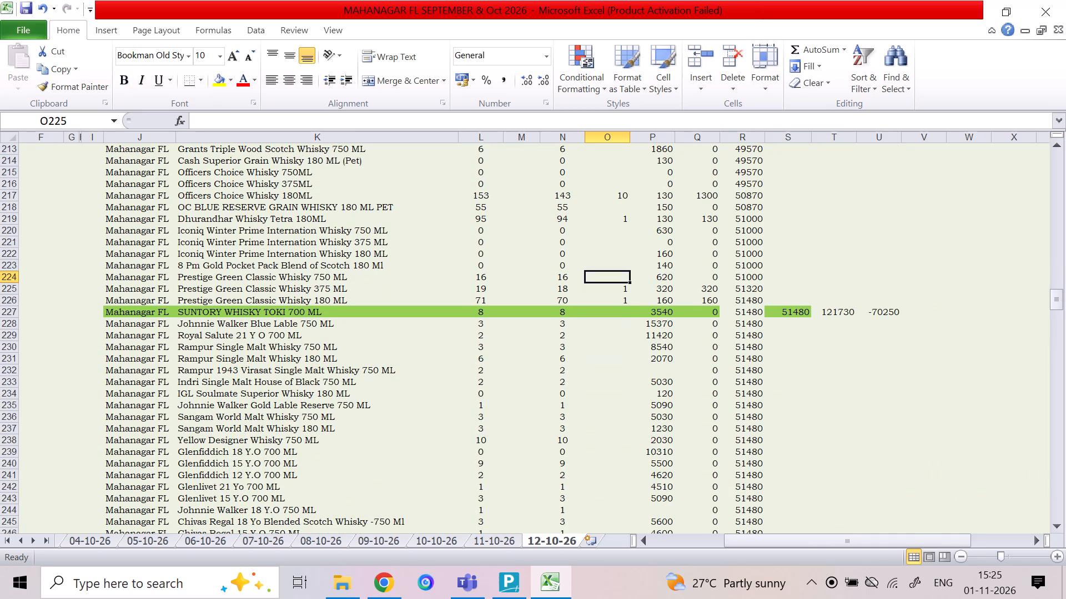
Review the sales quantity column from the Prestige Green Classic Whisky rows down to Indari Single Malt Indian Whisky 60 Ml.
{"action": "key", "text": "Down"}
{"action": "key", "text": "Down"}
{"action": "key", "text": "Down"}
{"action": "key", "text": "Down"}
{"action": "key", "text": "Down"}
{"action": "key", "text": "Down"}
{"action": "key", "text": "Down"}
{"action": "key", "text": "Down"}
{"action": "key", "text": "Down"}
{"action": "key", "text": "Down"}
{"action": "key", "text": "Down"}
{"action": "key", "text": "Down"}
{"action": "key", "text": "Down"}
{"action": "key", "text": "Down"}
{"action": "key", "text": "Down"}
{"action": "key", "text": "Down"}
{"action": "key", "text": "Down"}
{"action": "key", "text": "Down"}
{"action": "key", "text": "Down"}
{"action": "key", "text": "Down"}
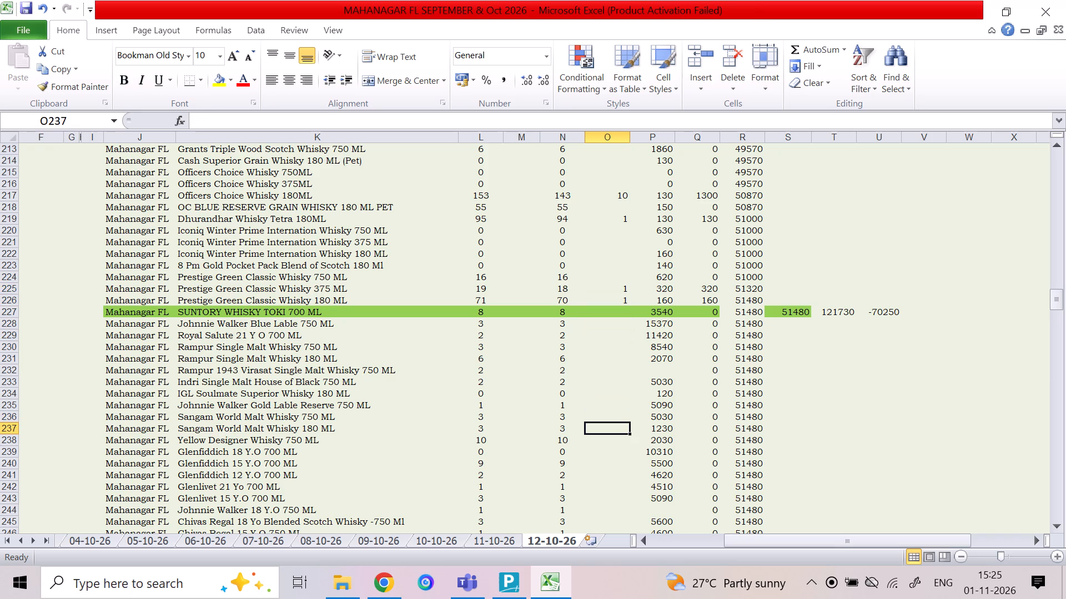
{"action": "key", "text": "Down"}
{"action": "key", "text": "Down"}
{"action": "key", "text": "Down"}
{"action": "key", "text": "Down"}
{"action": "key", "text": "Down"}
{"action": "key", "text": "Down"}
{"action": "key", "text": "Down"}
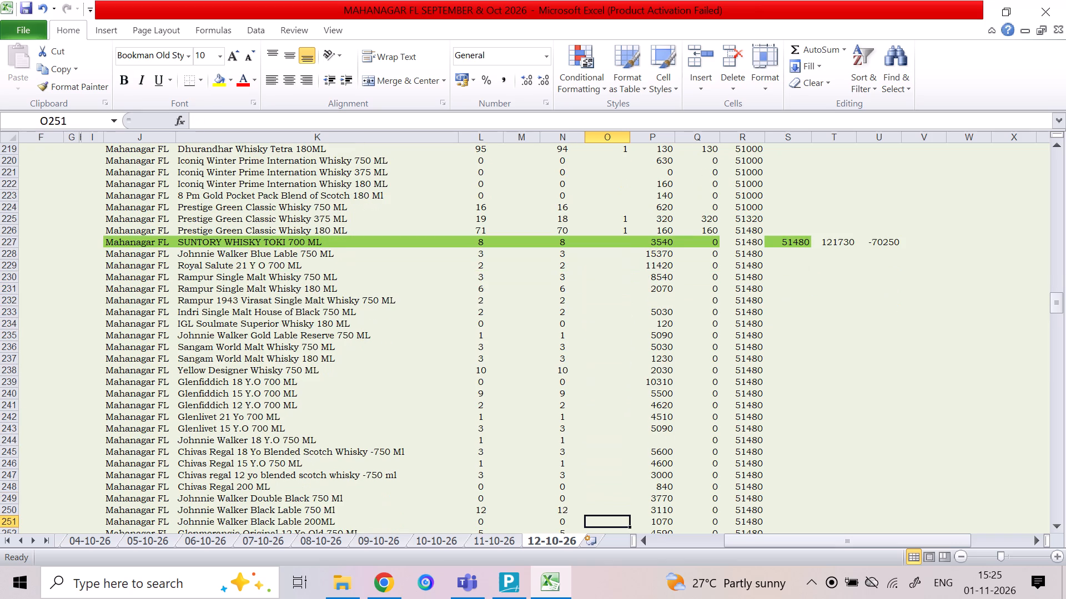
{"action": "key", "text": "Down"}
{"action": "key", "text": "Down"}
{"action": "key", "text": "Down"}
{"action": "key", "text": "Down"}
{"action": "key", "text": "Down"}
{"action": "key", "text": "Down"}
{"action": "key", "text": "Down"}
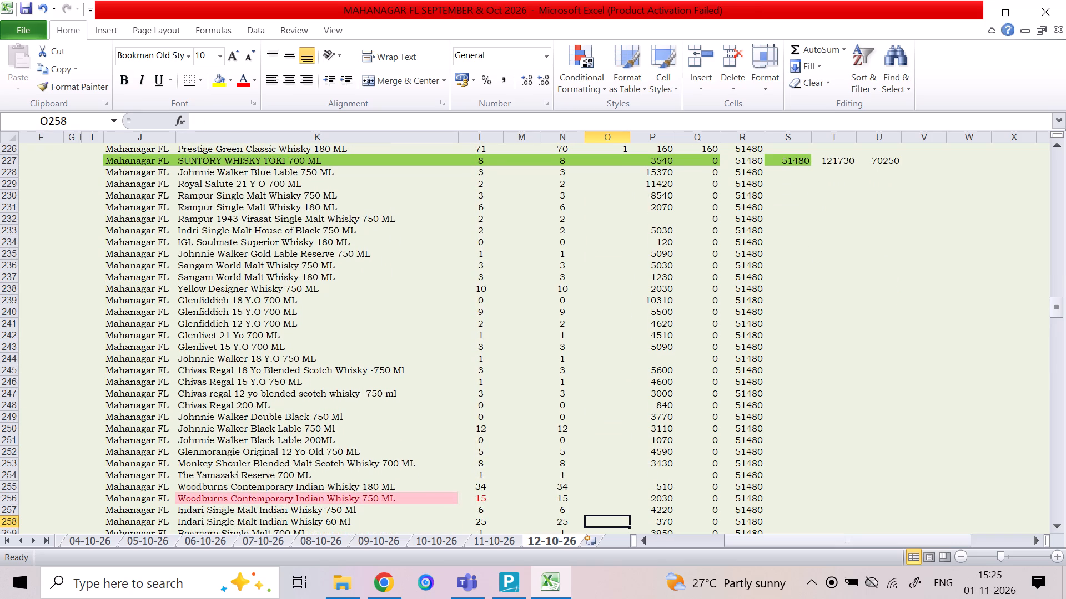
Recheck the sales column from Indari Single Malt 60 Ml up to Johnnie Walker Blue Lable 750 ML and inspect that row's rate.
{"action": "key", "text": "Up"}
{"action": "key", "text": "Up"}
{"action": "key", "text": "Up"}
{"action": "key", "text": "Up"}
{"action": "key", "text": "Up"}
{"action": "key", "text": "Up"}
{"action": "key", "text": "Up"}
{"action": "key", "text": "Up"}
{"action": "key", "text": "Up"}
{"action": "key", "text": "Up"}
{"action": "key", "text": "Up"}
{"action": "key", "text": "Up"}
{"action": "key", "text": "Up"}
{"action": "key", "text": "Up"}
{"action": "key", "text": "Up"}
{"action": "key", "text": "Up"}
{"action": "key", "text": "Up"}
{"action": "key", "text": "Up"}
{"action": "key", "text": "Up"}
{"action": "key", "text": "Up"}
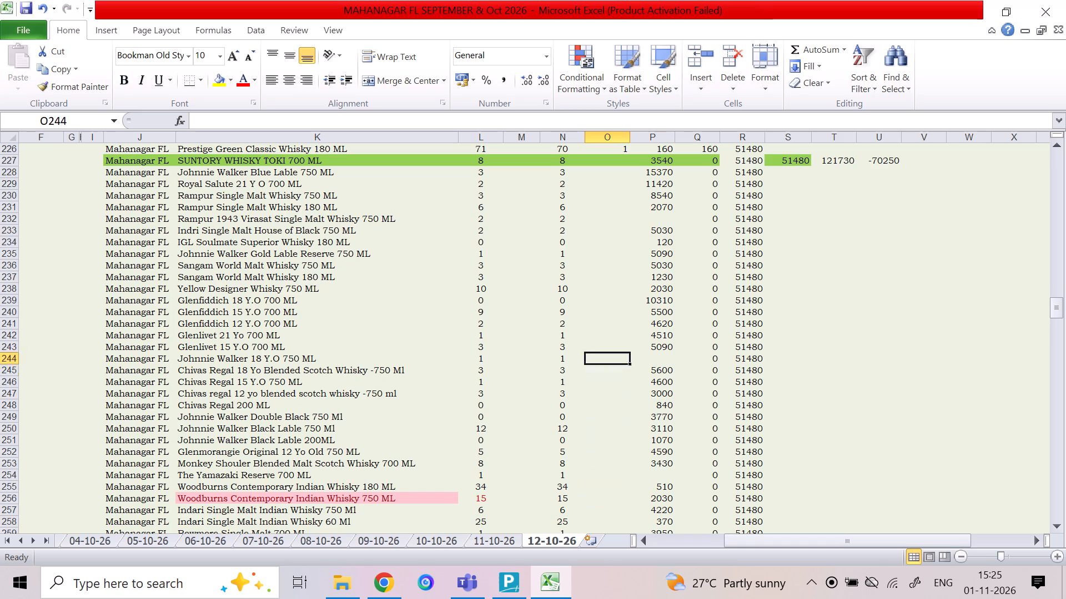
{"action": "key", "text": "Up"}
{"action": "key", "text": "Up"}
{"action": "key", "text": "Up"}
{"action": "key", "text": "Up"}
{"action": "key", "text": "Up"}
{"action": "key", "text": "Up"}
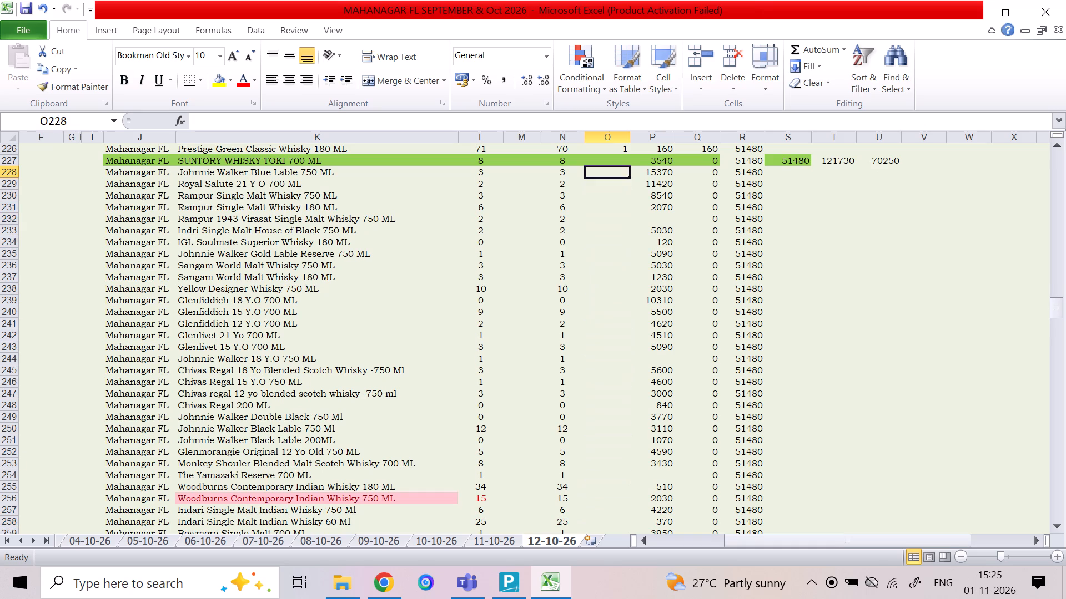
{"action": "key", "text": "Left"}
{"action": "key", "text": "Right"}
{"action": "key", "text": "Right"}
{"action": "key", "text": "Right"}
{"action": "key", "text": "Left"}
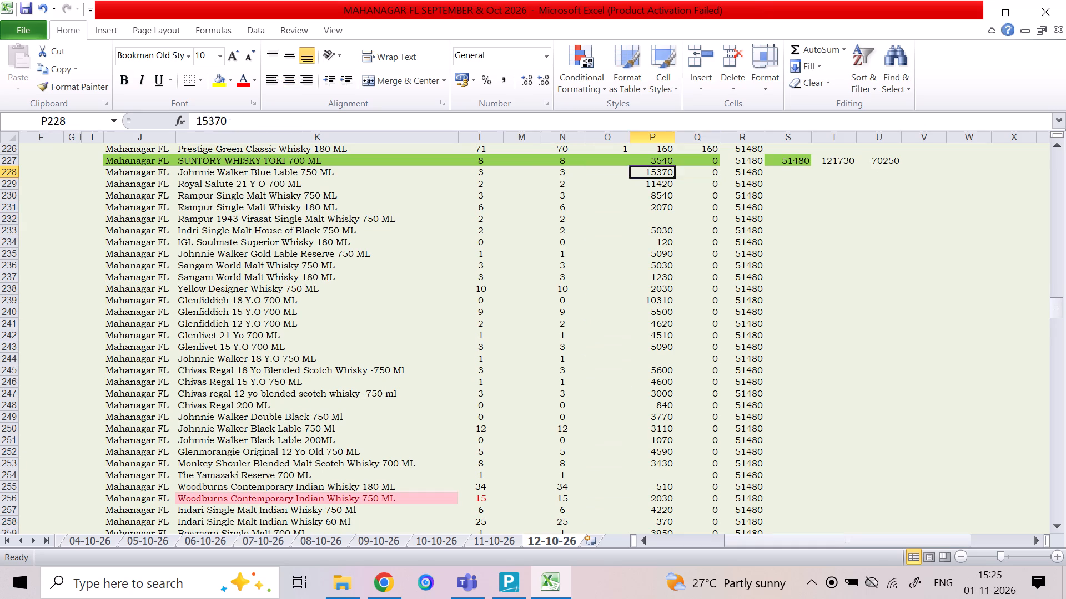
Check the Johnnie Walker Blue Lable 750 ML row across its opening stock, closing stock, sales, rate, amount and running total cells.
{"action": "key", "text": "Right"}
{"action": "key", "text": "Left"}
{"action": "key", "text": "Left"}
{"action": "key", "text": "Left"}
{"action": "key", "text": "Left"}
{"action": "key", "text": "Right"}
{"action": "key", "text": "Right"}
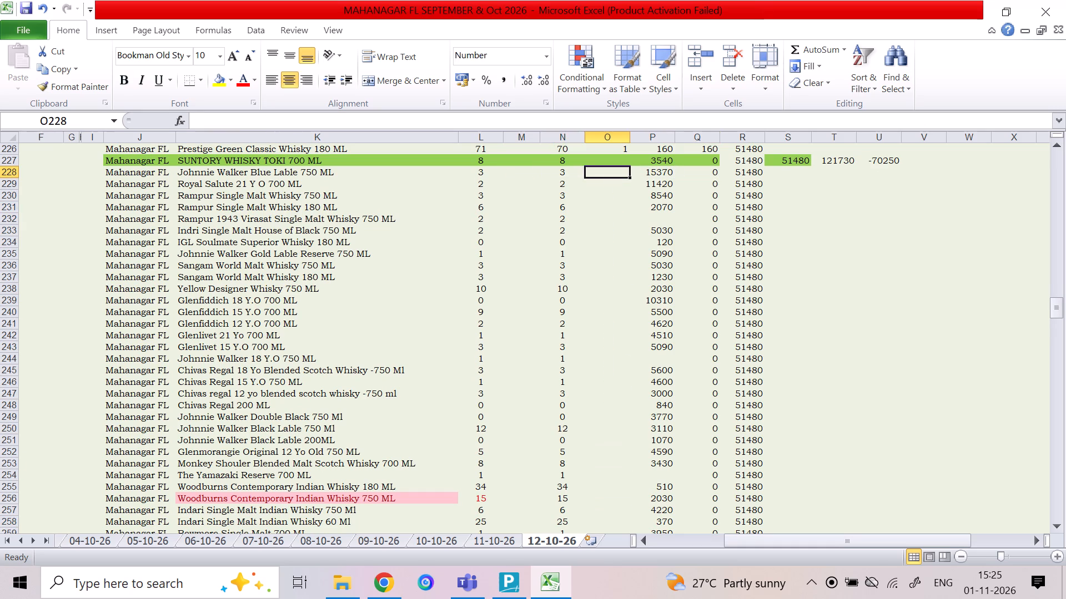
{"action": "key", "text": "Left"}
{"action": "key", "text": "Right"}
{"action": "key", "text": "Left"}
{"action": "key", "text": "Right"}
{"action": "key", "text": "Left"}
{"action": "key", "text": "Left"}
{"action": "key", "text": "Left"}
{"action": "key", "text": "Right"}
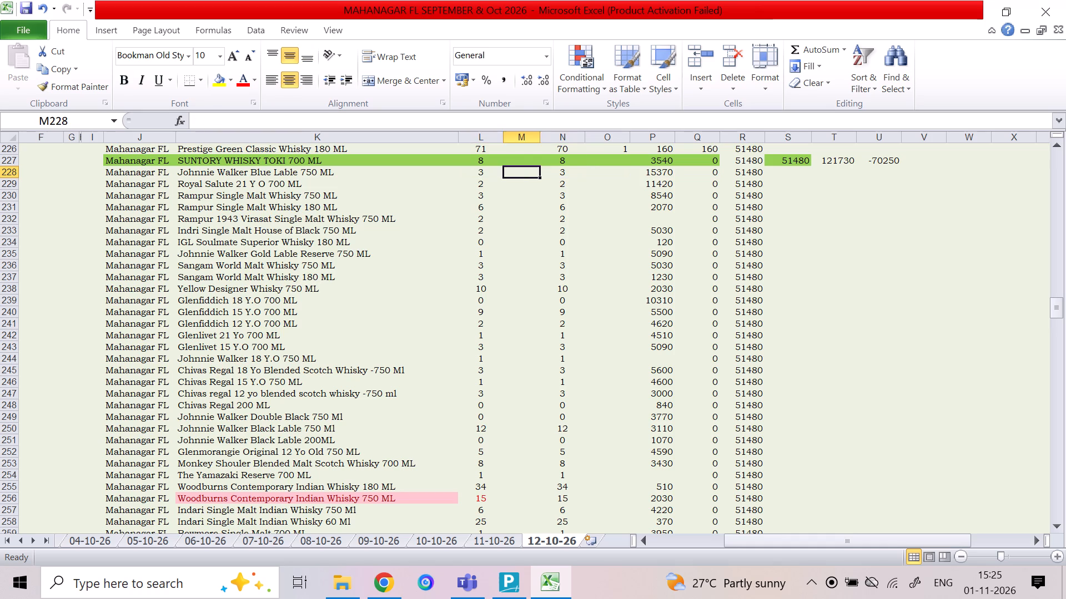
{"action": "key", "text": "Right"}
{"action": "key", "text": "Right"}
{"action": "key", "text": "Right"}
{"action": "key", "text": "Right"}
{"action": "key", "text": "Right"}
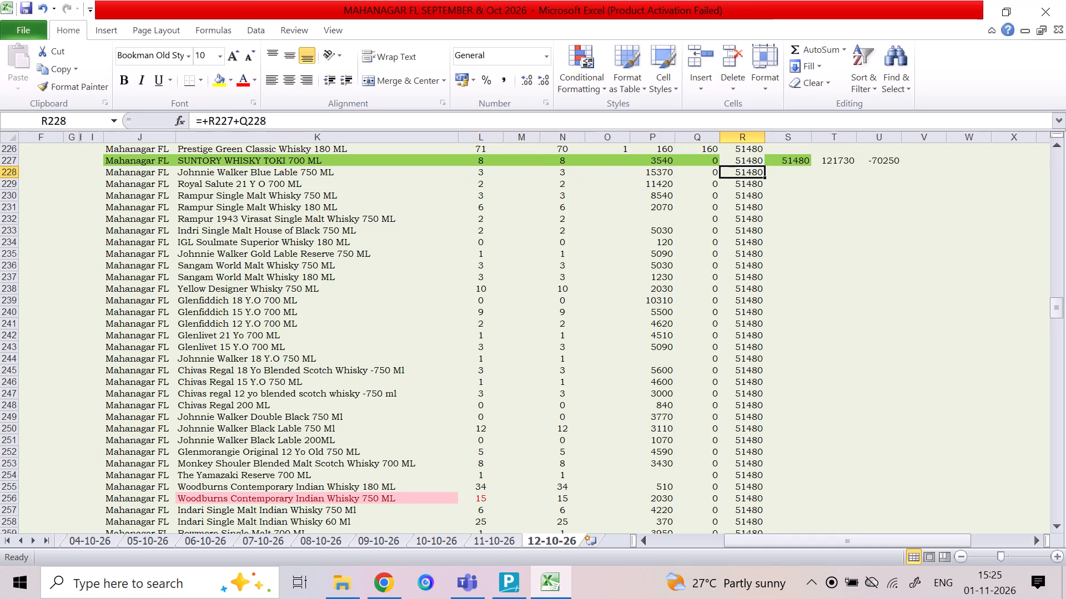
{"action": "key", "text": "Left"}
{"action": "key", "text": "Left"}
{"action": "key", "text": "Left"}
{"action": "key", "text": "Left"}
{"action": "key", "text": "Right"}
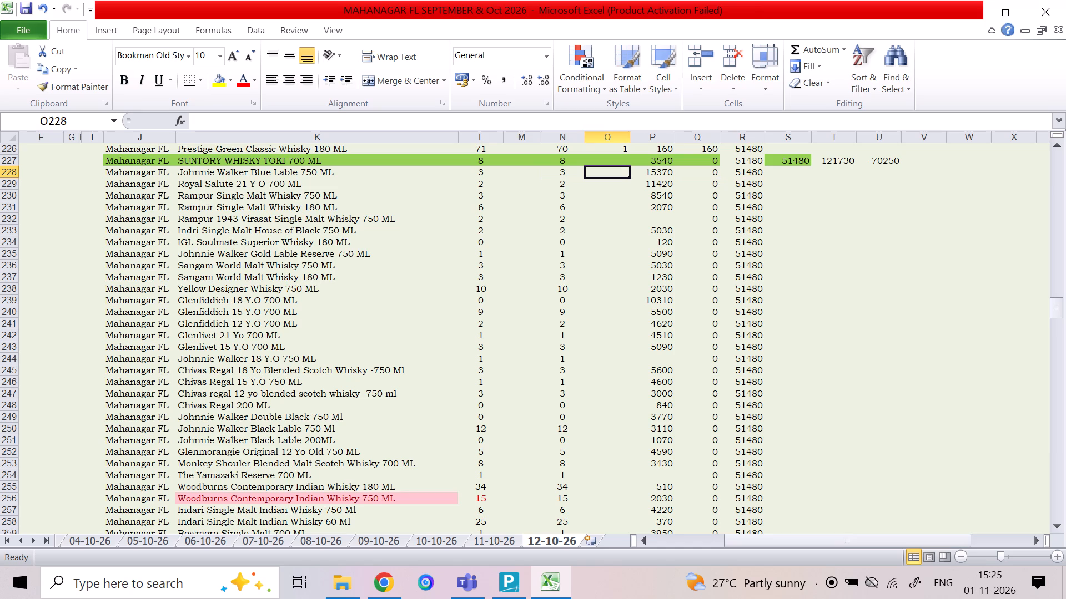
Compare the sales and closing stock cells of Suntory Whisky Toki 700 ML and Johnnie Walker Blue Lable 750 ML, including the latter's rate.
{"action": "left_click", "coordinate": [616, 174]}
{"action": "left_click", "coordinate": [619, 164]}
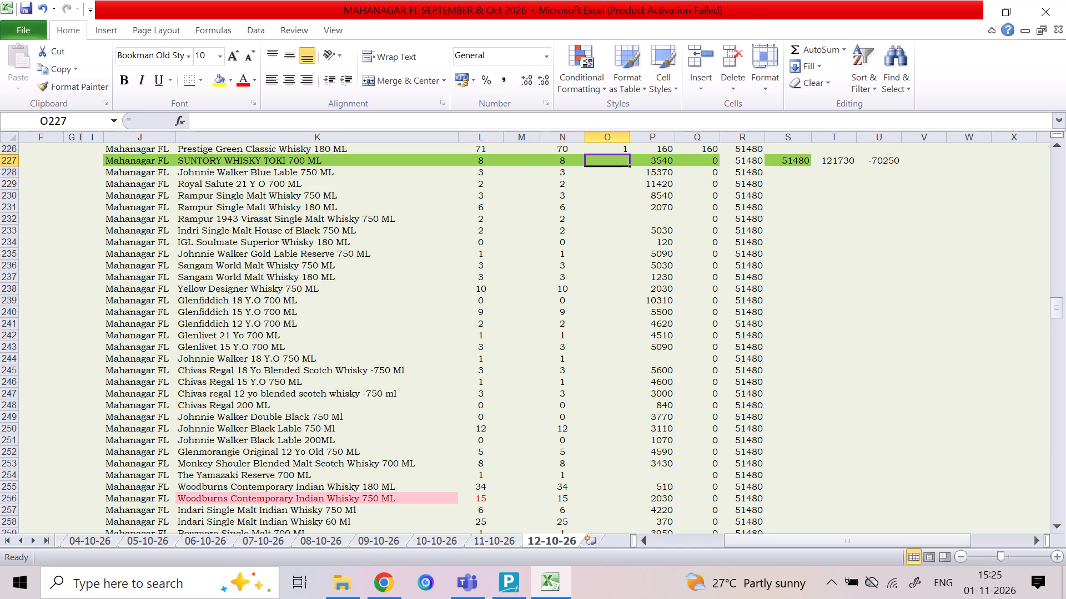
{"action": "left_click", "coordinate": [619, 176]}
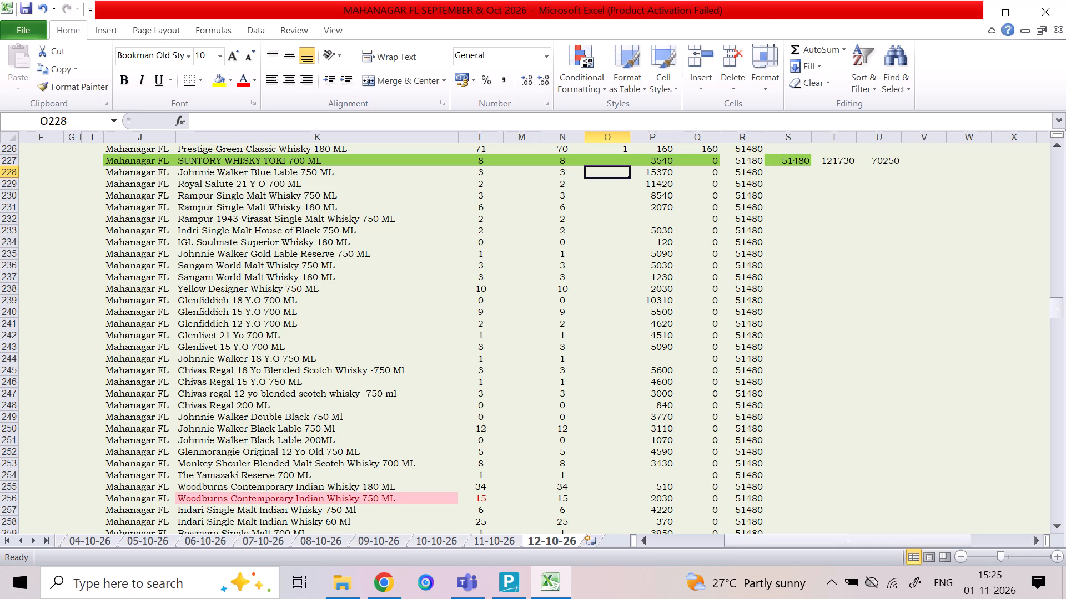
{"action": "key", "text": "Up"}
{"action": "key", "text": "Left"}
{"action": "key", "text": "Right"}
{"action": "key", "text": "Left"}
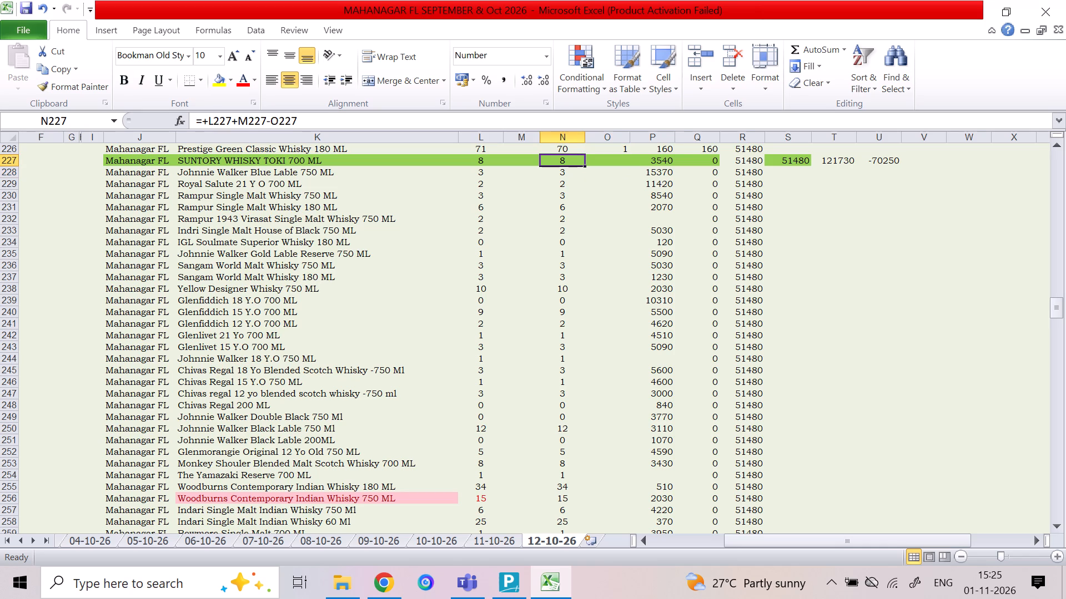
{"action": "key", "text": "Down"}
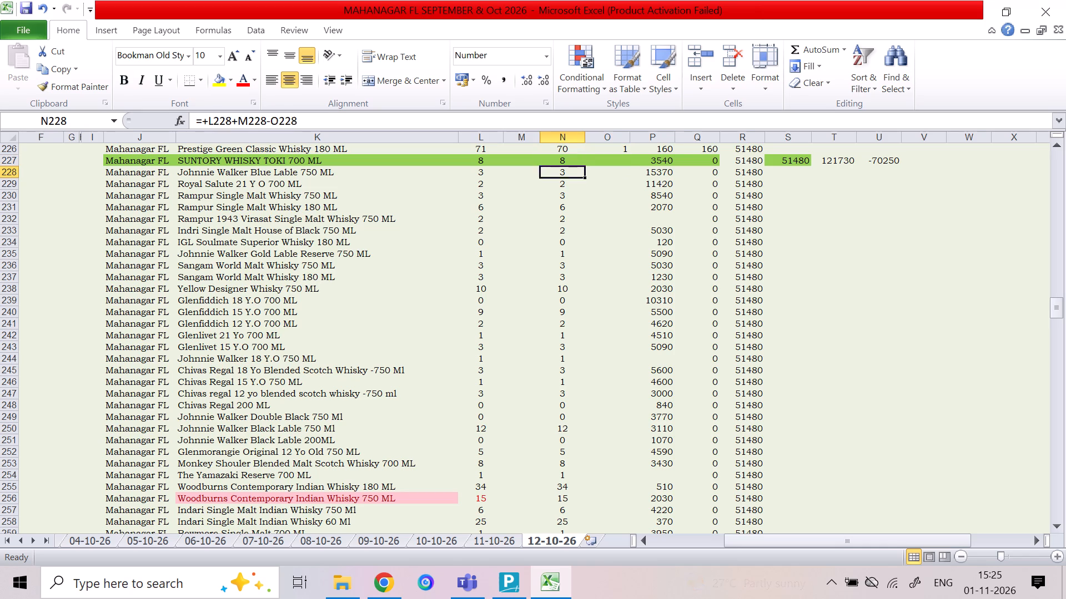
{"action": "key", "text": "Right"}
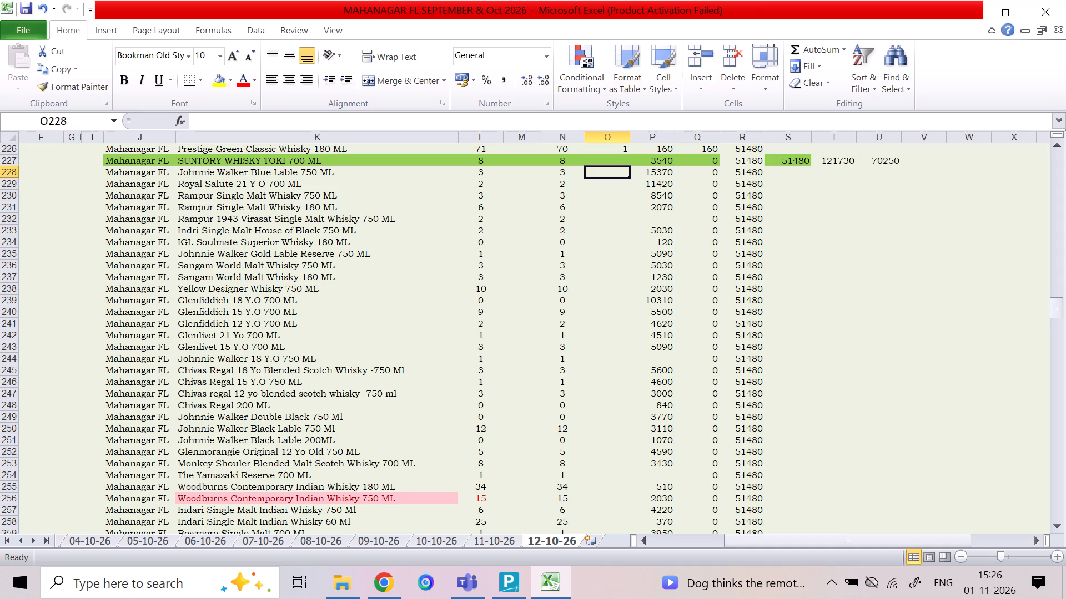
{"action": "key", "text": "Right"}
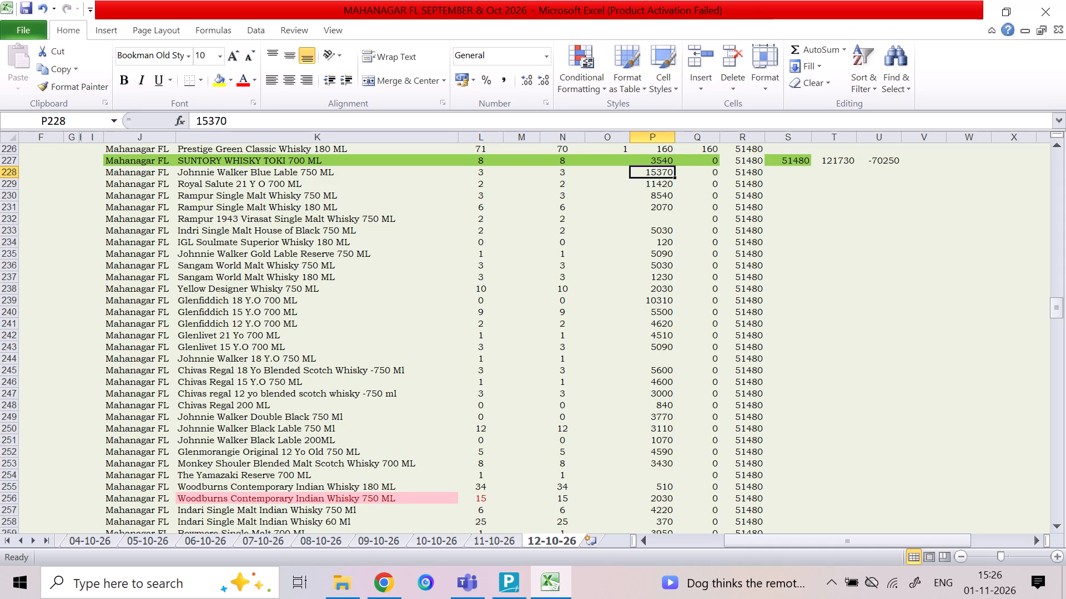
Review the sales amount column from Suntory Whisky Toki 700 ML up to the top of the whisky list.
{"action": "key", "text": "Up"}
{"action": "key", "text": "Right"}
{"action": "key", "text": "Up"}
{"action": "key", "text": "Up"}
{"action": "key", "text": "Up"}
{"action": "key", "text": "Down"}
{"action": "key", "text": "Down"}
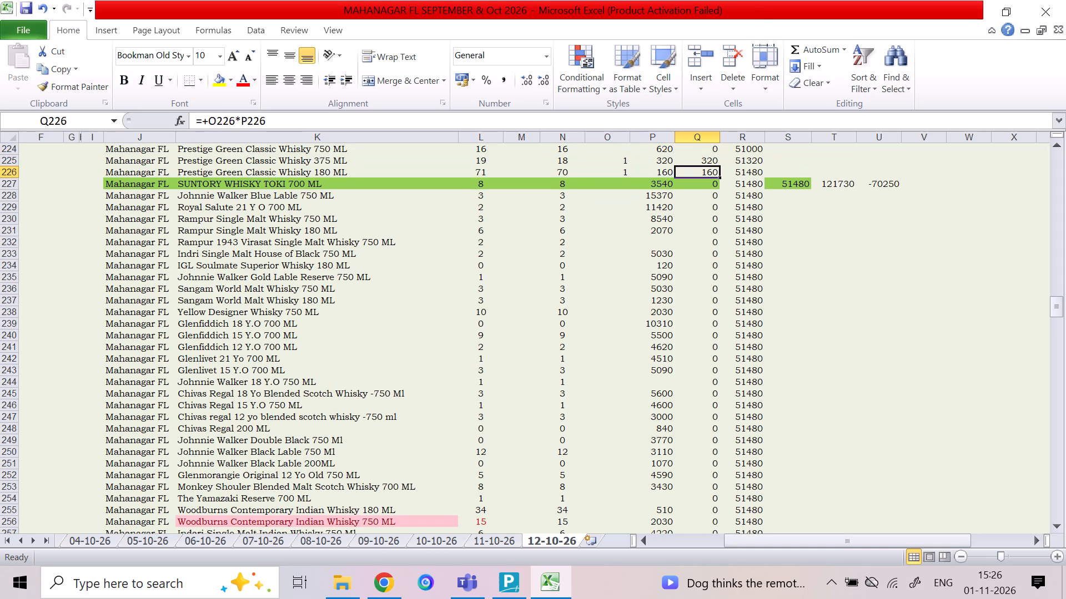
{"action": "key", "text": "Down"}
{"action": "key", "text": "Up"}
{"action": "key", "text": "Up"}
{"action": "key", "text": "Up"}
{"action": "key", "text": "Up"}
{"action": "key", "text": "Up"}
{"action": "key", "text": "Up"}
{"action": "key", "text": "Up"}
{"action": "key", "text": "Up"}
{"action": "key", "text": "Up"}
{"action": "key", "text": "Up"}
{"action": "key", "text": "Up"}
{"action": "key", "text": "Up"}
{"action": "key", "text": "Up"}
{"action": "key", "text": "Up"}
{"action": "key", "text": "Up"}
{"action": "key", "text": "Up"}
{"action": "key", "text": "Up"}
{"action": "key", "text": "Up"}
{"action": "key", "text": "Up"}
{"action": "key", "text": "Up"}
{"action": "key", "text": "Up"}
{"action": "key", "text": "Up"}
{"action": "key", "text": "Up"}
{"action": "key", "text": "Up"}
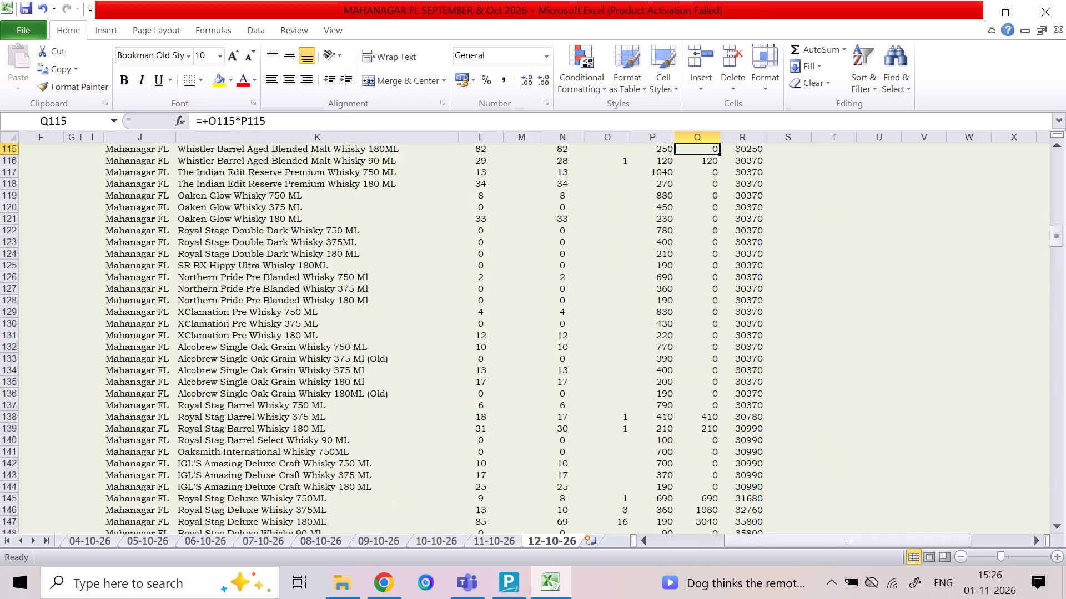
{"action": "key", "text": "Up"}
{"action": "key", "text": "Up"}
{"action": "key", "text": "Up"}
{"action": "key", "text": "Up"}
{"action": "key", "text": "Up"}
{"action": "key", "text": "Up"}
{"action": "key", "text": "Up"}
{"action": "key", "text": "Up"}
{"action": "key", "text": "Up"}
{"action": "key", "text": "Up"}
{"action": "key", "text": "Up"}
{"action": "key", "text": "Up"}
{"action": "key", "text": "Up"}
{"action": "key", "text": "Up"}
{"action": "key", "text": "Up"}
{"action": "key", "text": "Up"}
{"action": "key", "text": "Up"}
{"action": "key", "text": "Up"}
{"action": "key", "text": "Up"}
{"action": "key", "text": "Up"}
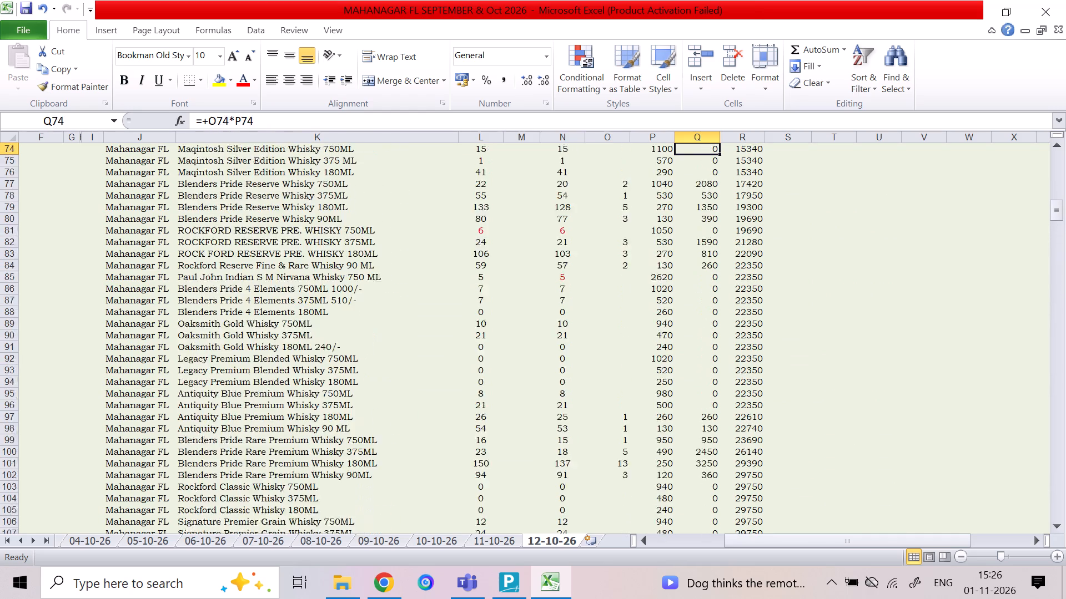
{"action": "key", "text": "Up"}
{"action": "key", "text": "Up"}
{"action": "key", "text": "Up"}
{"action": "key", "text": "Up"}
{"action": "key", "text": "Up"}
{"action": "key", "text": "Up"}
{"action": "key", "text": "Up"}
{"action": "key", "text": "Up"}
{"action": "key", "text": "Up"}
{"action": "key", "text": "Up"}
{"action": "key", "text": "Up"}
{"action": "key", "text": "Up"}
{"action": "key", "text": "Up"}
{"action": "key", "text": "Up"}
{"action": "key", "text": "Up"}
{"action": "key", "text": "Up"}
{"action": "key", "text": "Up"}
{"action": "key", "text": "Up"}
{"action": "key", "text": "Up"}
{"action": "key", "text": "Up"}
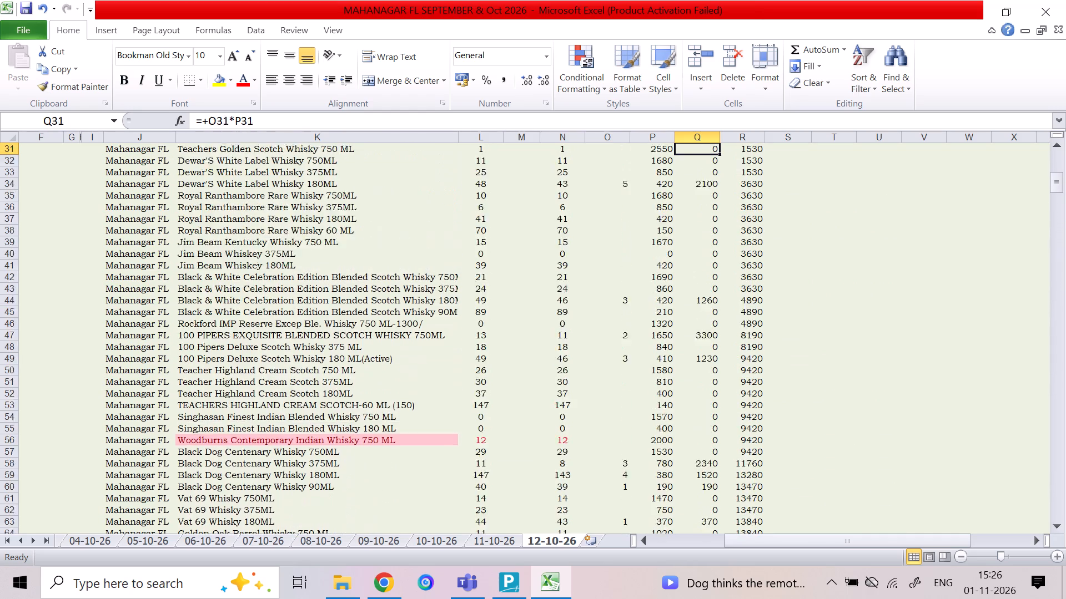
Check the sales amounts row by row from the top of the whisky list down to Dewar'S White Label Whisky 180ML.
{"action": "key", "text": "Down"}
{"action": "key", "text": "Down"}
{"action": "key", "text": "Down"}
{"action": "key", "text": "Down"}
{"action": "key", "text": "Down"}
{"action": "key", "text": "Down"}
{"action": "key", "text": "Down"}
{"action": "key", "text": "Down"}
{"action": "key", "text": "Down"}
{"action": "key", "text": "Down"}
{"action": "key", "text": "Down"}
{"action": "key", "text": "Down"}
{"action": "key", "text": "Down"}
{"action": "key", "text": "Down"}
{"action": "key", "text": "Down"}
{"action": "key", "text": "Down"}
{"action": "key", "text": "Down"}
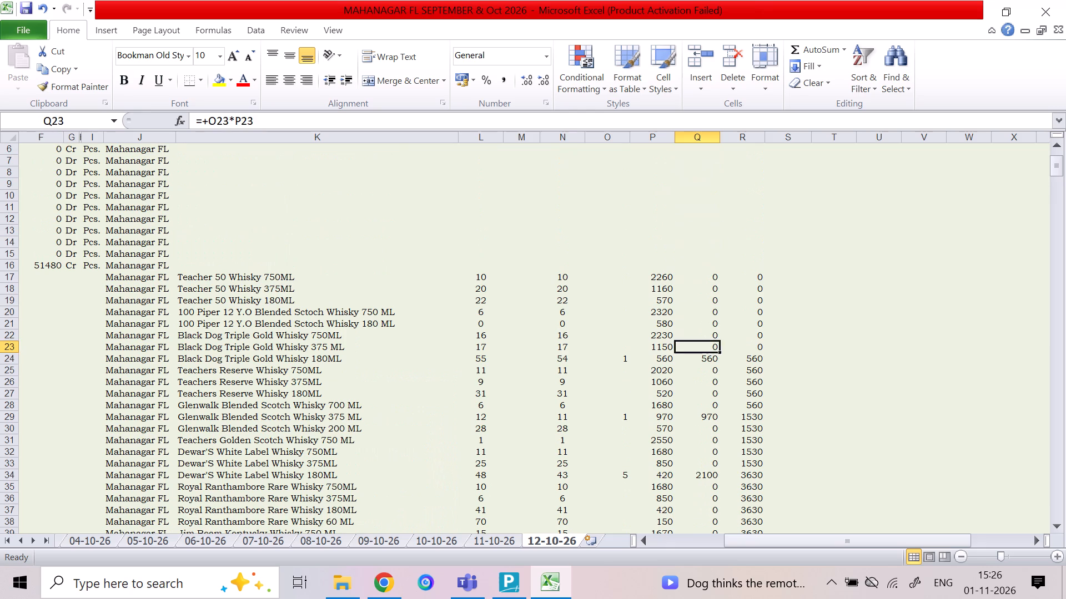
{"action": "key", "text": "Down"}
{"action": "key", "text": "Down"}
{"action": "key", "text": "Down"}
{"action": "key", "text": "Down"}
{"action": "key", "text": "Down"}
{"action": "key", "text": "Down"}
{"action": "key", "text": "Down"}
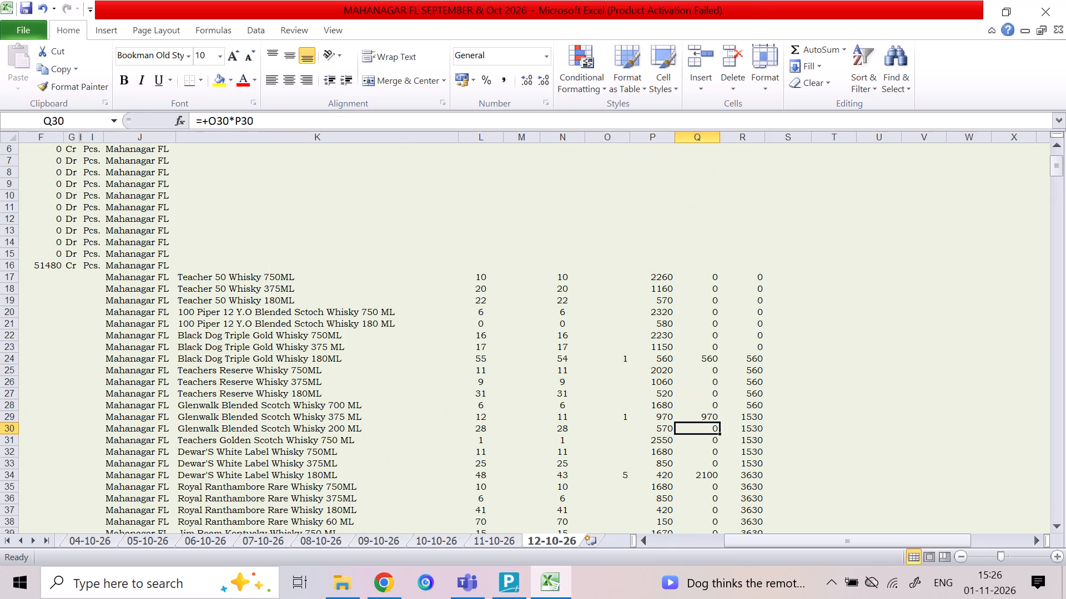
{"action": "key", "text": "Up"}
{"action": "key", "text": "Down"}
{"action": "key", "text": "Down"}
{"action": "key", "text": "Down"}
{"action": "key", "text": "Down"}
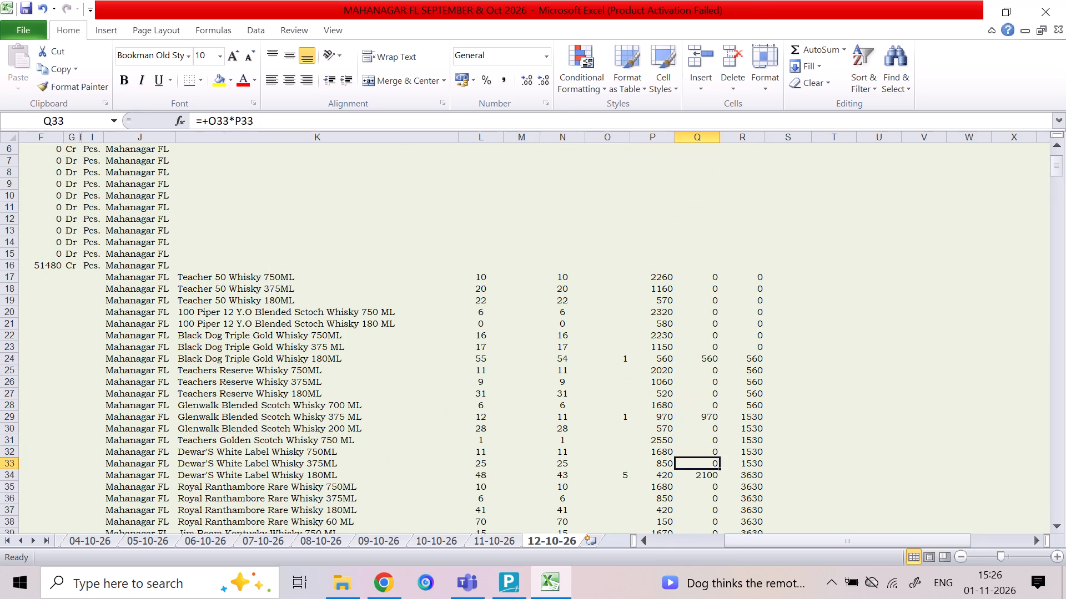
{"action": "key", "text": "Down"}
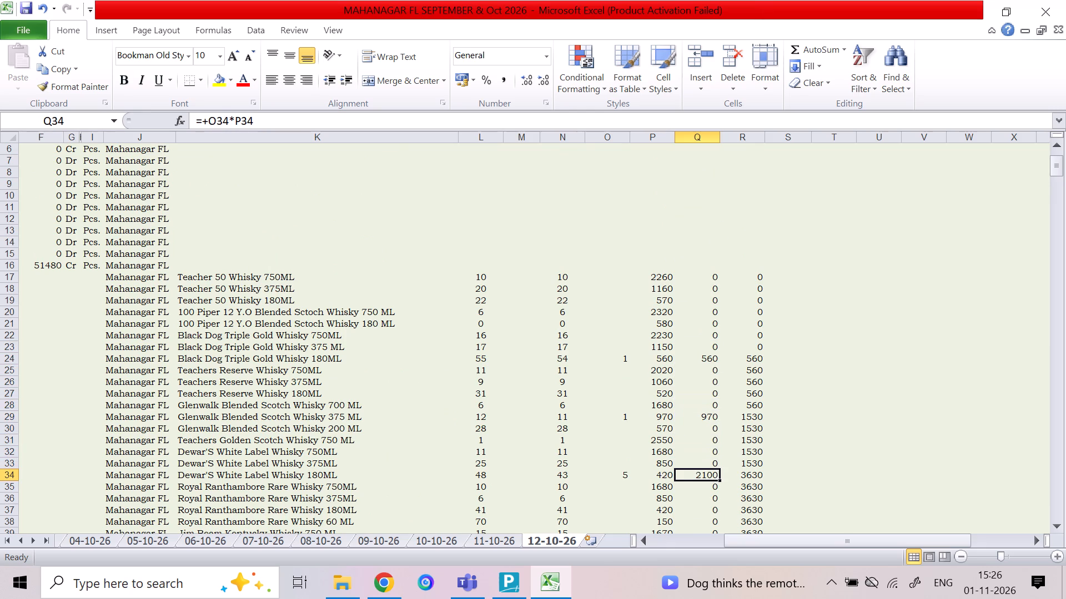
Continue checking the sales amounts from Royal Ranthambore Rare Whisky 750ML down to 100 Pipers Deluxe Scotch Whisky 180 ML(Active).
{"action": "key", "text": "Down"}
{"action": "key", "text": "Down"}
{"action": "key", "text": "Down"}
{"action": "key", "text": "Down"}
{"action": "key", "text": "Down"}
{"action": "key", "text": "Down"}
{"action": "key", "text": "Down"}
{"action": "key", "text": "Down"}
{"action": "key", "text": "Down"}
{"action": "key", "text": "Down"}
{"action": "key", "text": "Down"}
{"action": "key", "text": "Up"}
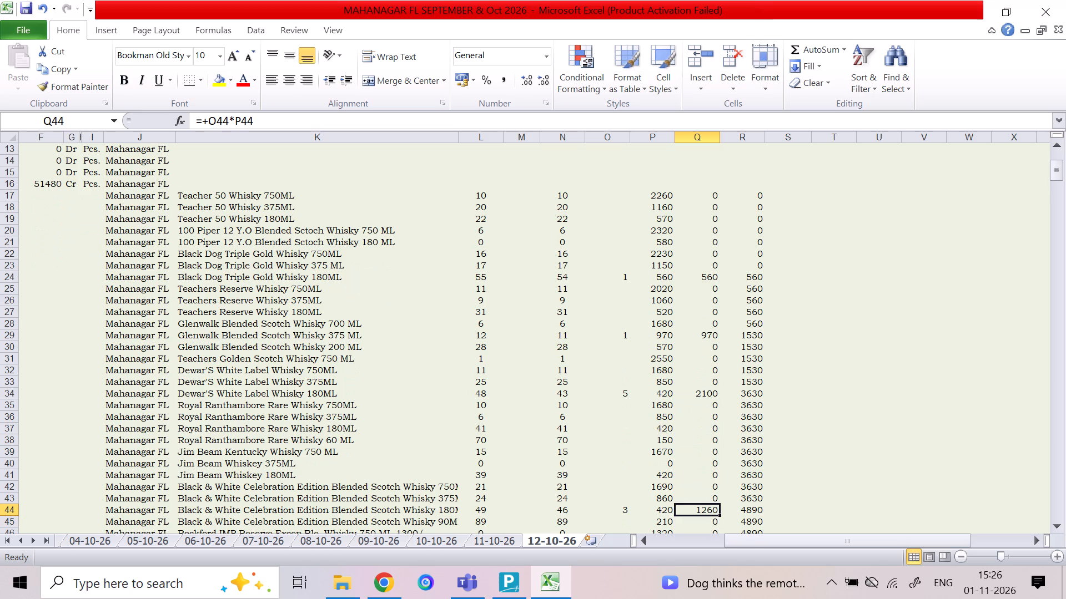
{"action": "key", "text": "Down"}
{"action": "key", "text": "Down"}
{"action": "key", "text": "Down"}
{"action": "key", "text": "Down"}
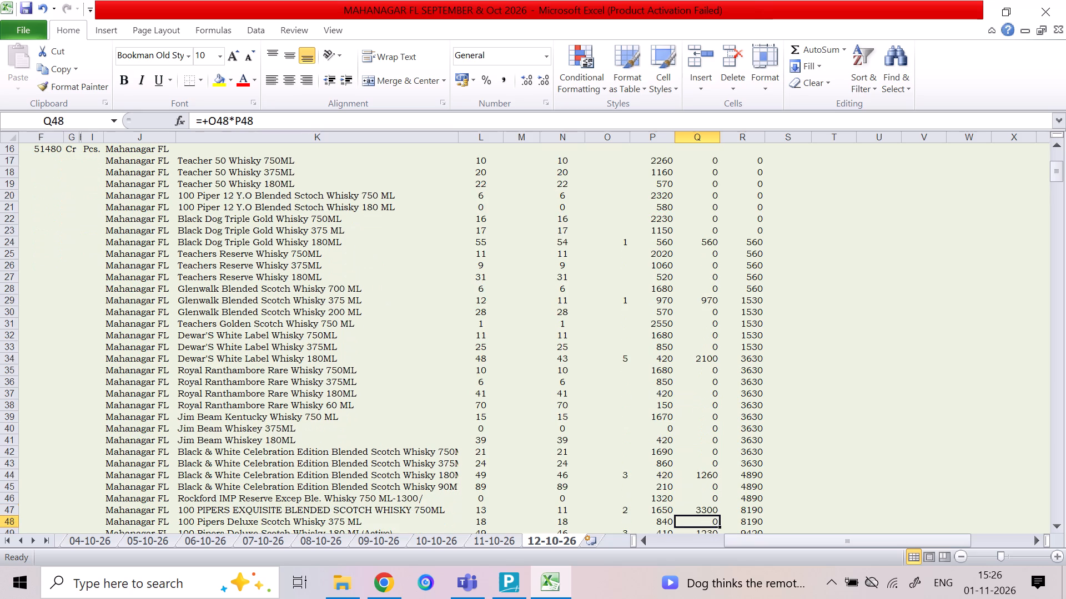
{"action": "key", "text": "Up"}
{"action": "key", "text": "Down"}
{"action": "key", "text": "Down"}
{"action": "key", "text": "Down"}
{"action": "key", "text": "Up"}
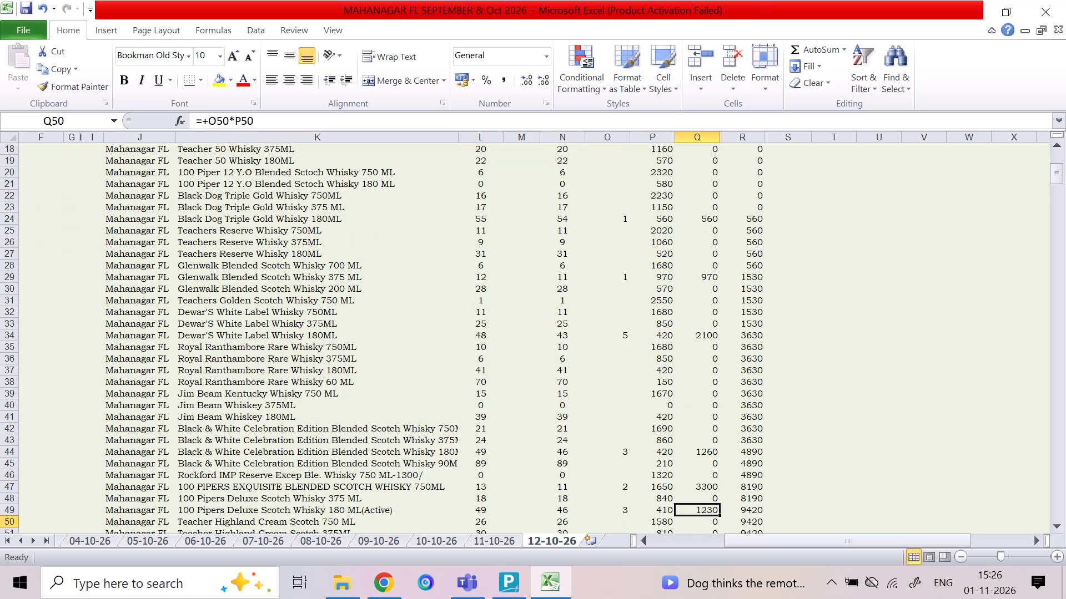
Check the sales amounts row by row from Teacher Highland Cream Scotch 750 ML down to Black Dog Centenary Whisky 90ML.
{"action": "key", "text": "Down"}
{"action": "key", "text": "Down"}
{"action": "key", "text": "Down"}
{"action": "key", "text": "Down"}
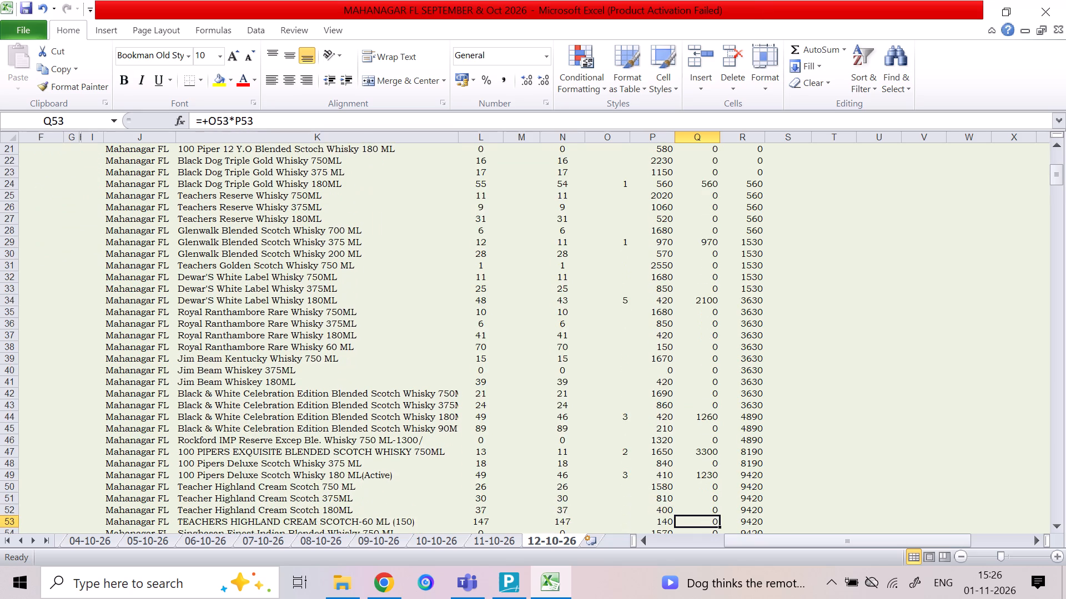
{"action": "key", "text": "Down"}
{"action": "key", "text": "Down"}
{"action": "key", "text": "Down"}
{"action": "key", "text": "Down"}
{"action": "key", "text": "Down"}
{"action": "key", "text": "Down"}
{"action": "key", "text": "Up"}
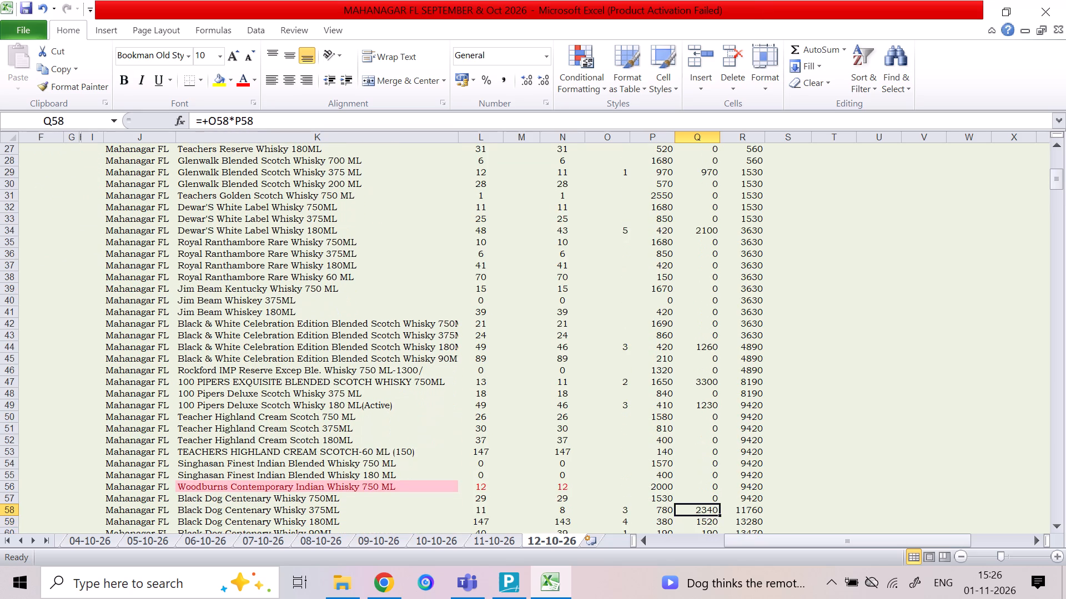
{"action": "key", "text": "Down"}
{"action": "key", "text": "Down"}
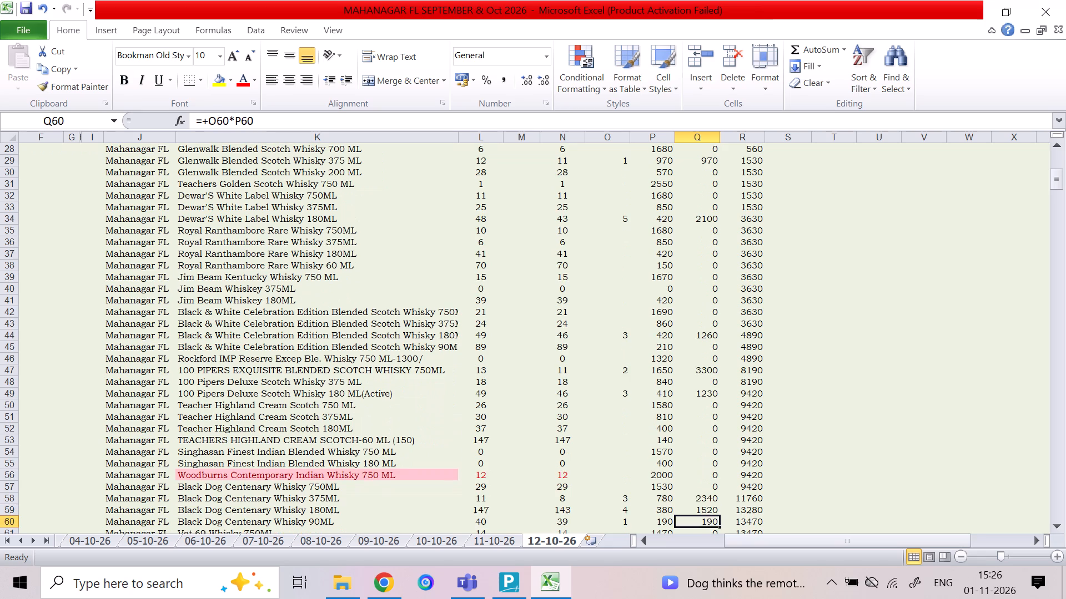
{"action": "key", "text": "Up"}
{"action": "key", "text": "Down"}
Check the sales amounts from Vat 69 Whisky 750ML down to Golfershot 18 Hole Rare Whisky 180 ML.
{"action": "key", "text": "Down"}
{"action": "key", "text": "Down"}
{"action": "key", "text": "Down"}
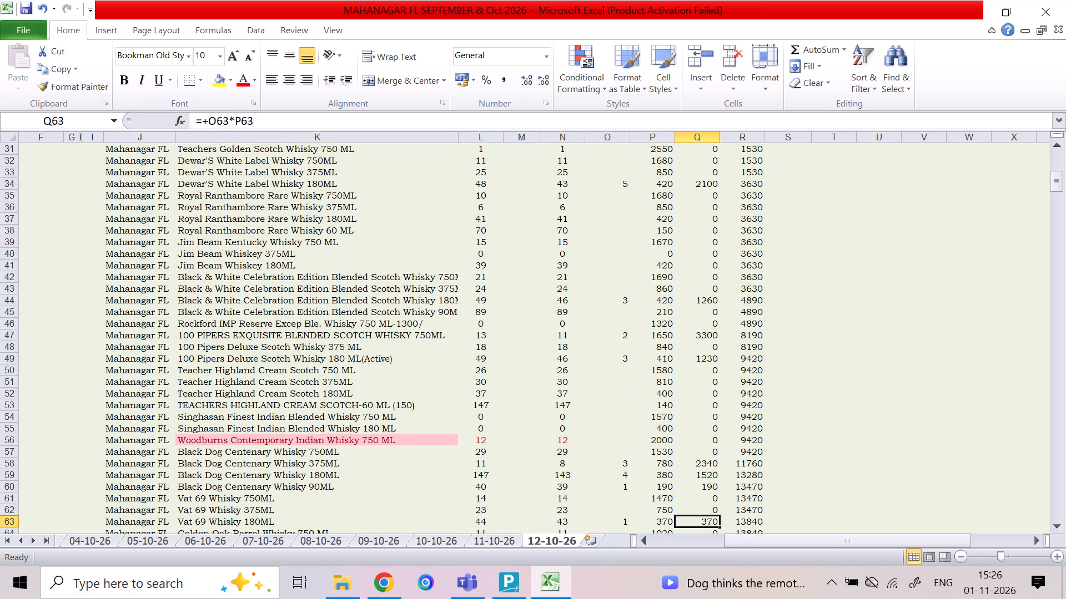
{"action": "key", "text": "Down"}
{"action": "key", "text": "Up"}
{"action": "key", "text": "Down"}
{"action": "key", "text": "Down"}
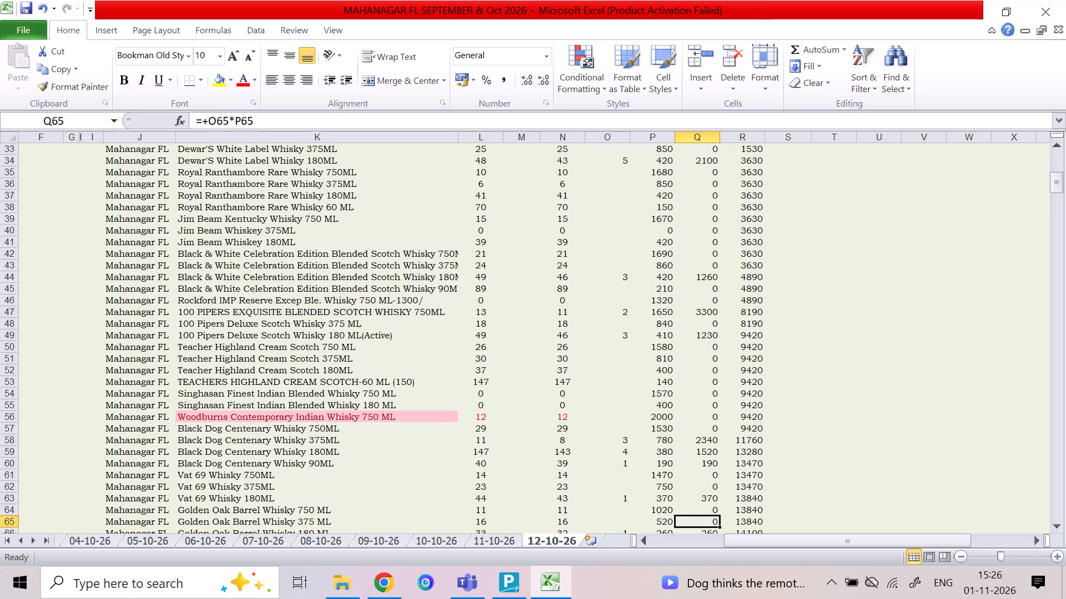
{"action": "key", "text": "Down"}
{"action": "key", "text": "Down"}
{"action": "key", "text": "Up"}
{"action": "key", "text": "Down"}
{"action": "key", "text": "Down"}
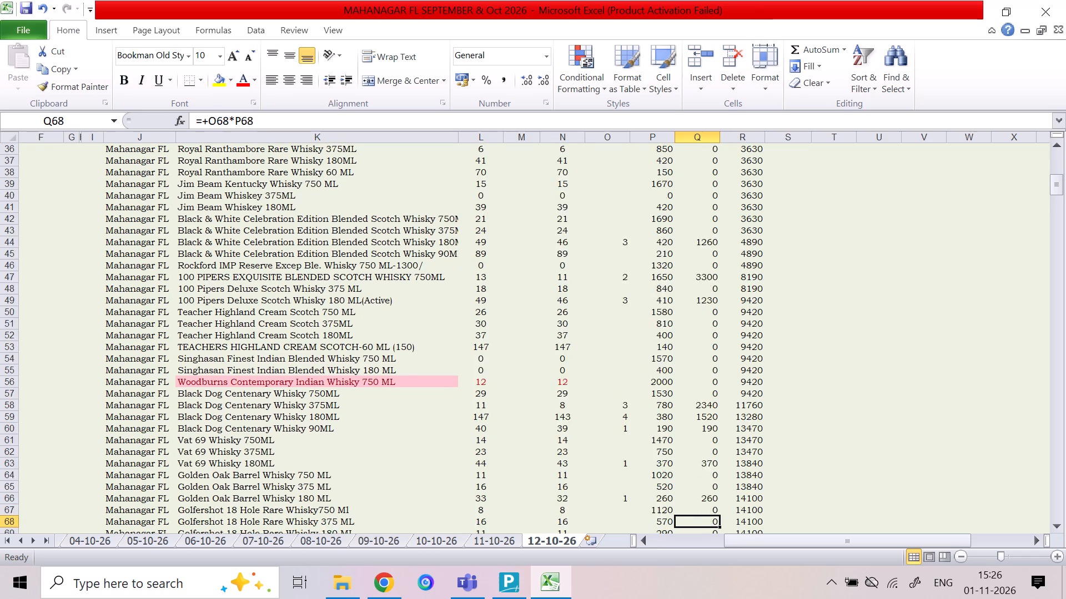
{"action": "key", "text": "Down"}
Check the sales amounts from American Pride Gold Whisky 750ML down to Blenders Pride Reserve Whisky 375ML.
{"action": "key", "text": "Down"}
{"action": "key", "text": "Down"}
{"action": "key", "text": "Down"}
{"action": "key", "text": "Down"}
{"action": "key", "text": "Up"}
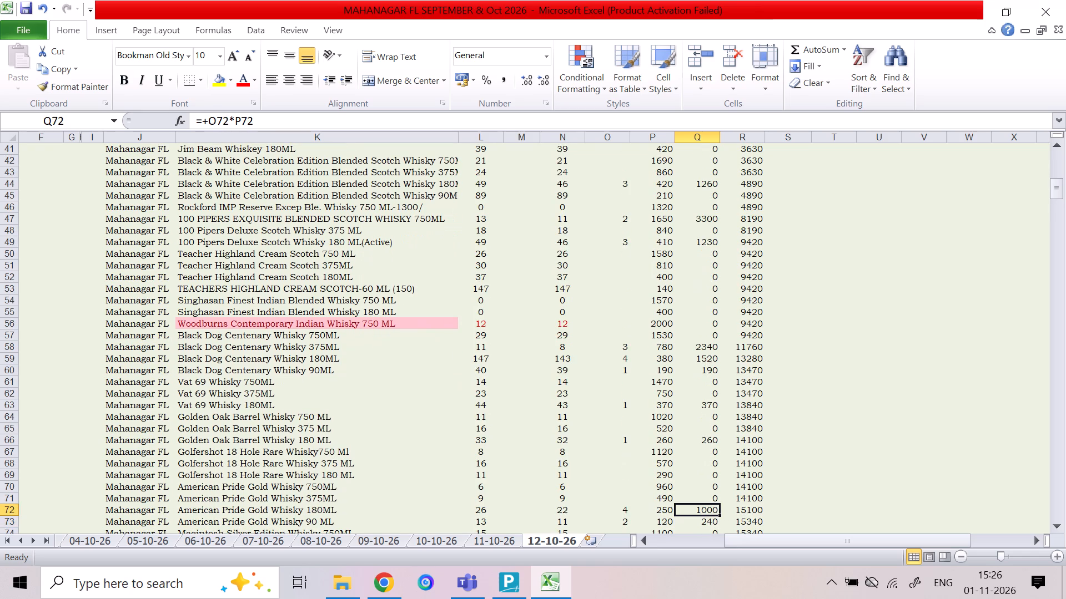
{"action": "key", "text": "Down"}
{"action": "key", "text": "Down"}
{"action": "key", "text": "Up"}
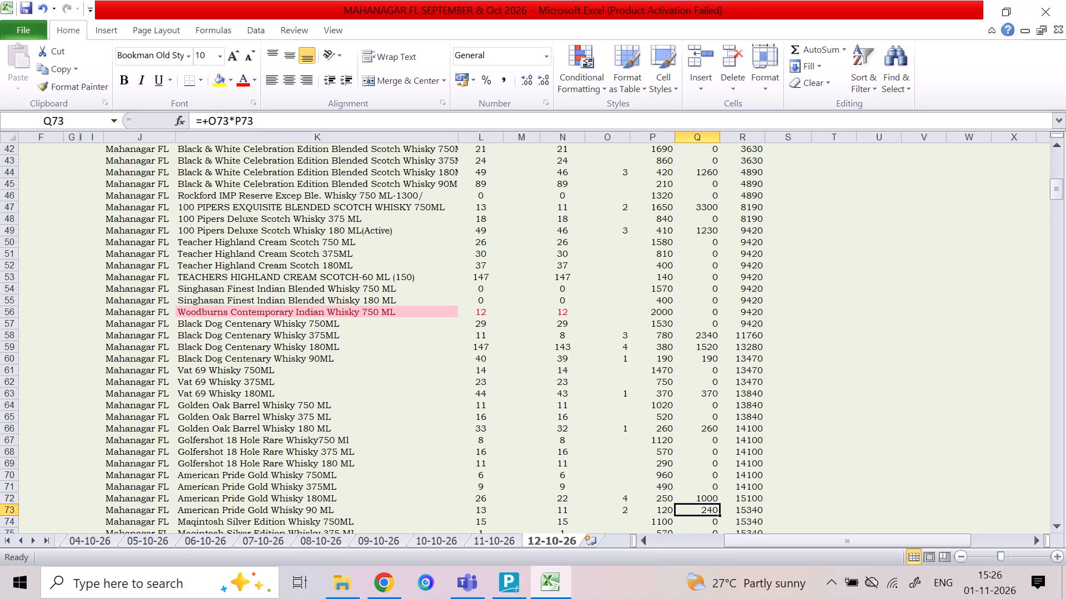
{"action": "key", "text": "Down"}
{"action": "key", "text": "Down"}
{"action": "key", "text": "Down"}
{"action": "key", "text": "Down"}
{"action": "key", "text": "Down"}
{"action": "key", "text": "Up"}
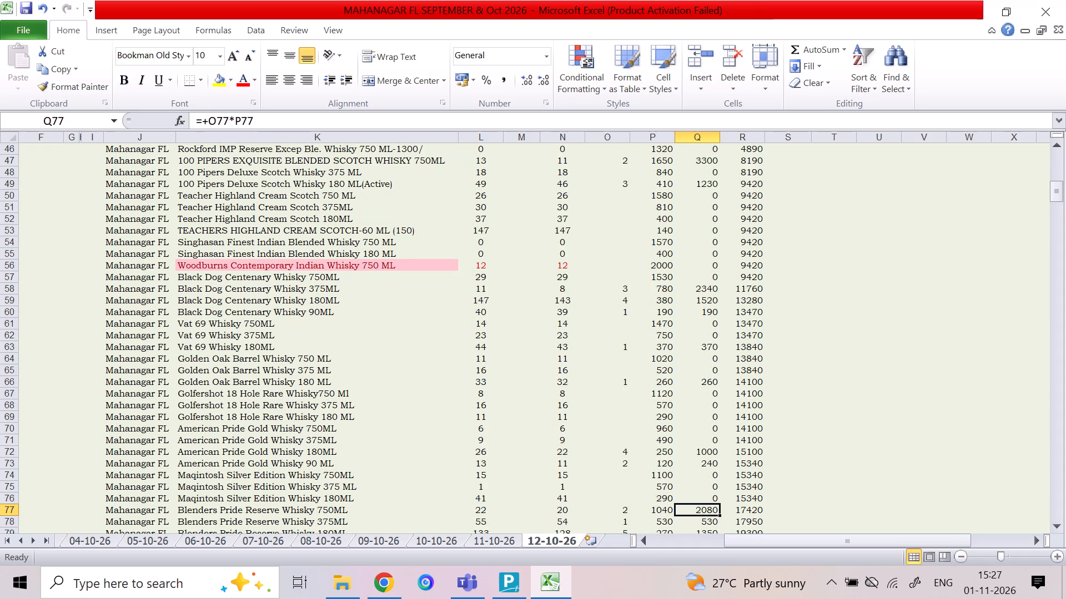
{"action": "key", "text": "Down"}
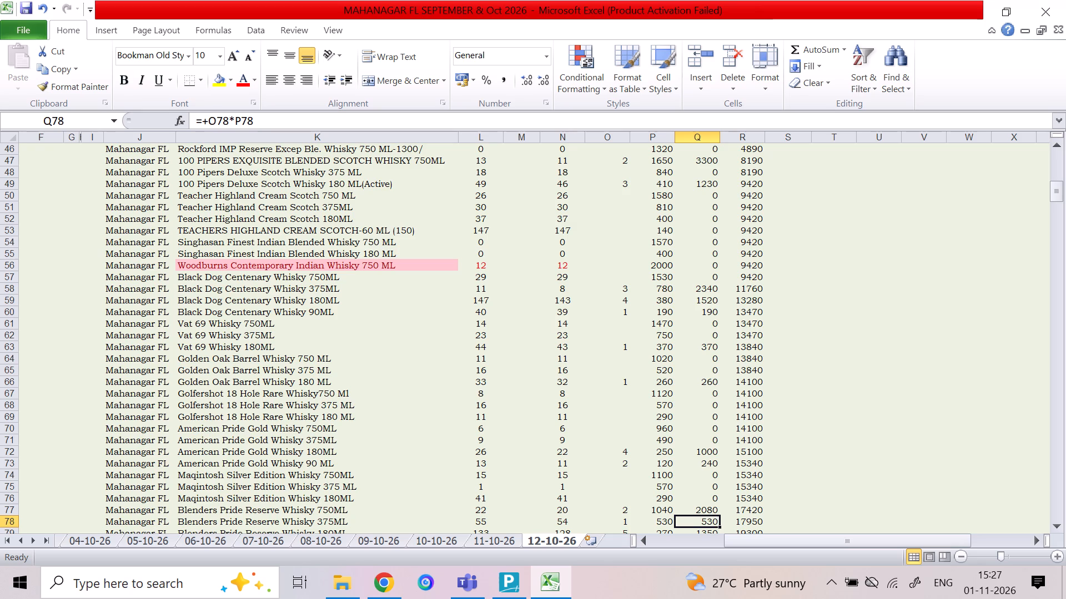
Compare the closing stock, sales, rate and amount cells of Blenders Pride Reserve Whisky 750ML.
{"action": "key", "text": "Up"}
{"action": "key", "text": "Left"}
{"action": "key", "text": "Left"}
{"action": "key", "text": "Left"}
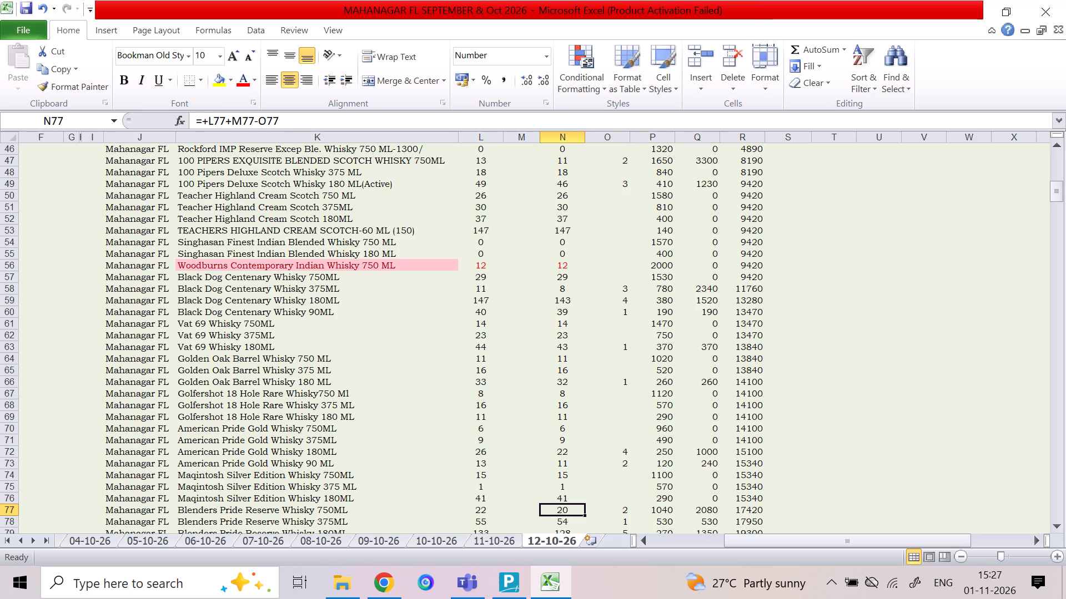
{"action": "key", "text": "Right"}
{"action": "key", "text": "Right"}
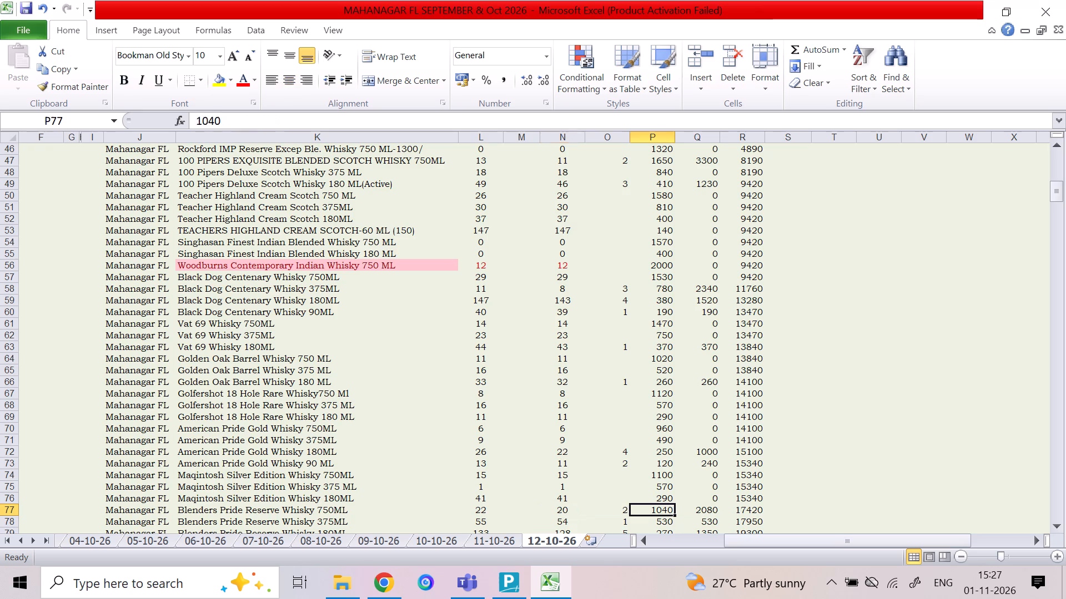
{"action": "key", "text": "Right"}
{"action": "key", "text": "Right"}
{"action": "key", "text": "Left"}
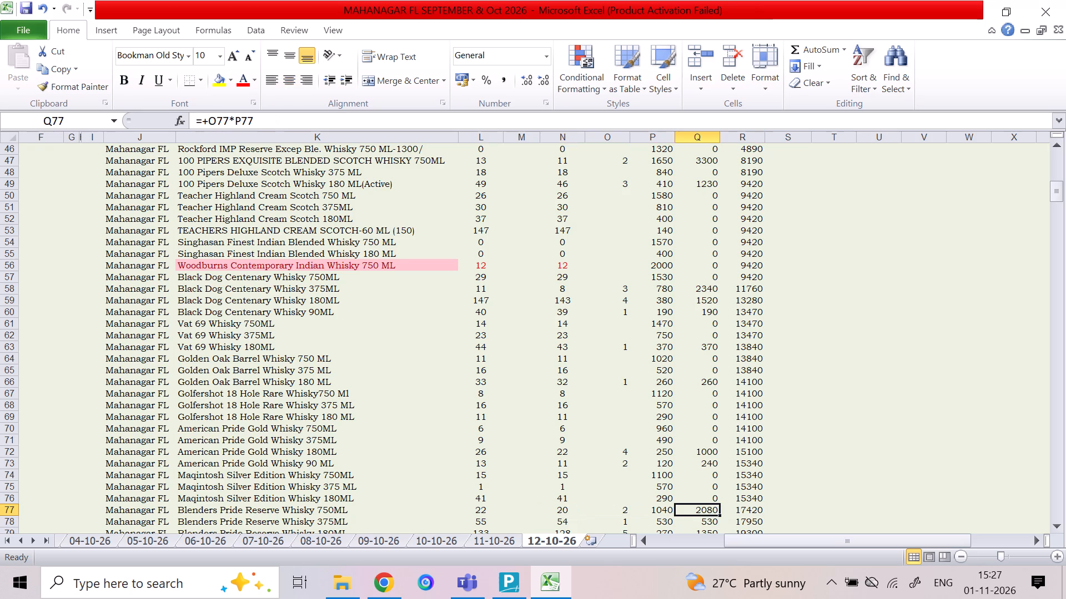
Check the sales amounts from Blenders Pride Reserve Whisky 375ML down to Rockford Reserve Fine & Rare Whisky 90 ML.
{"action": "key", "text": "Down"}
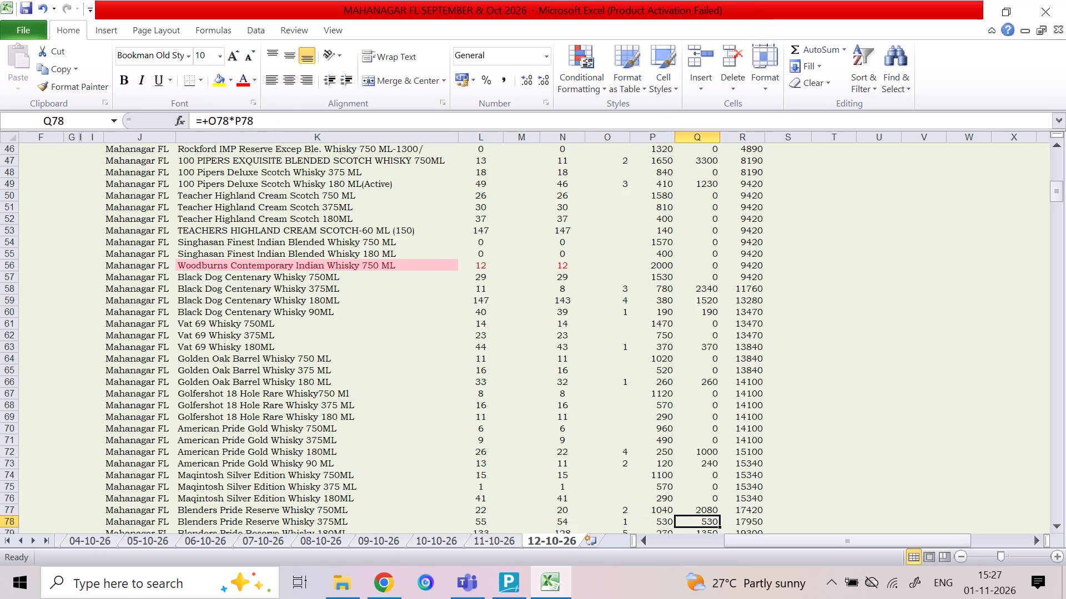
{"action": "key", "text": "Down"}
{"action": "key", "text": "Down"}
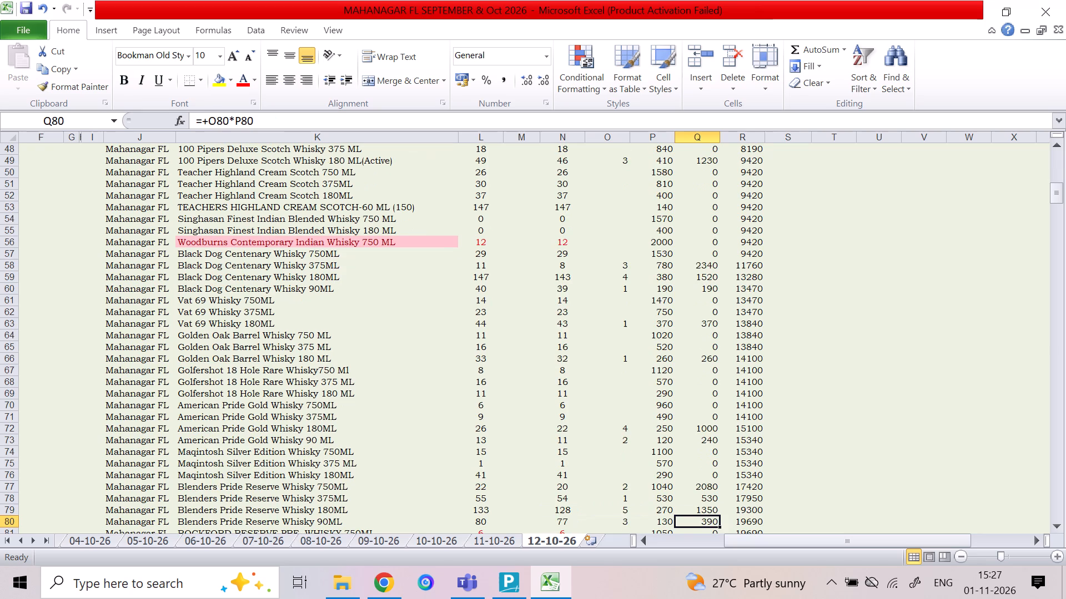
{"action": "key", "text": "Down"}
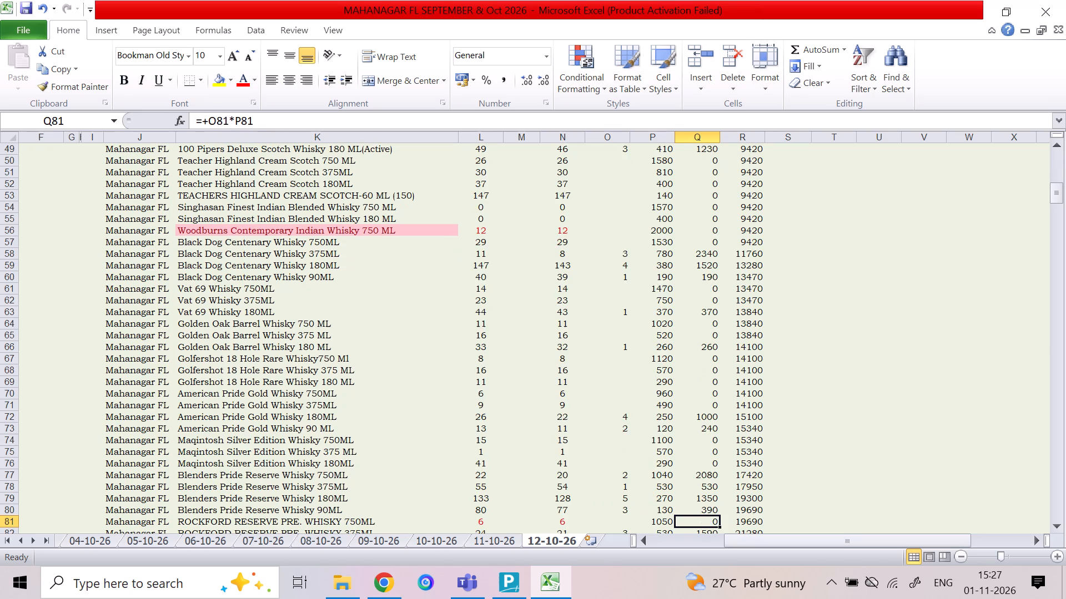
{"action": "key", "text": "Down"}
{"action": "key", "text": "Down"}
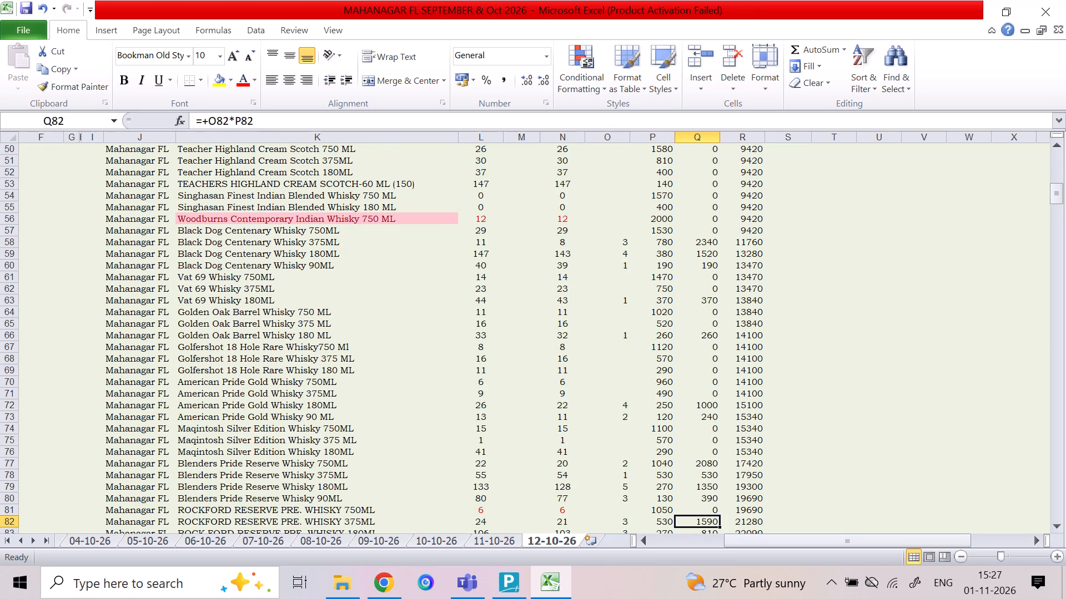
{"action": "key", "text": "Down"}
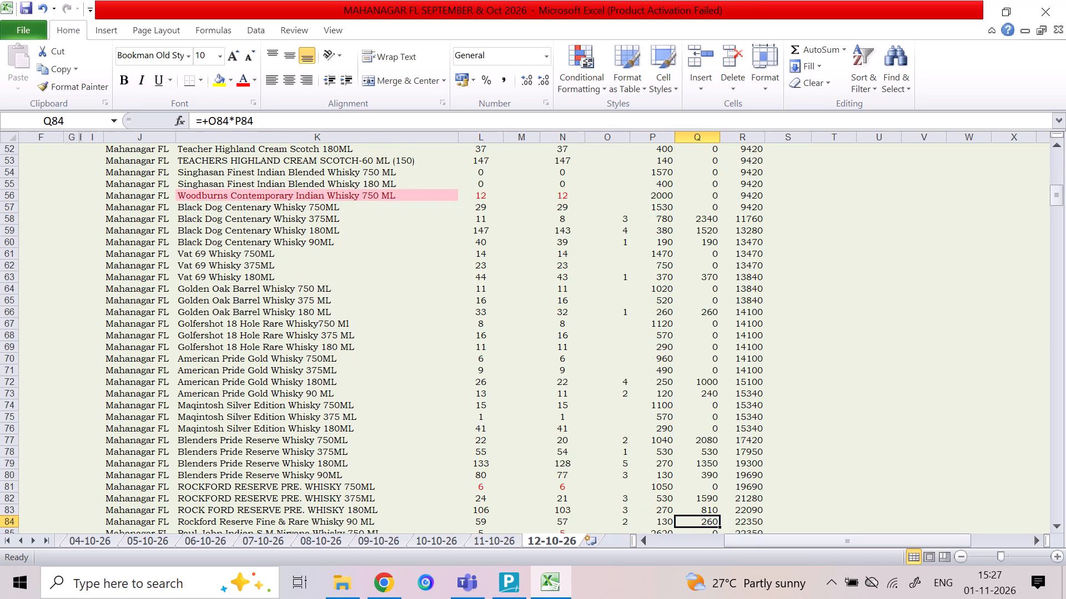
Check the sales amounts from Paul John Indian S M Nirvana Whisky 750 ML down to Antiquity Blue Premium Whisky 90 ML.
{"action": "key", "text": "Down"}
{"action": "key", "text": "Down"}
{"action": "key", "text": "Down"}
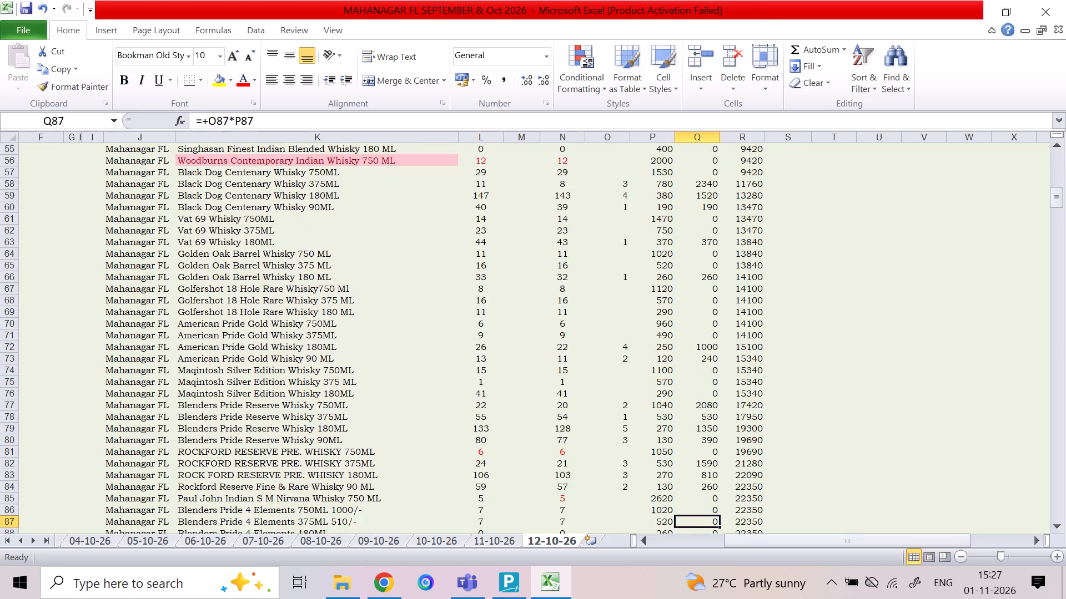
{"action": "key", "text": "Down"}
{"action": "key", "text": "Down"}
{"action": "key", "text": "Down"}
{"action": "key", "text": "Down"}
{"action": "key", "text": "Down"}
{"action": "key", "text": "Down"}
{"action": "key", "text": "Down"}
{"action": "key", "text": "Down"}
{"action": "key", "text": "Down"}
{"action": "key", "text": "Down"}
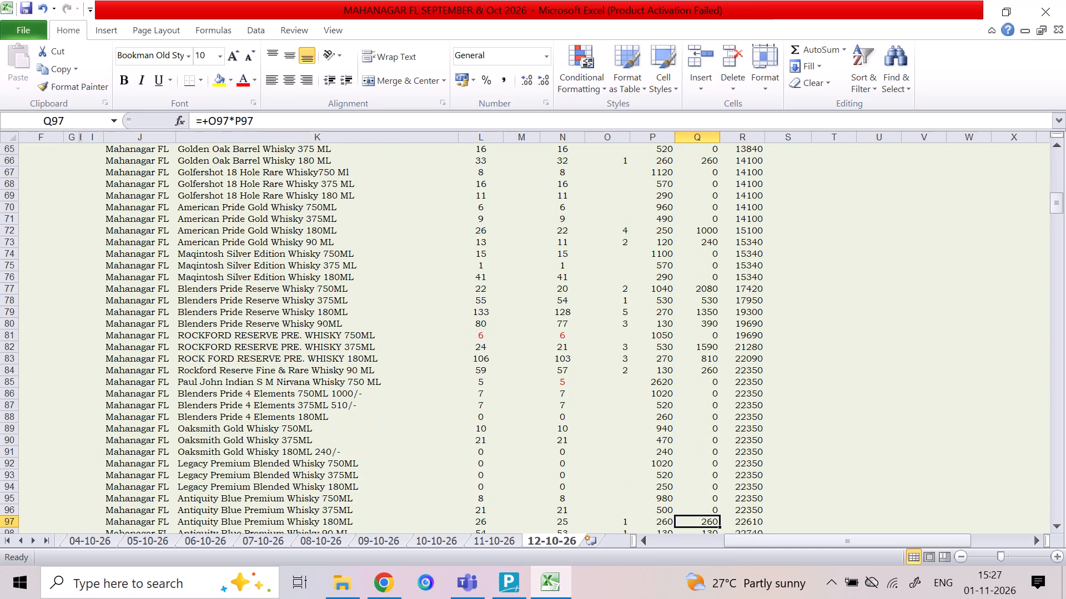
{"action": "key", "text": "Down"}
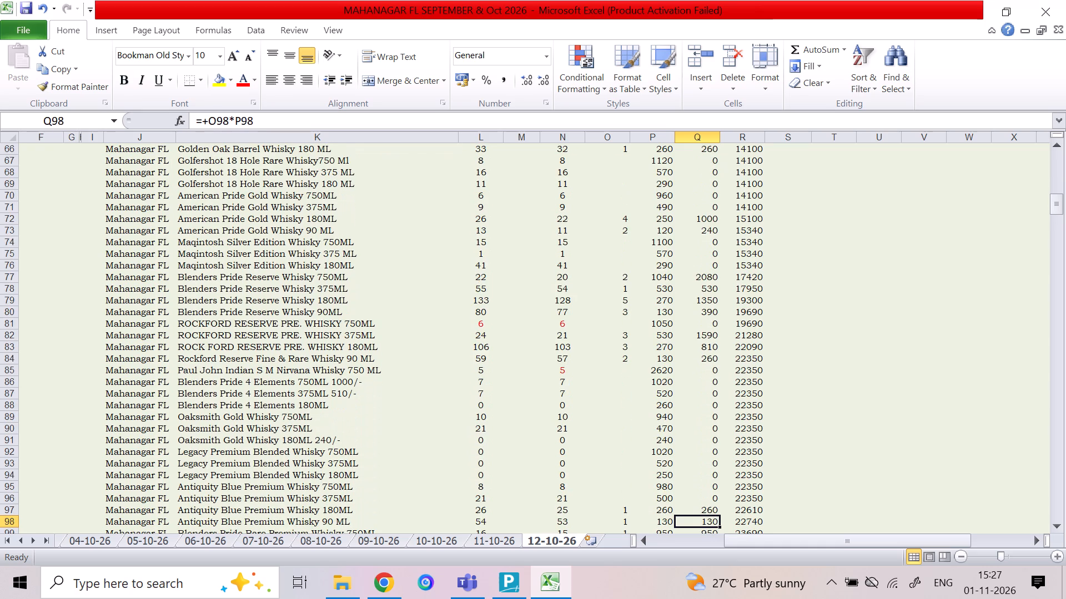
Check the sales amounts of the Blenders Pride Rare Premium Whisky rows from 750ML to 90ML.
{"action": "key", "text": "Down"}
{"action": "key", "text": "Down"}
{"action": "key", "text": "Down"}
{"action": "key", "text": "Up"}
{"action": "key", "text": "Up"}
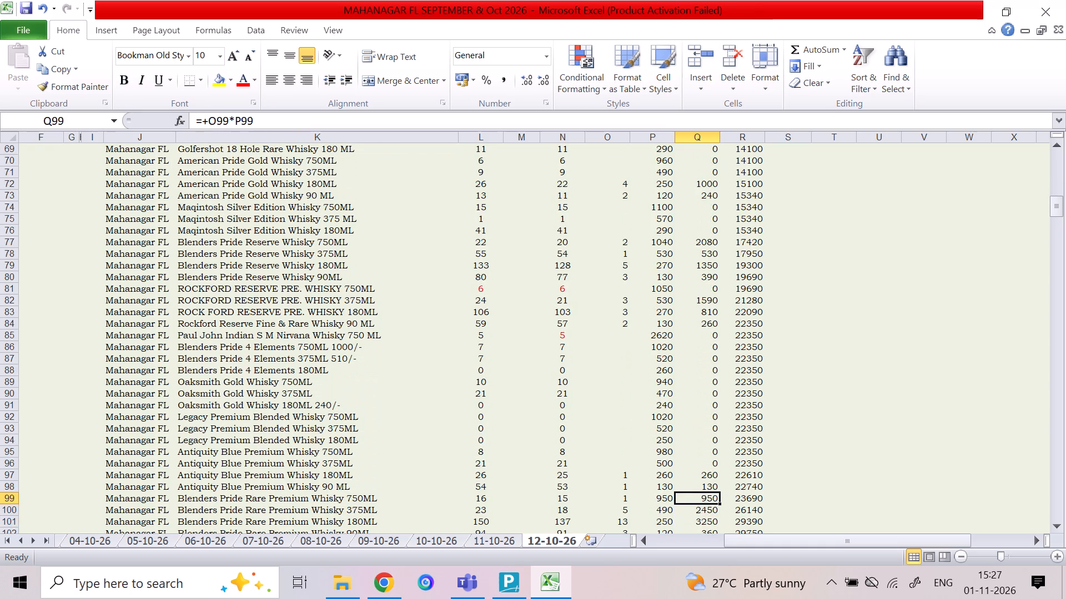
{"action": "key", "text": "Down"}
{"action": "key", "text": "Down"}
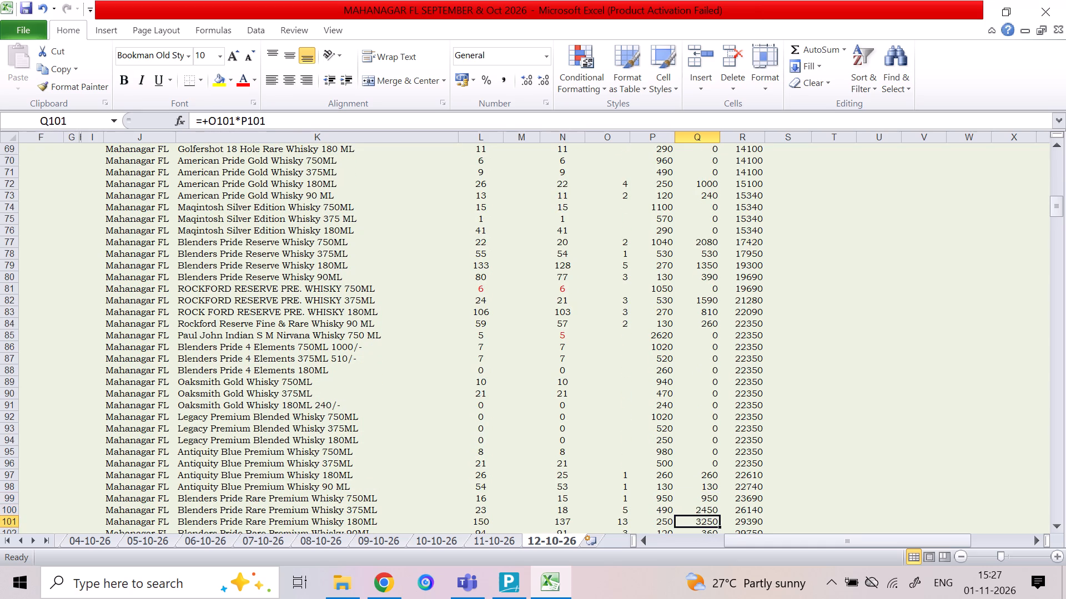
{"action": "key", "text": "Down"}
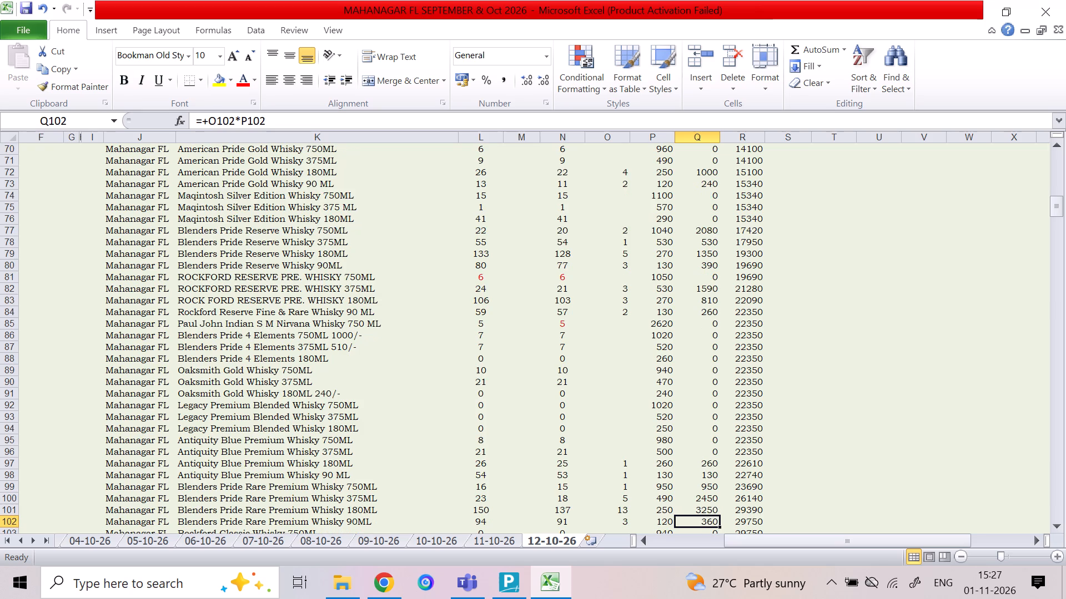
Check the sales amounts from Rockford Classic Whisky 750ML down to Whistler Barrel Aged Blended Malt Whisky 90 ML.
{"action": "key", "text": "Down"}
{"action": "key", "text": "Down"}
{"action": "key", "text": "Down"}
{"action": "key", "text": "Down"}
{"action": "key", "text": "Down"}
{"action": "key", "text": "Down"}
{"action": "key", "text": "Down"}
{"action": "key", "text": "Down"}
{"action": "key", "text": "Down"}
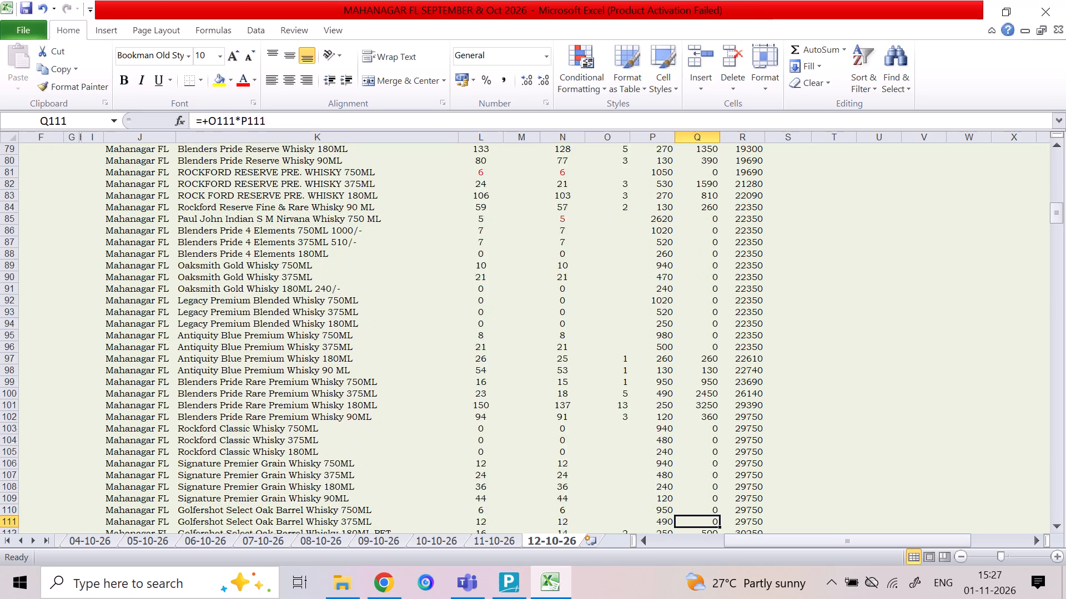
{"action": "key", "text": "Down"}
{"action": "key", "text": "Down"}
{"action": "key", "text": "Up"}
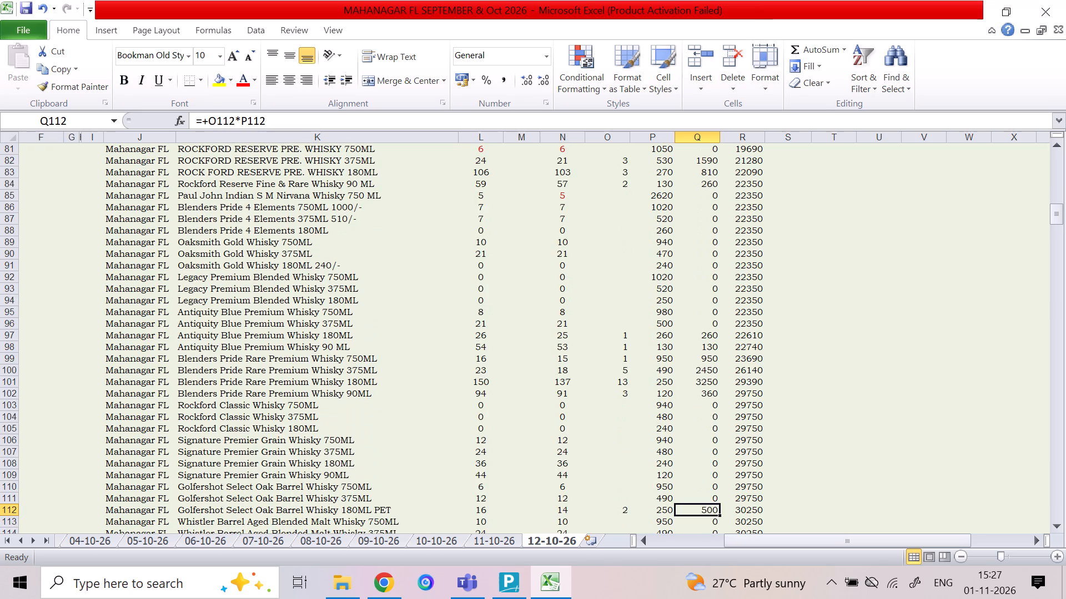
{"action": "key", "text": "Down"}
{"action": "key", "text": "Down"}
{"action": "key", "text": "Down"}
{"action": "key", "text": "Down"}
{"action": "key", "text": "Down"}
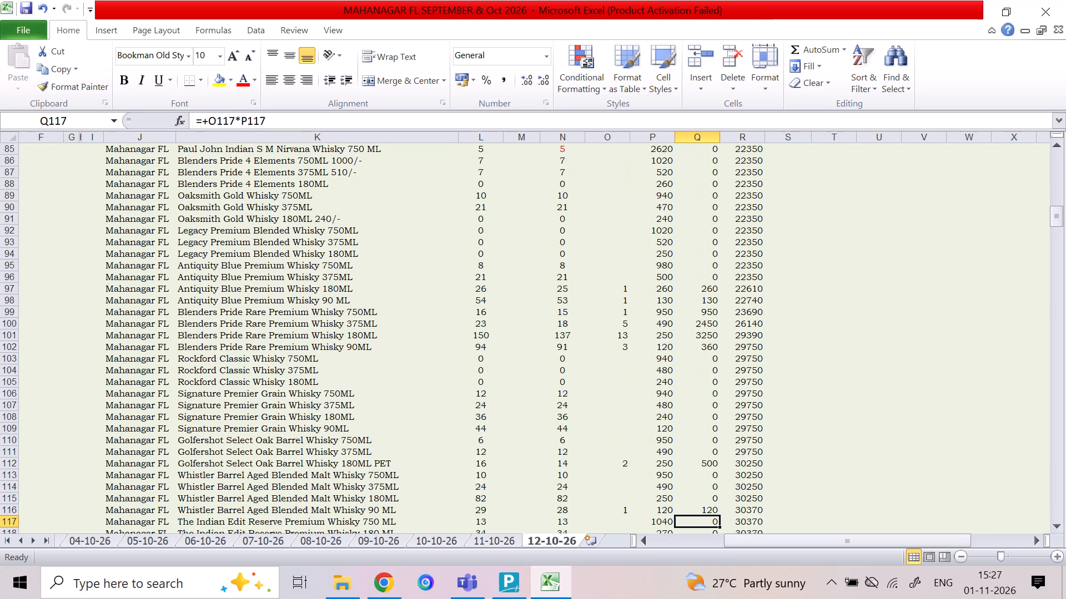
{"action": "key", "text": "Up"}
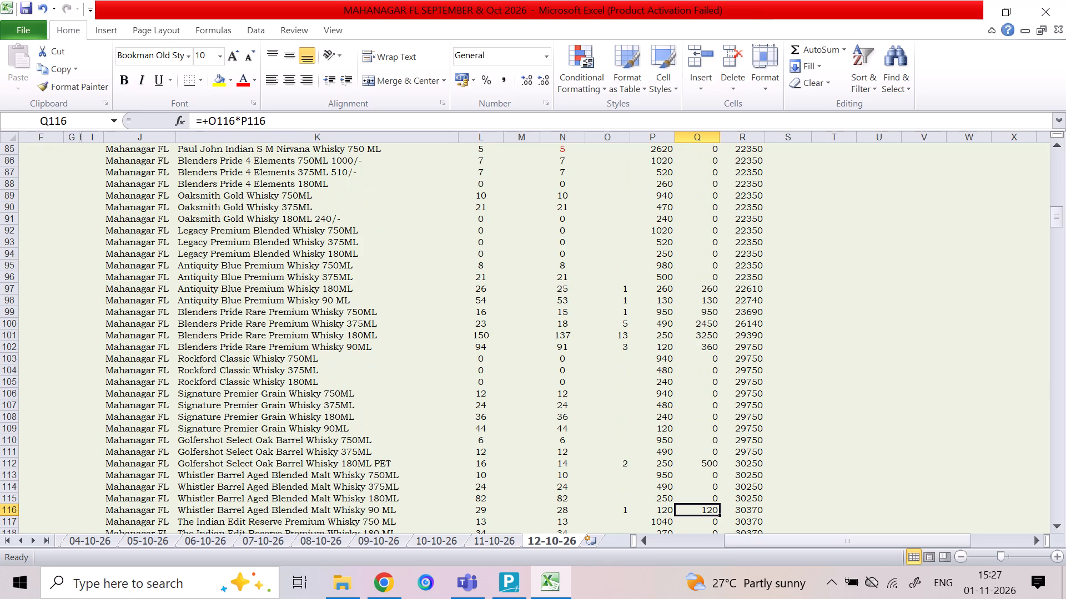
Check the sales amounts from The Indian Edit Reserve Premium Whisky 750 ML down to Alcobrew Single Oak Grain Whisky 180ML (Old).
{"action": "key", "text": "Down"}
{"action": "key", "text": "Down"}
{"action": "key", "text": "Down"}
{"action": "key", "text": "Down"}
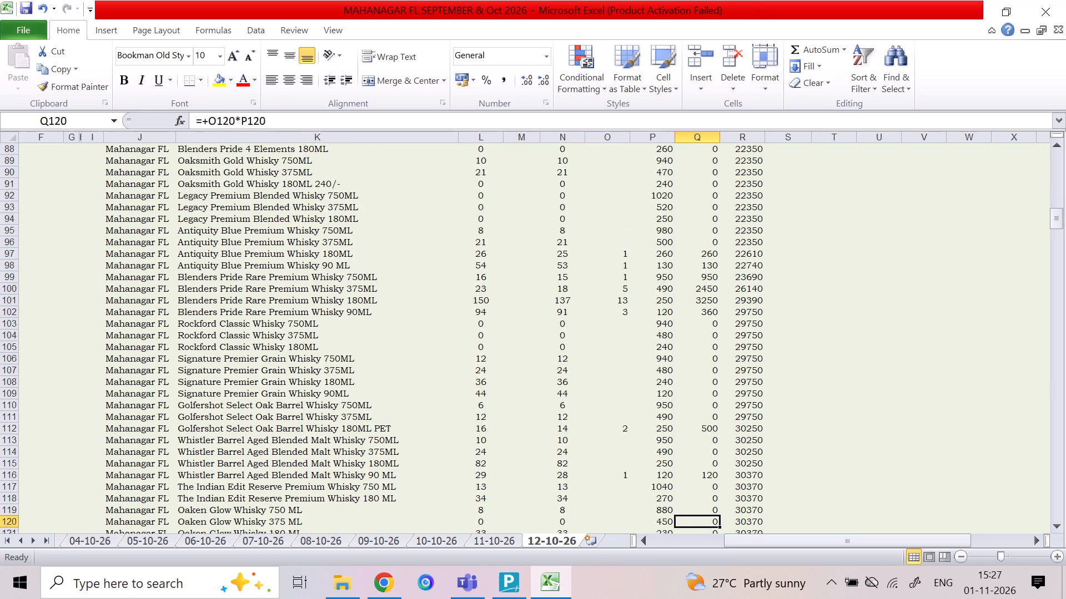
{"action": "key", "text": "Down"}
{"action": "key", "text": "Down"}
{"action": "key", "text": "Down"}
{"action": "key", "text": "Down"}
{"action": "key", "text": "Down"}
{"action": "key", "text": "Down"}
{"action": "key", "text": "Down"}
{"action": "key", "text": "Down"}
{"action": "key", "text": "Down"}
{"action": "key", "text": "Down"}
{"action": "key", "text": "Down"}
{"action": "key", "text": "Down"}
{"action": "key", "text": "Down"}
{"action": "key", "text": "Down"}
{"action": "key", "text": "Down"}
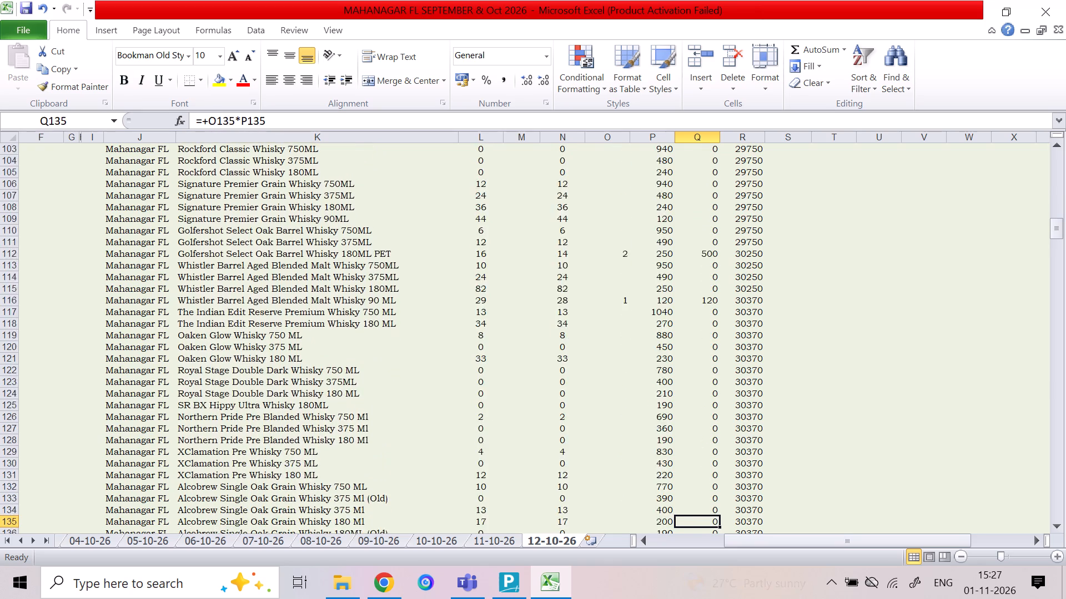
{"action": "key", "text": "Down"}
Check the sales amounts from Royal Stag Barrel Whisky 750 ML down to Royal Stag Deluxe Whisky 180ML.
{"action": "key", "text": "Down"}
{"action": "key", "text": "Down"}
{"action": "key", "text": "Down"}
{"action": "key", "text": "Down"}
{"action": "key", "text": "Up"}
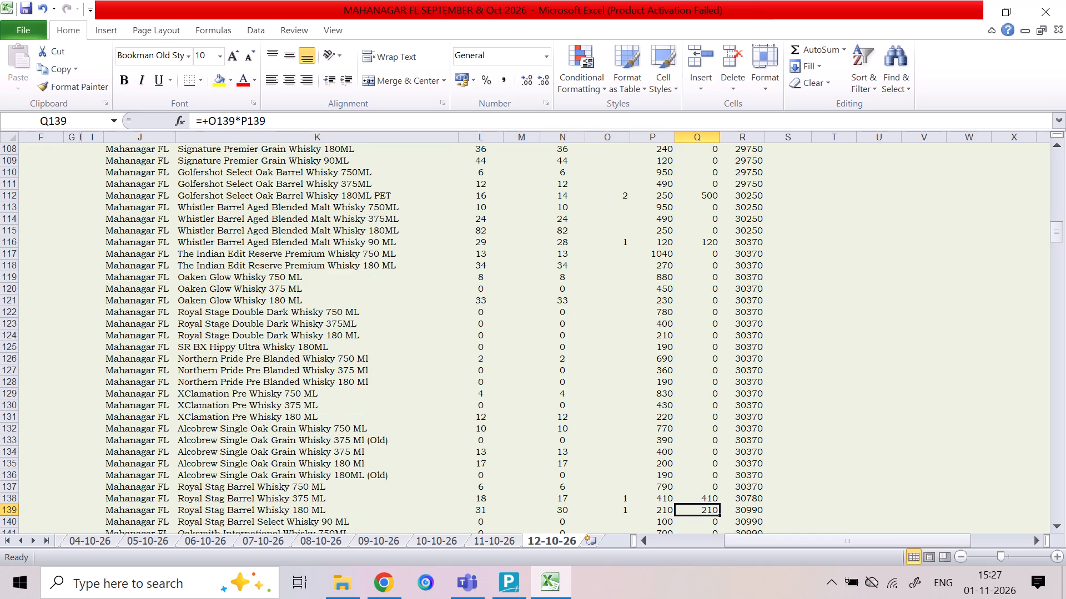
{"action": "key", "text": "Down"}
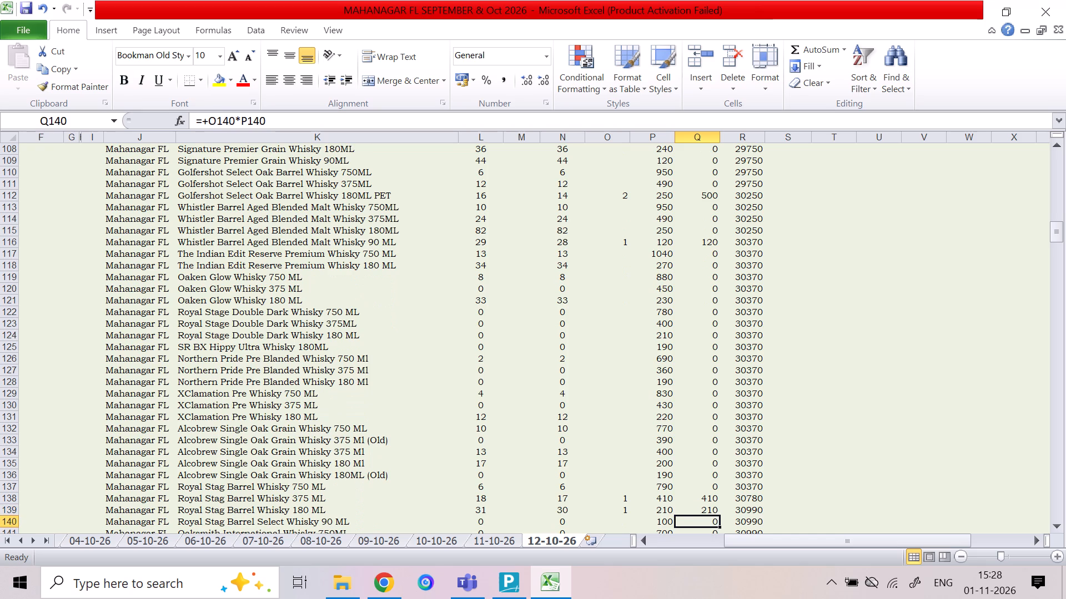
{"action": "key", "text": "Down"}
{"action": "key", "text": "Down"}
{"action": "key", "text": "Down"}
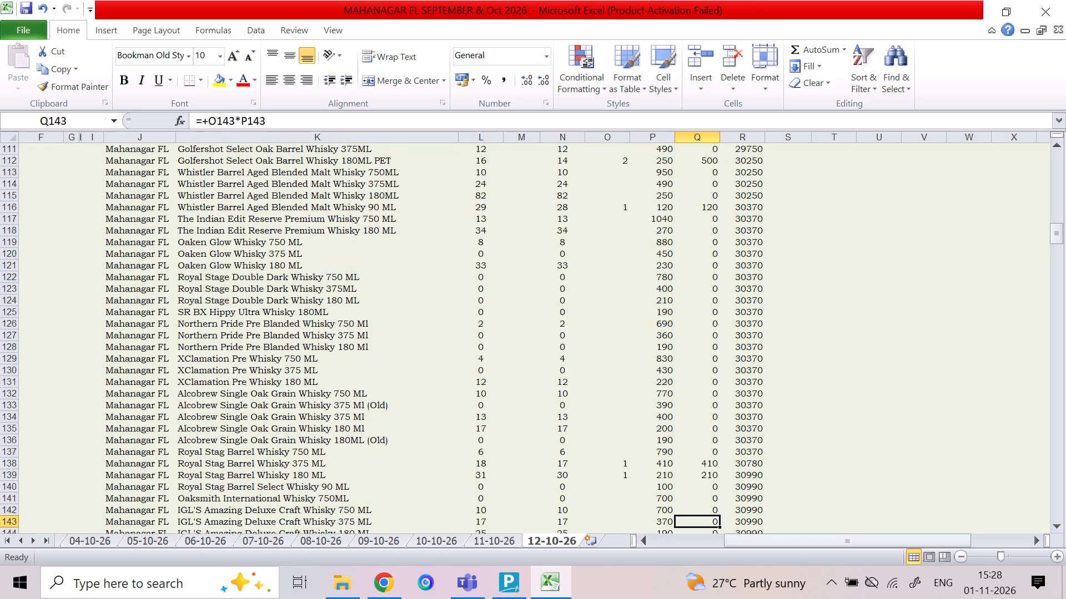
{"action": "key", "text": "Down"}
{"action": "key", "text": "Down"}
{"action": "key", "text": "Down"}
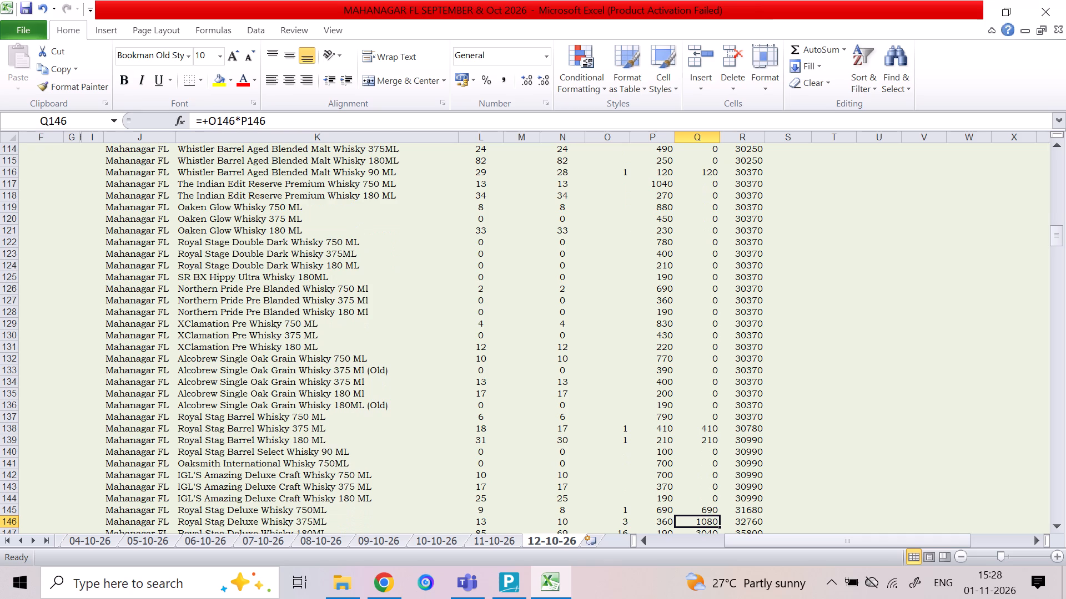
{"action": "key", "text": "Down"}
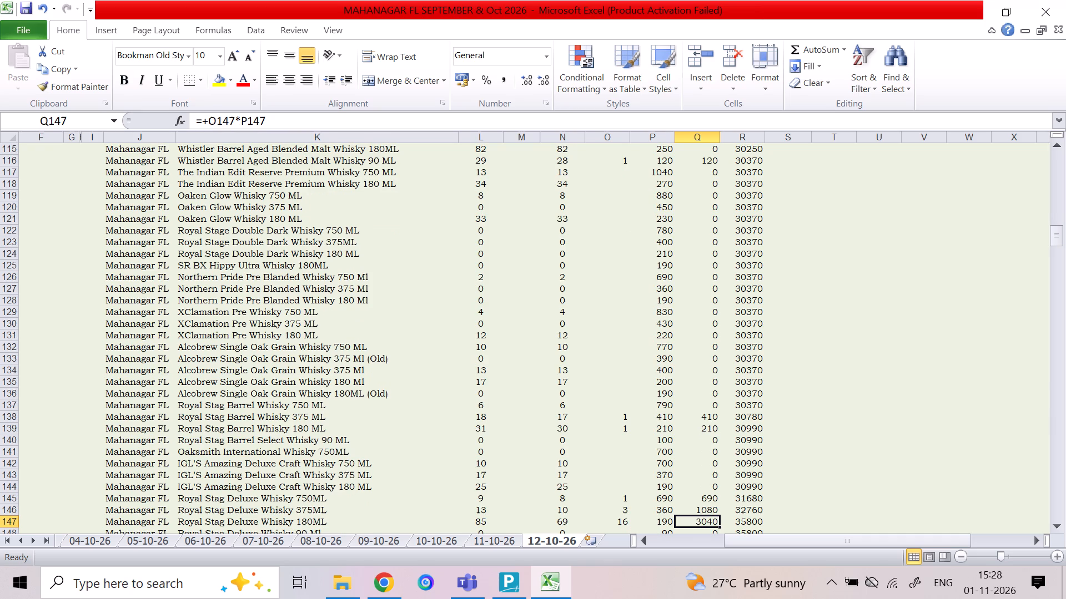
Check the sales amounts from Royal Stag Deluxe Whisky 90 Ml down to SR B7 90 ML PET.
{"action": "key", "text": "Down"}
{"action": "key", "text": "Down"}
{"action": "key", "text": "Down"}
{"action": "key", "text": "Down"}
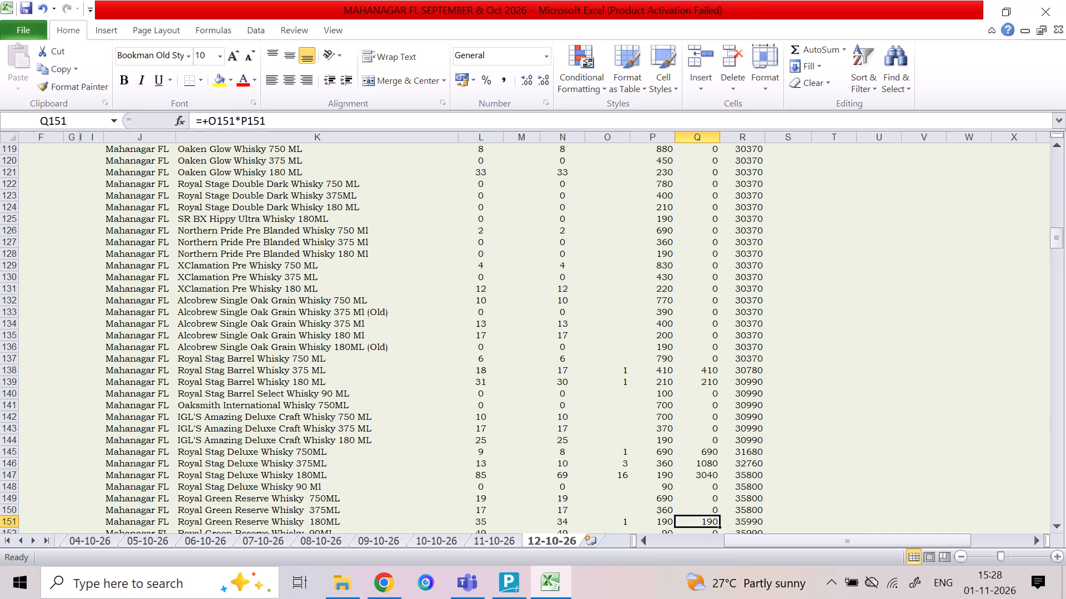
{"action": "key", "text": "Down"}
{"action": "key", "text": "Down"}
{"action": "key", "text": "Down"}
{"action": "key", "text": "Down"}
{"action": "key", "text": "Down"}
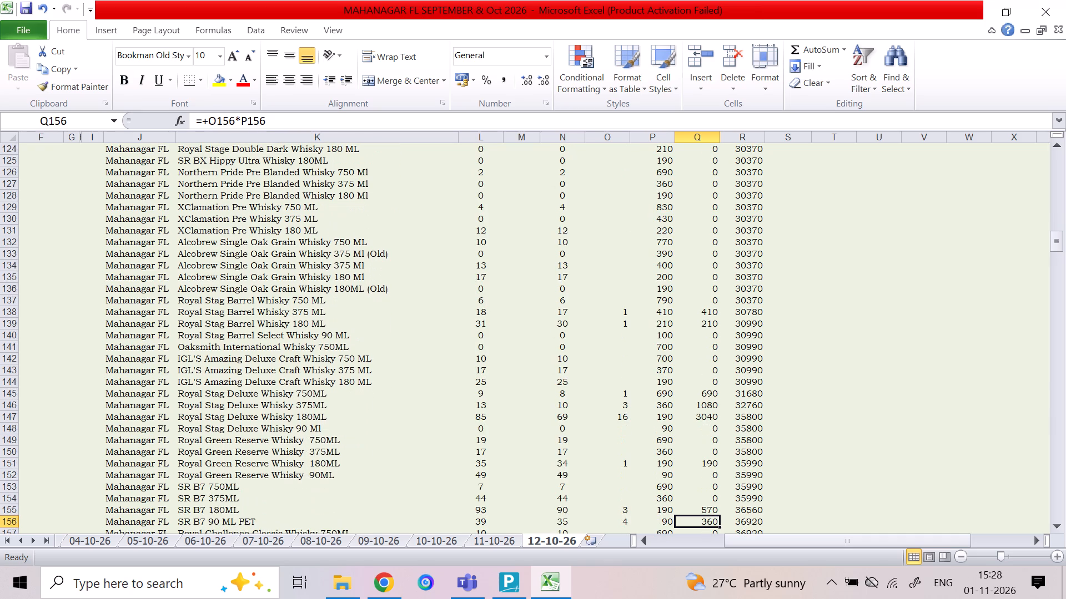
Check the sales amounts from Royal Challenge Classic Whisky 750ML down to All Seasons Rare Reserve Whisky 180ML.
{"action": "key", "text": "Down"}
{"action": "key", "text": "Down"}
{"action": "key", "text": "Down"}
{"action": "key", "text": "Down"}
{"action": "key", "text": "Down"}
{"action": "key", "text": "Down"}
{"action": "key", "text": "Down"}
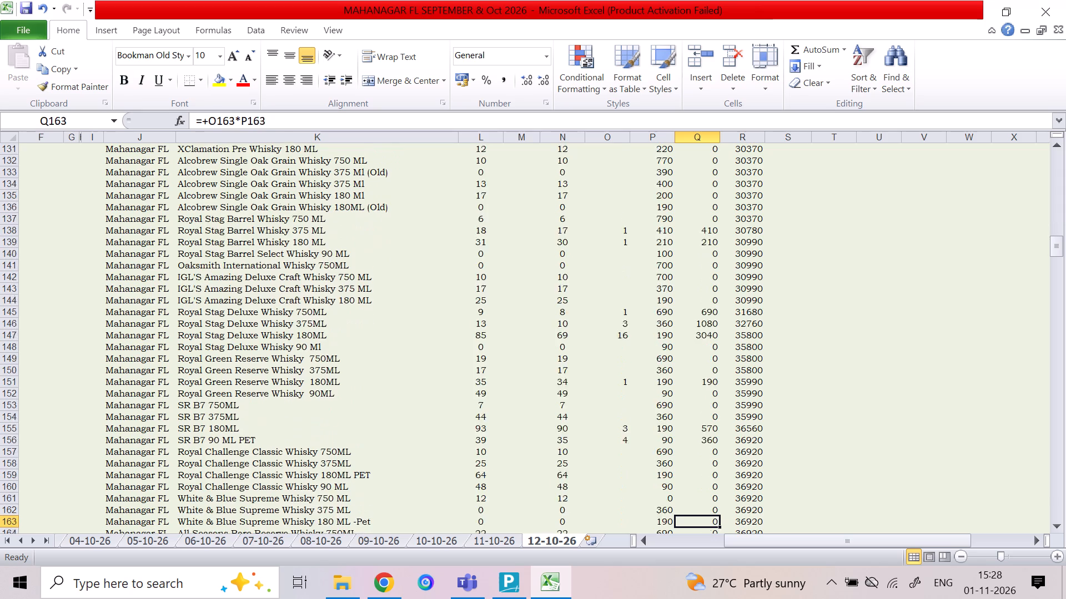
{"action": "key", "text": "Down"}
{"action": "key", "text": "Down"}
{"action": "key", "text": "Down"}
Check the sales amounts from 8 PM Black Whisky 750ML down to Srishti Select Finest Whisky 180ML.
{"action": "key", "text": "Down"}
{"action": "key", "text": "Down"}
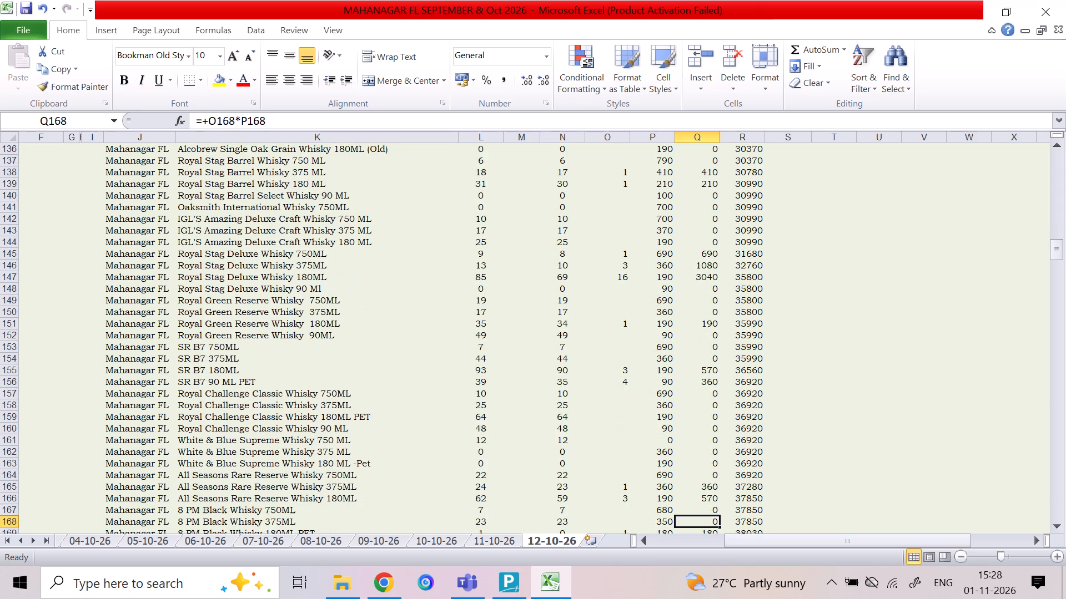
{"action": "key", "text": "Down"}
{"action": "key", "text": "Down"}
{"action": "key", "text": "Up"}
{"action": "key", "text": "Down"}
{"action": "key", "text": "Down"}
{"action": "key", "text": "Down"}
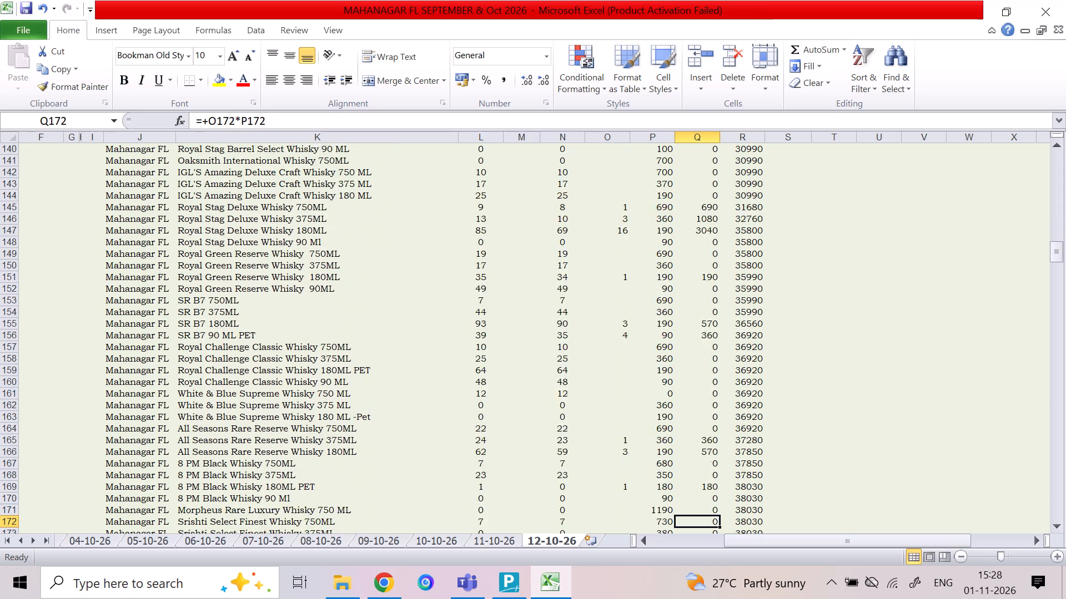
{"action": "key", "text": "Down"}
{"action": "key", "text": "Down"}
Check the sales amounts from 9 Race Cource Superior Grain Whisky 750ML down to Imperial Blue Dual Cask Smooth Whisky 180ML.
{"action": "key", "text": "Down"}
{"action": "key", "text": "Down"}
{"action": "key", "text": "Down"}
{"action": "key", "text": "Down"}
{"action": "key", "text": "Down"}
{"action": "key", "text": "Down"}
{"action": "key", "text": "Down"}
{"action": "key", "text": "Down"}
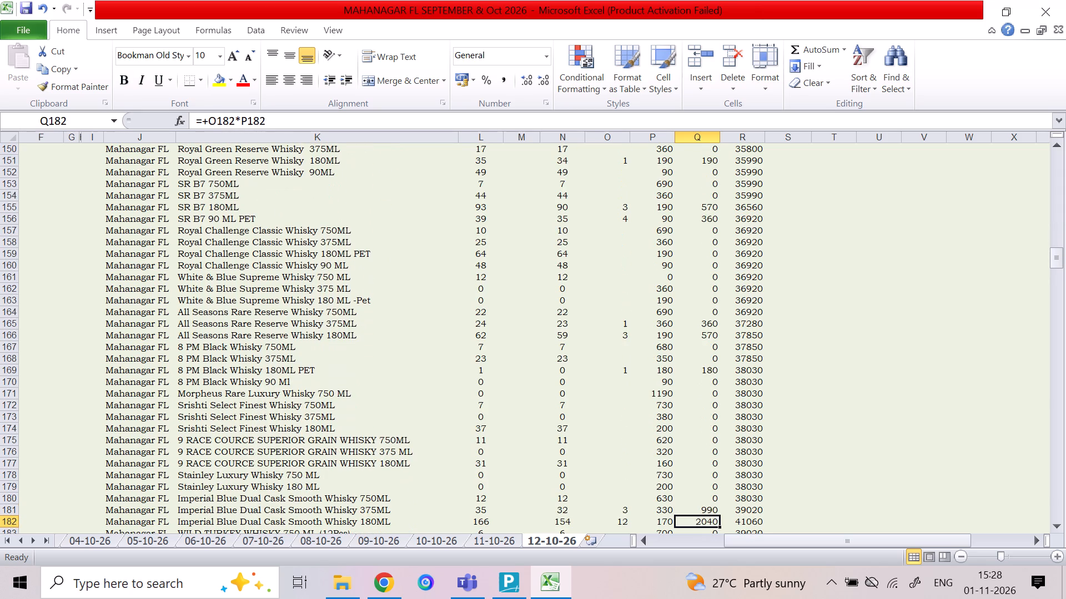
{"action": "key", "text": "Up"}
{"action": "key", "text": "Down"}
Check the sales amounts from Wild Turkey Whisky 750 ML down to After Dark Wishky 180ML PET.
{"action": "key", "text": "Down"}
{"action": "key", "text": "Down"}
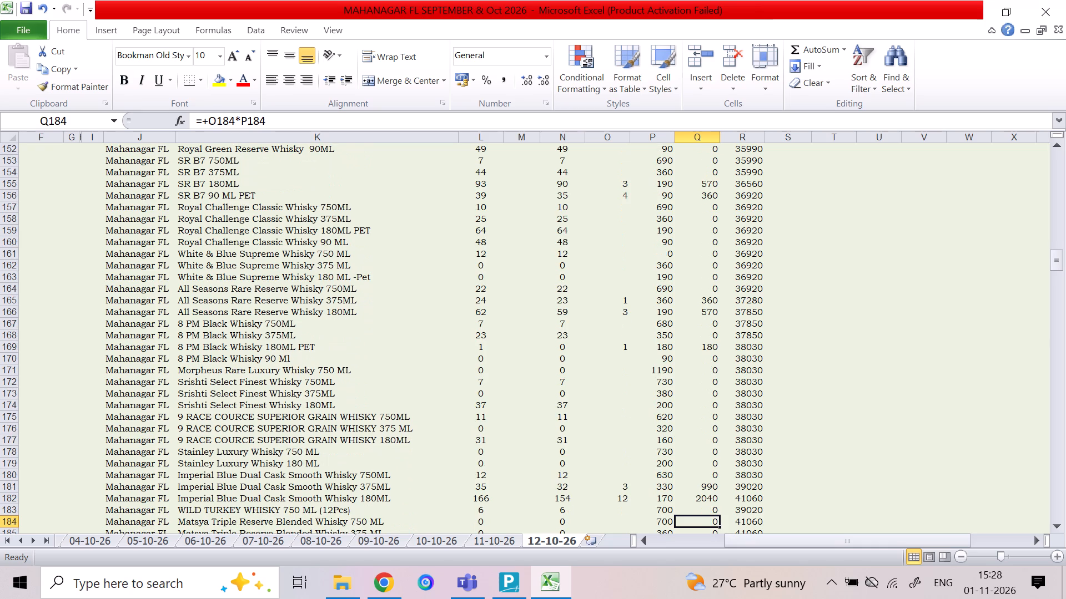
{"action": "key", "text": "Down"}
{"action": "key", "text": "Down"}
{"action": "key", "text": "Down"}
{"action": "key", "text": "Down"}
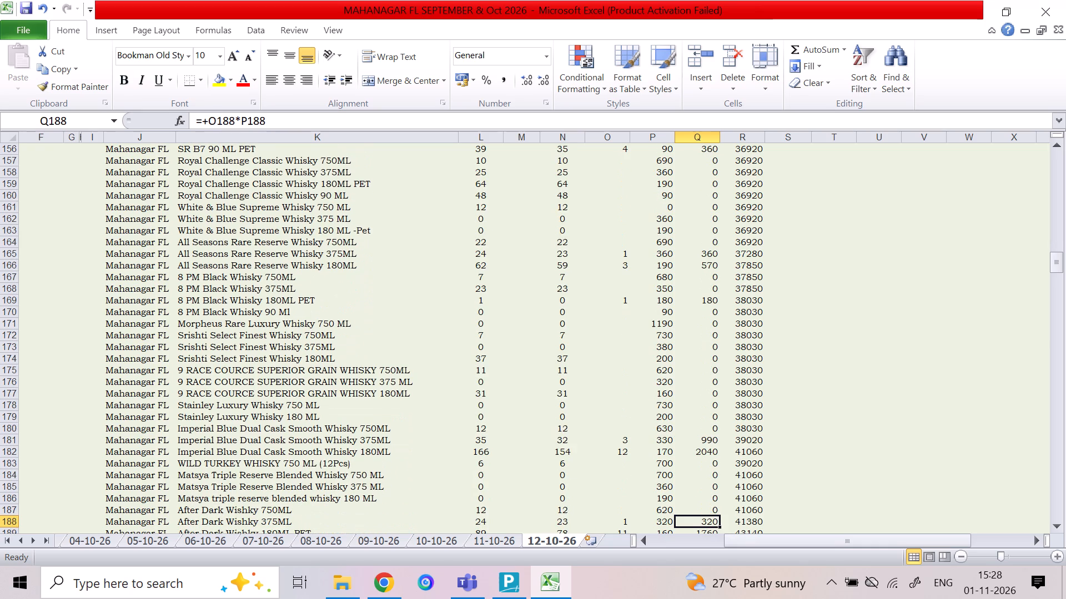
{"action": "key", "text": "Down"}
{"action": "key", "text": "Down"}
{"action": "key", "text": "Up"}
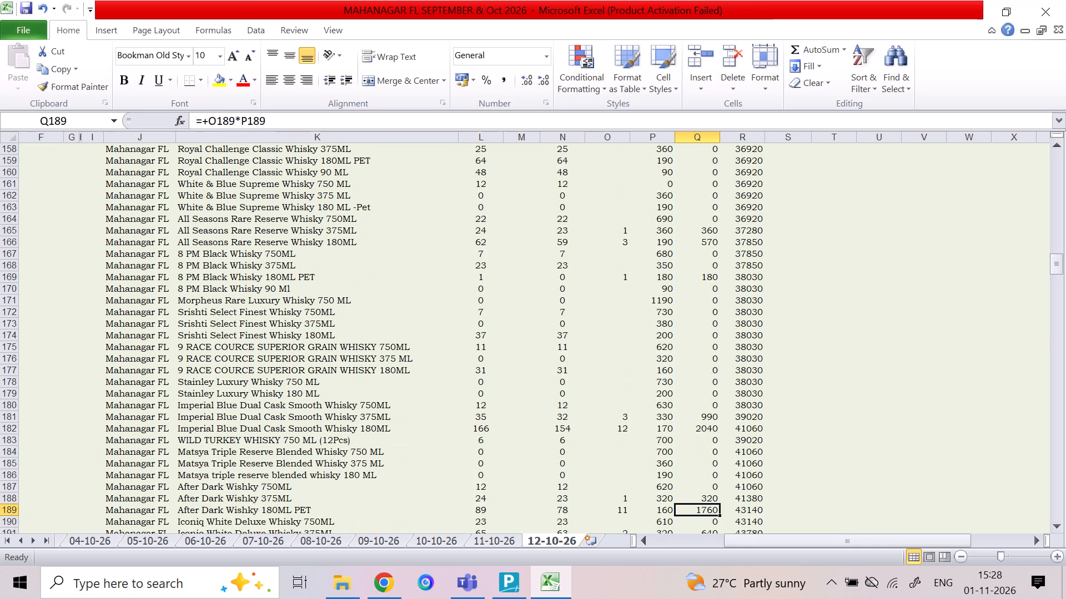
Check the sales amounts of the Iconiq White Deluxe Whisky rows and Brothers & Co. Finest Whisky 90 ML.
{"action": "key", "text": "Down"}
{"action": "key", "text": "Down"}
{"action": "key", "text": "Down"}
{"action": "key", "text": "Up"}
{"action": "key", "text": "Down"}
{"action": "key", "text": "Down"}
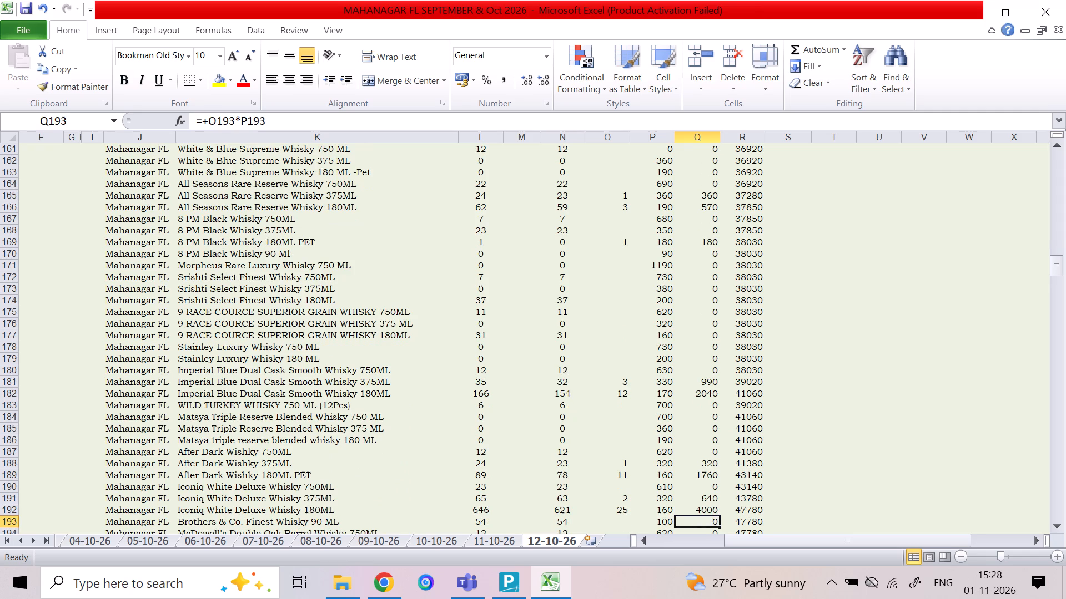
{"action": "key", "text": "Up"}
{"action": "key", "text": "Down"}
Check the sales amounts from McDowell's Double Oak Barrel Whisky 750ML down to Mountain Oak Select Grain Whisky 180ML.
{"action": "key", "text": "Down"}
{"action": "key", "text": "Down"}
{"action": "key", "text": "Down"}
{"action": "key", "text": "Down"}
{"action": "key", "text": "Down"}
{"action": "key", "text": "Down"}
{"action": "key", "text": "Down"}
{"action": "key", "text": "Down"}
{"action": "key", "text": "Down"}
{"action": "key", "text": "Down"}
{"action": "key", "text": "Down"}
{"action": "key", "text": "Down"}
{"action": "key", "text": "Down"}
Check the sales amounts from All Seasons Sir E Taj Rere Whisky 750ML down to 8 PM Whisky 180ML Tetra.
{"action": "key", "text": "Down"}
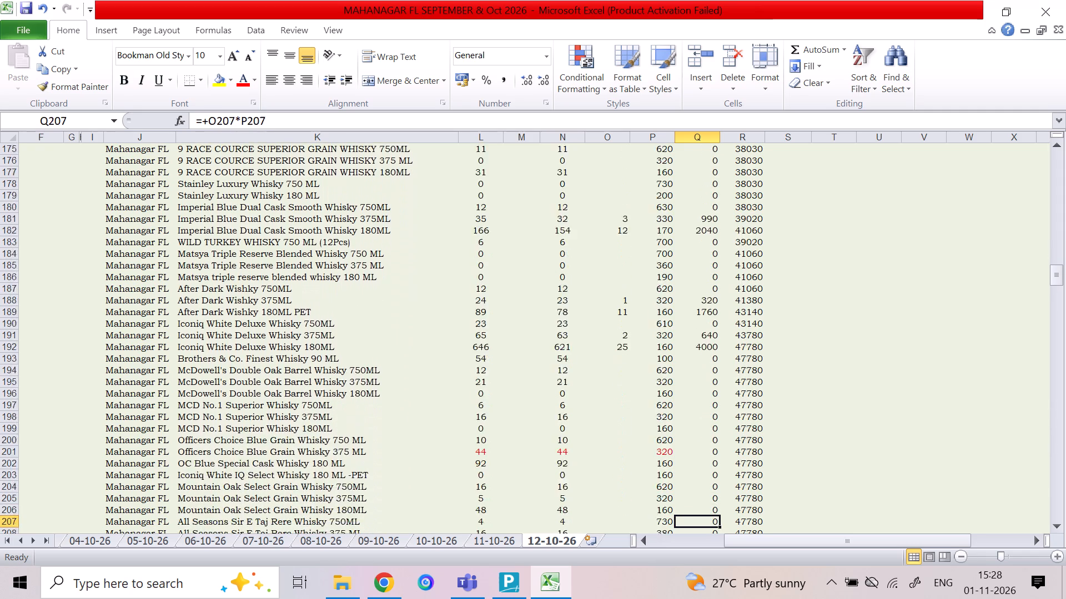
{"action": "key", "text": "Down"}
{"action": "key", "text": "Down"}
{"action": "key", "text": "Down"}
{"action": "key", "text": "Down"}
{"action": "key", "text": "Down"}
{"action": "key", "text": "Up"}
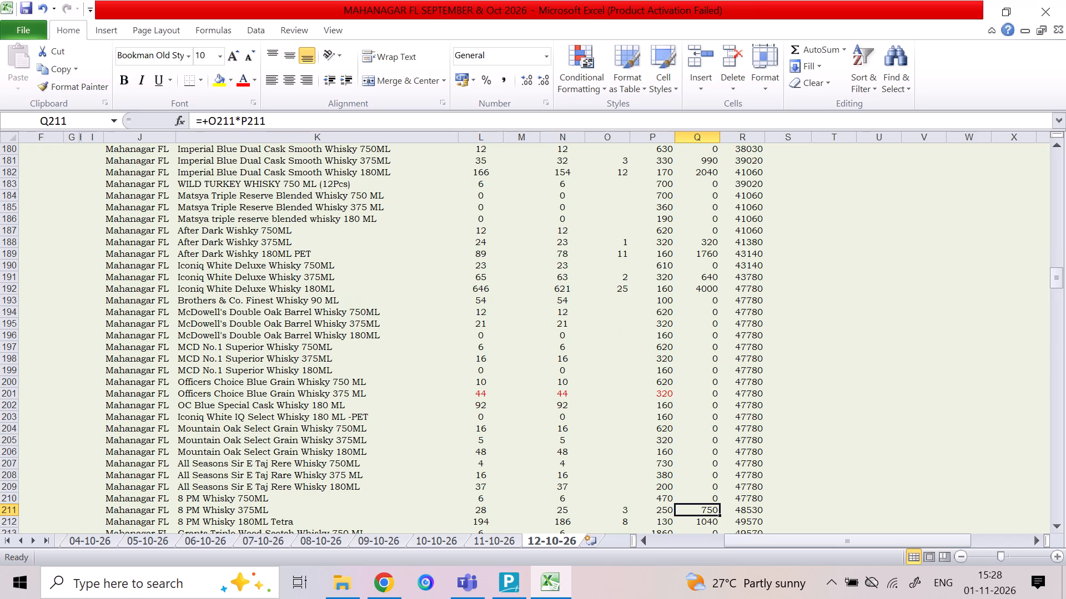
{"action": "key", "text": "Down"}
Check the sales amounts from Grants Triple Wood Scotch Whisky 750 ML down to Prestige Green Classic Whisky 180 ML.
{"action": "key", "text": "Down"}
{"action": "key", "text": "Down"}
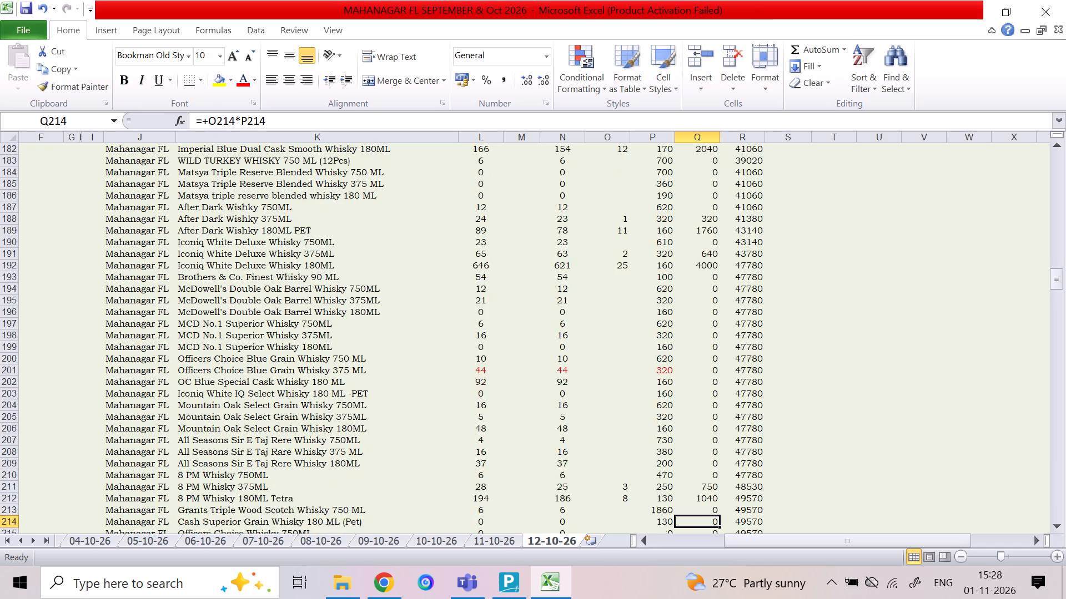
{"action": "key", "text": "Down"}
{"action": "key", "text": "Down"}
{"action": "key", "text": "Down"}
{"action": "key", "text": "Down"}
{"action": "key", "text": "Down"}
{"action": "key", "text": "Down"}
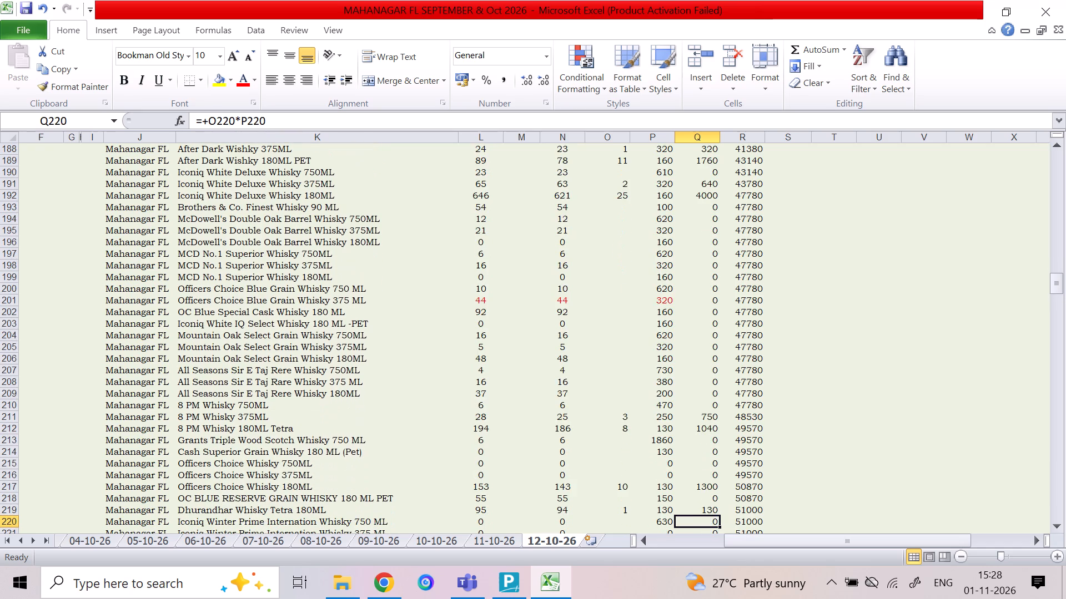
{"action": "key", "text": "Down"}
{"action": "key", "text": "Down"}
{"action": "key", "text": "Down"}
{"action": "key", "text": "Down"}
{"action": "key", "text": "Down"}
{"action": "key", "text": "Down"}
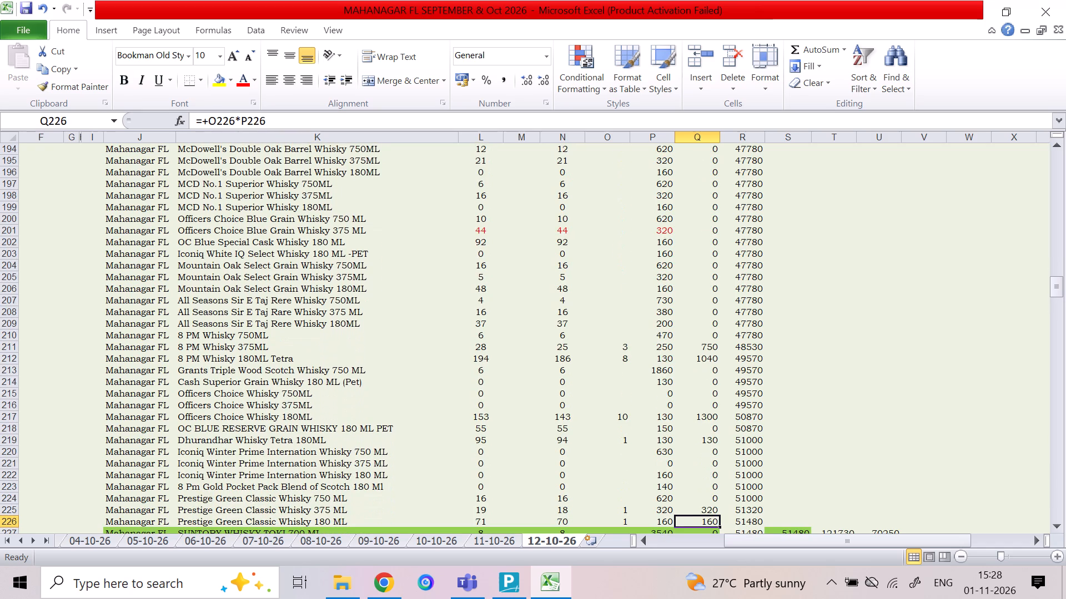
Blank out the sales amount in the Rampur Single Malt Whisky 180 ML row by repeating the last action.
{"action": "key", "text": "Down"}
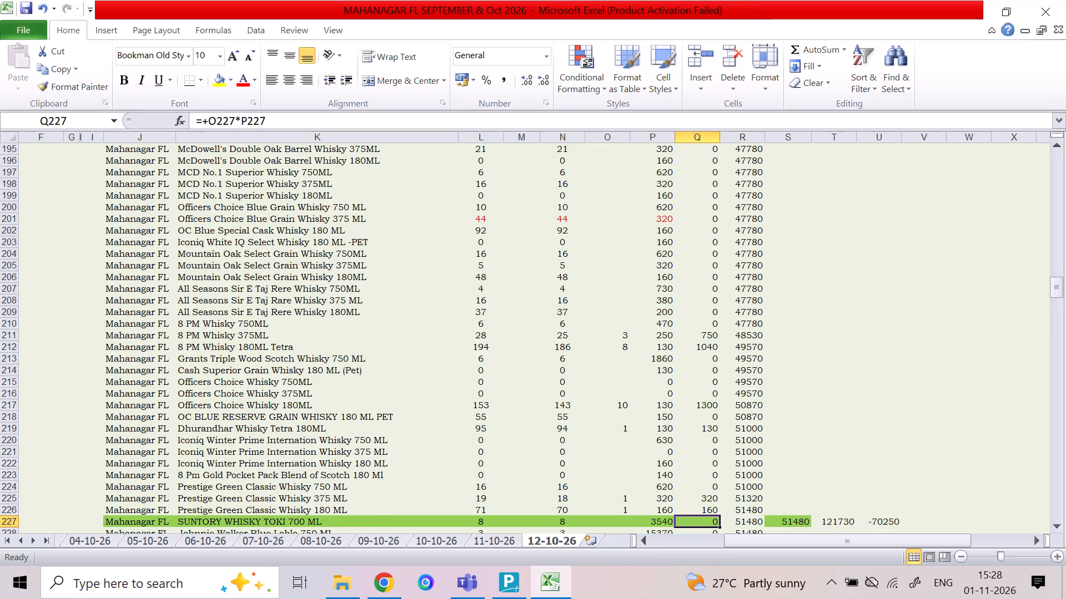
{"action": "key", "text": "Down"}
{"action": "key", "text": "Down"}
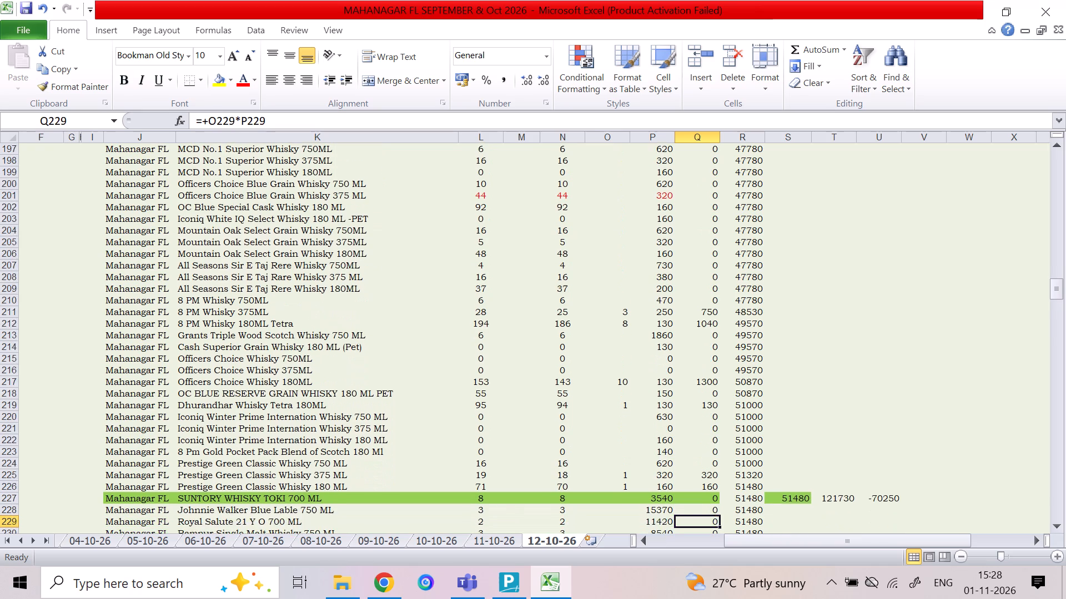
{"action": "key", "text": "Down"}
{"action": "key", "text": "Down"}
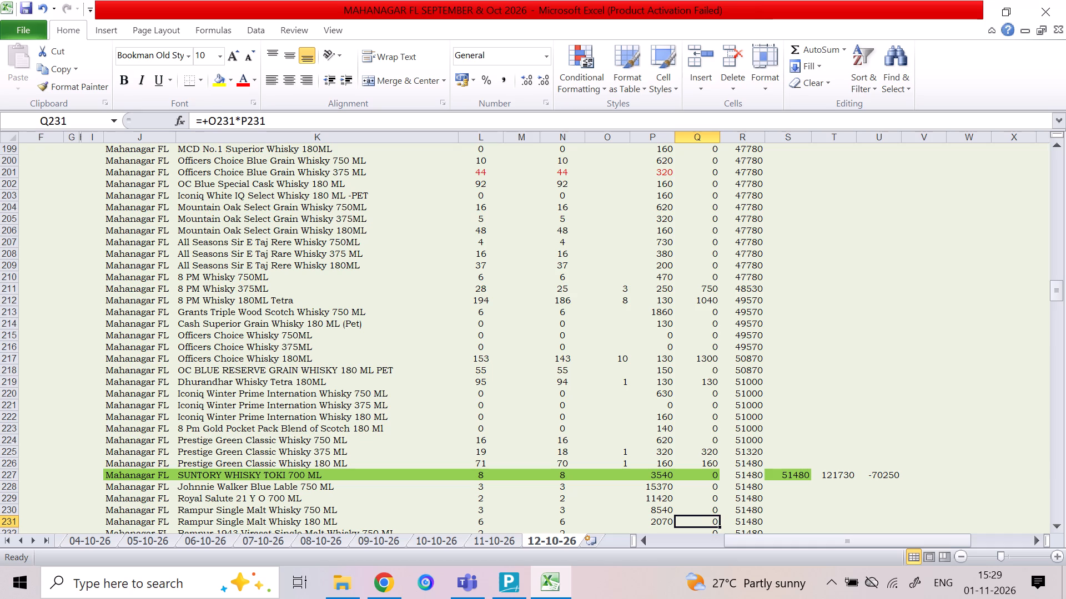
{"action": "key", "text": "F4"}
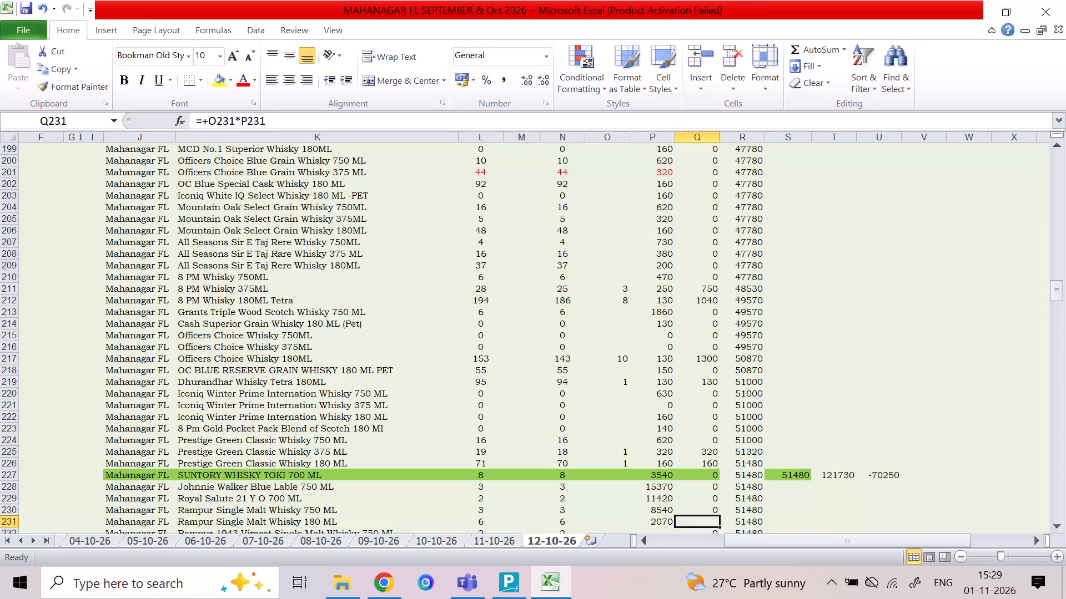
Check the sales amounts from Rampur 1943 Virasat Single Malt Whisky 750 ML down to Glenfiddich 15 Y.O 700 ML.
{"action": "key", "text": "Down"}
{"action": "key", "text": "Down"}
{"action": "key", "text": "Down"}
{"action": "key", "text": "Down"}
{"action": "key", "text": "Down"}
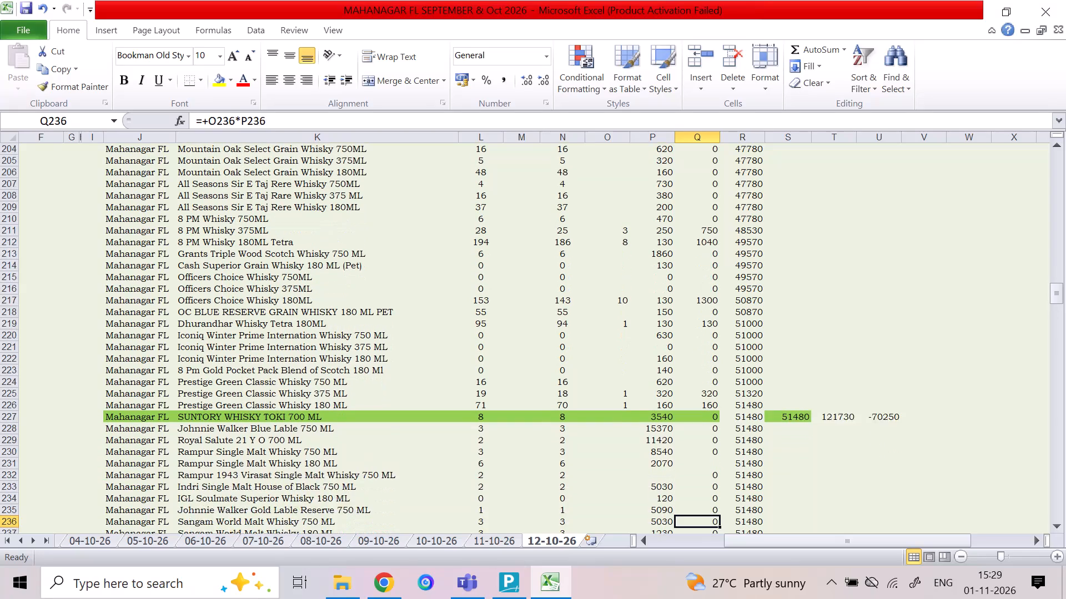
{"action": "key", "text": "Down"}
{"action": "key", "text": "Down"}
{"action": "key", "text": "Down"}
{"action": "key", "text": "Down"}
Check the closing stock from Glenfiddich 18 Y.O 700 ML back up to Royal Salute 21 Y O 700 ML.
{"action": "key", "text": "Left"}
{"action": "key", "text": "Left"}
{"action": "key", "text": "Up"}
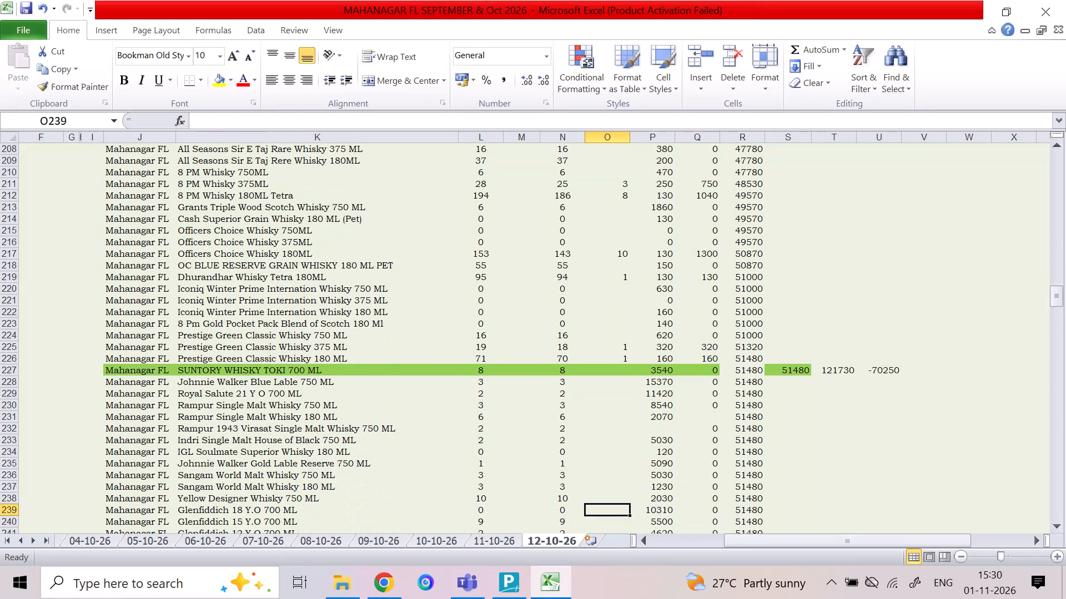
{"action": "key", "text": "Left"}
{"action": "key", "text": "Up"}
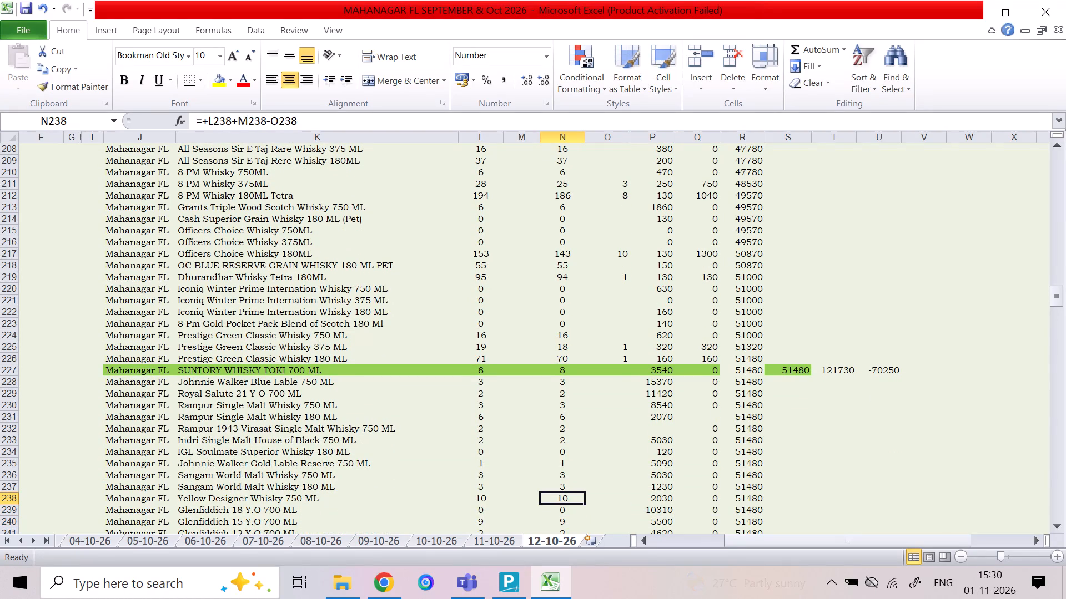
{"action": "key", "text": "Down"}
{"action": "key", "text": "Up"}
{"action": "key", "text": "Up"}
{"action": "key", "text": "Up"}
{"action": "key", "text": "Up"}
{"action": "key", "text": "Up"}
{"action": "key", "text": "Up"}
{"action": "key", "text": "Up"}
{"action": "key", "text": "Up"}
{"action": "key", "text": "Up"}
{"action": "key", "text": "Up"}
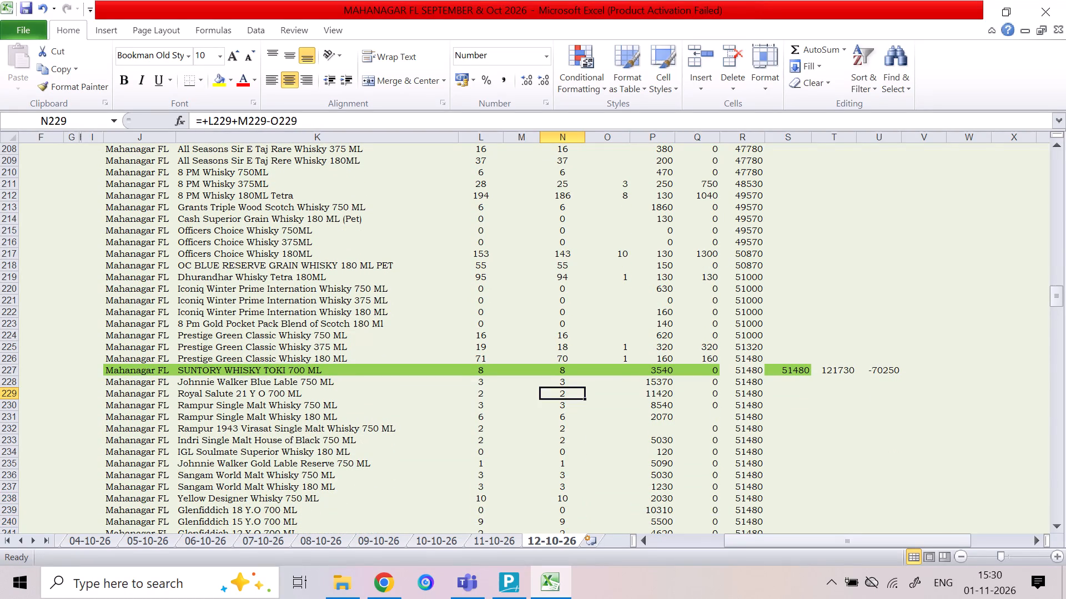
Enter a sale of 1 for Sangam World Malt Whisky 180 ML.
{"action": "key", "text": "Down"}
{"action": "key", "text": "Down"}
{"action": "key", "text": "Down"}
{"action": "key", "text": "Down"}
{"action": "key", "text": "Down"}
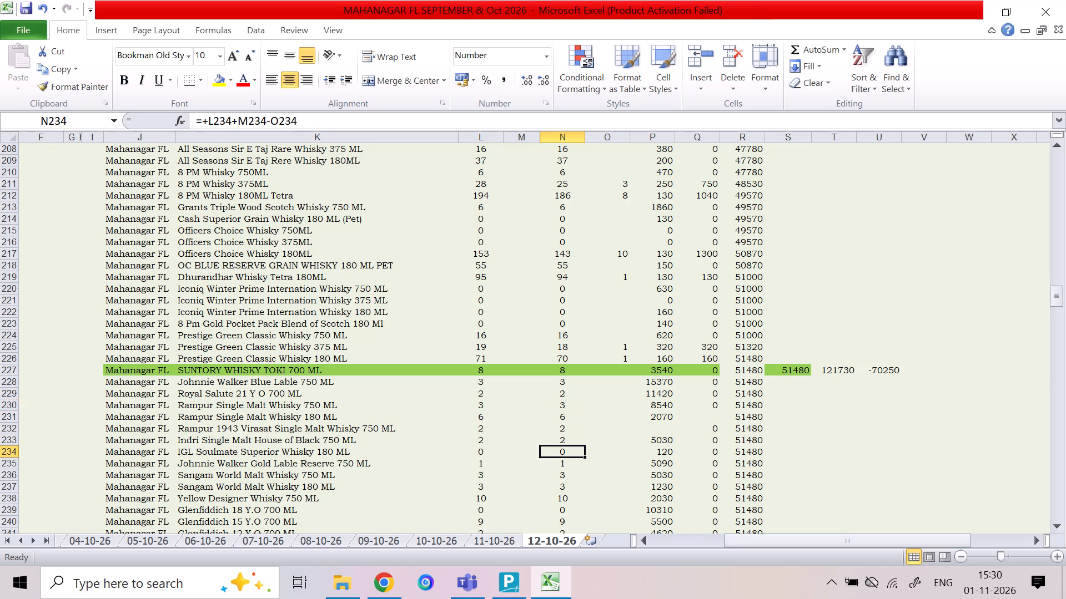
{"action": "key", "text": "Down"}
{"action": "key", "text": "Down"}
{"action": "key", "text": "Right"}
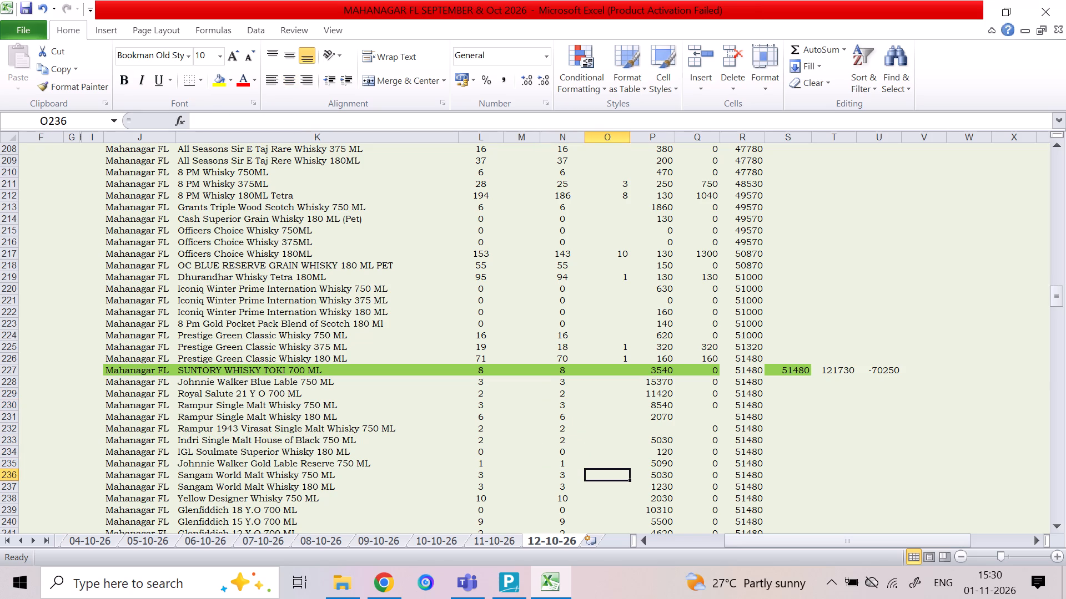
{"action": "key", "text": "Down"}
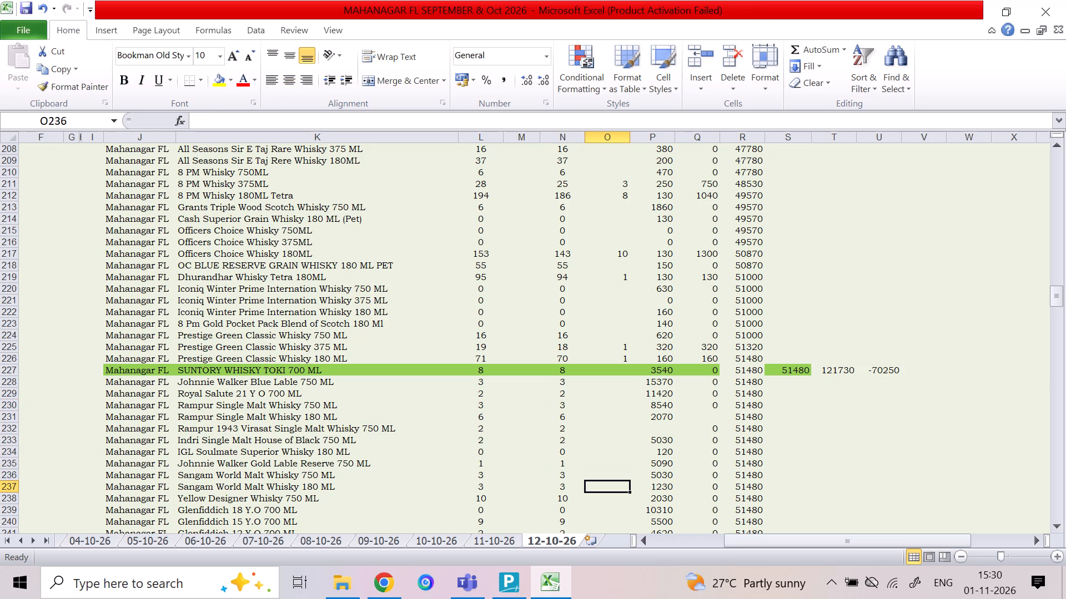
{"action": "key", "text": "1"}
{"action": "key", "text": "Down"}
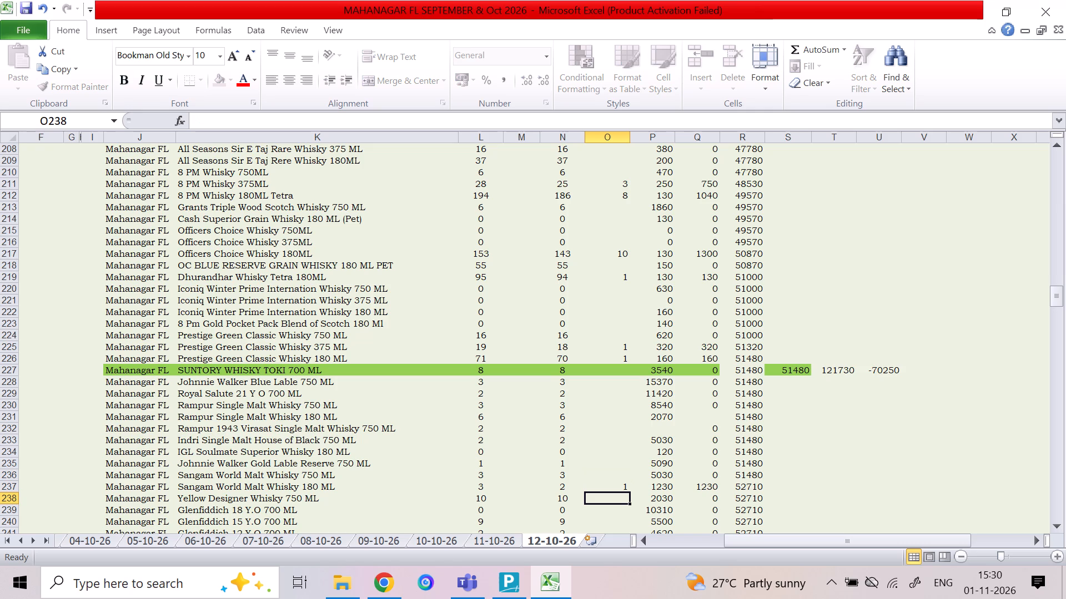
Review the sales entries from Yellow Designer Whisky 750 ML down to Bushmills Triple Distilled Aged 10 Years 700 ML.
{"action": "key", "text": "Down"}
{"action": "key", "text": "Down"}
{"action": "key", "text": "Down"}
{"action": "key", "text": "Down"}
{"action": "key", "text": "Down"}
{"action": "key", "text": "Down"}
{"action": "key", "text": "Down"}
{"action": "key", "text": "Down"}
{"action": "key", "text": "Down"}
{"action": "key", "text": "Down"}
{"action": "key", "text": "Down"}
{"action": "key", "text": "Down"}
{"action": "key", "text": "Down"}
{"action": "key", "text": "Down"}
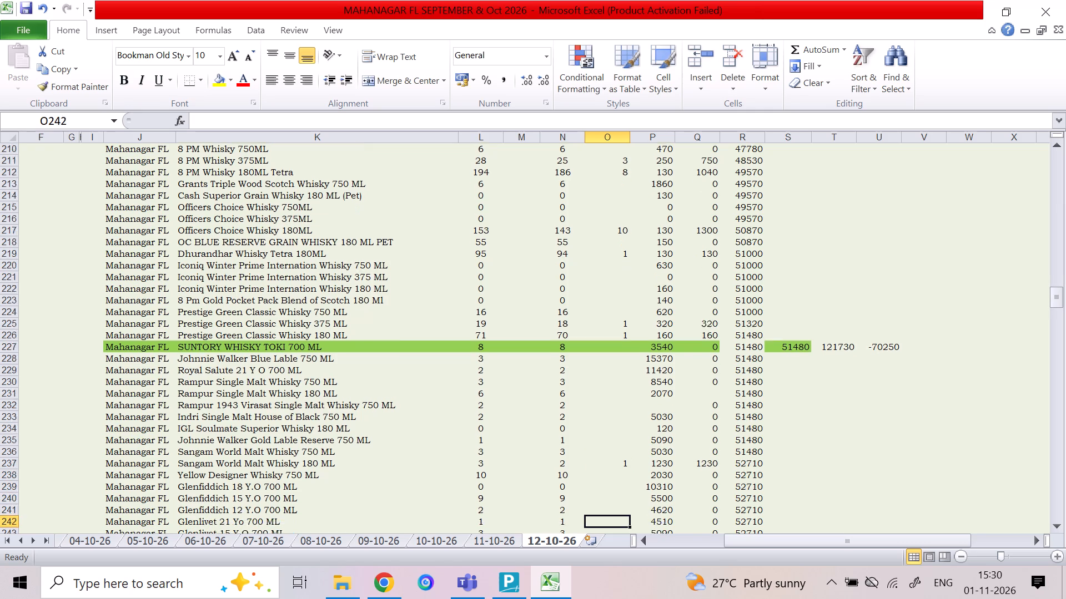
{"action": "key", "text": "Down"}
{"action": "key", "text": "Down"}
{"action": "key", "text": "Down"}
{"action": "key", "text": "Down"}
{"action": "key", "text": "Down"}
{"action": "key", "text": "Down"}
{"action": "key", "text": "Down"}
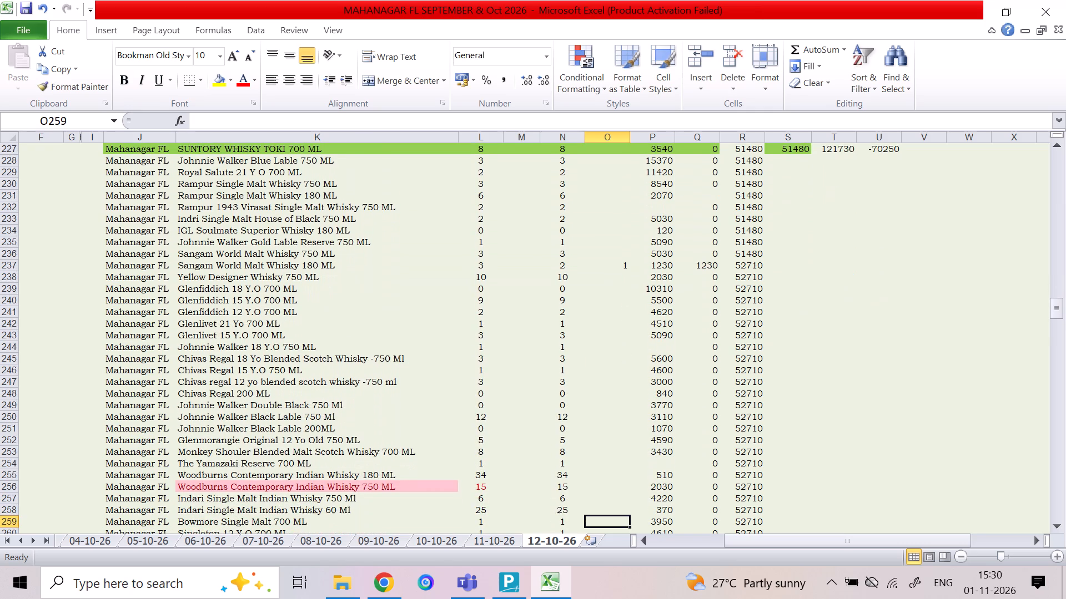
{"action": "key", "text": "Up"}
{"action": "key", "text": "Down"}
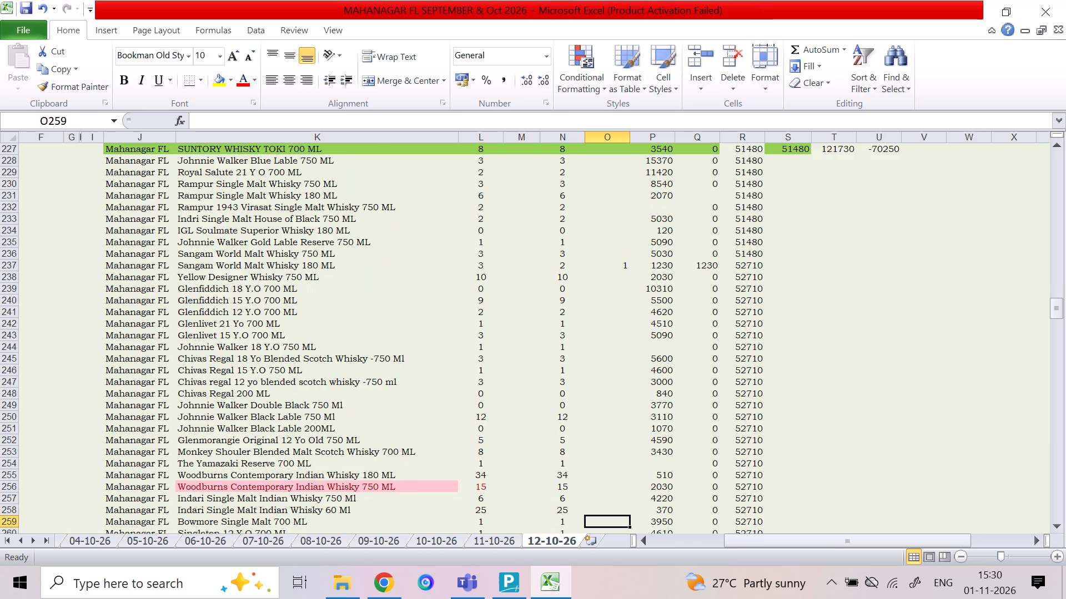
{"action": "key", "text": "Down"}
{"action": "key", "text": "Down"}
{"action": "key", "text": "Down"}
{"action": "key", "text": "Down"}
{"action": "key", "text": "Down"}
{"action": "key", "text": "Down"}
{"action": "key", "text": "Down"}
{"action": "key", "text": "Down"}
{"action": "key", "text": "Down"}
{"action": "key", "text": "Down"}
{"action": "key", "text": "Down"}
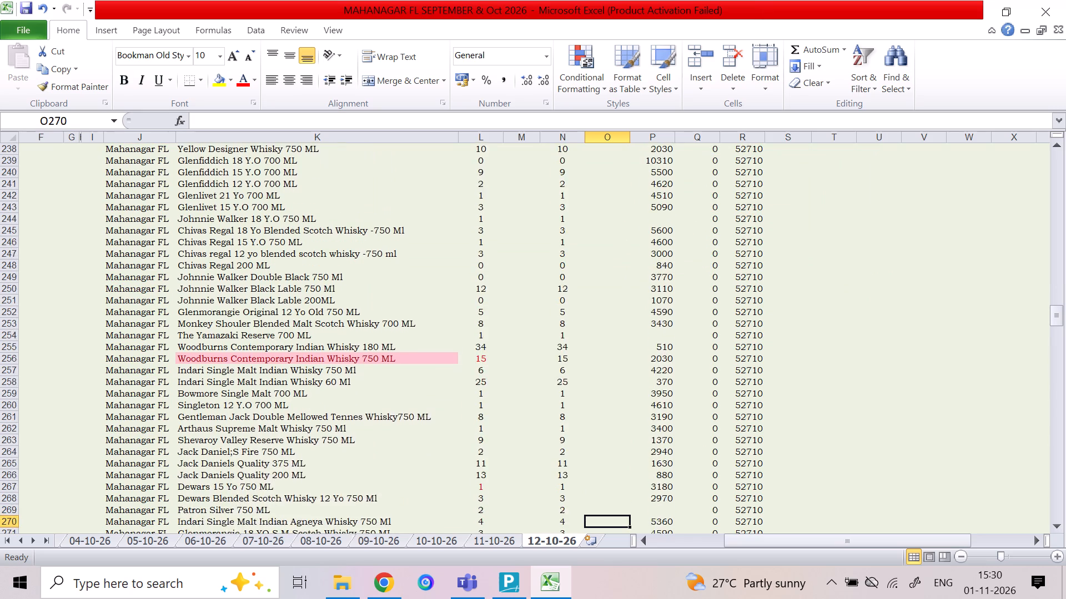
{"action": "key", "text": "Down"}
{"action": "key", "text": "Down"}
{"action": "key", "text": "Down"}
{"action": "key", "text": "Down"}
Check the rows back up to Chivas Regal 200 ML and on to Johnnie Walker Black Lable 200 ML.
{"action": "key", "text": "Up"}
{"action": "key", "text": "Up"}
{"action": "key", "text": "Up"}
{"action": "key", "text": "Up"}
{"action": "key", "text": "Up"}
{"action": "key", "text": "Up"}
{"action": "key", "text": "Up"}
{"action": "key", "text": "Up"}
{"action": "key", "text": "Up"}
{"action": "key", "text": "Up"}
{"action": "key", "text": "Up"}
{"action": "key", "text": "Up"}
{"action": "key", "text": "Up"}
{"action": "key", "text": "Up"}
{"action": "key", "text": "Up"}
{"action": "key", "text": "Up"}
{"action": "key", "text": "Up"}
{"action": "key", "text": "Up"}
{"action": "key", "text": "Up"}
{"action": "key", "text": "Up"}
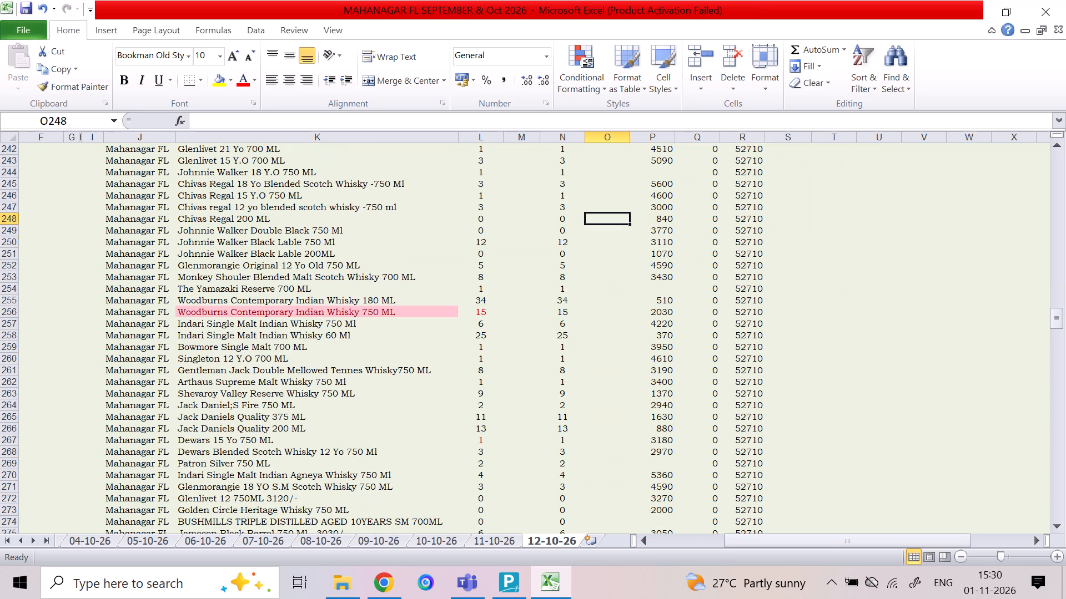
{"action": "key", "text": "Down"}
{"action": "key", "text": "Down"}
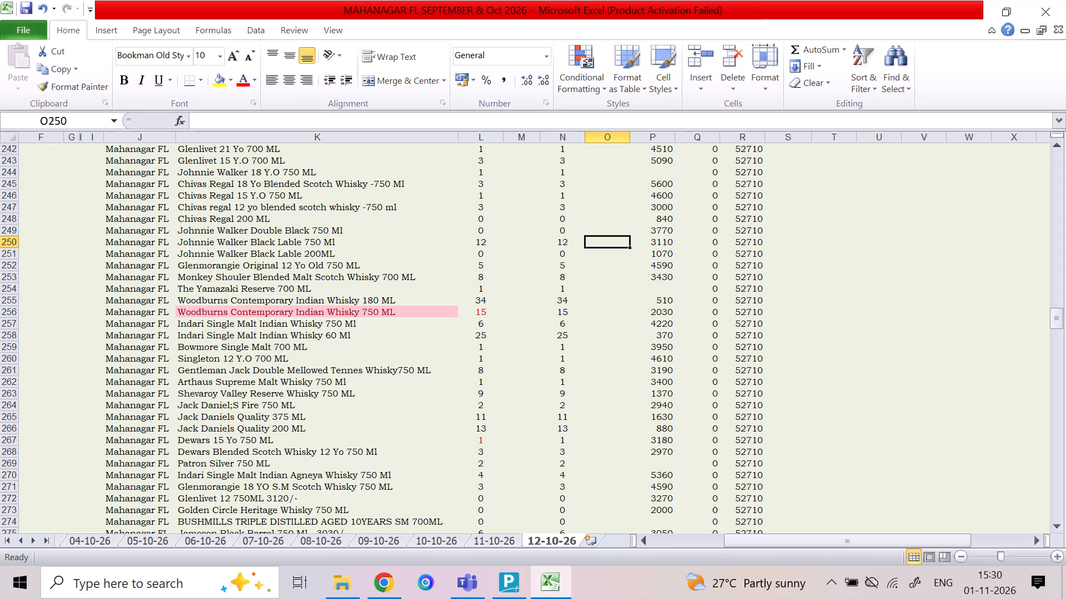
{"action": "key", "text": "Down"}
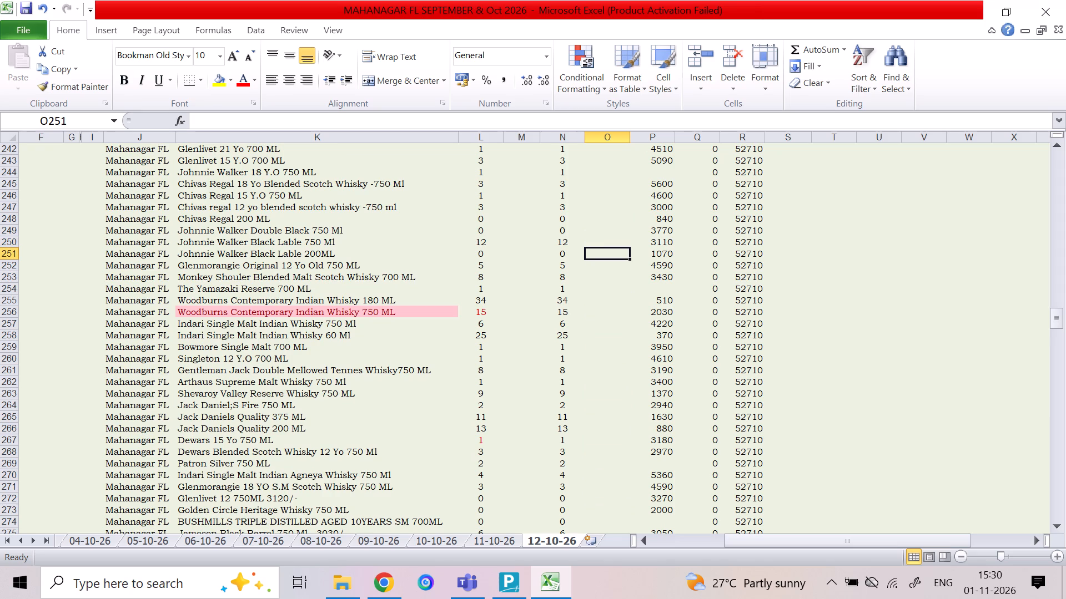
Recheck the sales entries from Johnnie Walker Black Lable 200 ML up to 8 PM Gold Pocket Pack Blend of Scotch 180 ML.
{"action": "key", "text": "Up"}
{"action": "key", "text": "Up"}
{"action": "key", "text": "Up"}
{"action": "key", "text": "Up"}
{"action": "key", "text": "Up"}
{"action": "key", "text": "Up"}
{"action": "key", "text": "Up"}
{"action": "key", "text": "Up"}
{"action": "key", "text": "Up"}
{"action": "key", "text": "Up"}
{"action": "key", "text": "Up"}
{"action": "key", "text": "Up"}
{"action": "key", "text": "Up"}
{"action": "key", "text": "Up"}
{"action": "key", "text": "Up"}
{"action": "key", "text": "Up"}
{"action": "key", "text": "Up"}
{"action": "key", "text": "Up"}
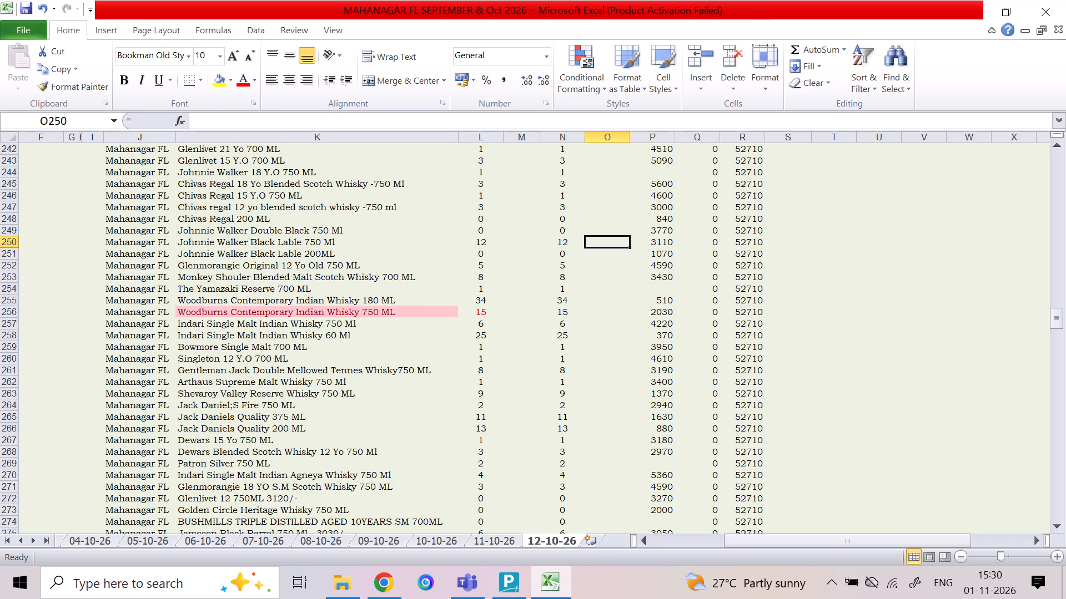
{"action": "key", "text": "Up"}
{"action": "key", "text": "Up"}
{"action": "key", "text": "Up"}
{"action": "key", "text": "Up"}
{"action": "key", "text": "Up"}
{"action": "key", "text": "Up"}
{"action": "key", "text": "Up"}
{"action": "key", "text": "Up"}
{"action": "key", "text": "Up"}
{"action": "key", "text": "Up"}
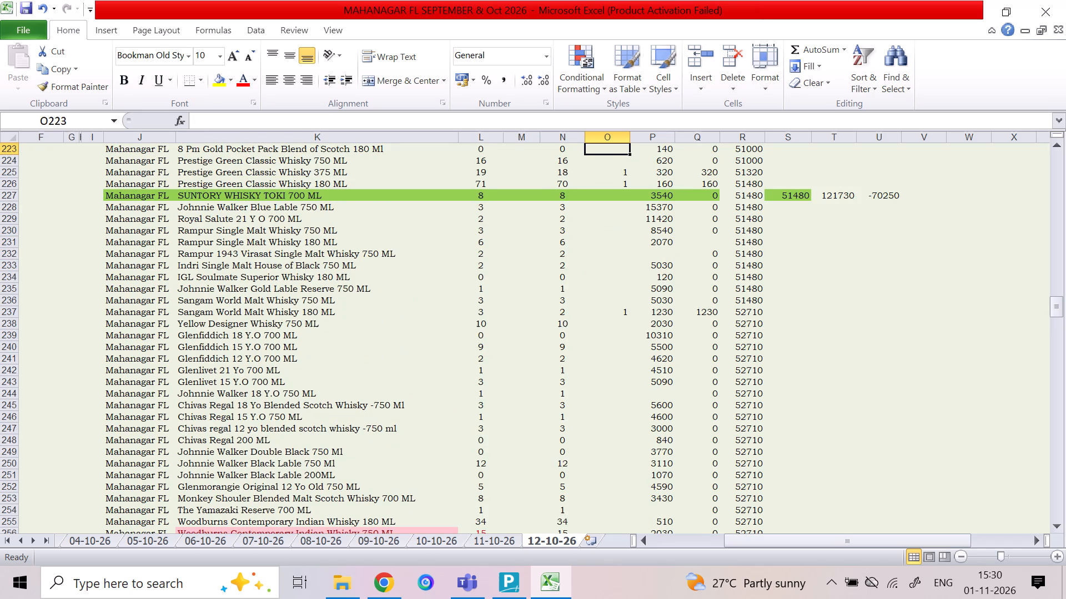
Review the whisky rows from 8 PM Gold Pocket Pack Blend of Scotch 180 ML down to Talisker 10 Y.O 700 ML.
{"action": "key", "text": "Down"}
{"action": "key", "text": "Down"}
{"action": "key", "text": "Down"}
{"action": "key", "text": "Down"}
{"action": "key", "text": "Down"}
{"action": "key", "text": "Down"}
{"action": "key", "text": "Down"}
{"action": "key", "text": "Down"}
{"action": "key", "text": "Down"}
{"action": "key", "text": "Down"}
{"action": "key", "text": "Down"}
{"action": "key", "text": "Down"}
{"action": "key", "text": "Down"}
{"action": "key", "text": "Down"}
{"action": "key", "text": "Down"}
{"action": "key", "text": "Down"}
{"action": "key", "text": "Down"}
{"action": "key", "text": "Down"}
{"action": "key", "text": "Down"}
{"action": "key", "text": "Down"}
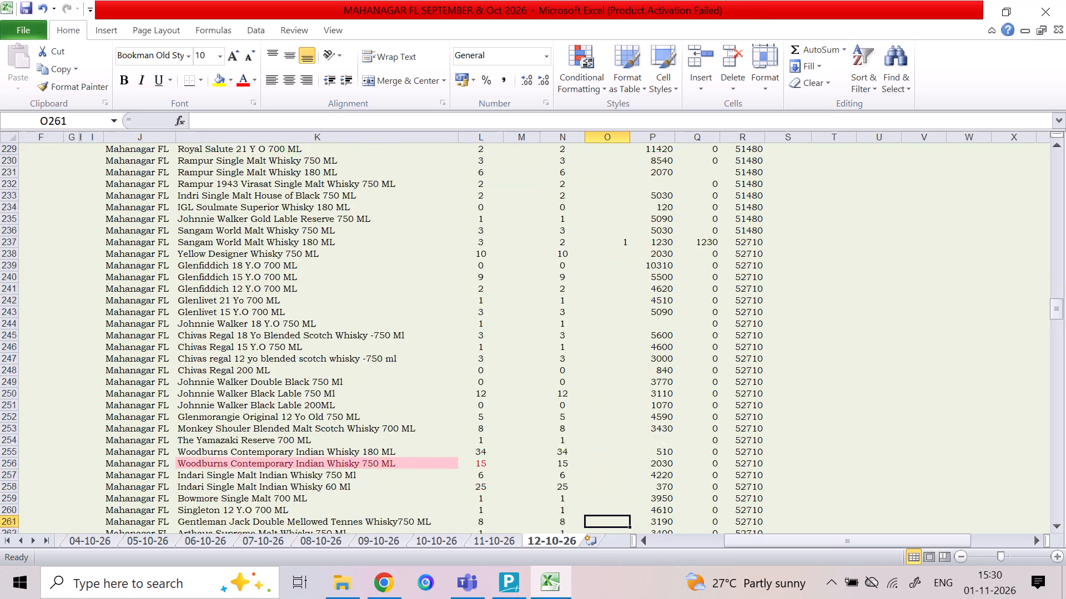
Find the Indari Single Malt Indian Whisky 60 ML row and check its product name and closing stock.
{"action": "key", "text": "Up"}
{"action": "key", "text": "Up"}
{"action": "key", "text": "Up"}
{"action": "key", "text": "Up"}
{"action": "key", "text": "Up"}
{"action": "key", "text": "Up"}
{"action": "key", "text": "Up"}
{"action": "key", "text": "Up"}
{"action": "key", "text": "Up"}
{"action": "key", "text": "Up"}
{"action": "key", "text": "Up"}
{"action": "key", "text": "Up"}
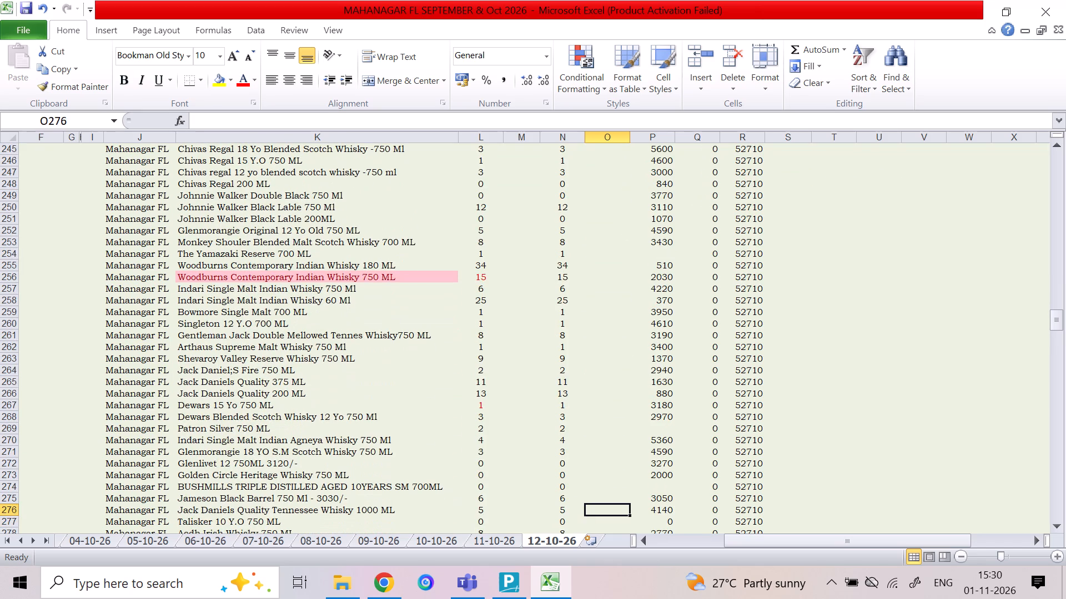
{"action": "key", "text": "Up"}
{"action": "key", "text": "Up"}
{"action": "key", "text": "Up"}
{"action": "key", "text": "Up"}
{"action": "key", "text": "Up"}
{"action": "key", "text": "Up"}
{"action": "key", "text": "Up"}
{"action": "key", "text": "Up"}
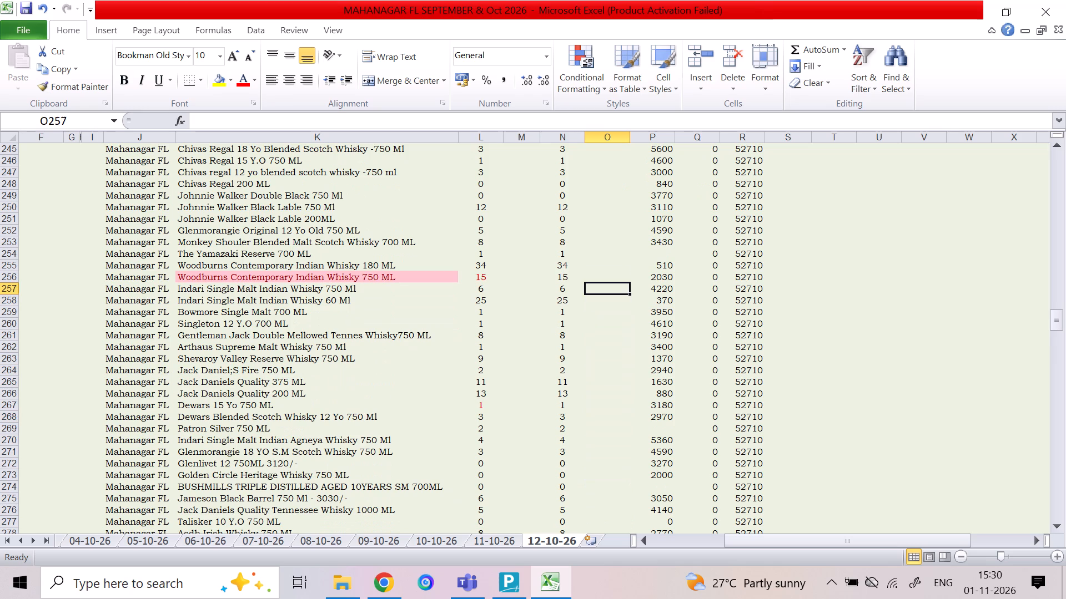
{"action": "key", "text": "Up"}
{"action": "key", "text": "Down"}
{"action": "key", "text": "Down"}
{"action": "key", "text": "Left"}
{"action": "key", "text": "Left"}
{"action": "key", "text": "Left"}
{"action": "key", "text": "Left"}
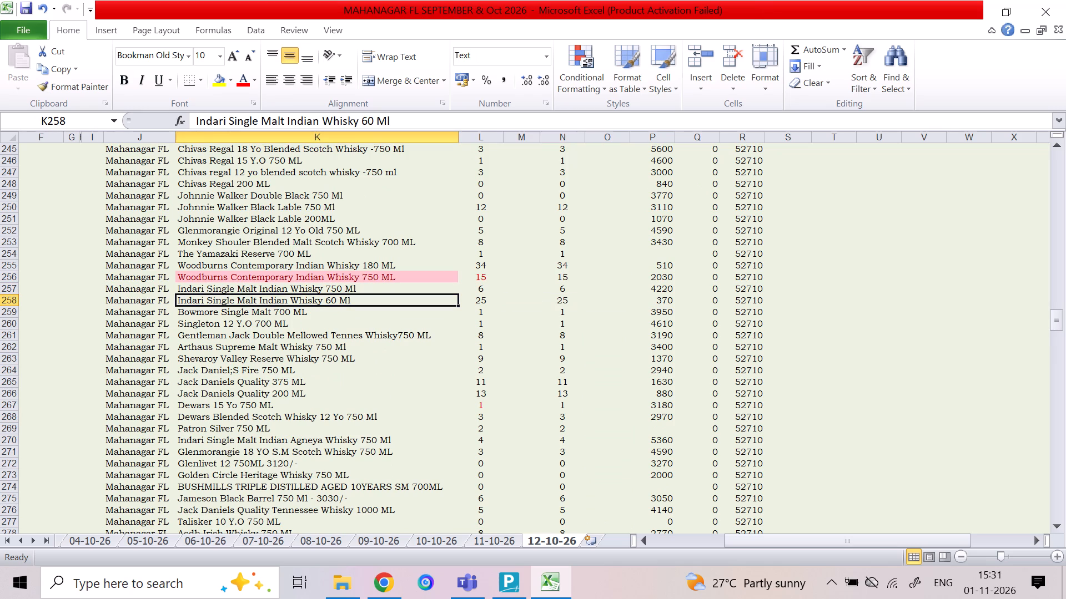
{"action": "key", "text": "Right"}
{"action": "key", "text": "Right"}
{"action": "key", "text": "Right"}
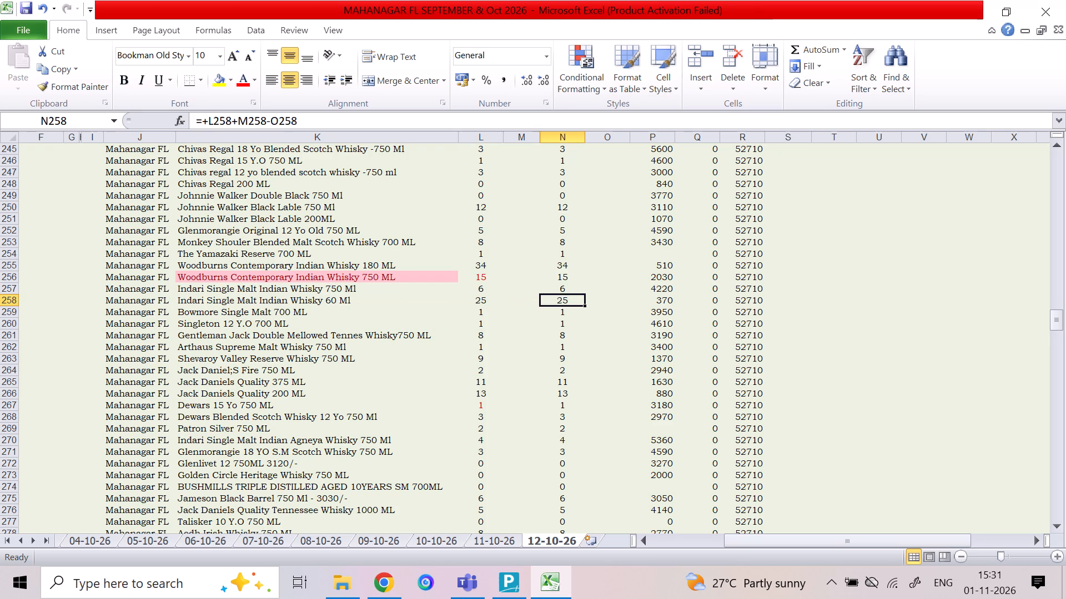
Enter a sale of 2 for Jameson Irish Whisky 750 ML on the 12-10-26 sheet.
{"action": "key", "text": "Down"}
{"action": "key", "text": "Down"}
{"action": "key", "text": "Down"}
{"action": "key", "text": "Down"}
{"action": "key", "text": "Down"}
{"action": "key", "text": "Down"}
{"action": "key", "text": "Down"}
{"action": "key", "text": "Down"}
{"action": "key", "text": "Down"}
{"action": "key", "text": "Down"}
{"action": "key", "text": "Down"}
{"action": "key", "text": "Down"}
{"action": "key", "text": "Down"}
{"action": "key", "text": "Down"}
{"action": "key", "text": "Down"}
{"action": "key", "text": "Down"}
{"action": "key", "text": "Down"}
{"action": "key", "text": "Down"}
{"action": "key", "text": "Down"}
{"action": "key", "text": "Down"}
{"action": "key", "text": "Right"}
{"action": "key", "text": "Down"}
{"action": "key", "text": "Down"}
{"action": "key", "text": "Down"}
{"action": "key", "text": "Down"}
{"action": "key", "text": "Down"}
{"action": "key", "text": "Down"}
{"action": "key", "text": "Down"}
{"action": "key", "text": "Down"}
{"action": "key", "text": "Down"}
{"action": "key", "text": "Down"}
{"action": "key", "text": "Down"}
{"action": "key", "text": "Down"}
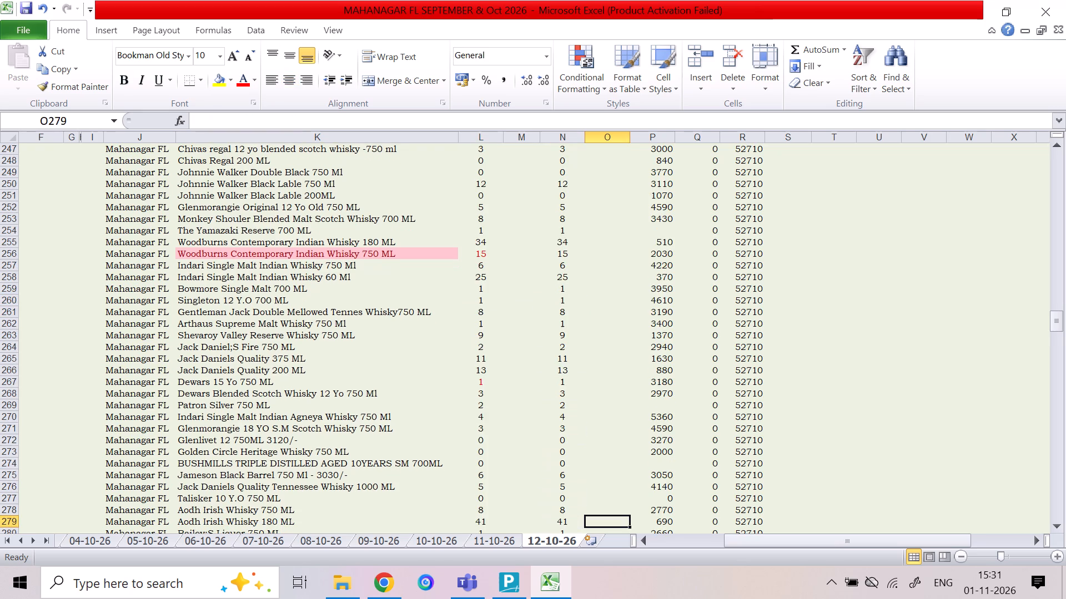
{"action": "key", "text": "Up"}
{"action": "key", "text": "Up"}
{"action": "key", "text": "Up"}
{"action": "key", "text": "Up"}
{"action": "key", "text": "Up"}
{"action": "key", "text": "Up"}
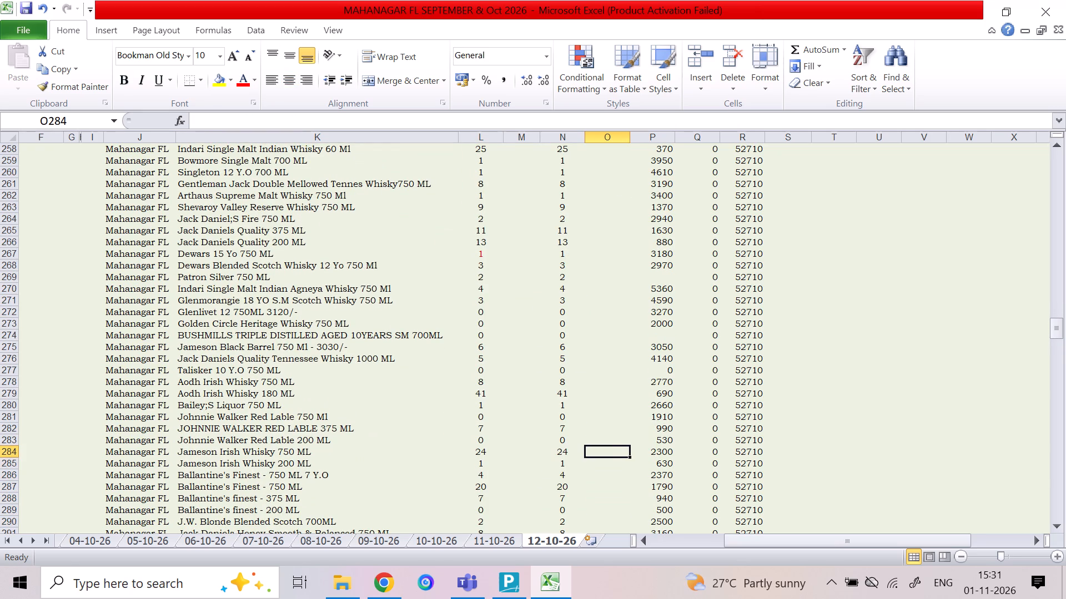
{"action": "key", "text": "2"}
{"action": "key", "text": "Down"}
{"action": "key", "text": "Right"}
{"action": "key", "text": "Left"}
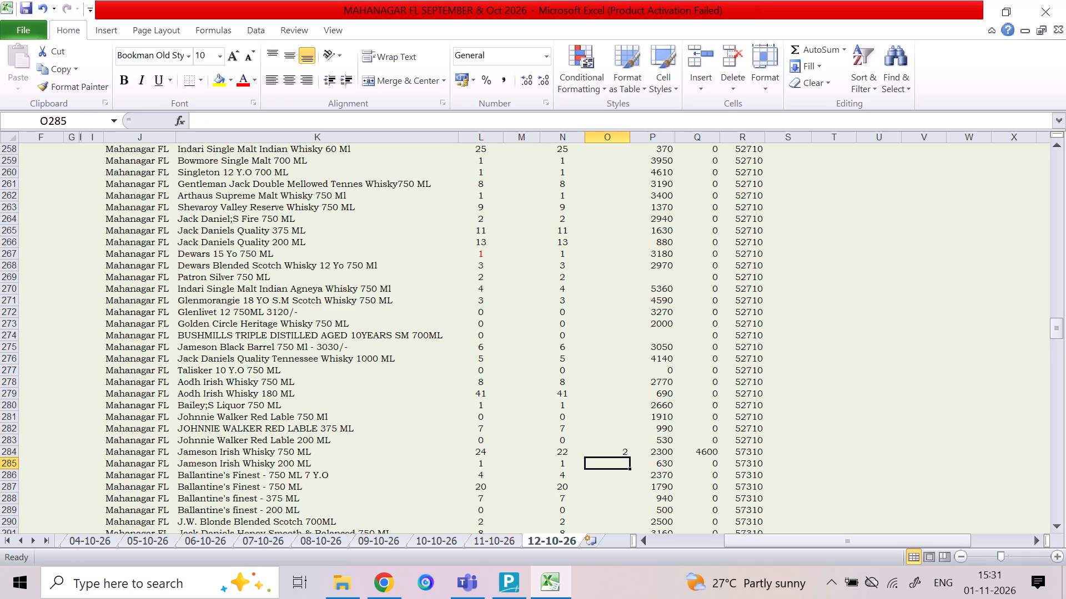
Enter sales of 2 for BOHO Deluxe Blended WHISKY 375ml and 1 for BOHO Deluxe Blended WHISKY 90ml.
{"action": "key", "text": "Down"}
{"action": "key", "text": "Down"}
{"action": "key", "text": "Down"}
{"action": "key", "text": "Down"}
{"action": "key", "text": "Down"}
{"action": "key", "text": "Down"}
{"action": "key", "text": "Down"}
{"action": "key", "text": "Down"}
{"action": "key", "text": "Down"}
{"action": "key", "text": "Down"}
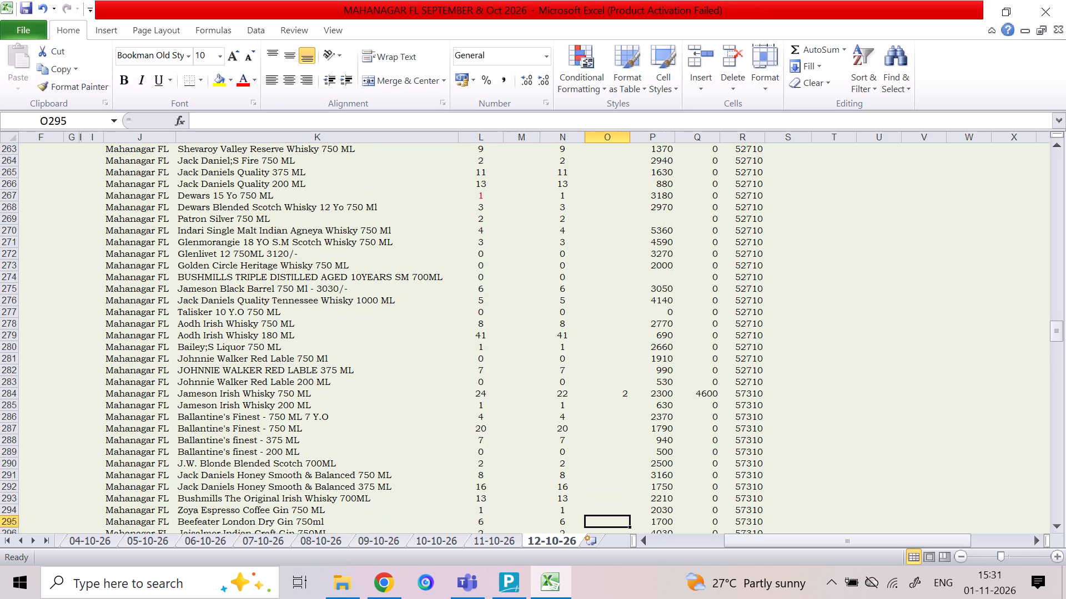
{"action": "key", "text": "Down"}
{"action": "key", "text": "Down"}
{"action": "key", "text": "Down"}
{"action": "key", "text": "Down"}
{"action": "key", "text": "Down"}
{"action": "key", "text": "Down"}
{"action": "key", "text": "Down"}
{"action": "key", "text": "Down"}
{"action": "key", "text": "Down"}
{"action": "key", "text": "Down"}
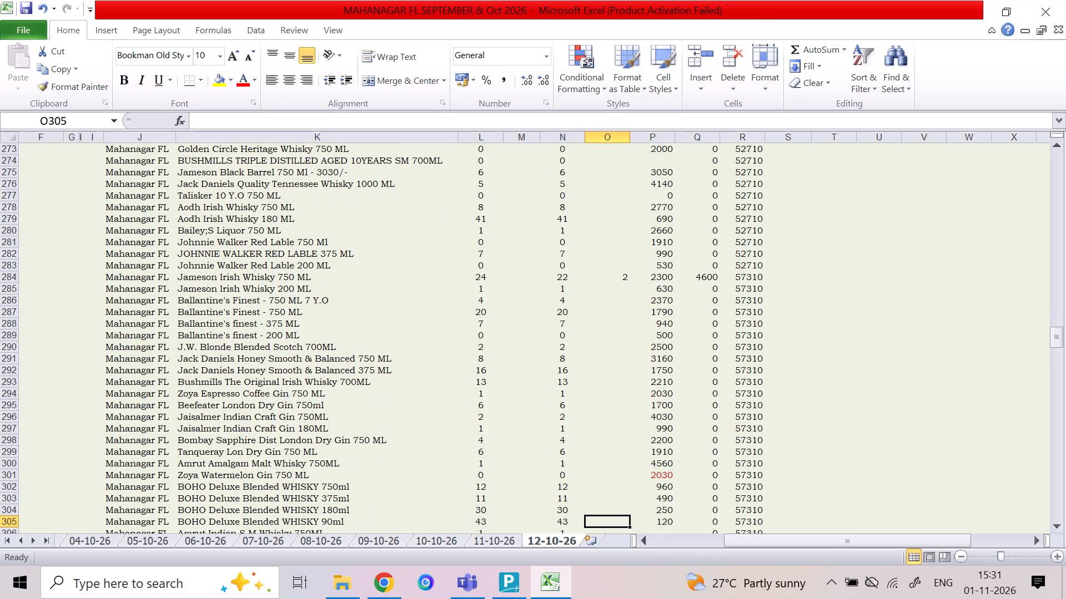
{"action": "key", "text": "Up"}
{"action": "key", "text": "Up"}
{"action": "key", "text": "2"}
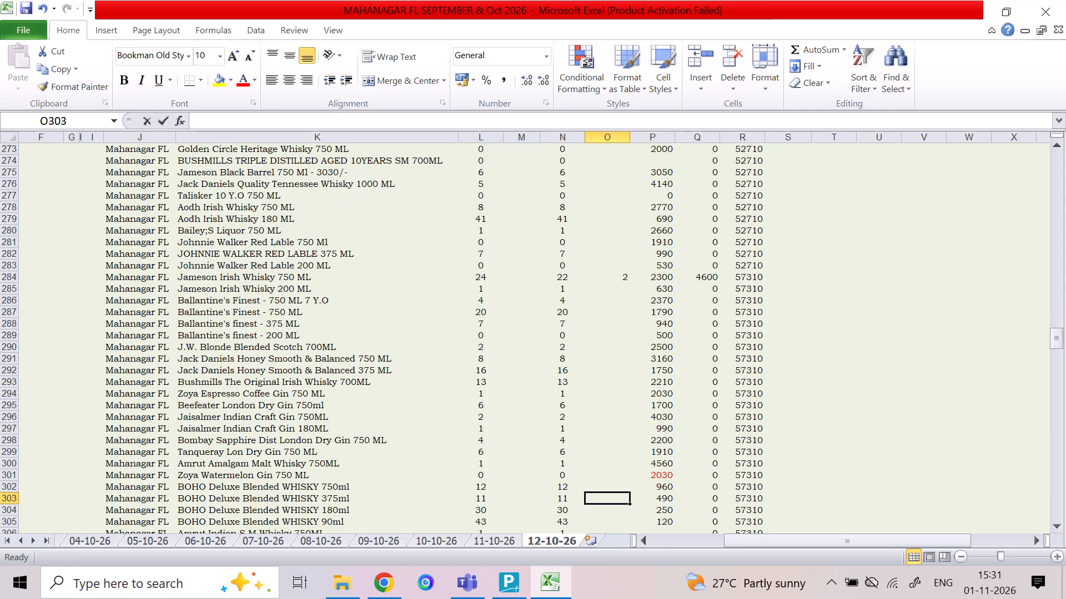
{"action": "key", "text": "Down"}
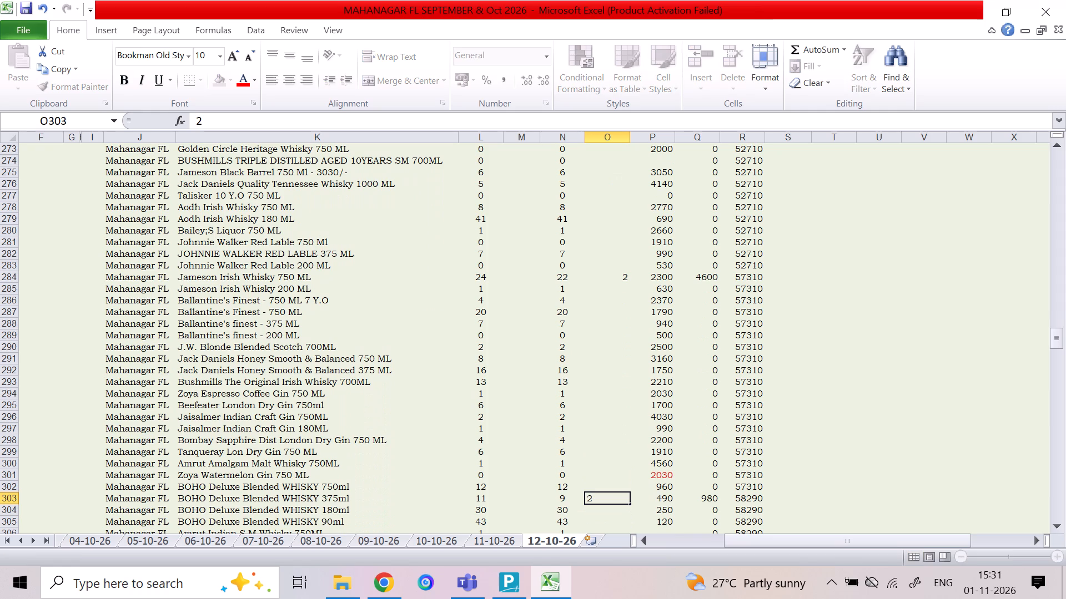
{"action": "key", "text": "Down"}
{"action": "key", "text": "1"}
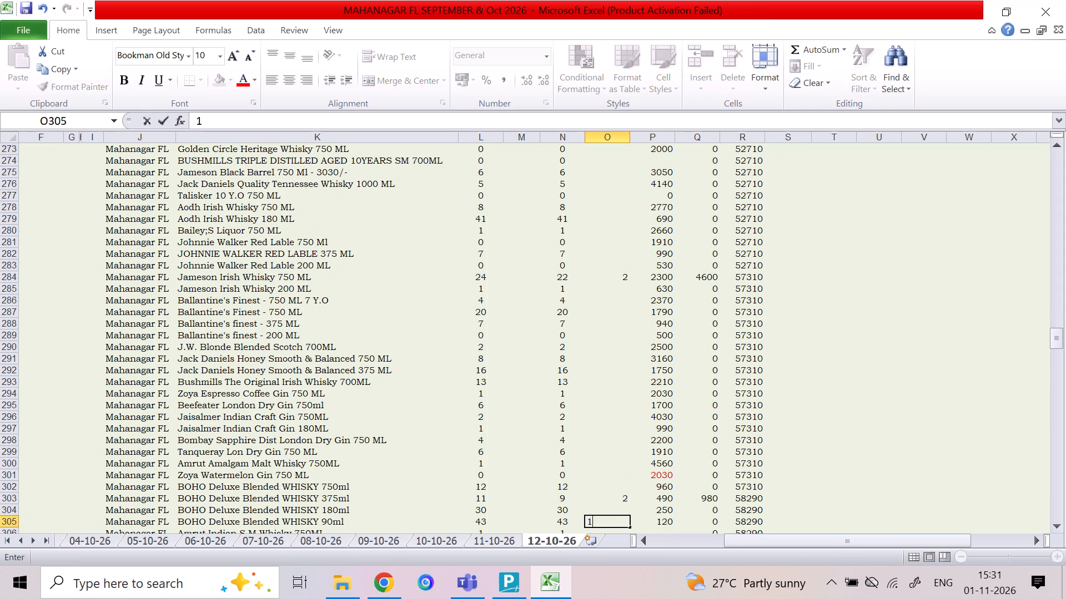
{"action": "key", "text": "Down"}
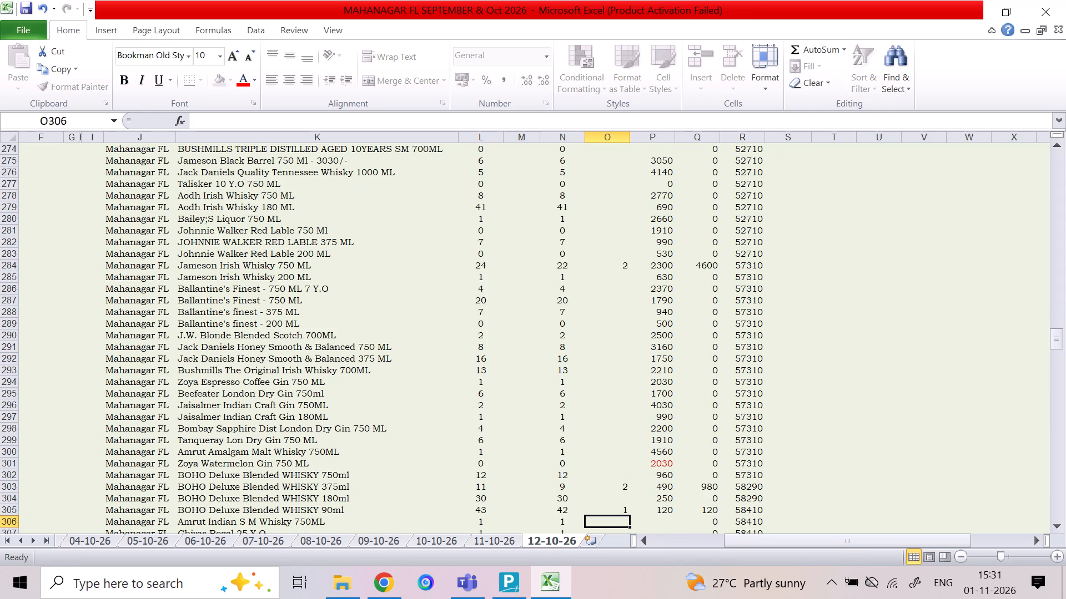
Enter a sale of 1 for J & B RARE CELEBRATION BLENDED SCOTCH WHISKY 180 ML.
{"action": "key", "text": "Down"}
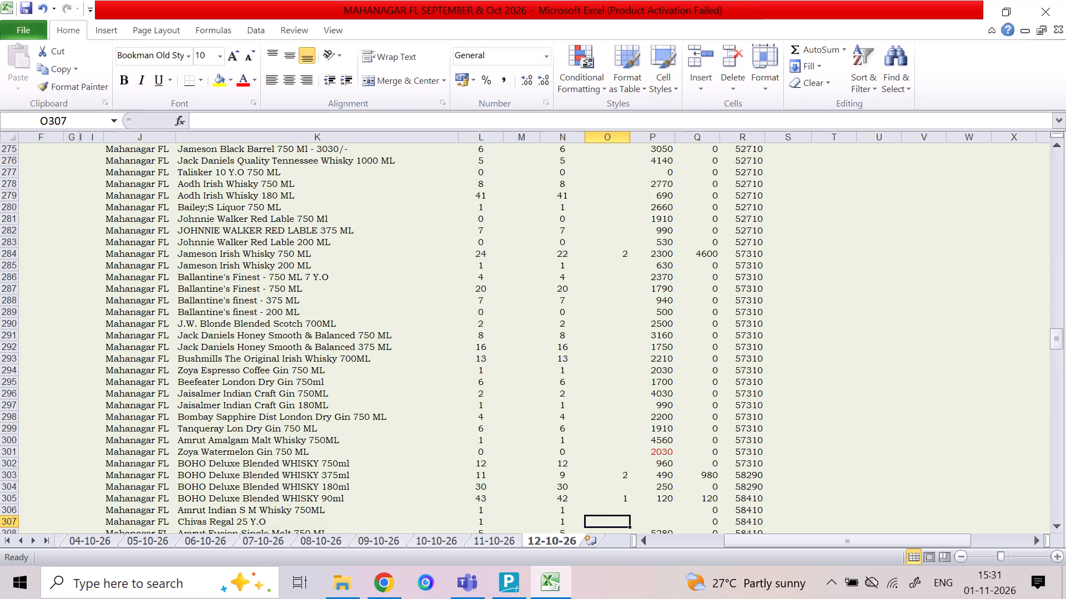
{"action": "key", "text": "Down"}
{"action": "key", "text": "Down"}
{"action": "key", "text": "Down"}
{"action": "key", "text": "Down"}
{"action": "key", "text": "Down"}
{"action": "key", "text": "Down"}
{"action": "key", "text": "Down"}
{"action": "key", "text": "Down"}
{"action": "key", "text": "Down"}
{"action": "key", "text": "Down"}
{"action": "key", "text": "Up"}
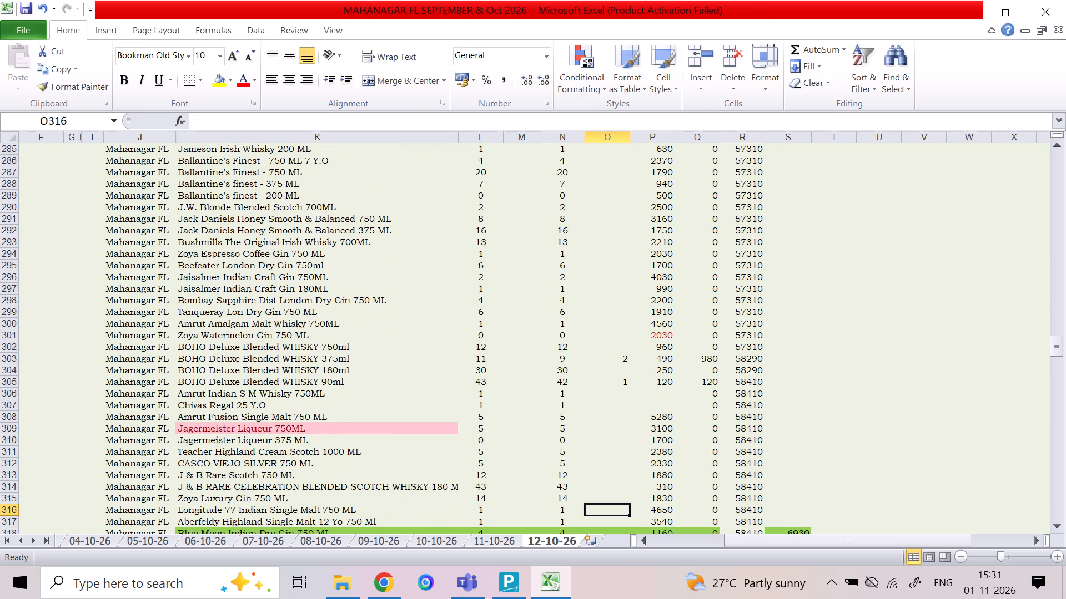
{"action": "key", "text": "Up"}
{"action": "key", "text": "Up"}
{"action": "key", "text": "1"}
{"action": "key", "text": "Down"}
{"action": "key", "text": "Down"}
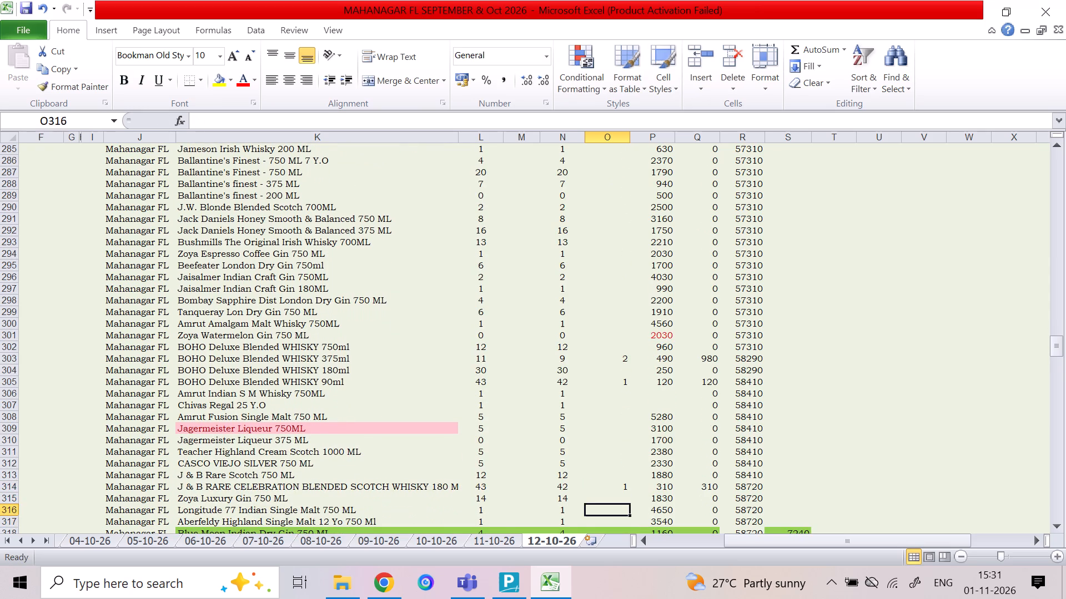
Enter the Bacardi Lemon Super Classic Rum sales: 1 for 750ML, 1 for 375ML and 2 for 180ML.
{"action": "key", "text": "Down"}
{"action": "key", "text": "Down"}
{"action": "key", "text": "Down"}
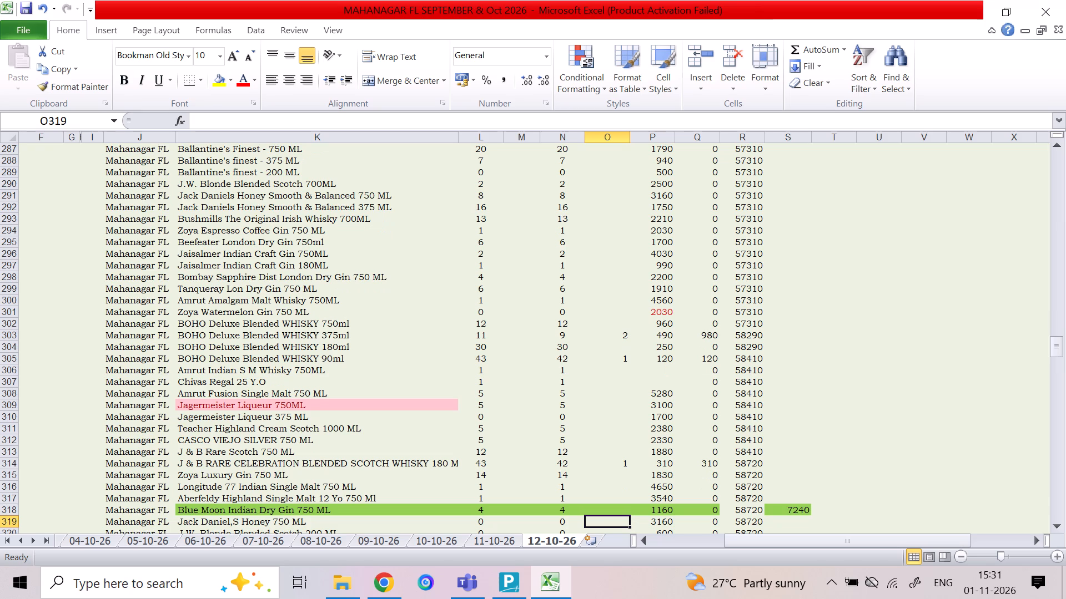
{"action": "key", "text": "Down"}
{"action": "key", "text": "Down"}
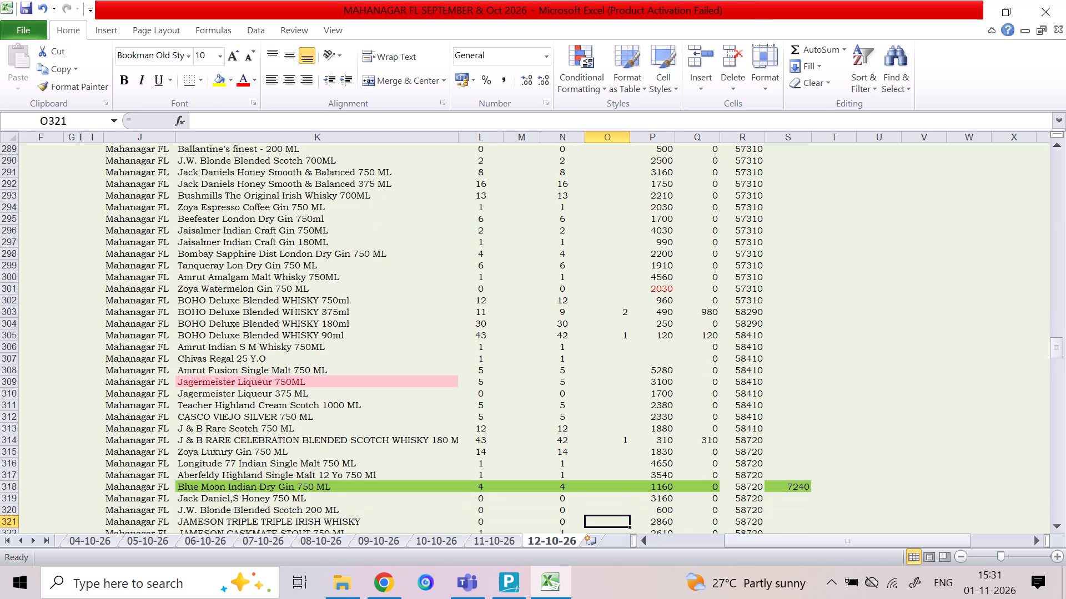
{"action": "key", "text": "Down"}
{"action": "key", "text": "Down"}
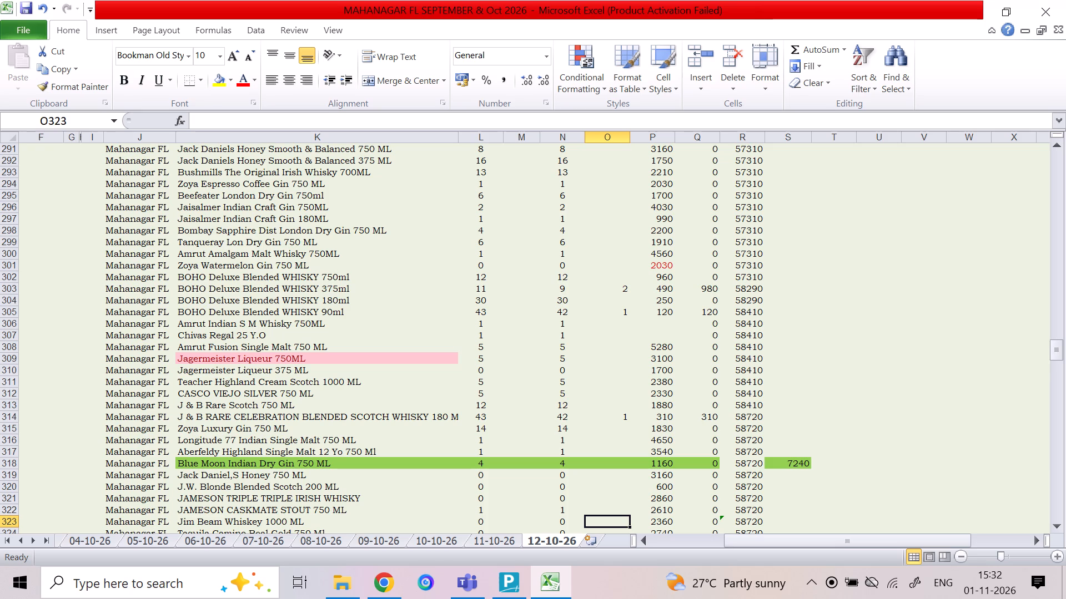
{"action": "key", "text": "Down"}
{"action": "key", "text": "Down"}
{"action": "key", "text": "Down"}
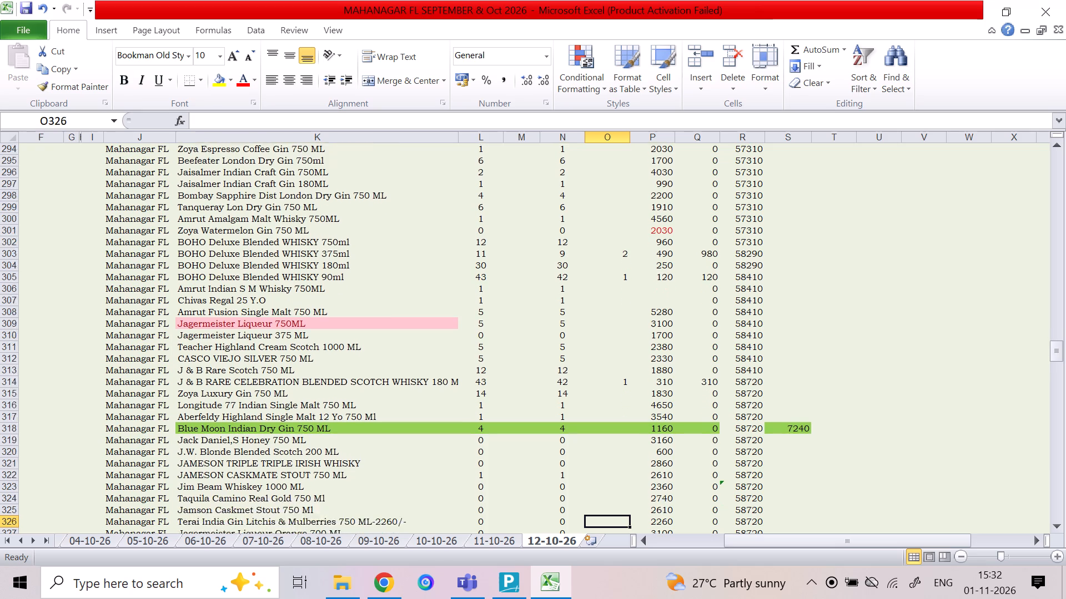
{"action": "key", "text": "Down"}
{"action": "key", "text": "Down"}
{"action": "key", "text": "Down"}
{"action": "key", "text": "Down"}
{"action": "key", "text": "Down"}
{"action": "key", "text": "Down"}
{"action": "key", "text": "Down"}
{"action": "key", "text": "Down"}
{"action": "key", "text": "Down"}
{"action": "key", "text": "Down"}
{"action": "key", "text": "Down"}
{"action": "key", "text": "Down"}
{"action": "key", "text": "Down"}
{"action": "key", "text": "Down"}
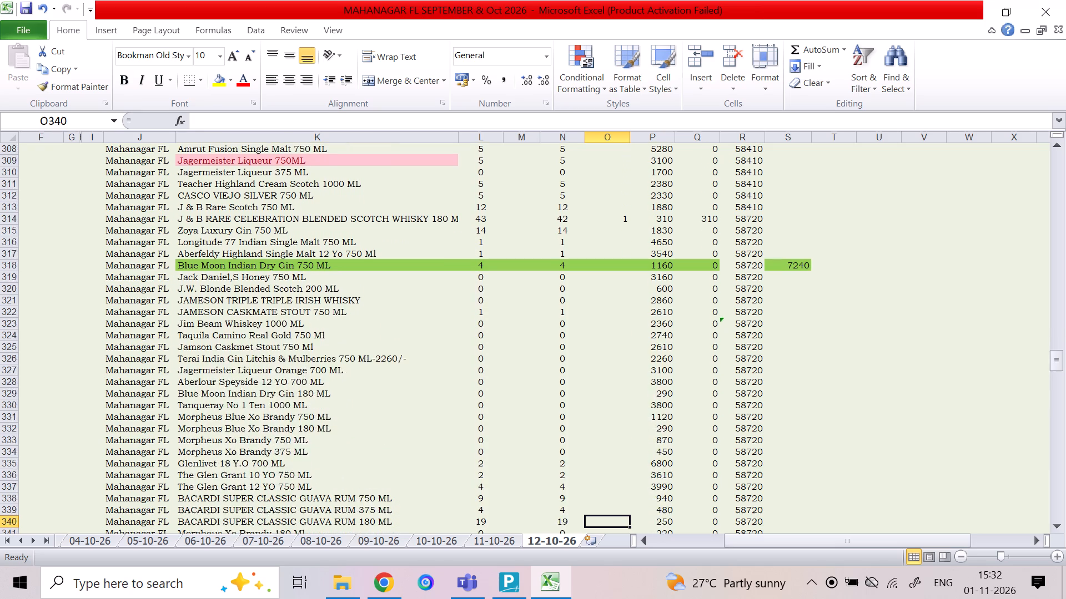
{"action": "key", "text": "Down"}
{"action": "key", "text": "Down"}
{"action": "key", "text": "Up"}
{"action": "key", "text": "Up"}
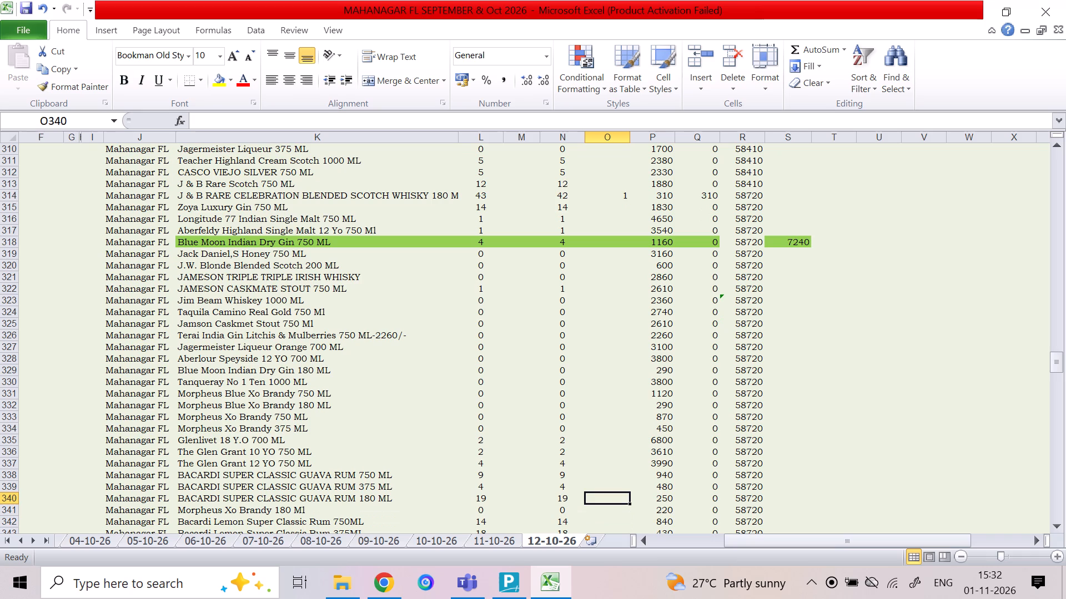
{"action": "key", "text": "Down"}
{"action": "key", "text": "Down"}
{"action": "key", "text": "1"}
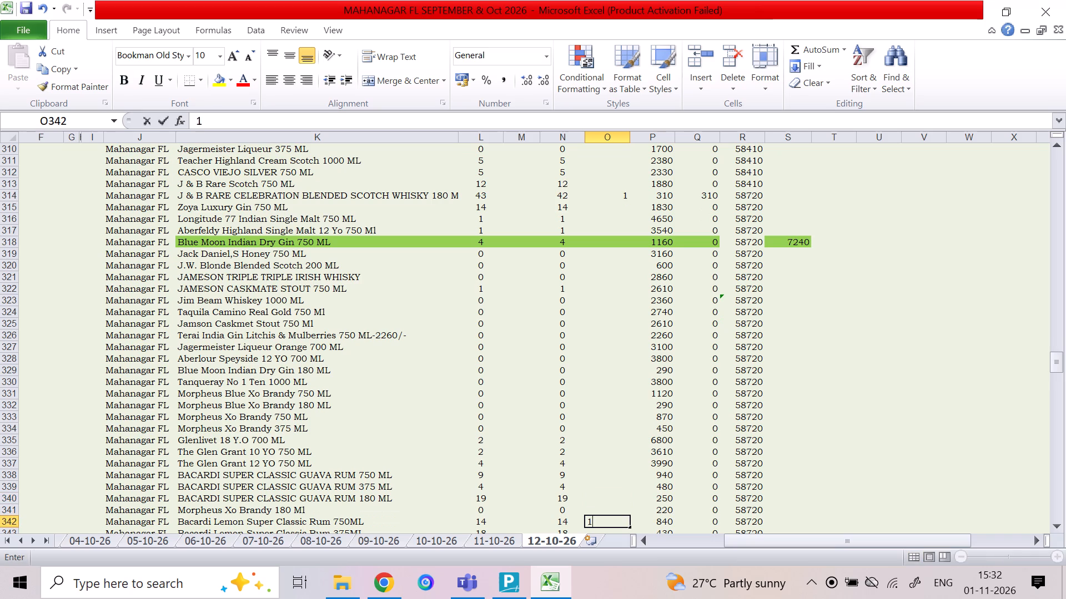
{"action": "key", "text": "Down"}
{"action": "key", "text": "1"}
{"action": "key", "text": "Down"}
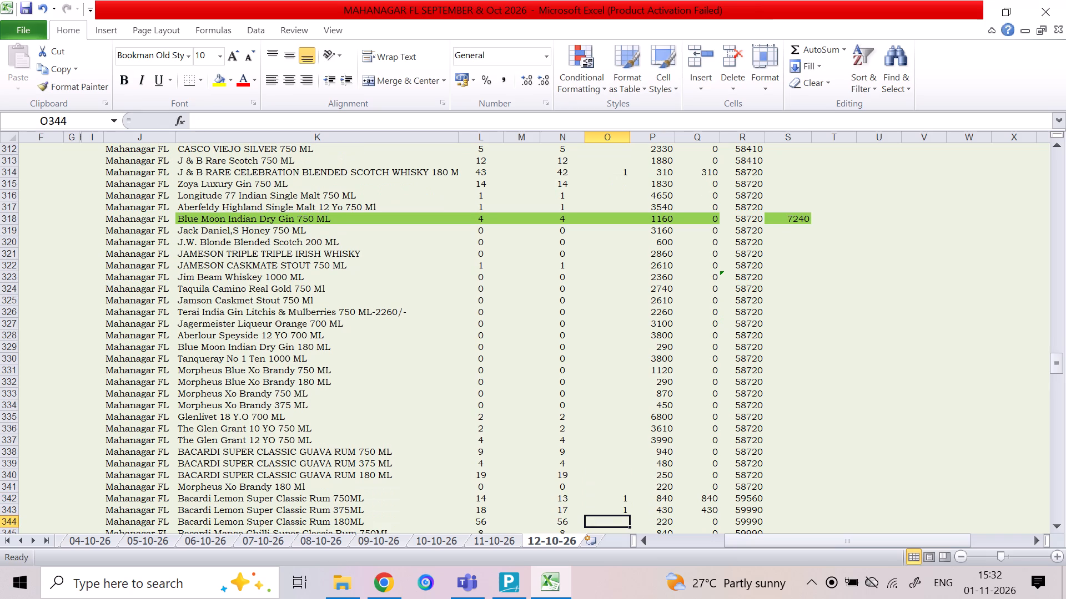
{"action": "key", "text": "2"}
{"action": "key", "text": "Down"}
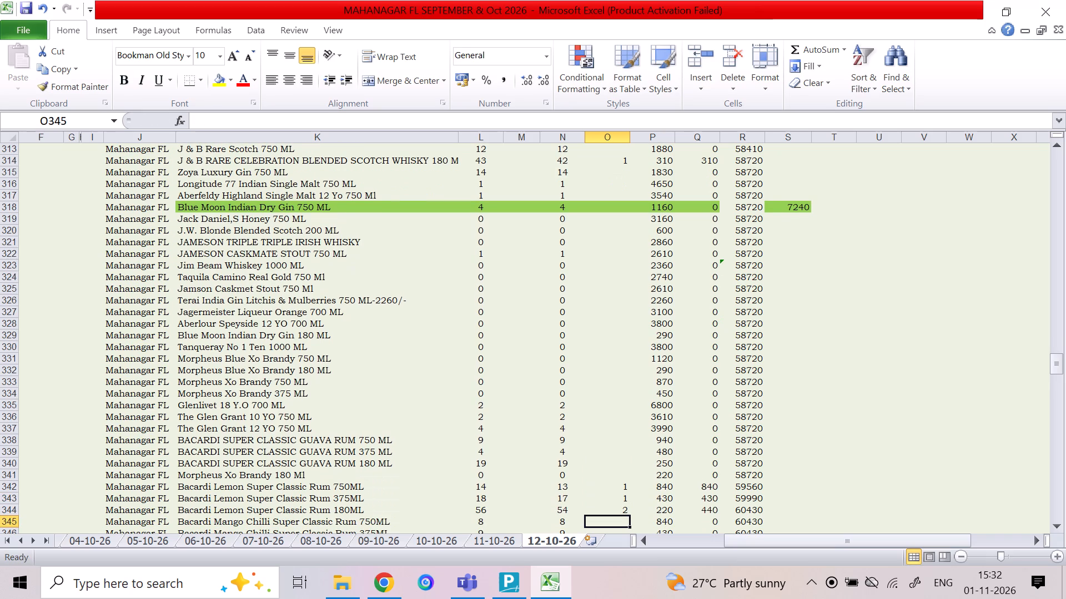
Enter the Bacardi Mango Chilli Super Classic Rum sales: 1 for 375ML and 5 for 180ML.
{"action": "key", "text": "Down"}
{"action": "key", "text": "1"}
{"action": "key", "text": "Down"}
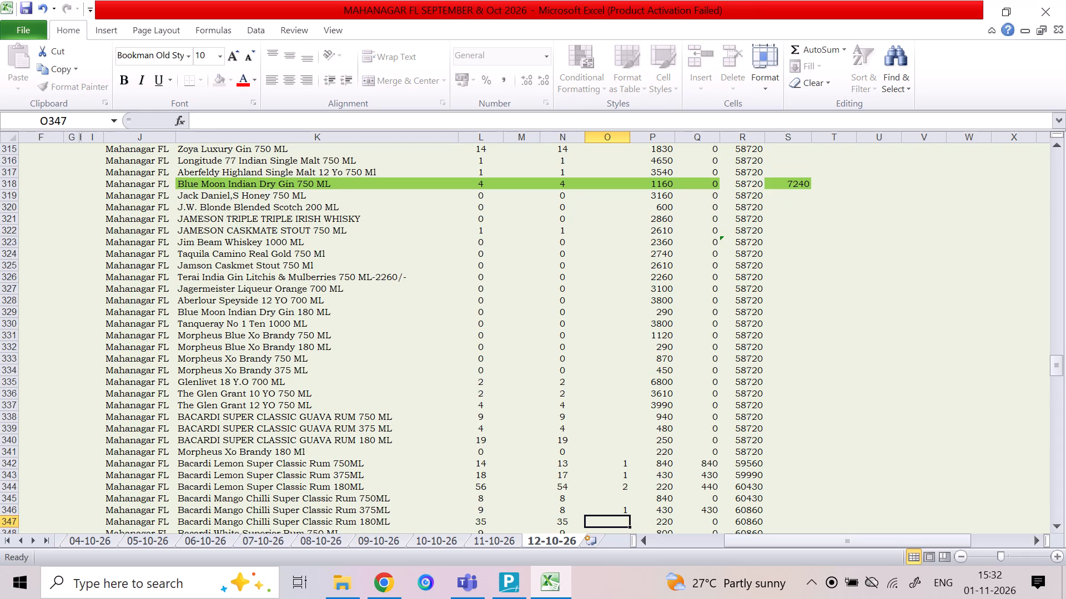
{"action": "key", "text": "5"}
{"action": "key", "text": "Down"}
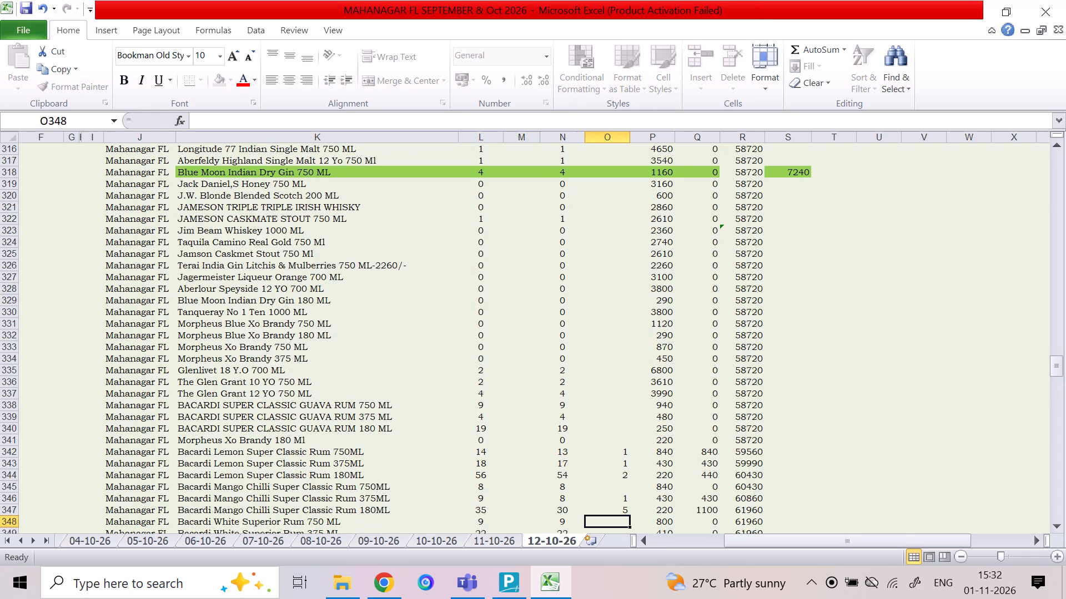
Look through the sales rows from Bacardi White Superior Rum 750 ML down to THE GLENWALK BLENDED S/W 5YO SMOKEY EDITION.
{"action": "key", "text": "Down"}
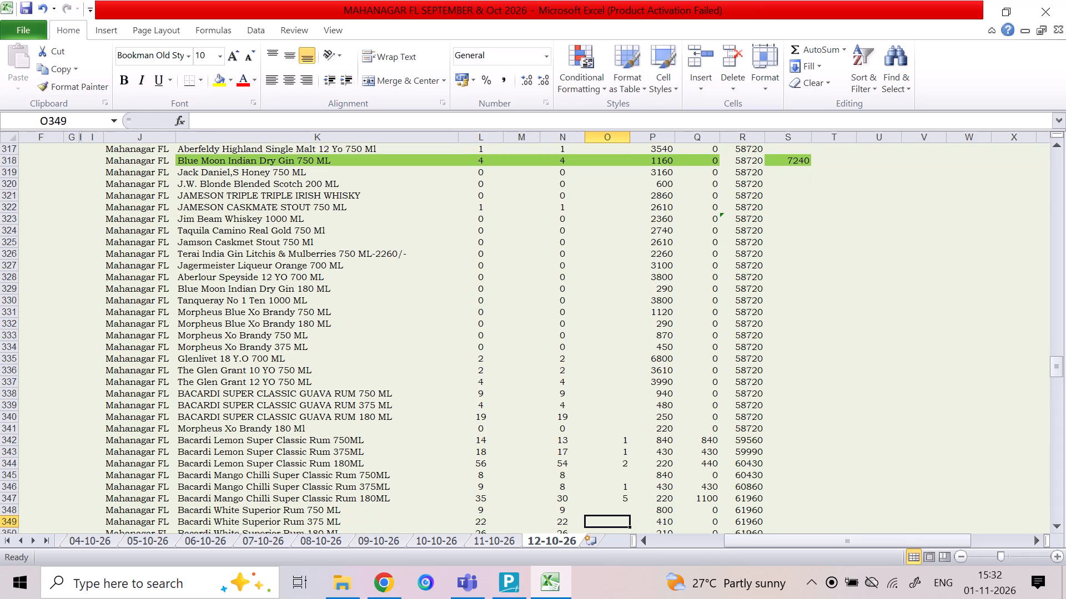
{"action": "key", "text": "Down"}
{"action": "key", "text": "Down"}
{"action": "key", "text": "Down"}
{"action": "key", "text": "Down"}
{"action": "key", "text": "Down"}
{"action": "key", "text": "Up"}
{"action": "key", "text": "Up"}
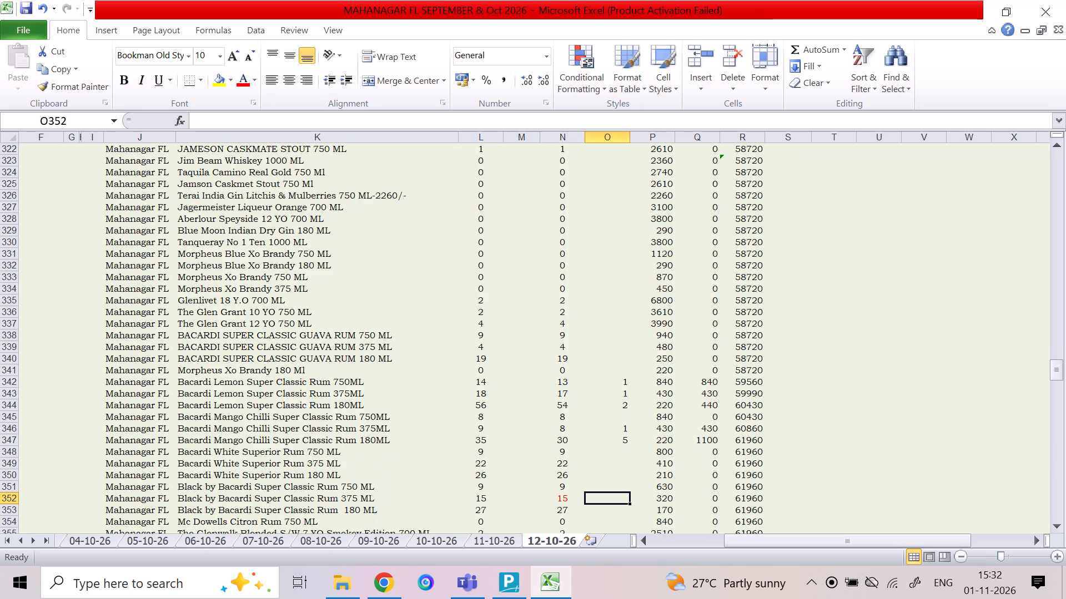
{"action": "key", "text": "Down"}
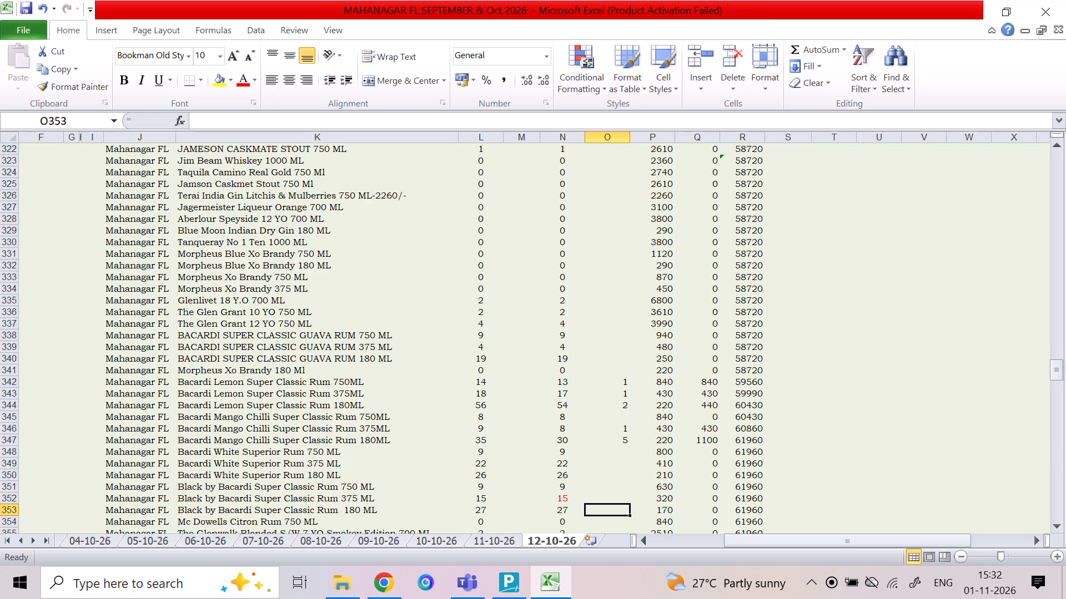
{"action": "key", "text": "Down"}
{"action": "key", "text": "Down"}
{"action": "key", "text": "Down"}
{"action": "key", "text": "Down"}
{"action": "key", "text": "Down"}
{"action": "key", "text": "Down"}
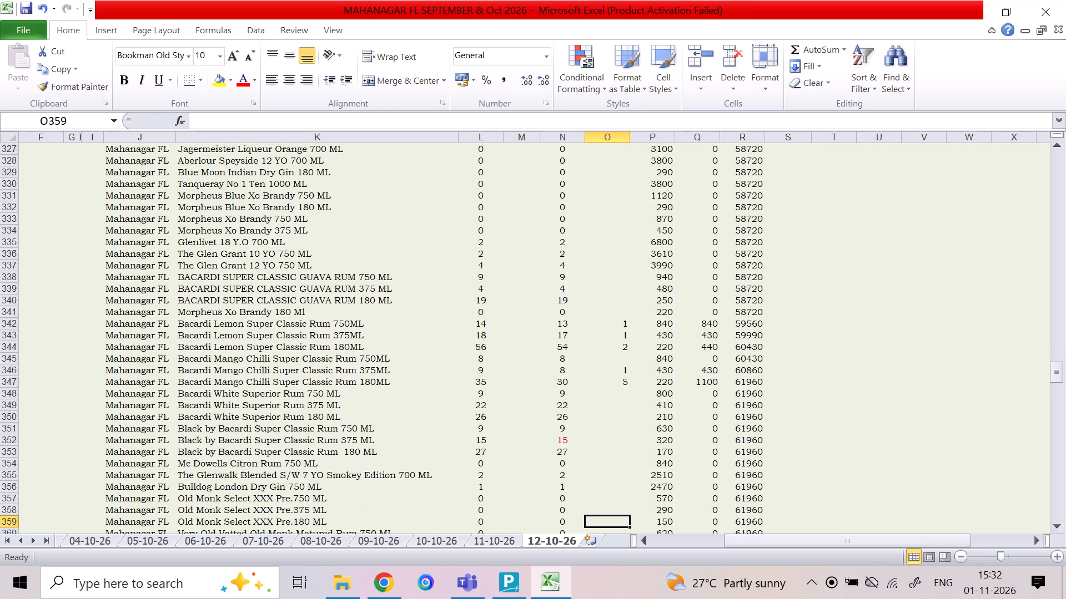
{"action": "key", "text": "Down"}
{"action": "key", "text": "Down"}
{"action": "key", "text": "Down"}
{"action": "key", "text": "Down"}
{"action": "key", "text": "Down"}
{"action": "key", "text": "Down"}
{"action": "key", "text": "Down"}
{"action": "key", "text": "Down"}
{"action": "key", "text": "Down"}
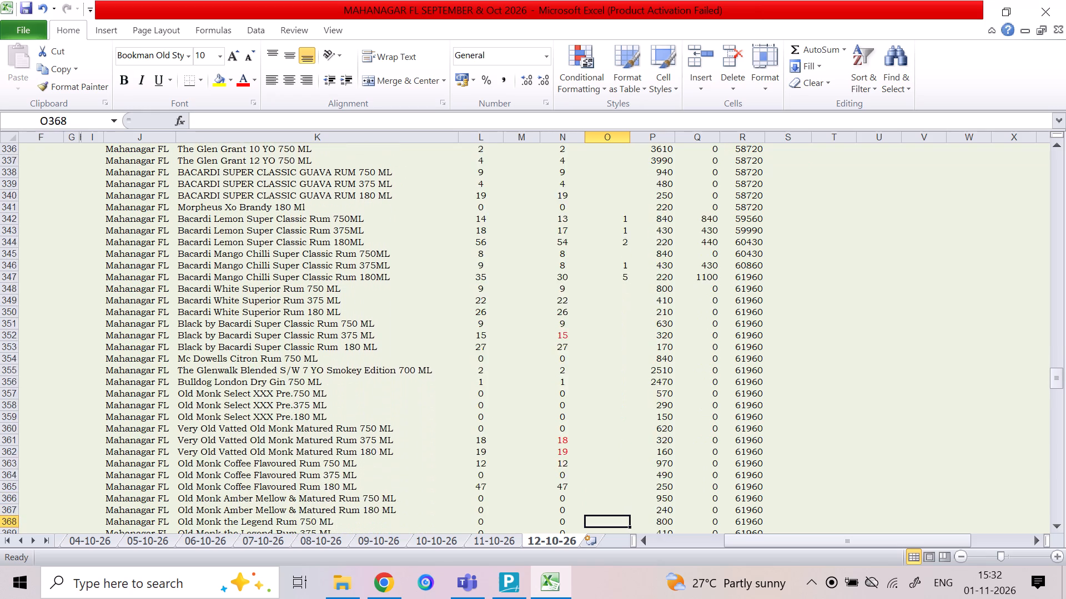
{"action": "key", "text": "Down"}
{"action": "key", "text": "Down"}
{"action": "key", "text": "Down"}
{"action": "key", "text": "Down"}
{"action": "key", "text": "Down"}
{"action": "key", "text": "Down"}
{"action": "key", "text": "Down"}
{"action": "key", "text": "Down"}
{"action": "key", "text": "Down"}
{"action": "key", "text": "Down"}
{"action": "key", "text": "Down"}
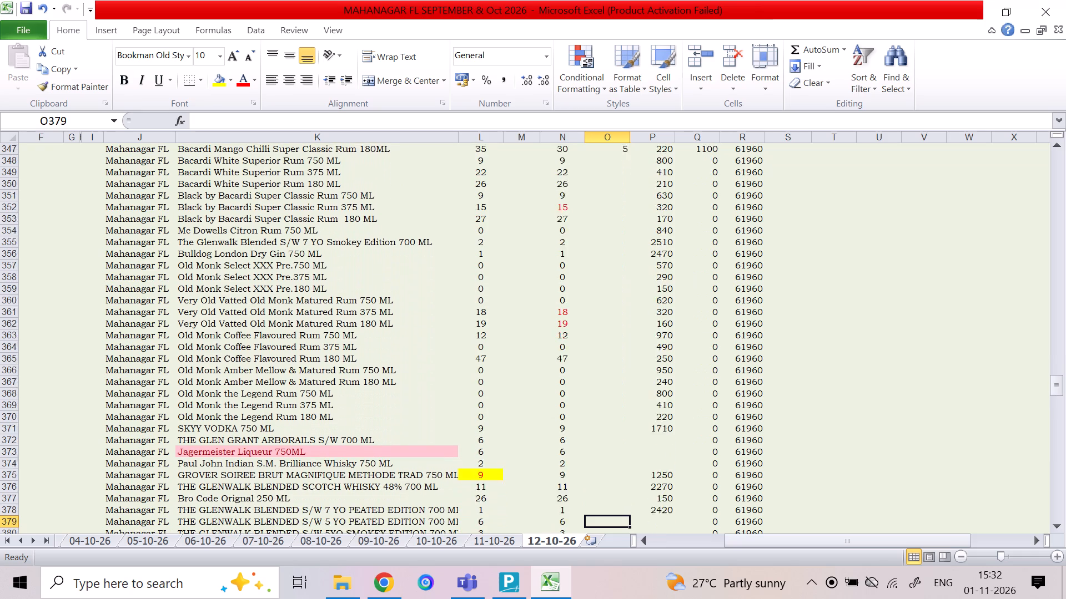
{"action": "key", "text": "Down"}
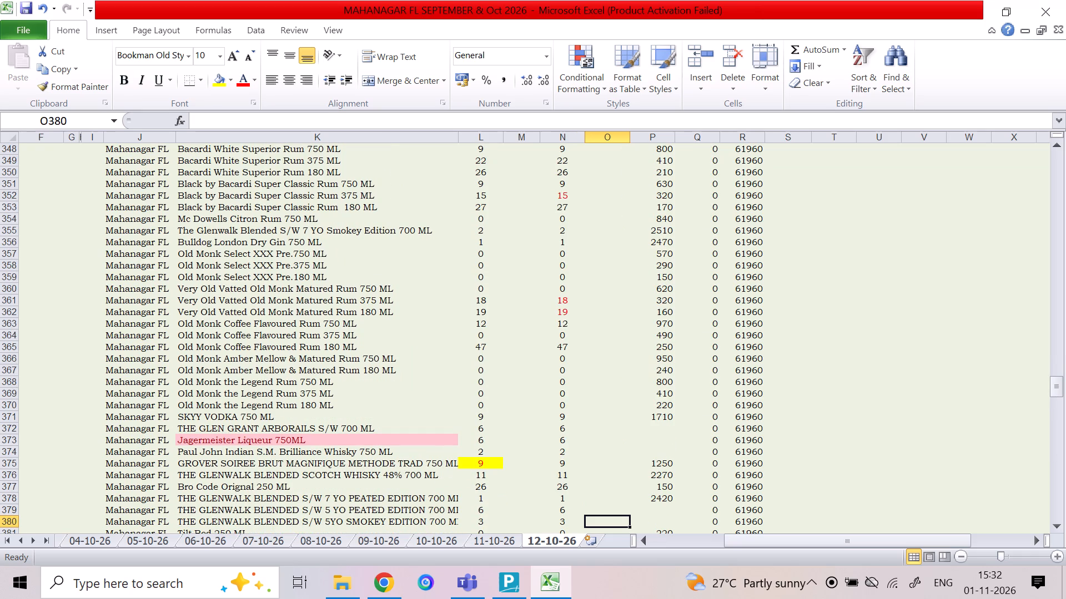
Go back and recheck the sales entries for the Bacardi Lemon and Bacardi Mango Chilli Super Classic Rum rows.
{"action": "key", "text": "Up"}
{"action": "key", "text": "Up"}
{"action": "key", "text": "Up"}
{"action": "key", "text": "Up"}
{"action": "key", "text": "Up"}
{"action": "key", "text": "Up"}
{"action": "key", "text": "Up"}
{"action": "key", "text": "Up"}
{"action": "key", "text": "Up"}
{"action": "key", "text": "Up"}
{"action": "key", "text": "Up"}
{"action": "key", "text": "Up"}
{"action": "key", "text": "Up"}
{"action": "key", "text": "Up"}
{"action": "key", "text": "Up"}
{"action": "key", "text": "Up"}
{"action": "key", "text": "Up"}
{"action": "key", "text": "Up"}
{"action": "key", "text": "Up"}
{"action": "key", "text": "Up"}
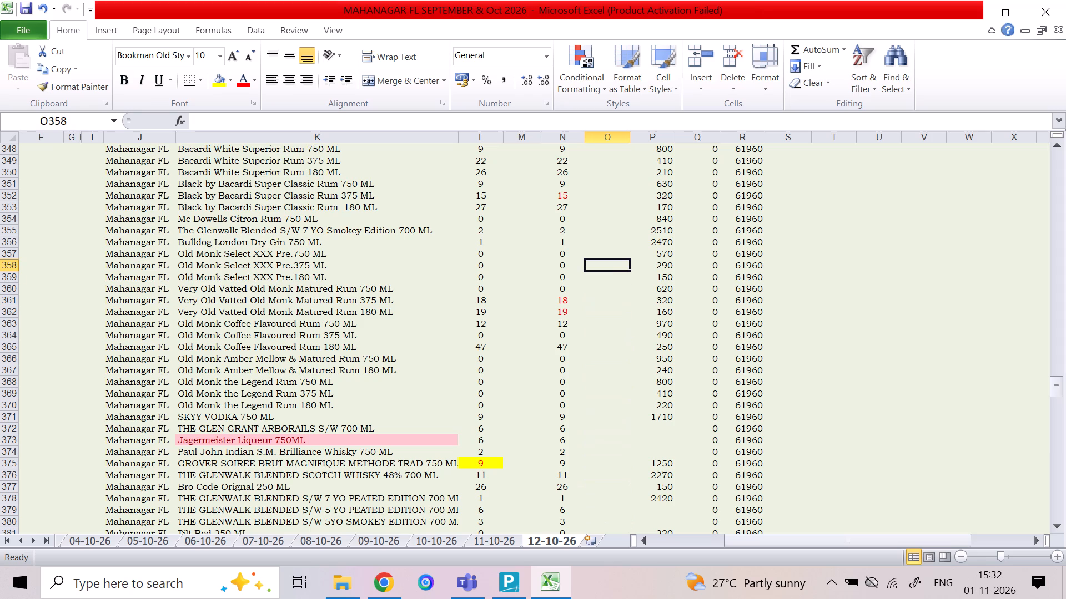
{"action": "key", "text": "Up"}
{"action": "key", "text": "Up"}
{"action": "key", "text": "Up"}
{"action": "key", "text": "Up"}
{"action": "key", "text": "Up"}
{"action": "key", "text": "Up"}
{"action": "key", "text": "Up"}
{"action": "key", "text": "Up"}
{"action": "key", "text": "Up"}
{"action": "key", "text": "Up"}
{"action": "key", "text": "Up"}
{"action": "key", "text": "Up"}
{"action": "key", "text": "Up"}
{"action": "key", "text": "Up"}
{"action": "key", "text": "Up"}
{"action": "key", "text": "Up"}
{"action": "key", "text": "Up"}
{"action": "key", "text": "Up"}
{"action": "key", "text": "Up"}
{"action": "key", "text": "Up"}
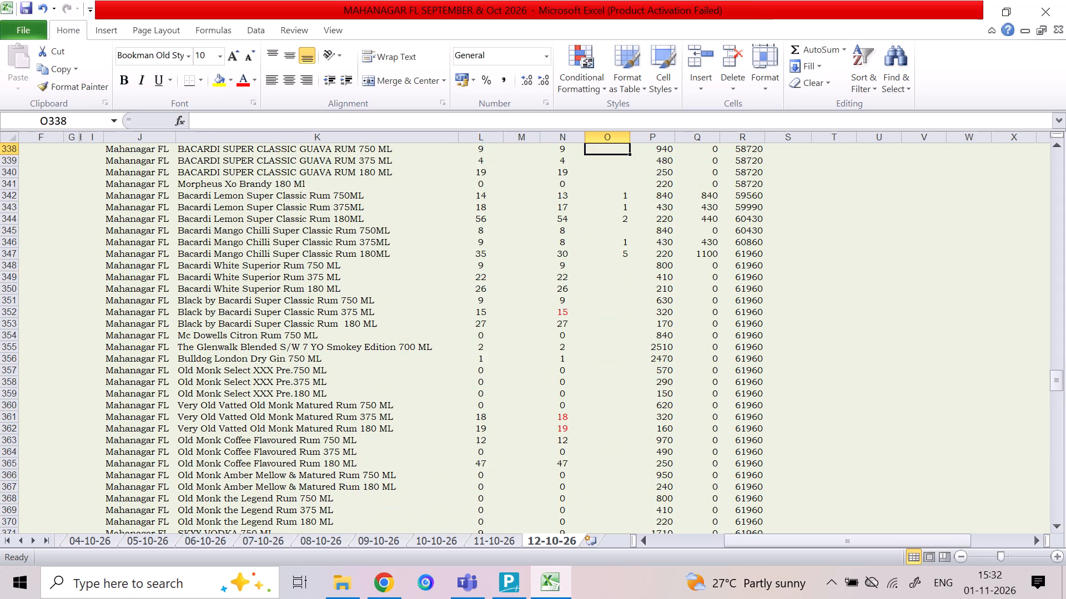
{"action": "key", "text": "Down"}
{"action": "key", "text": "Down"}
{"action": "key", "text": "Down"}
{"action": "key", "text": "Down"}
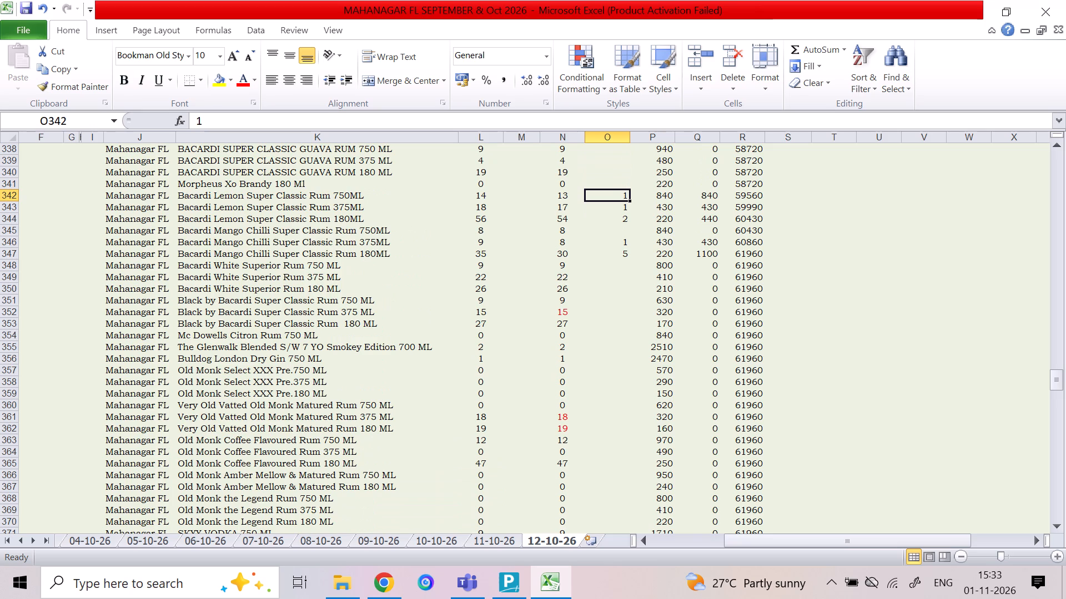
{"action": "key", "text": "Down"}
{"action": "key", "text": "Down"}
{"action": "key", "text": "Down"}
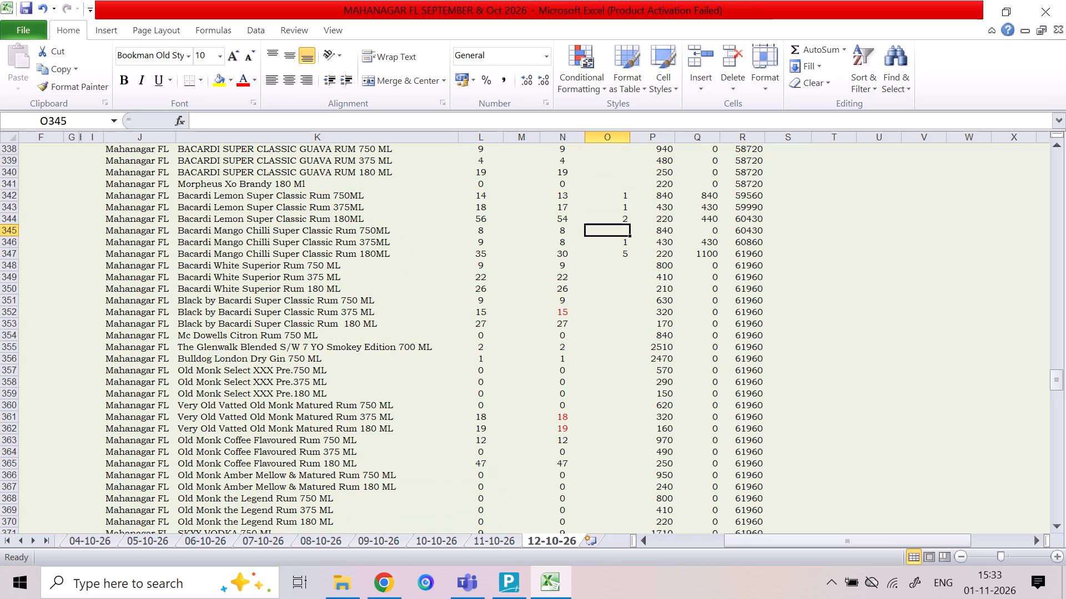
{"action": "key", "text": "Down"}
{"action": "key", "text": "Down"}
Examine the rows from Bacardi White Superior Rum 750 ML down to Old Monk Gold Reserve Pre.Rum 180 ML for sales to record.
{"action": "key", "text": "Down"}
{"action": "key", "text": "Down"}
{"action": "key", "text": "Down"}
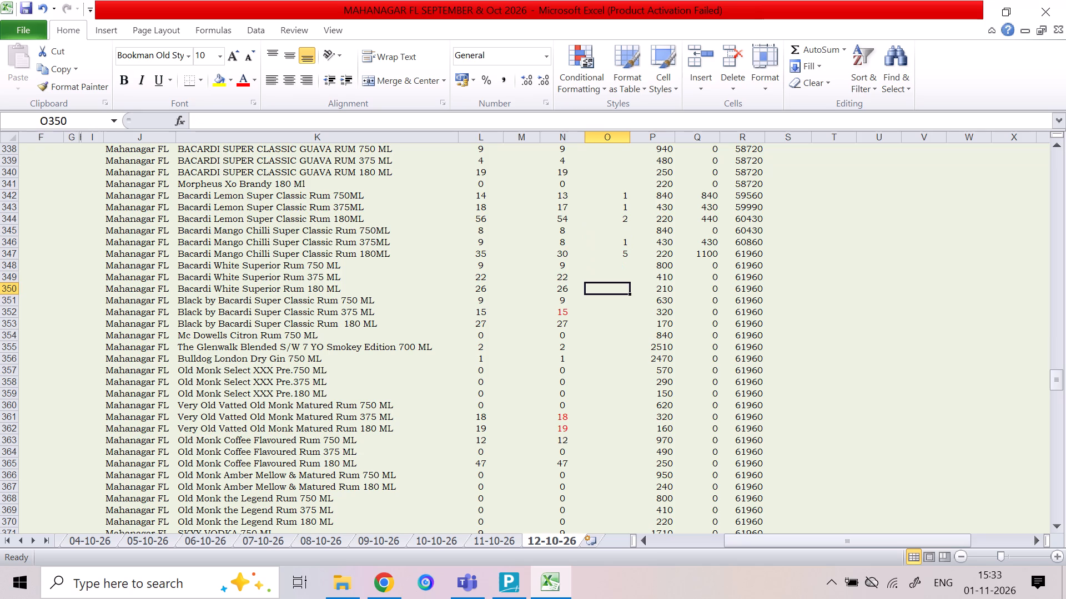
{"action": "key", "text": "Down"}
{"action": "key", "text": "Down"}
{"action": "key", "text": "Down"}
{"action": "key", "text": "Down"}
{"action": "key", "text": "Down"}
{"action": "key", "text": "Down"}
{"action": "key", "text": "Down"}
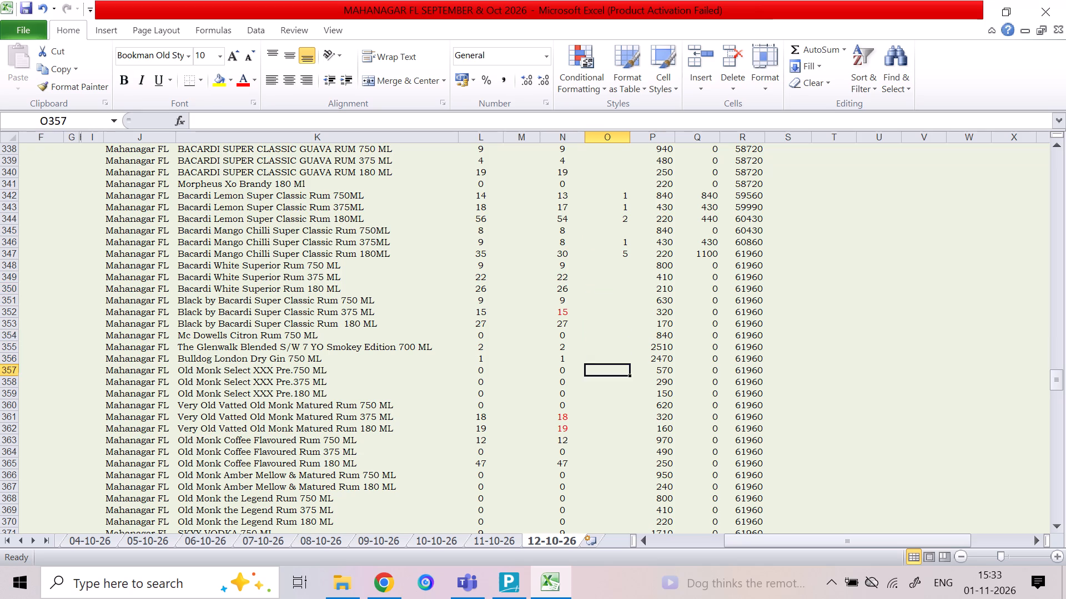
{"action": "key", "text": "Down"}
{"action": "key", "text": "Down"}
{"action": "key", "text": "Down"}
{"action": "key", "text": "Down"}
{"action": "key", "text": "Down"}
{"action": "key", "text": "Down"}
{"action": "key", "text": "Down"}
{"action": "key", "text": "Down"}
{"action": "key", "text": "Down"}
{"action": "key", "text": "Down"}
{"action": "key", "text": "Down"}
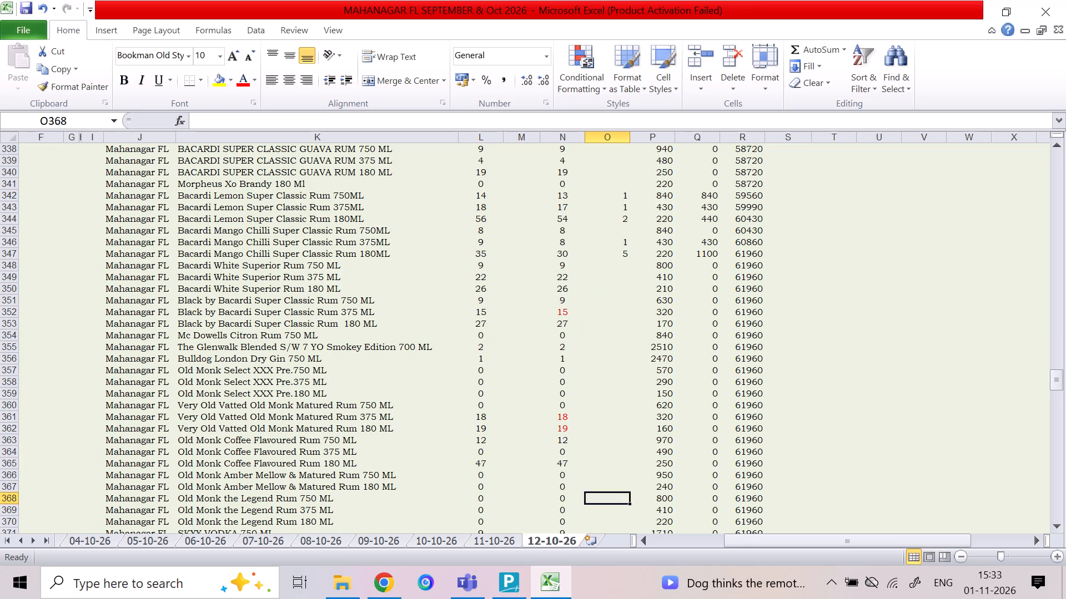
{"action": "key", "text": "Down"}
{"action": "key", "text": "Down"}
{"action": "key", "text": "Down"}
{"action": "key", "text": "Down"}
{"action": "key", "text": "Down"}
{"action": "key", "text": "Down"}
{"action": "key", "text": "Down"}
{"action": "key", "text": "Down"}
{"action": "key", "text": "Down"}
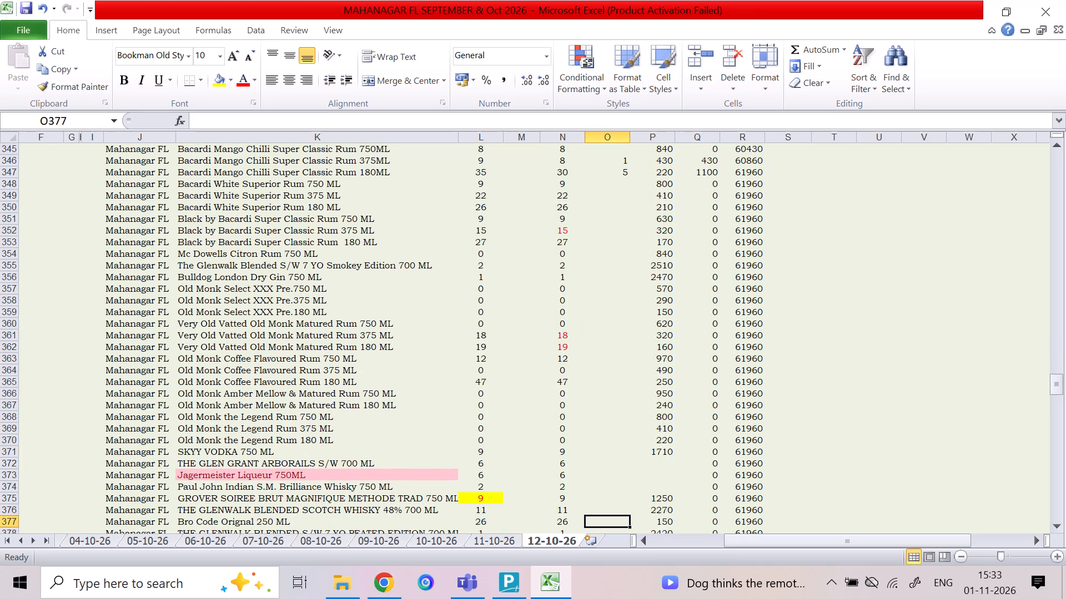
{"action": "key", "text": "Down"}
{"action": "key", "text": "Down"}
{"action": "key", "text": "Down"}
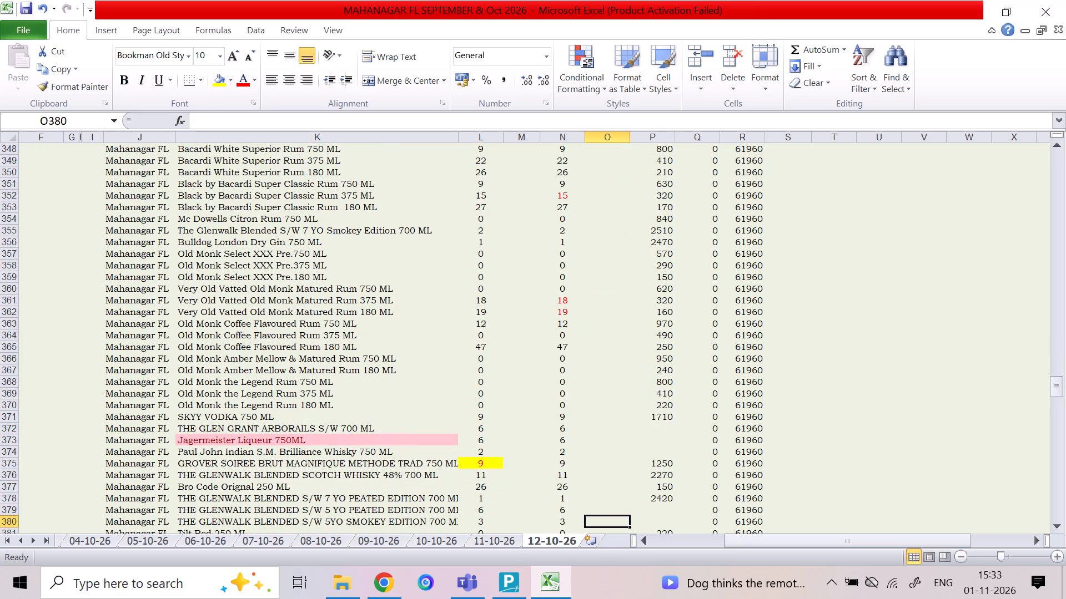
{"action": "key", "text": "Down"}
{"action": "key", "text": "Down"}
{"action": "key", "text": "Down"}
{"action": "key", "text": "Down"}
{"action": "key", "text": "Down"}
{"action": "key", "text": "Down"}
{"action": "key", "text": "Down"}
{"action": "key", "text": "Down"}
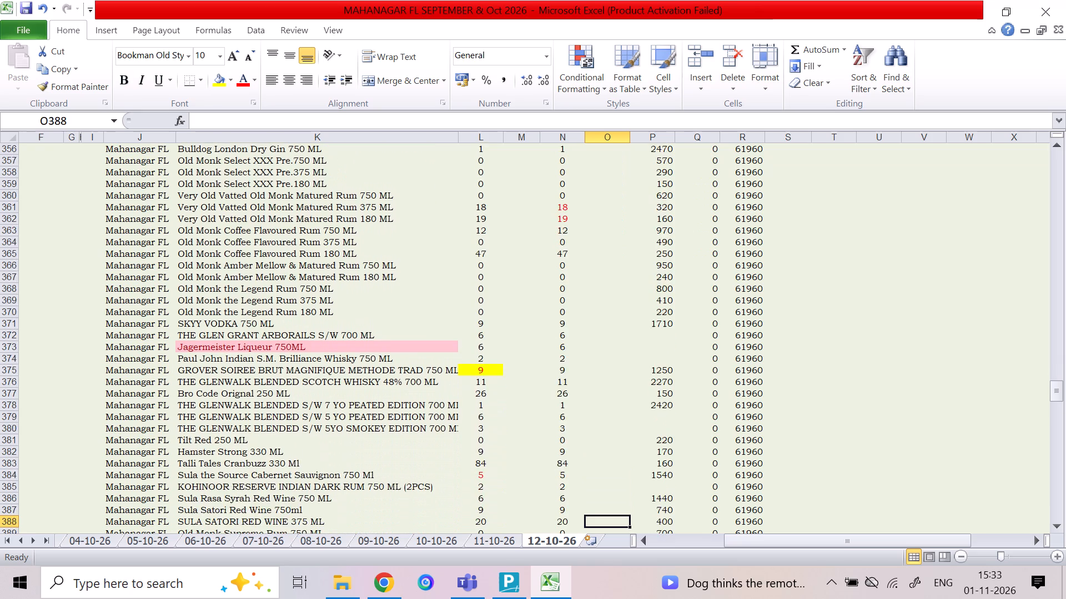
{"action": "key", "text": "Down"}
{"action": "key", "text": "Down"}
{"action": "key", "text": "Down"}
{"action": "key", "text": "Down"}
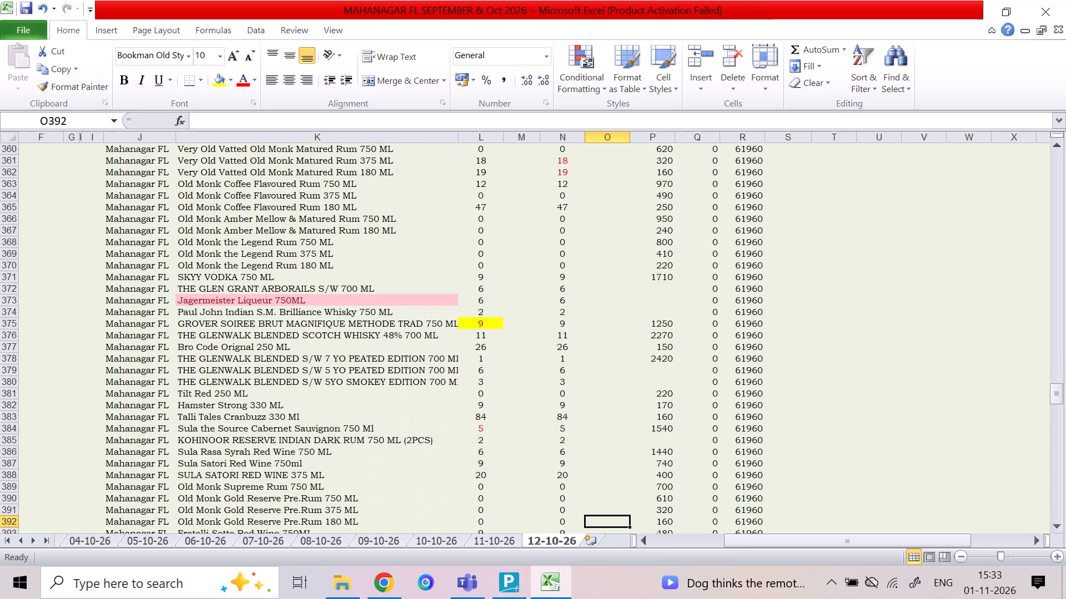
Go back over the sales rows from Old Monk Gold Reserve Pre.Rum 180 ML up to J.W. Blonde Blended Scotch 200 ML.
{"action": "key", "text": "Up"}
{"action": "key", "text": "Up"}
{"action": "key", "text": "Up"}
{"action": "key", "text": "Up"}
{"action": "key", "text": "Up"}
{"action": "key", "text": "Up"}
{"action": "key", "text": "Up"}
{"action": "key", "text": "Up"}
{"action": "key", "text": "Up"}
{"action": "key", "text": "Up"}
{"action": "key", "text": "Up"}
{"action": "key", "text": "Up"}
{"action": "key", "text": "Up"}
{"action": "key", "text": "Up"}
{"action": "key", "text": "Up"}
{"action": "key", "text": "Up"}
{"action": "key", "text": "Up"}
{"action": "key", "text": "Up"}
{"action": "key", "text": "Up"}
{"action": "key", "text": "Up"}
{"action": "key", "text": "Up"}
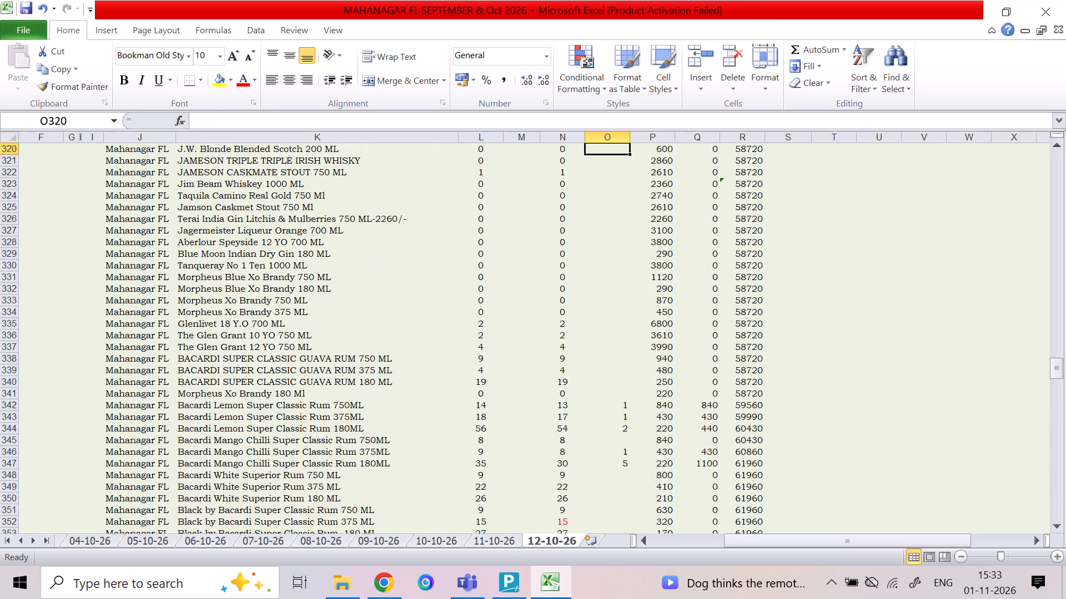
Recheck the sales rows from J.W. Blonde Blended Scotch 200 ML down to Bulldog London Dry Gin 750 ML.
{"action": "key", "text": "Down"}
{"action": "key", "text": "Down"}
{"action": "key", "text": "Down"}
{"action": "key", "text": "Down"}
{"action": "key", "text": "Down"}
{"action": "key", "text": "Down"}
{"action": "key", "text": "Down"}
{"action": "key", "text": "Down"}
{"action": "key", "text": "Down"}
{"action": "key", "text": "Down"}
{"action": "key", "text": "Down"}
{"action": "key", "text": "Down"}
{"action": "key", "text": "Down"}
{"action": "key", "text": "Down"}
{"action": "key", "text": "Down"}
{"action": "key", "text": "Down"}
{"action": "key", "text": "Down"}
{"action": "key", "text": "Down"}
{"action": "key", "text": "Down"}
{"action": "key", "text": "Down"}
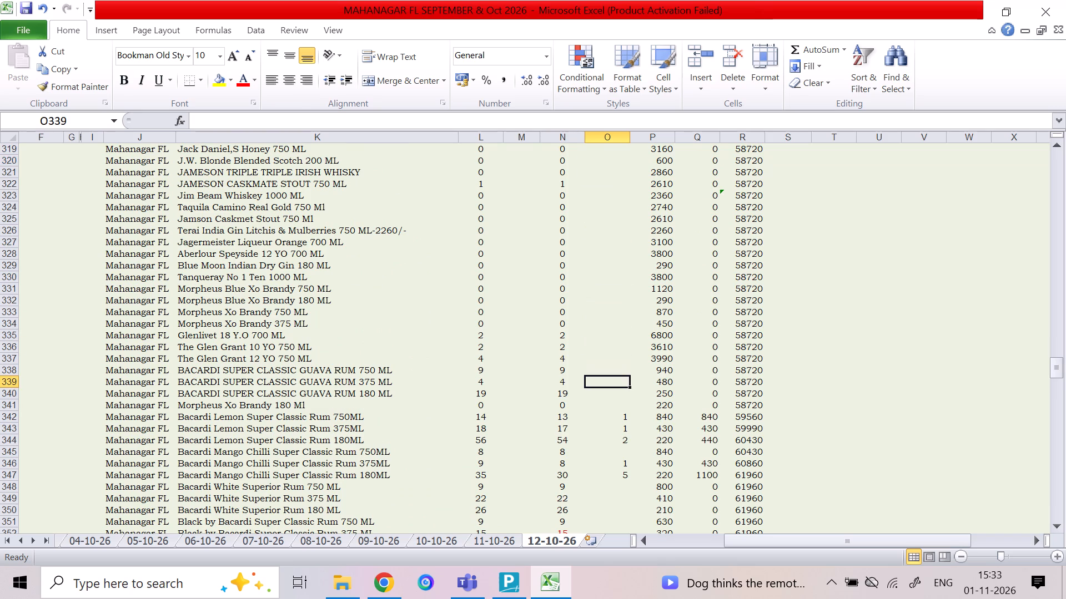
{"action": "key", "text": "Down"}
{"action": "key", "text": "Down"}
{"action": "key", "text": "Down"}
{"action": "key", "text": "Down"}
{"action": "key", "text": "Down"}
{"action": "key", "text": "Down"}
{"action": "key", "text": "Down"}
{"action": "key", "text": "Down"}
{"action": "key", "text": "Down"}
{"action": "key", "text": "Down"}
{"action": "key", "text": "Down"}
{"action": "key", "text": "Down"}
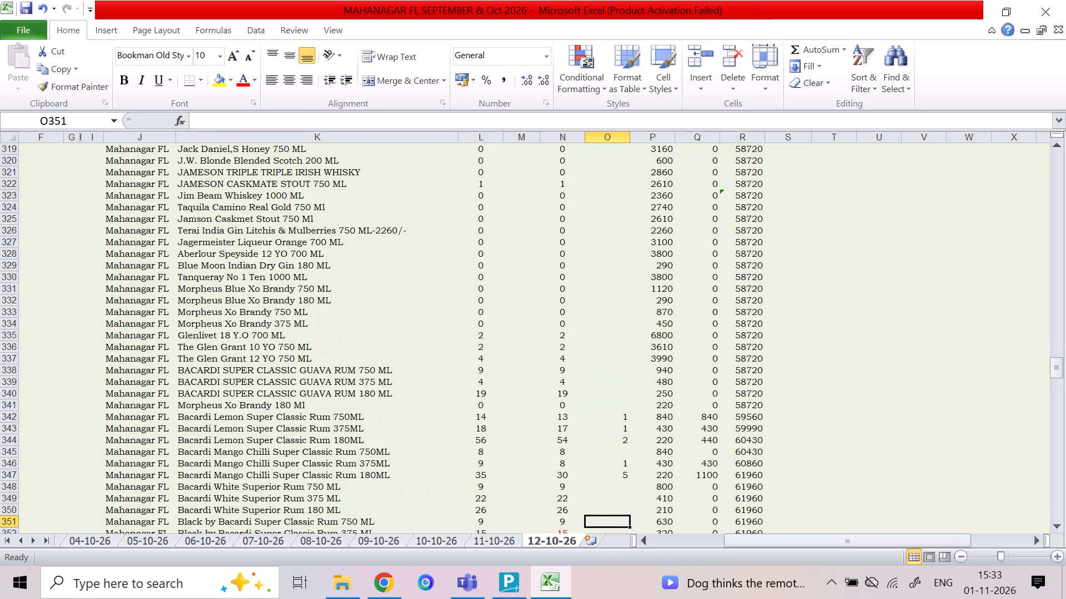
{"action": "key", "text": "Down"}
{"action": "key", "text": "Down"}
{"action": "key", "text": "Down"}
{"action": "key", "text": "Down"}
{"action": "key", "text": "Down"}
{"action": "key", "text": "Up"}
{"action": "key", "text": "Up"}
{"action": "key", "text": "Up"}
{"action": "key", "text": "Up"}
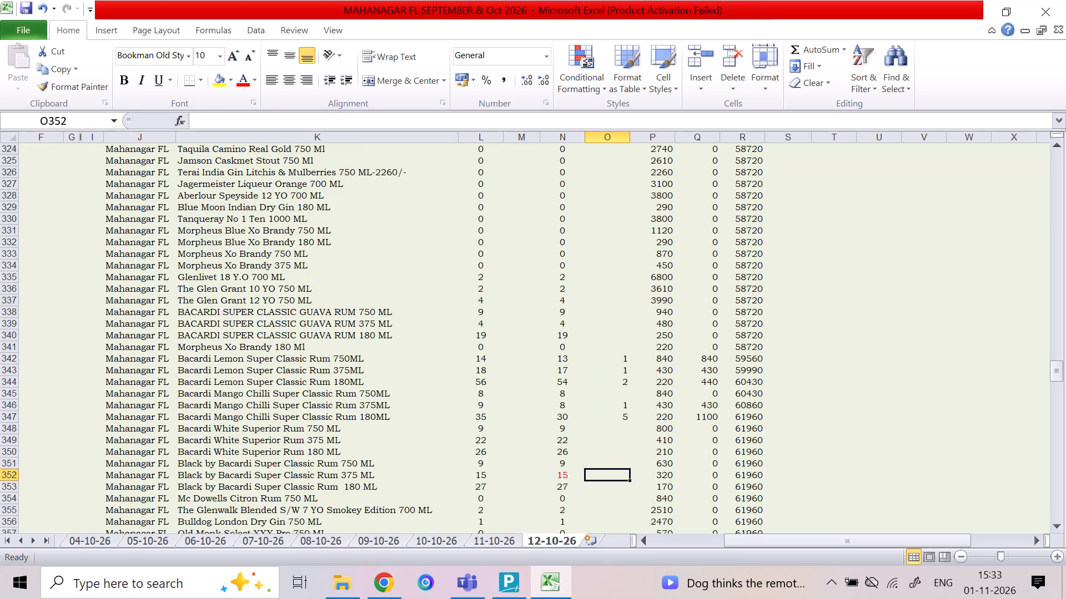
Check the item names from Black by Bacardi Super Classic Rum 375 ML down to the Old Monk Coffee Flavoured Rum rows.
{"action": "key", "text": "Left"}
{"action": "key", "text": "Left"}
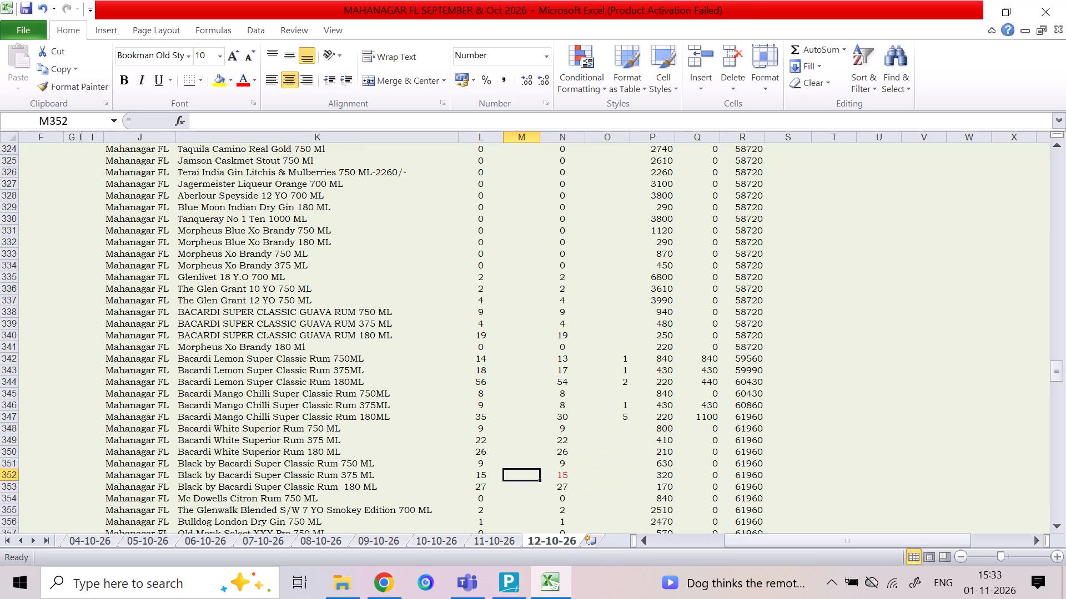
{"action": "key", "text": "Left"}
{"action": "key", "text": "Left"}
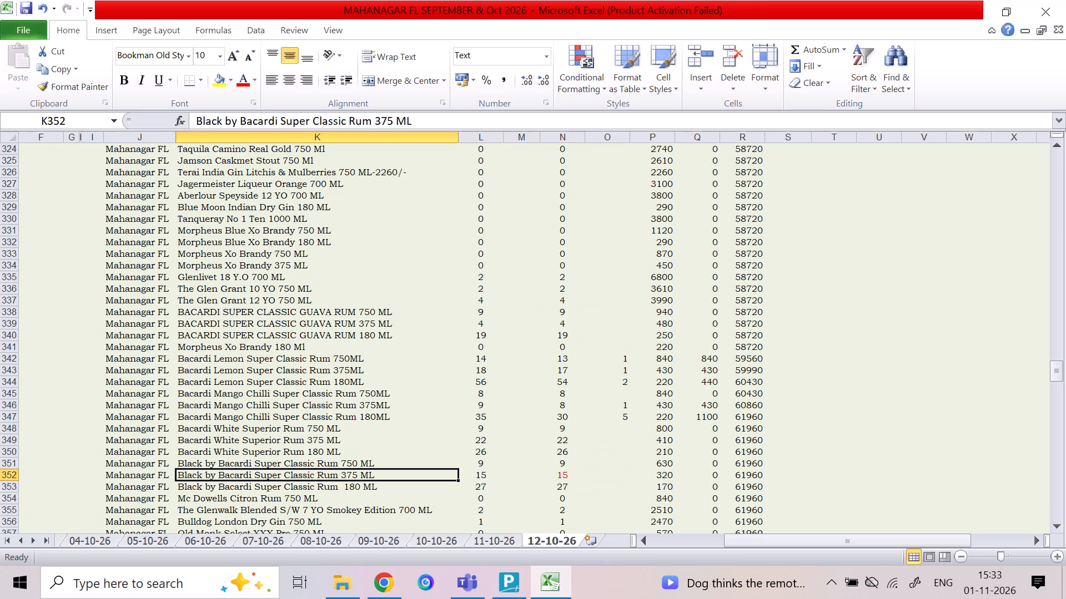
{"action": "key", "text": "Down"}
{"action": "key", "text": "Down"}
{"action": "key", "text": "Down"}
{"action": "key", "text": "Down"}
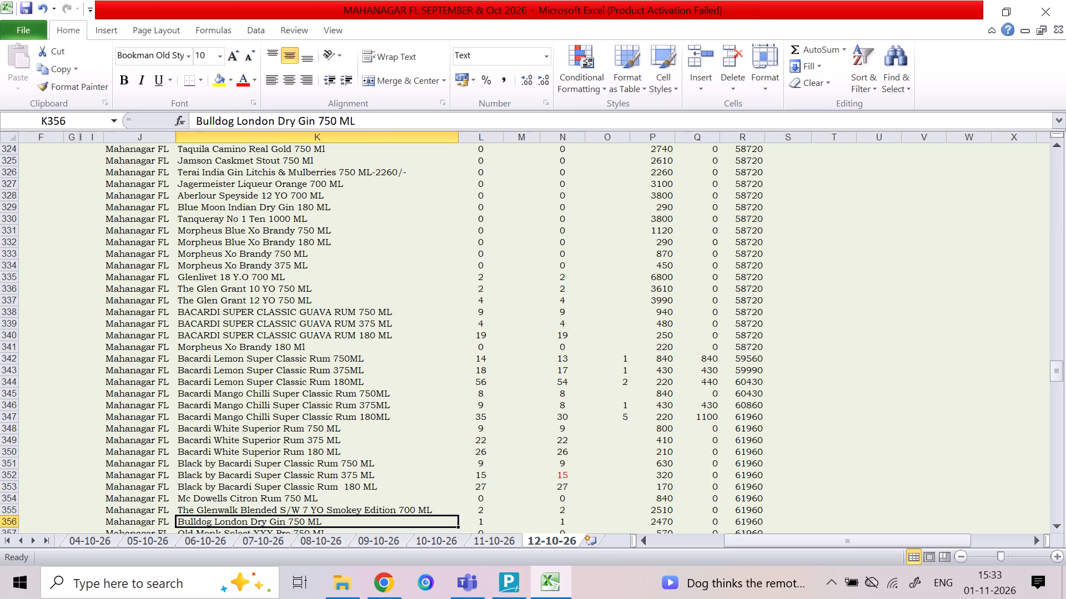
{"action": "key", "text": "Down"}
{"action": "key", "text": "Down"}
{"action": "key", "text": "Down"}
{"action": "key", "text": "Down"}
{"action": "key", "text": "Down"}
{"action": "key", "text": "Down"}
{"action": "key", "text": "Down"}
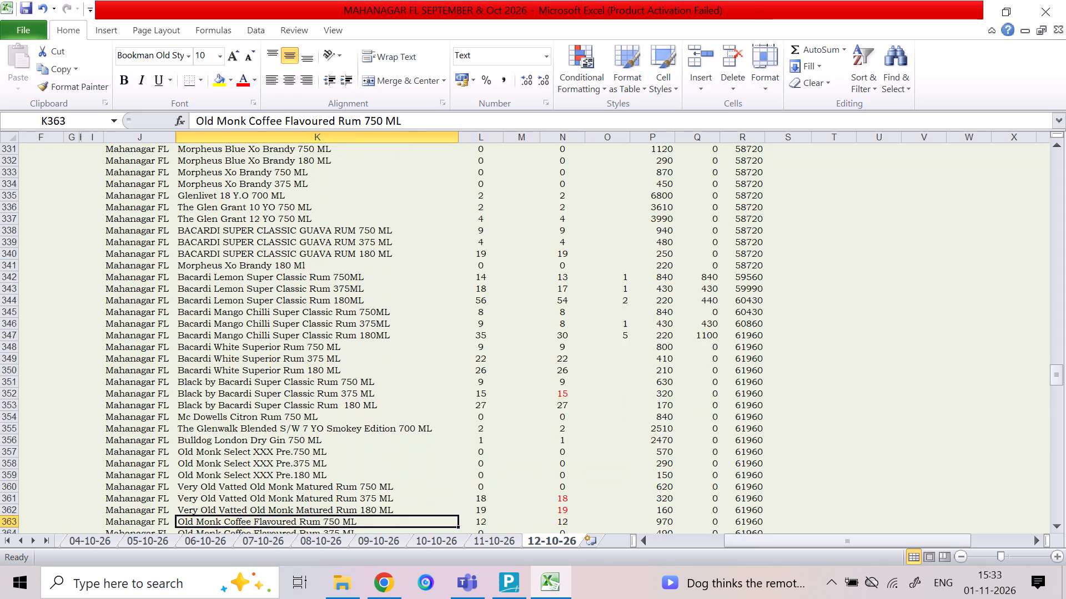
{"action": "key", "text": "Down"}
Enter the Very Old Vatted Old Monk Matured Rum sales: 1 for 375 ML and 2 for 180 ML.
{"action": "key", "text": "Up"}
{"action": "key", "text": "Up"}
{"action": "key", "text": "Up"}
{"action": "key", "text": "Right"}
{"action": "key", "text": "Right"}
{"action": "key", "text": "Right"}
{"action": "key", "text": "Right"}
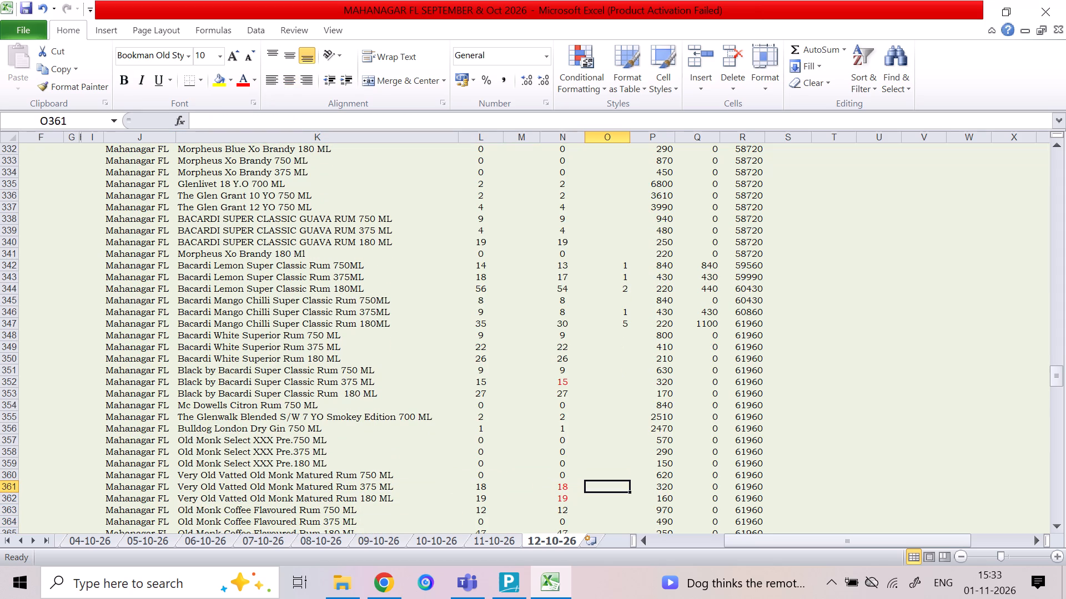
{"action": "key", "text": "Down"}
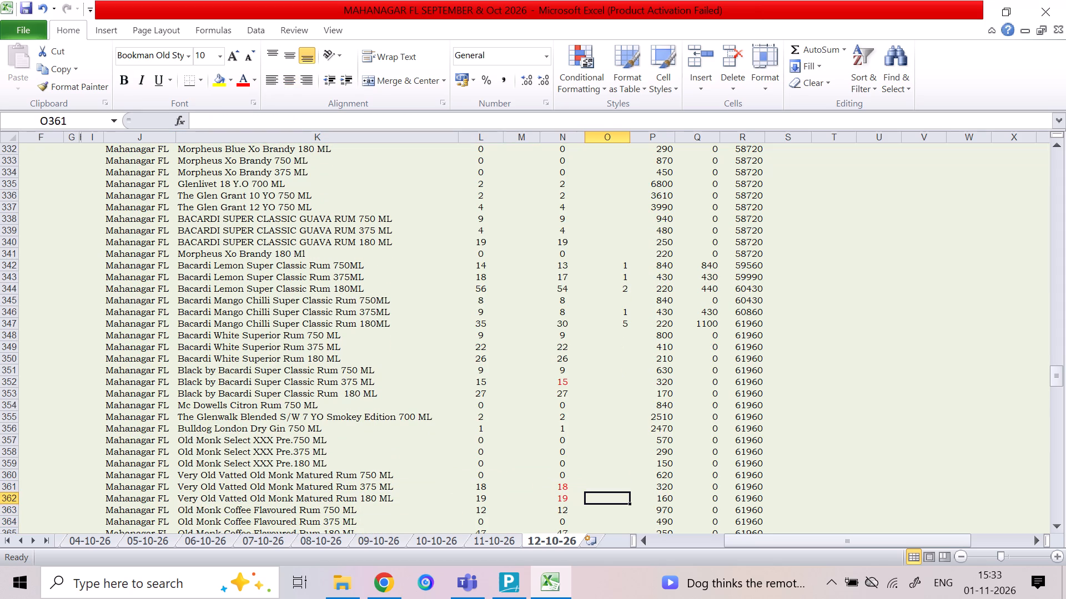
{"action": "key", "text": "Up"}
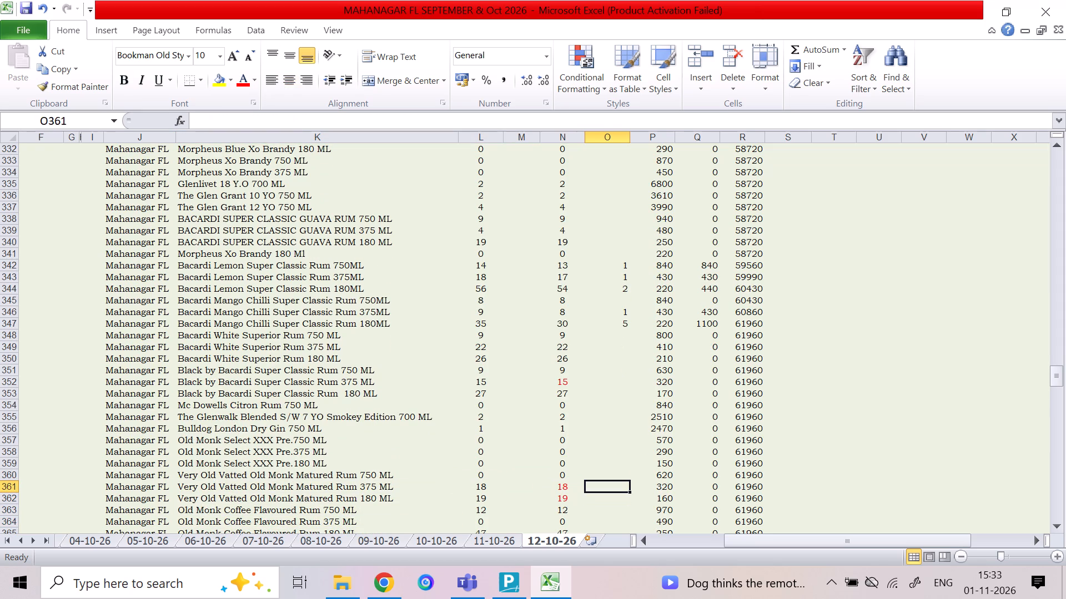
{"action": "key", "text": "1"}
{"action": "key", "text": "Down"}
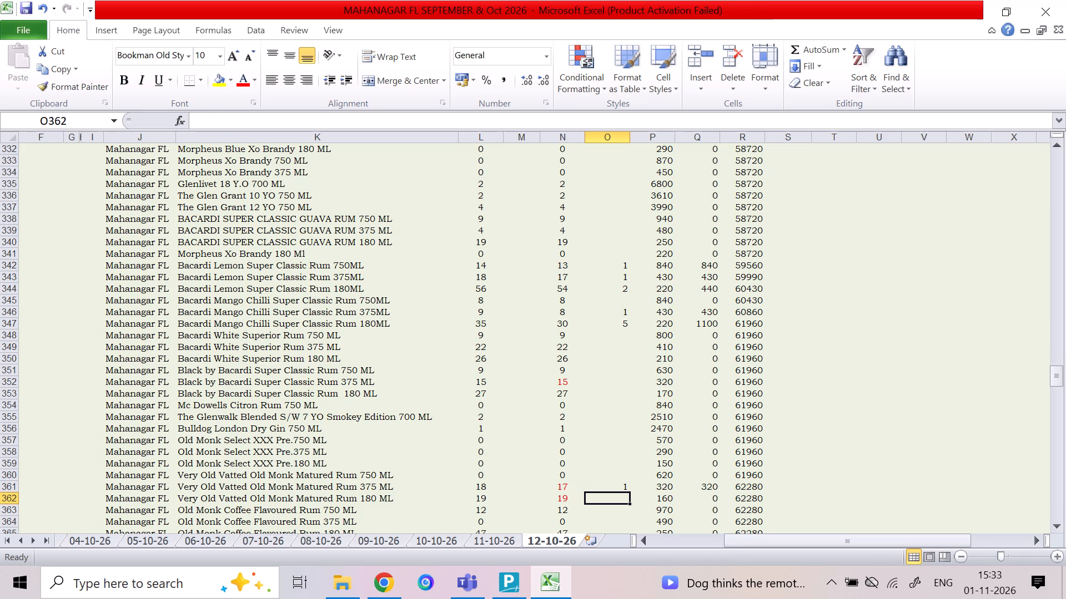
{"action": "key", "text": "2"}
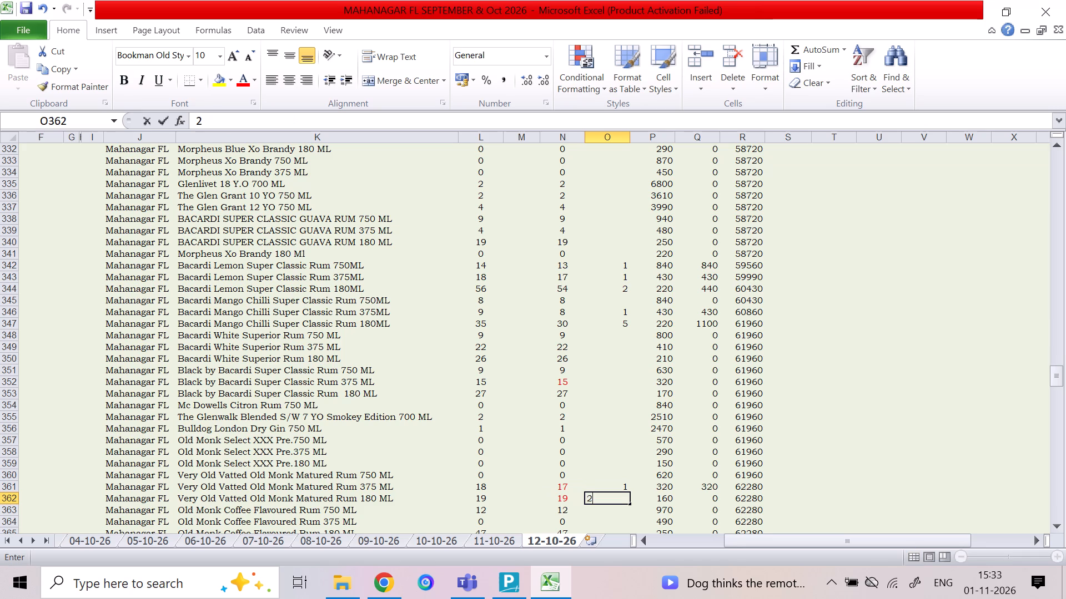
{"action": "key", "text": "Down"}
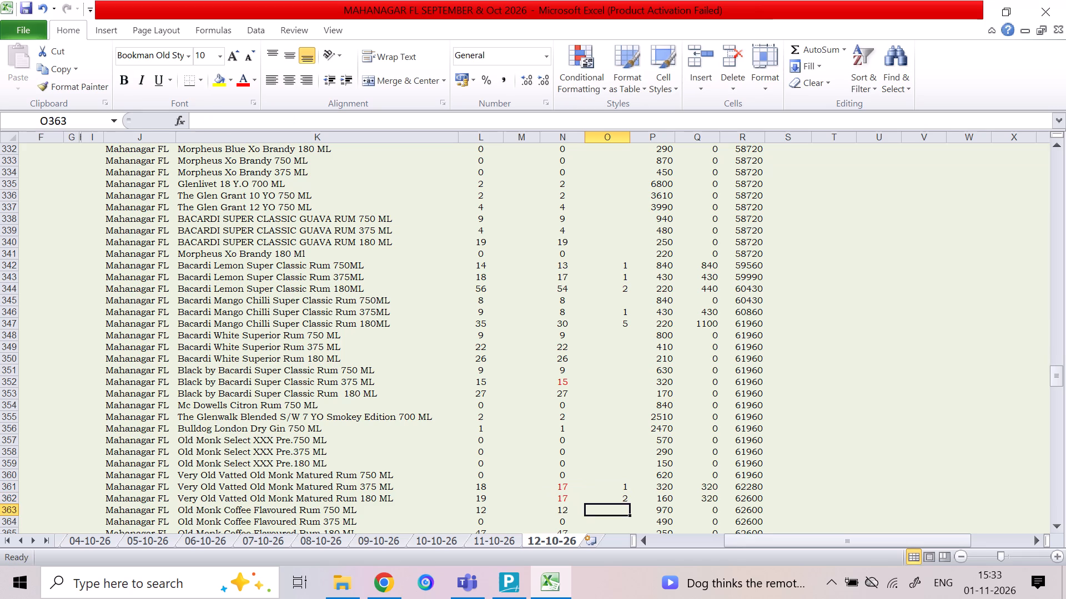
Enter 4 as the sales quantity for Bro Code Orignal 250 ML.
{"action": "key", "text": "Down"}
{"action": "key", "text": "Down"}
{"action": "key", "text": "Down"}
{"action": "key", "text": "Down"}
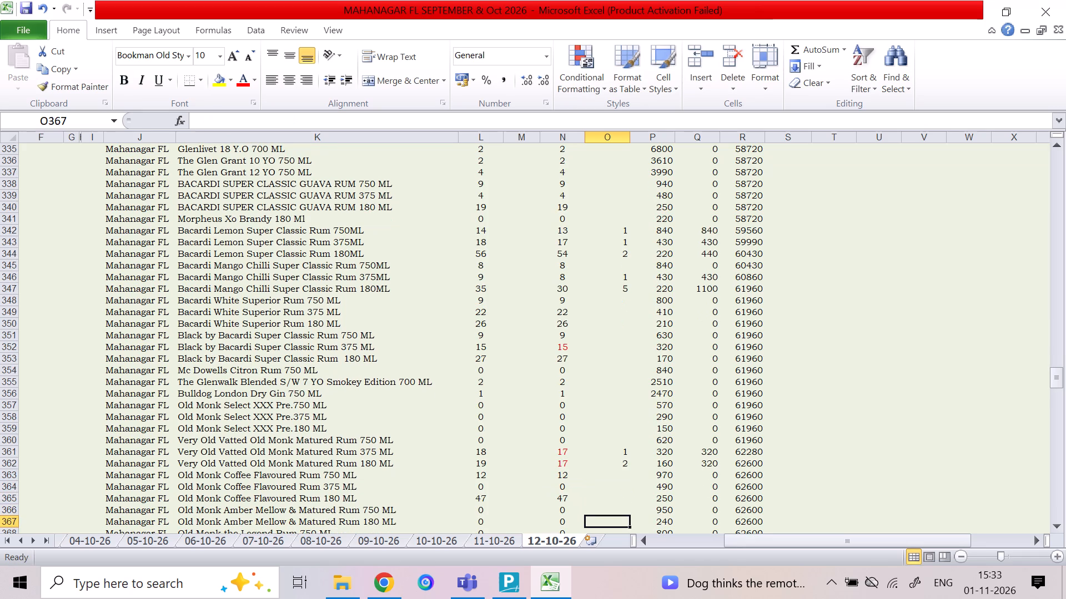
{"action": "key", "text": "Down"}
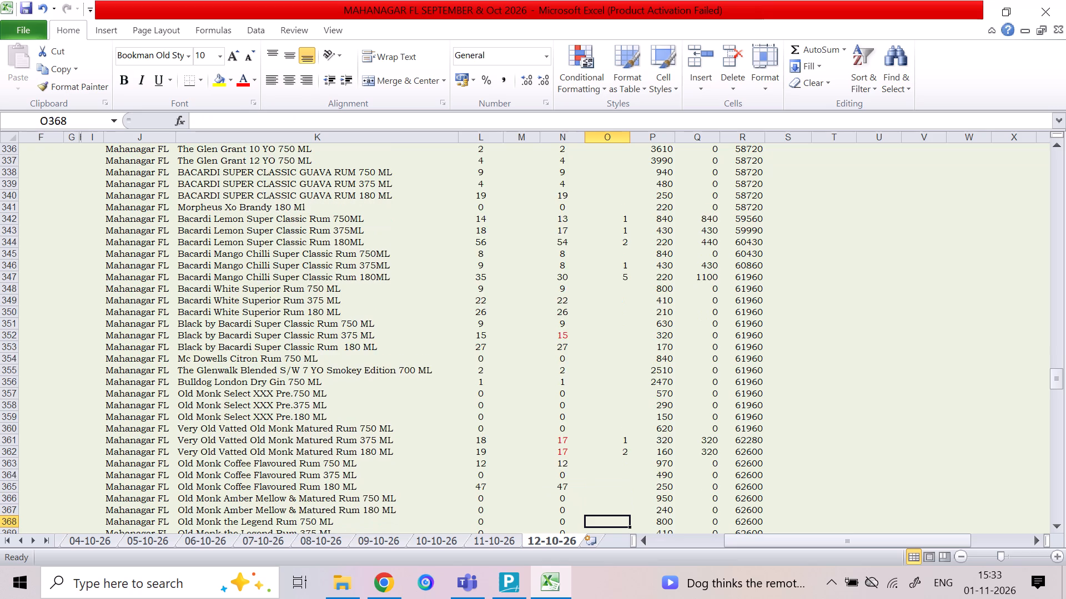
{"action": "key", "text": "Down"}
{"action": "key", "text": "Down"}
{"action": "key", "text": "Down"}
{"action": "key", "text": "Down"}
{"action": "key", "text": "Down"}
{"action": "key", "text": "Down"}
{"action": "key", "text": "Down"}
{"action": "key", "text": "Down"}
{"action": "key", "text": "Down"}
{"action": "key", "text": "Down"}
{"action": "key", "text": "Down"}
{"action": "key", "text": "Down"}
{"action": "key", "text": "Down"}
{"action": "key", "text": "Down"}
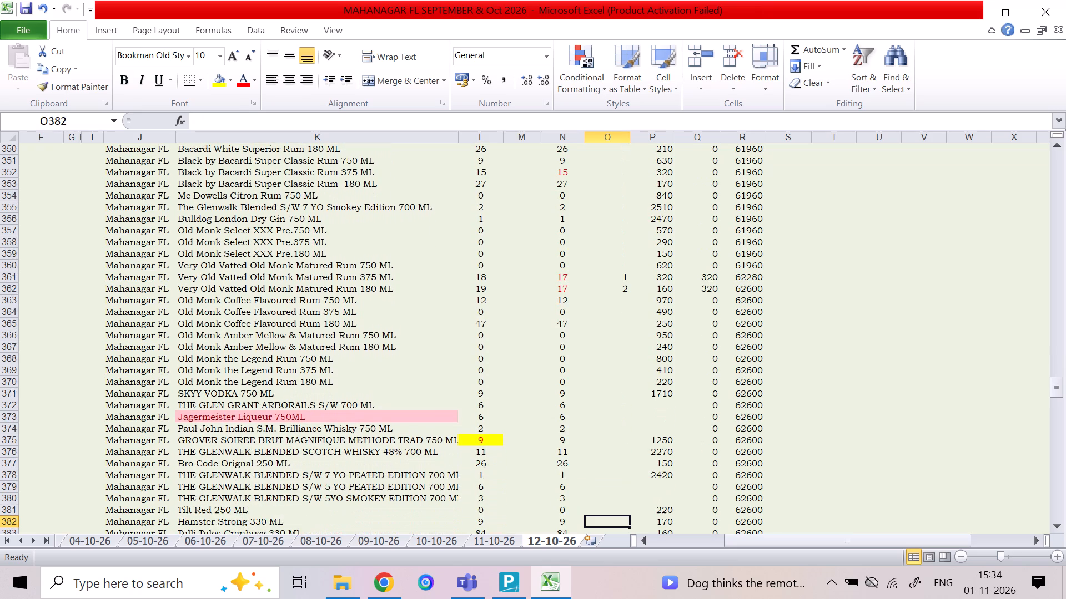
{"action": "key", "text": "Up"}
{"action": "key", "text": "Up"}
{"action": "key", "text": "Up"}
{"action": "key", "text": "Up"}
{"action": "key", "text": "Up"}
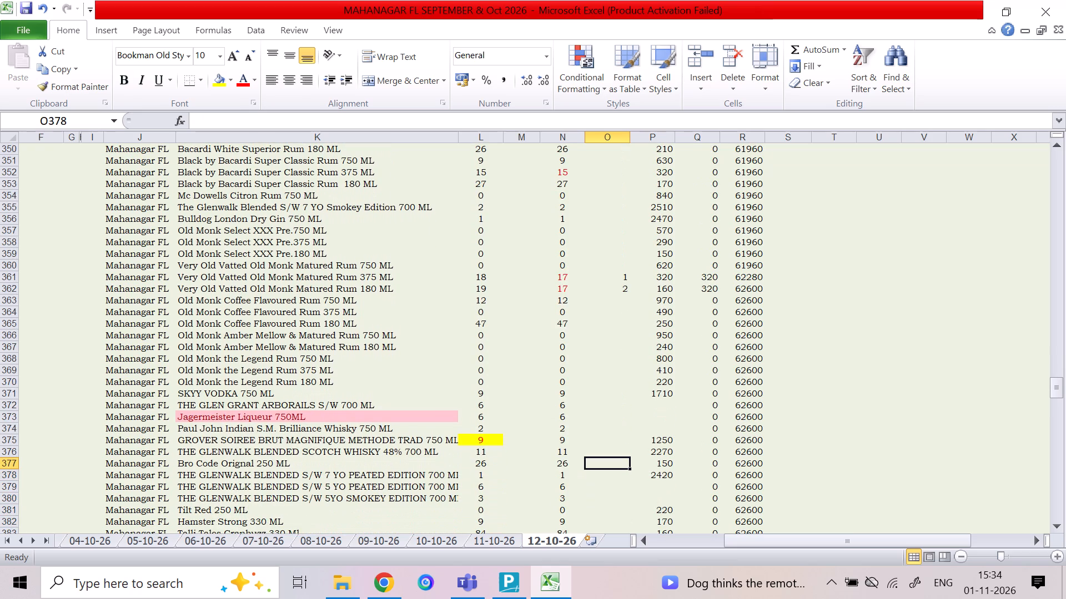
{"action": "key", "text": "2"}
{"action": "key", "text": "Down"}
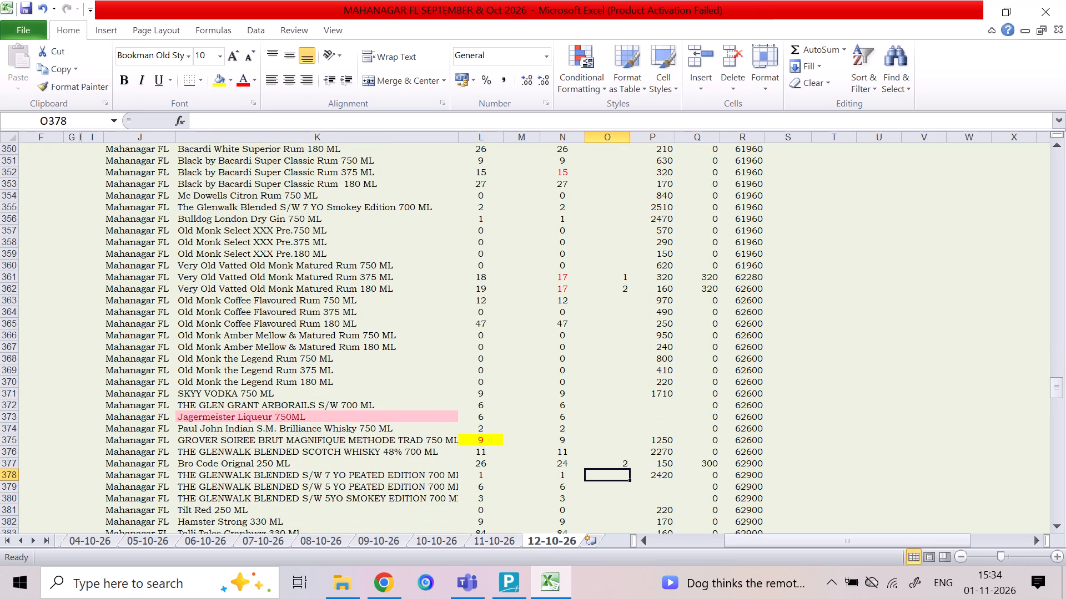
{"action": "key", "text": "Up"}
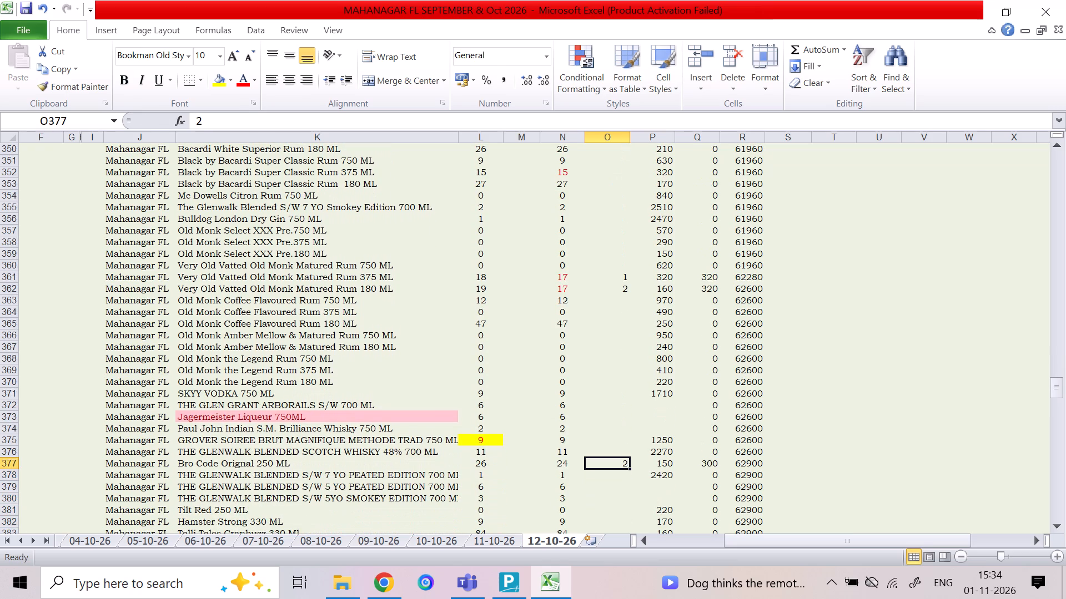
{"action": "key", "text": "4"}
{"action": "key", "text": "Down"}
Enter 6 as the sales quantity for Talli Tales Cranbuzz 330 Ml.
{"action": "key", "text": "Down"}
{"action": "key", "text": "Down"}
{"action": "key", "text": "Down"}
{"action": "key", "text": "Down"}
{"action": "key", "text": "Down"}
{"action": "key", "text": "Down"}
{"action": "key", "text": "Down"}
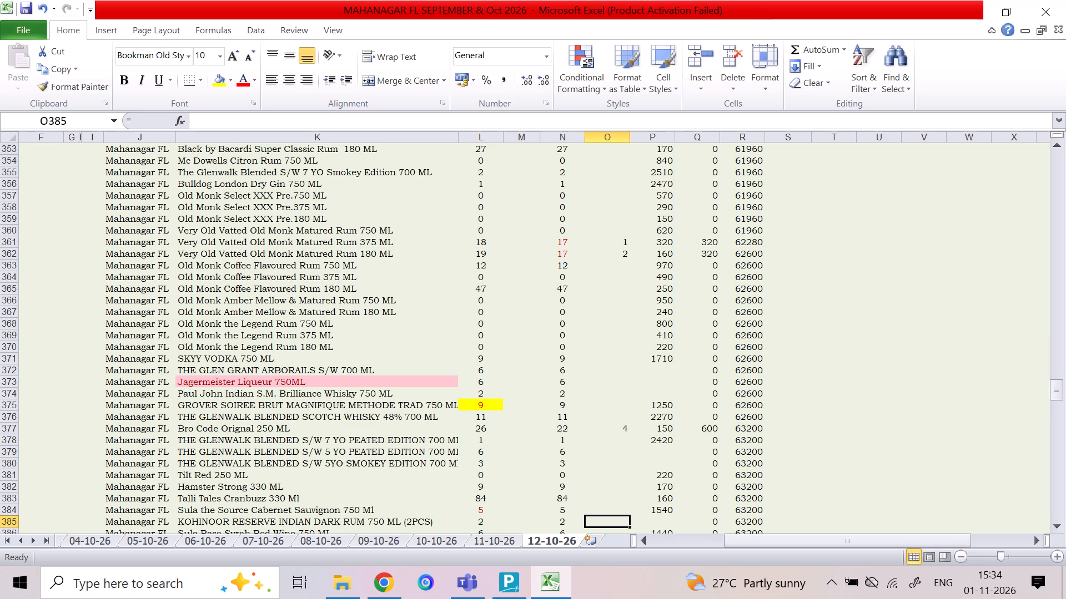
{"action": "key", "text": "Down"}
{"action": "key", "text": "Down"}
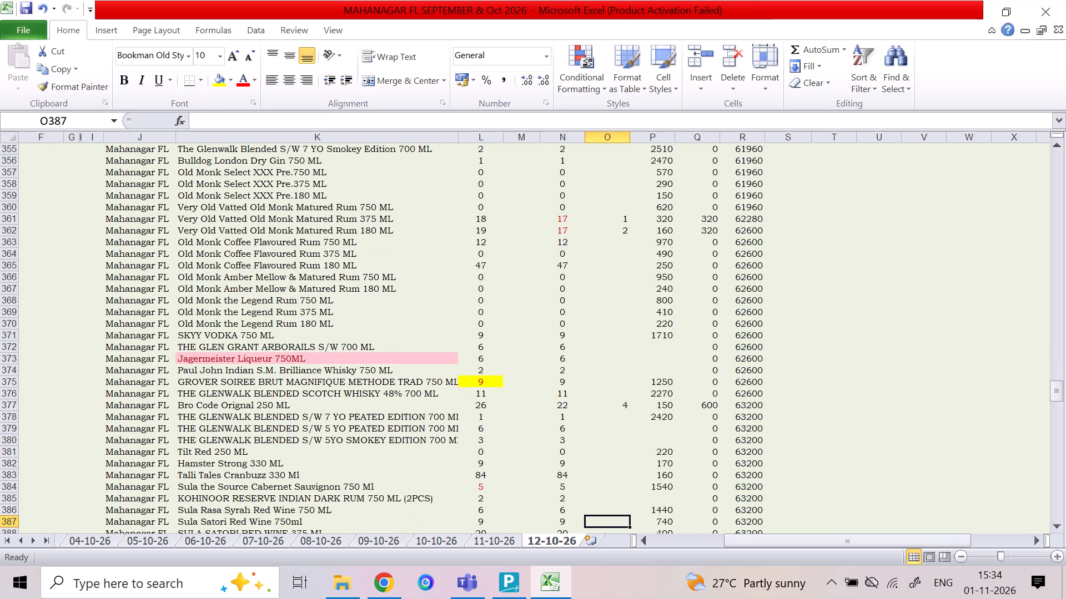
{"action": "key", "text": "Up"}
{"action": "key", "text": "Up"}
{"action": "key", "text": "Up"}
{"action": "key", "text": "Up"}
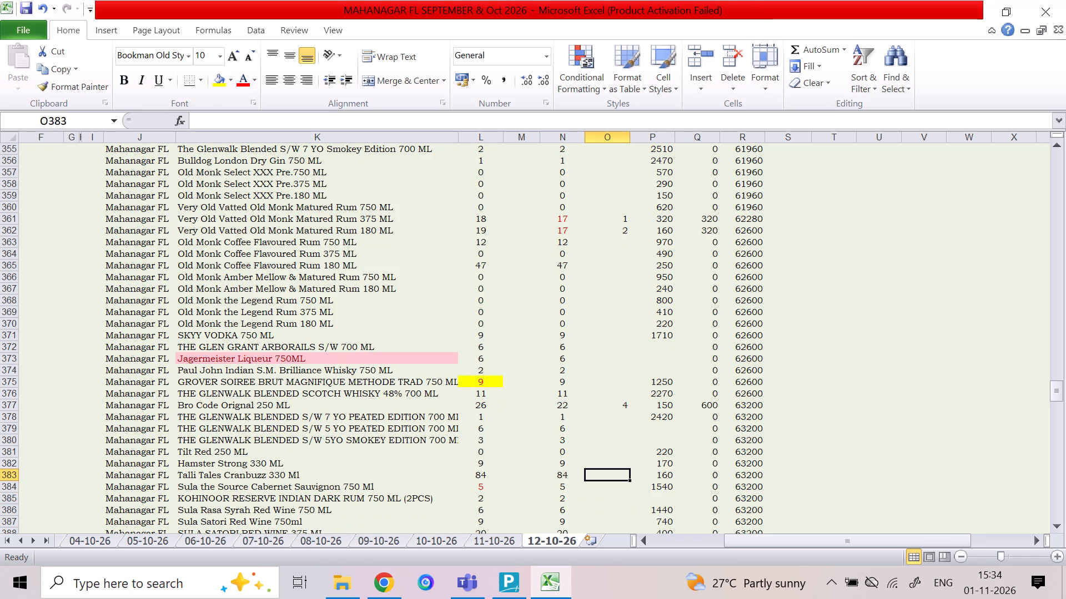
{"action": "key", "text": "6"}
{"action": "key", "text": "Down"}
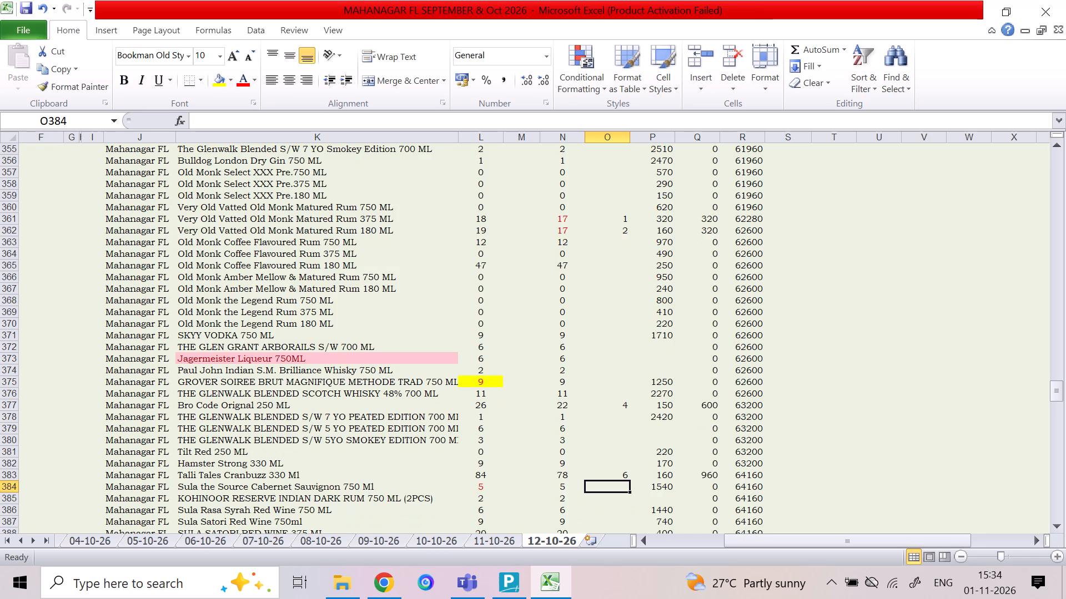
Check the item rows from Sula the Source Cabernet Sauvignon 750 Ml down to M M Jamun Splicymint Vodka 750 ML and back to Grey Goose Vodka.
{"action": "key", "text": "Down"}
{"action": "key", "text": "Down"}
{"action": "key", "text": "Down"}
{"action": "key", "text": "Down"}
{"action": "key", "text": "Down"}
{"action": "key", "text": "Down"}
{"action": "key", "text": "Down"}
{"action": "key", "text": "Down"}
{"action": "key", "text": "Down"}
{"action": "key", "text": "Down"}
{"action": "key", "text": "Down"}
{"action": "key", "text": "Down"}
{"action": "key", "text": "Down"}
{"action": "key", "text": "Down"}
{"action": "key", "text": "Down"}
{"action": "key", "text": "Down"}
{"action": "key", "text": "Down"}
{"action": "key", "text": "Down"}
{"action": "key", "text": "Down"}
{"action": "key", "text": "Down"}
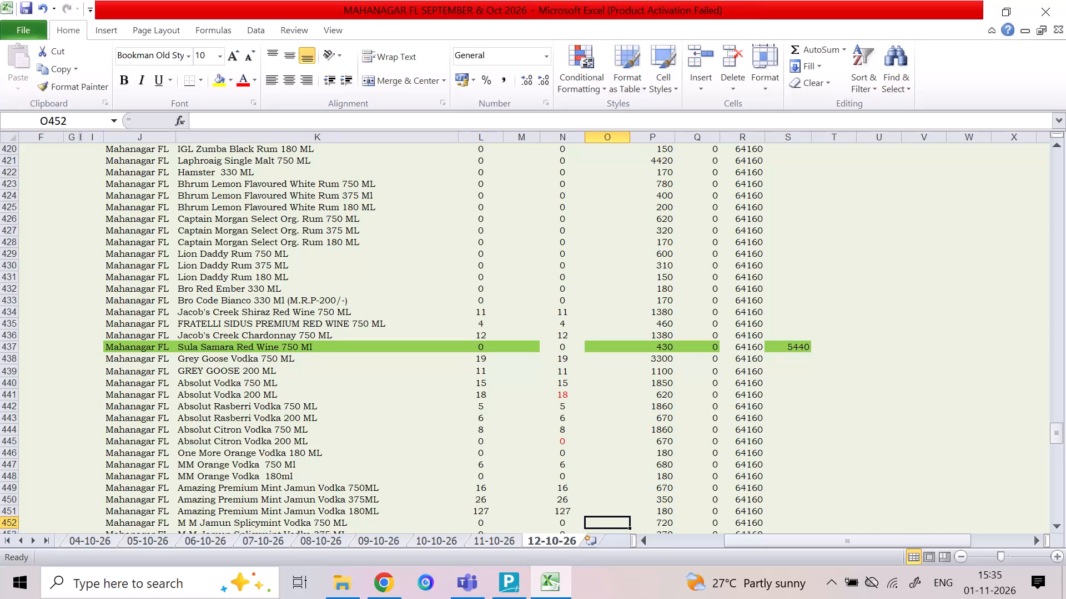
{"action": "key", "text": "Up"}
{"action": "key", "text": "Up"}
{"action": "key", "text": "Up"}
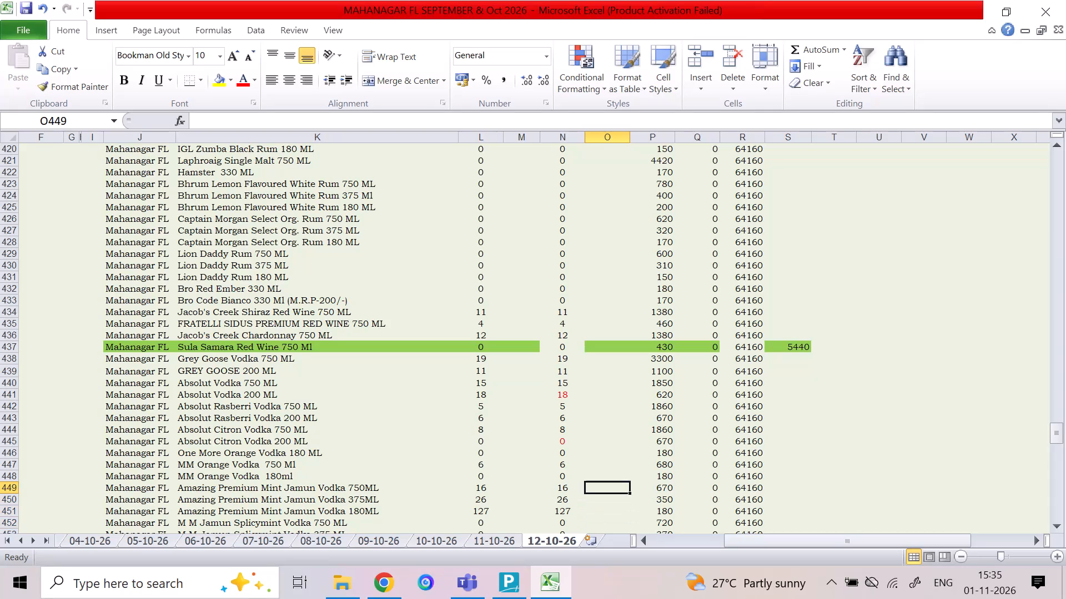
{"action": "key", "text": "Up"}
{"action": "key", "text": "Up"}
{"action": "key", "text": "Up"}
{"action": "key", "text": "Up"}
{"action": "key", "text": "Up"}
{"action": "key", "text": "Up"}
{"action": "key", "text": "Up"}
{"action": "key", "text": "Up"}
{"action": "key", "text": "Up"}
{"action": "key", "text": "Up"}
{"action": "key", "text": "Up"}
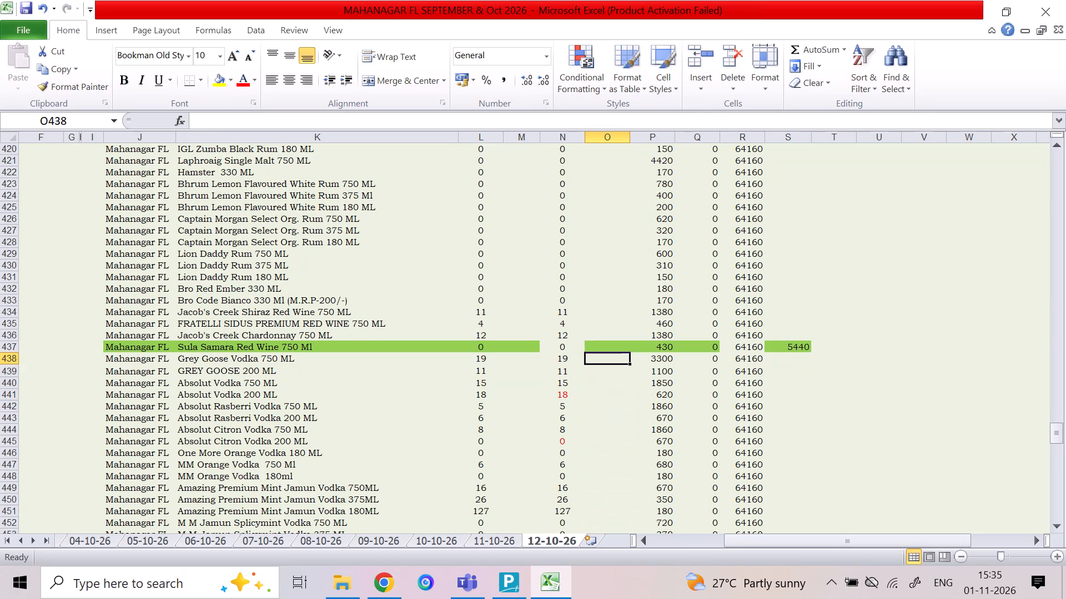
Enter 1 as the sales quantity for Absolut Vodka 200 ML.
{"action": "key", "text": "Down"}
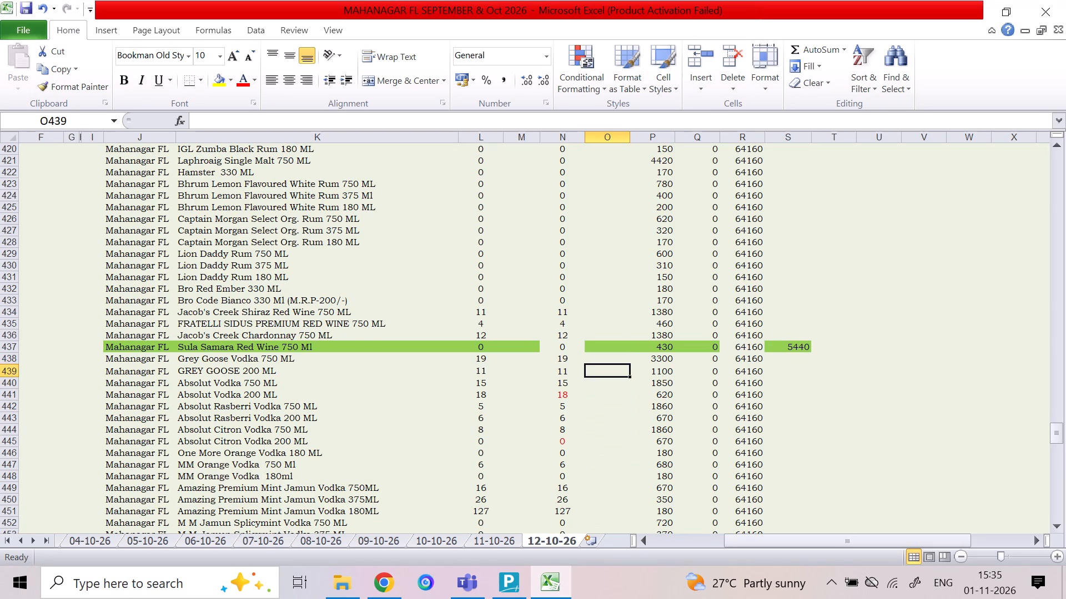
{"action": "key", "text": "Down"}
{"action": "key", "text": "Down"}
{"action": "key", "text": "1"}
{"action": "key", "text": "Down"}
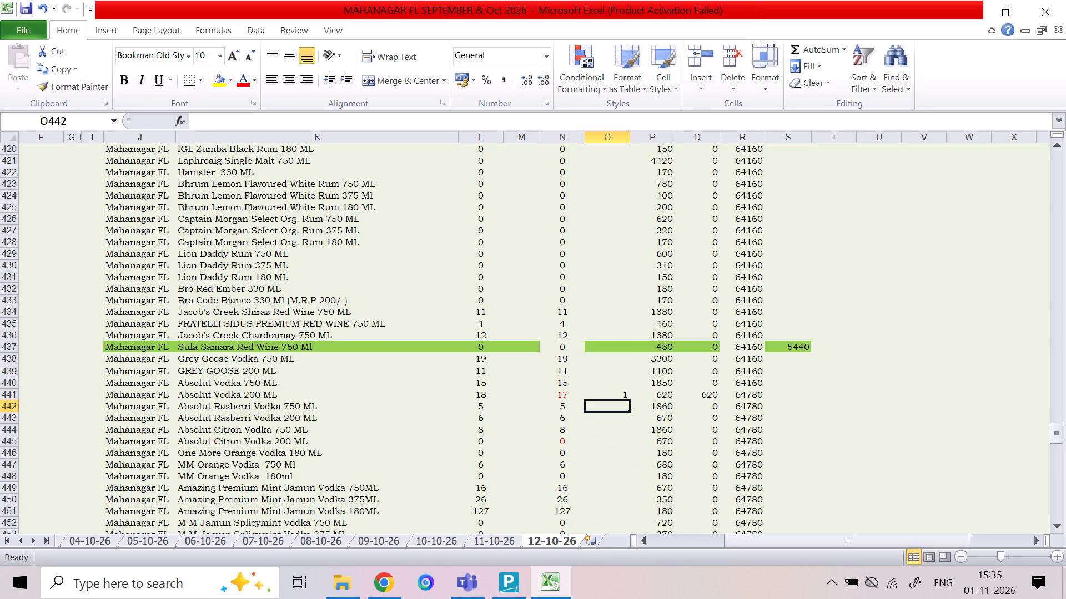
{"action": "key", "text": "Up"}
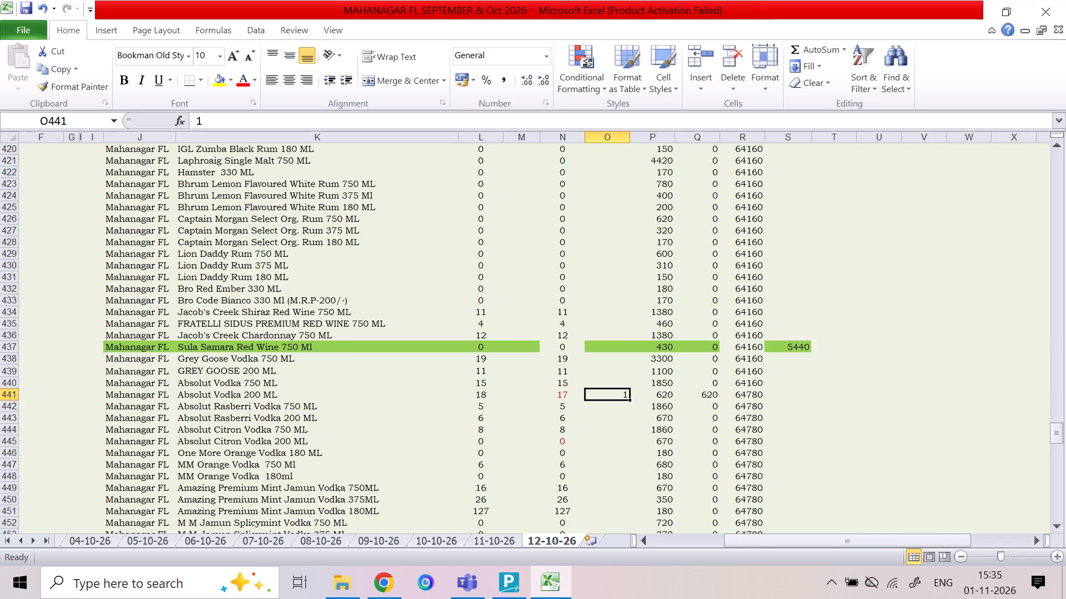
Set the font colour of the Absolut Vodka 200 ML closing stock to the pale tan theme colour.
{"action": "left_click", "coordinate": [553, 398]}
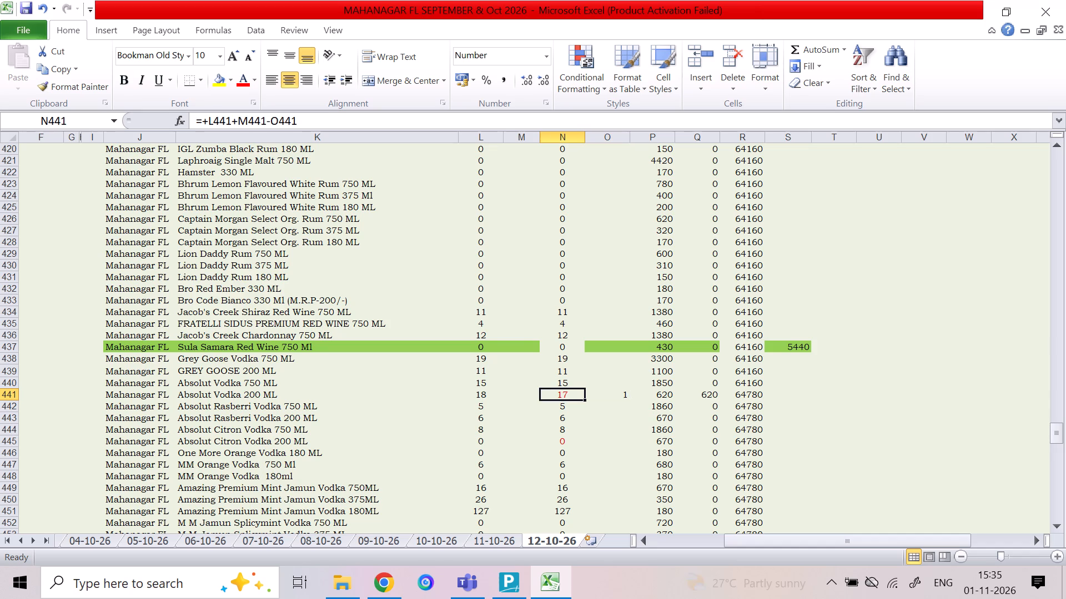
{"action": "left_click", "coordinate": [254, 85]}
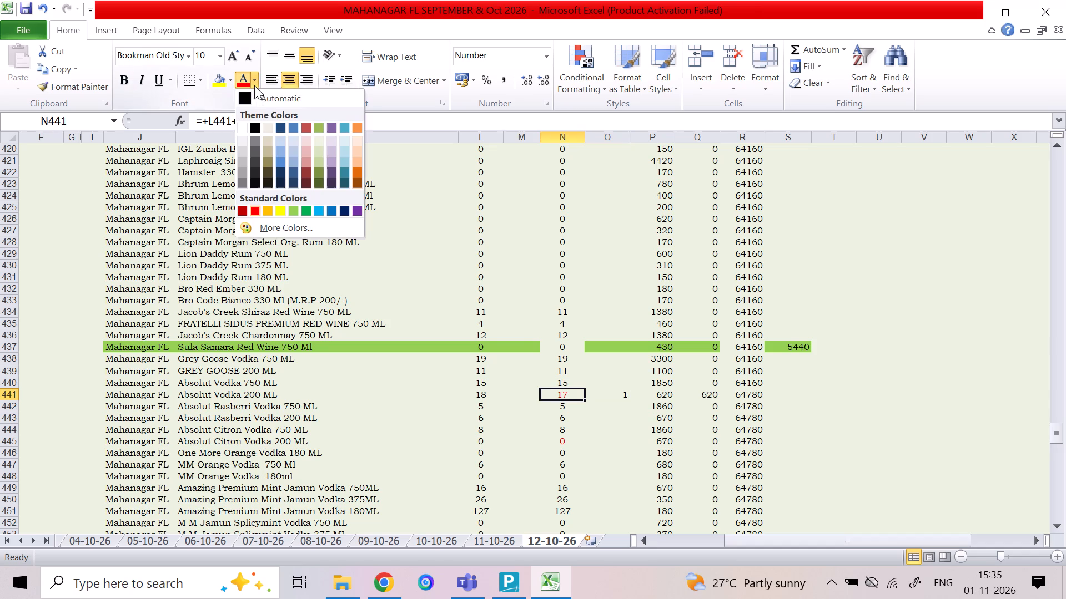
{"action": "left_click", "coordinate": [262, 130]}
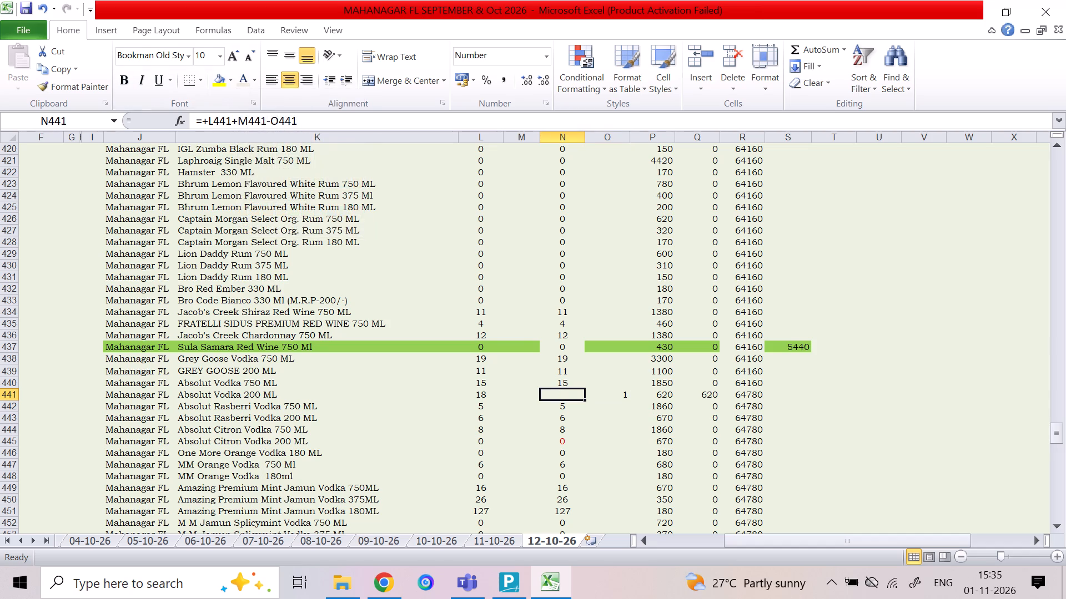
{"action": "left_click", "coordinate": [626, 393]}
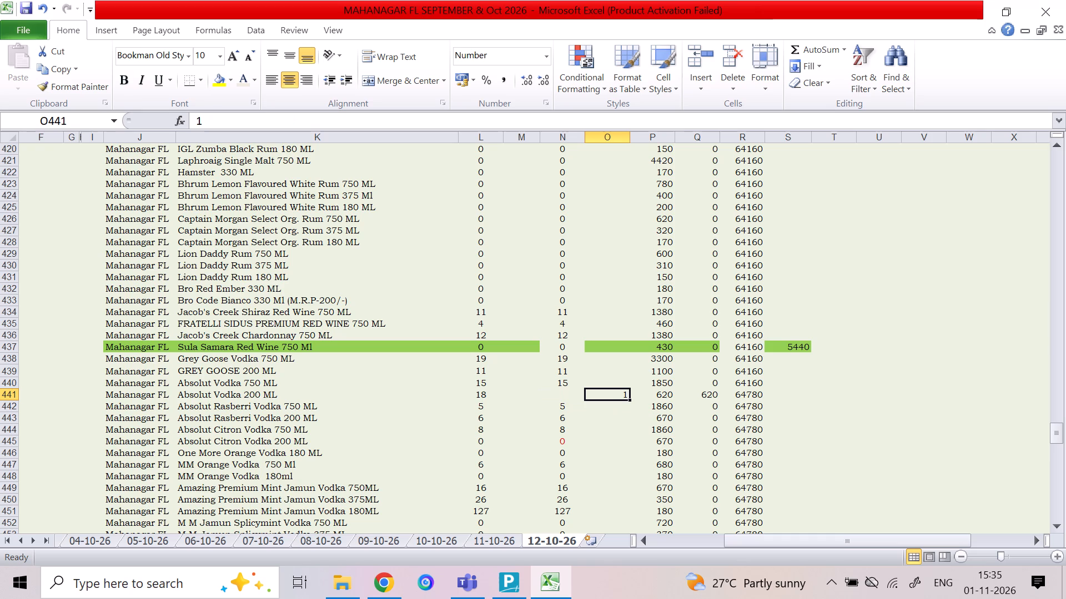
Check the closing stock formulas in the Grey Goose and Absolut Vodka rows.
{"action": "key", "text": "Up"}
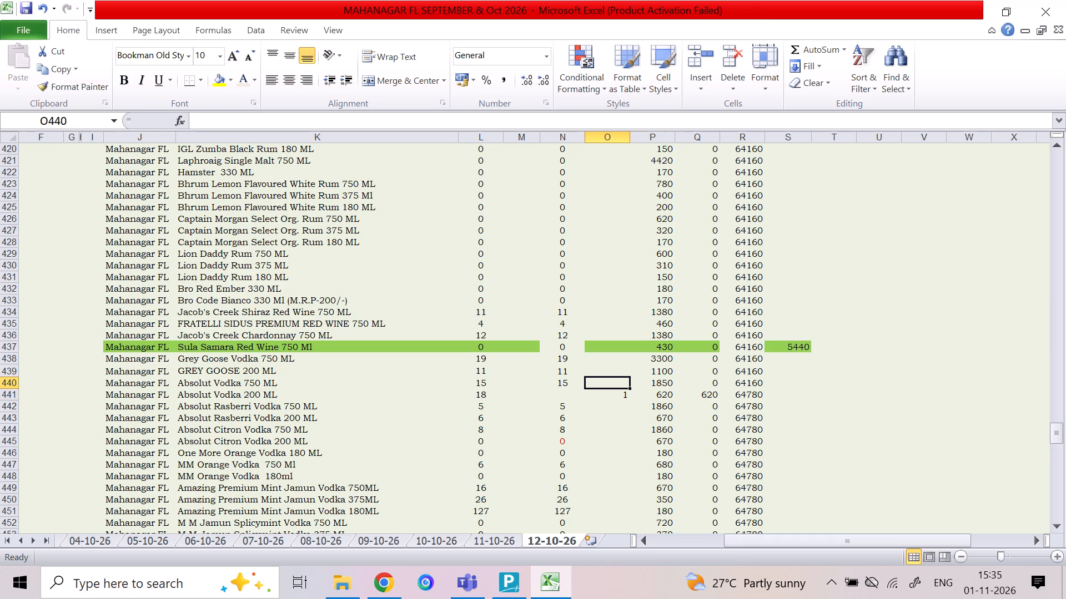
{"action": "key", "text": "Down"}
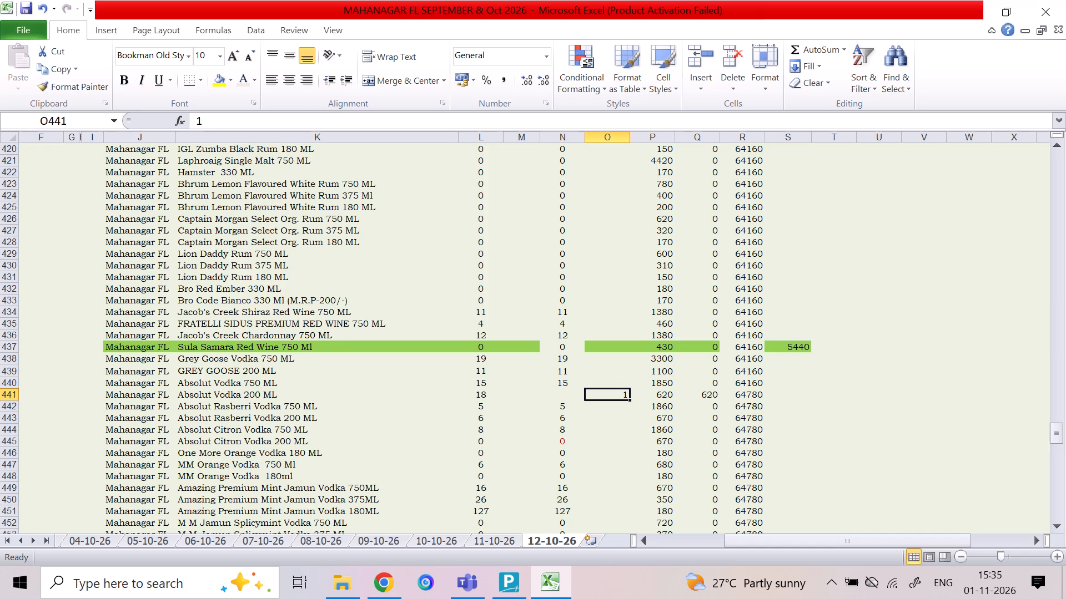
{"action": "key", "text": "Up"}
{"action": "key", "text": "Left"}
{"action": "key", "text": "Up"}
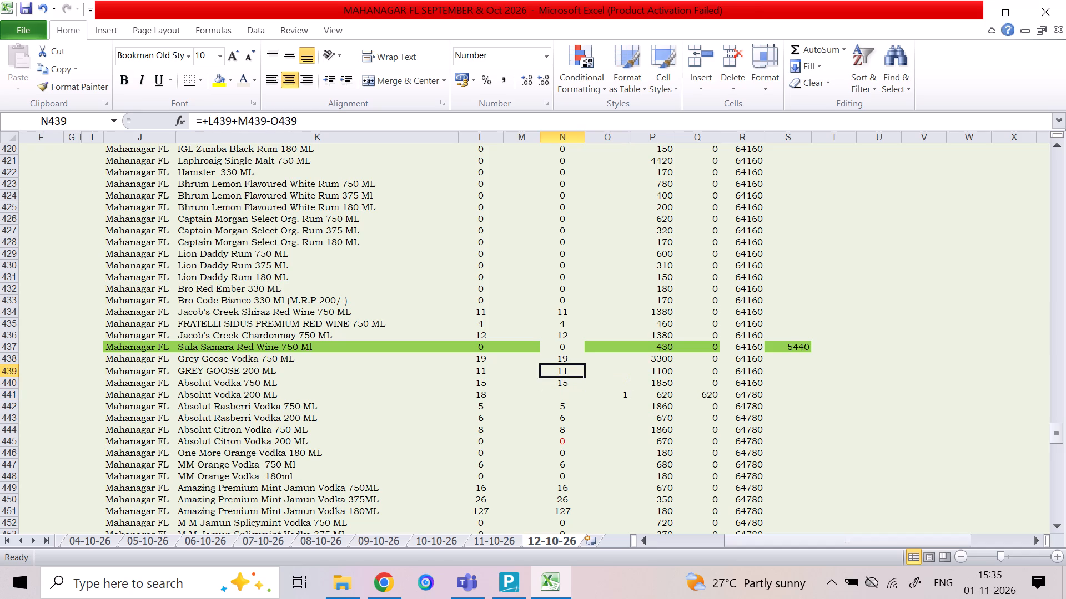
{"action": "key", "text": "Up"}
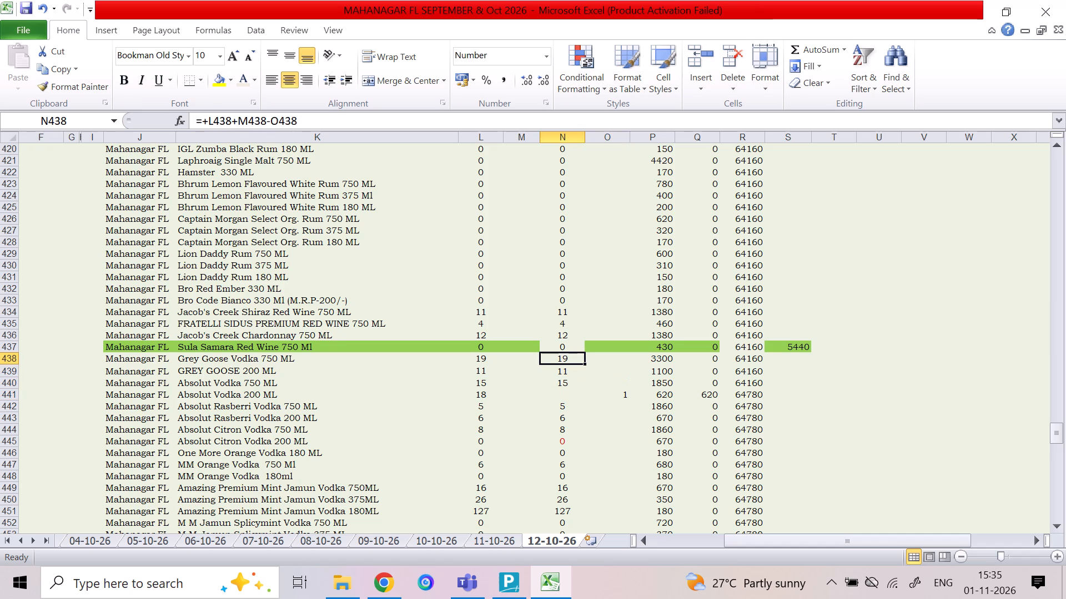
{"action": "key", "text": "Down"}
{"action": "key", "text": "Down"}
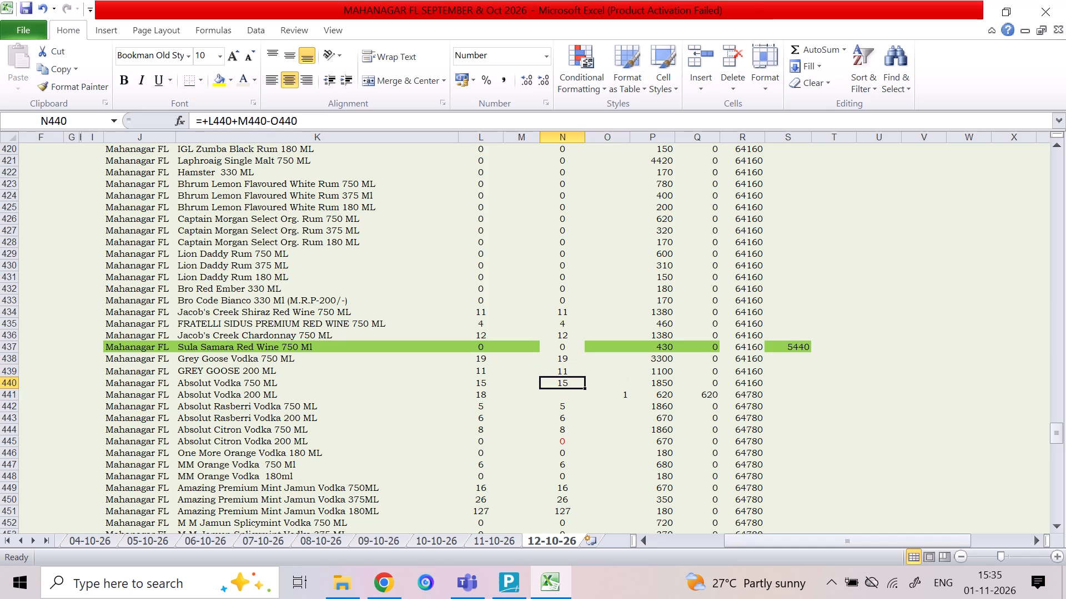
{"action": "key", "text": "Down"}
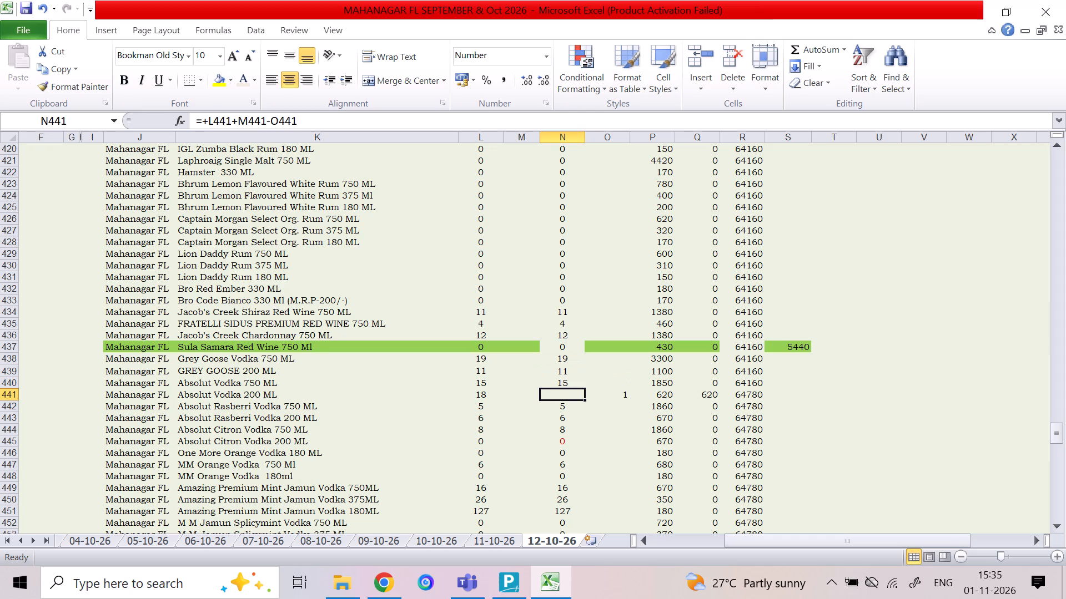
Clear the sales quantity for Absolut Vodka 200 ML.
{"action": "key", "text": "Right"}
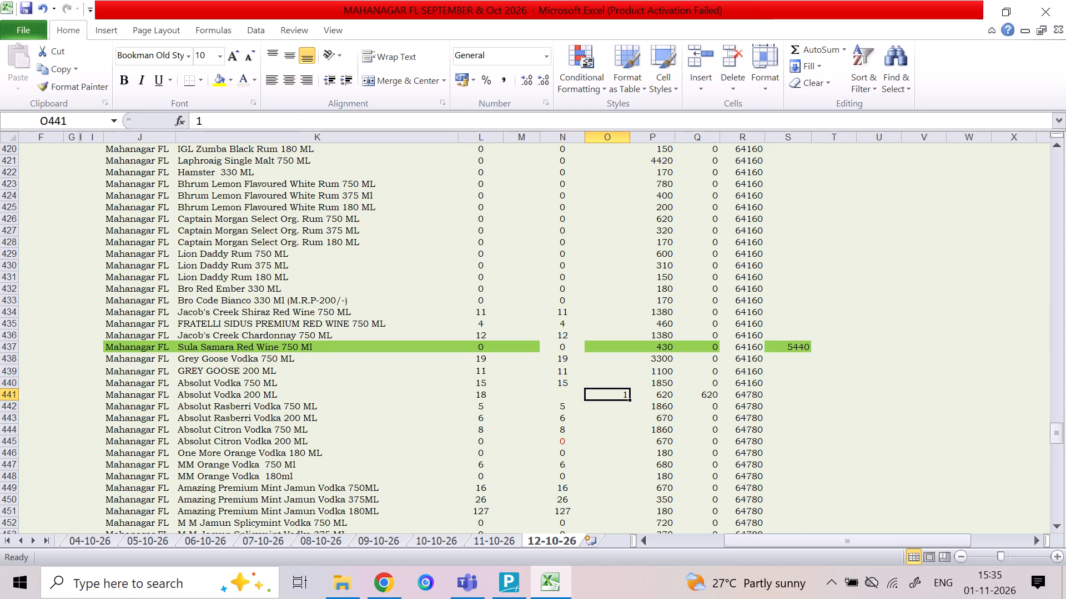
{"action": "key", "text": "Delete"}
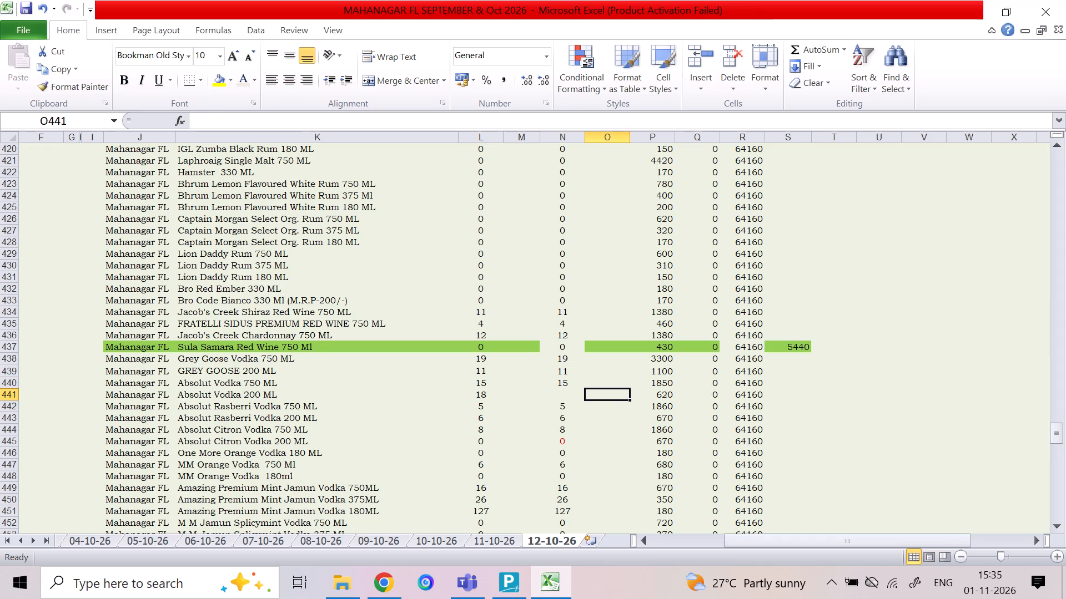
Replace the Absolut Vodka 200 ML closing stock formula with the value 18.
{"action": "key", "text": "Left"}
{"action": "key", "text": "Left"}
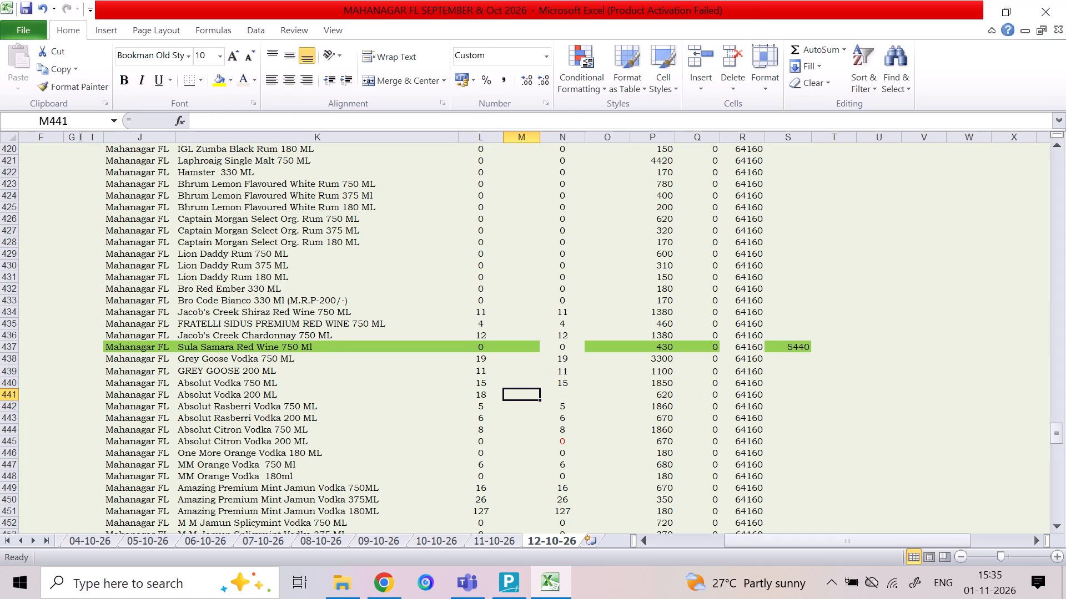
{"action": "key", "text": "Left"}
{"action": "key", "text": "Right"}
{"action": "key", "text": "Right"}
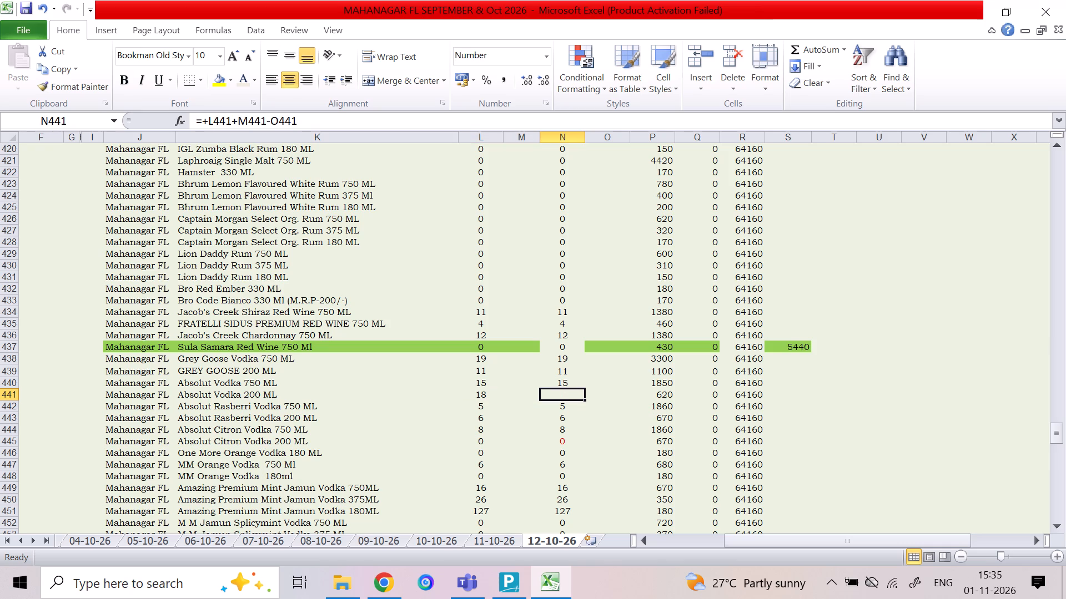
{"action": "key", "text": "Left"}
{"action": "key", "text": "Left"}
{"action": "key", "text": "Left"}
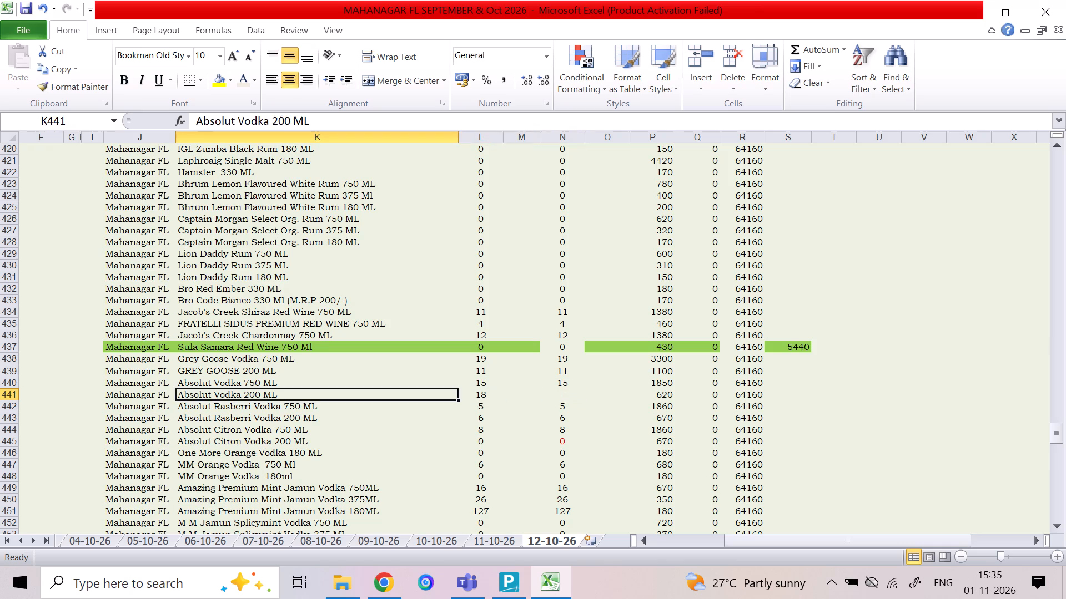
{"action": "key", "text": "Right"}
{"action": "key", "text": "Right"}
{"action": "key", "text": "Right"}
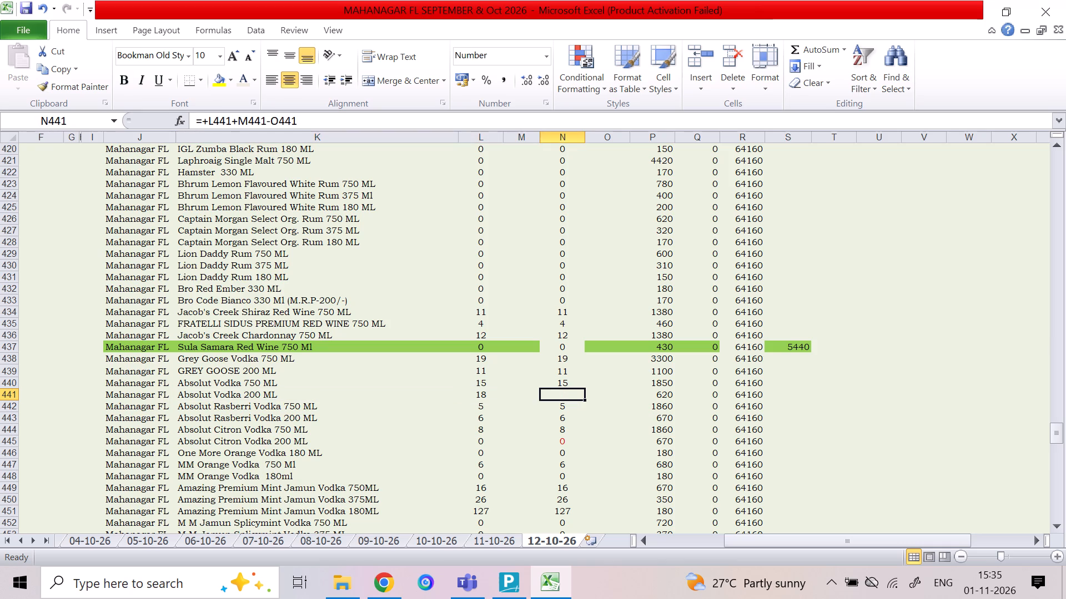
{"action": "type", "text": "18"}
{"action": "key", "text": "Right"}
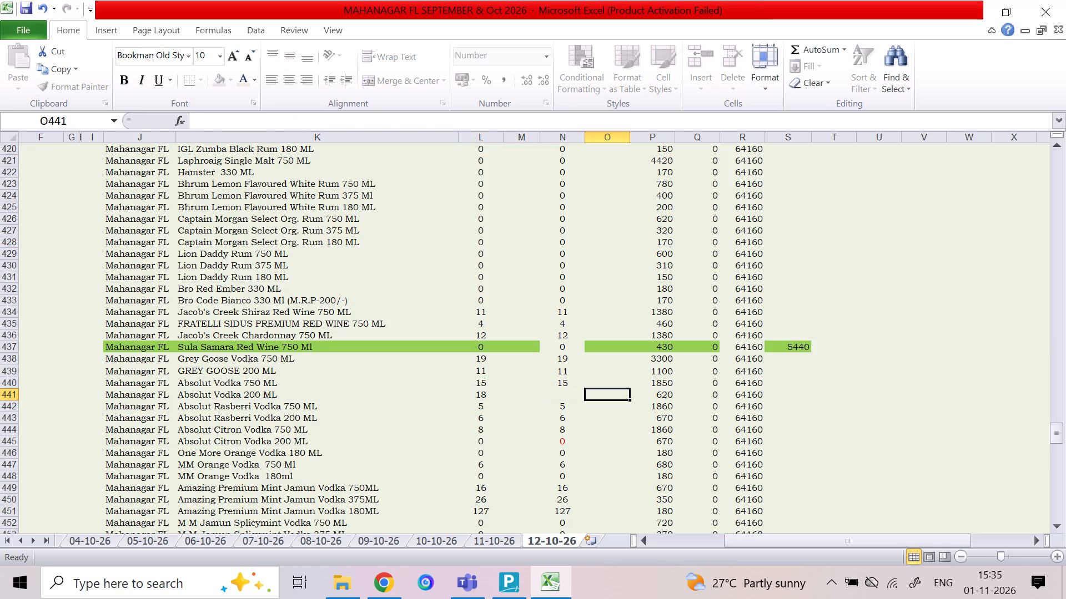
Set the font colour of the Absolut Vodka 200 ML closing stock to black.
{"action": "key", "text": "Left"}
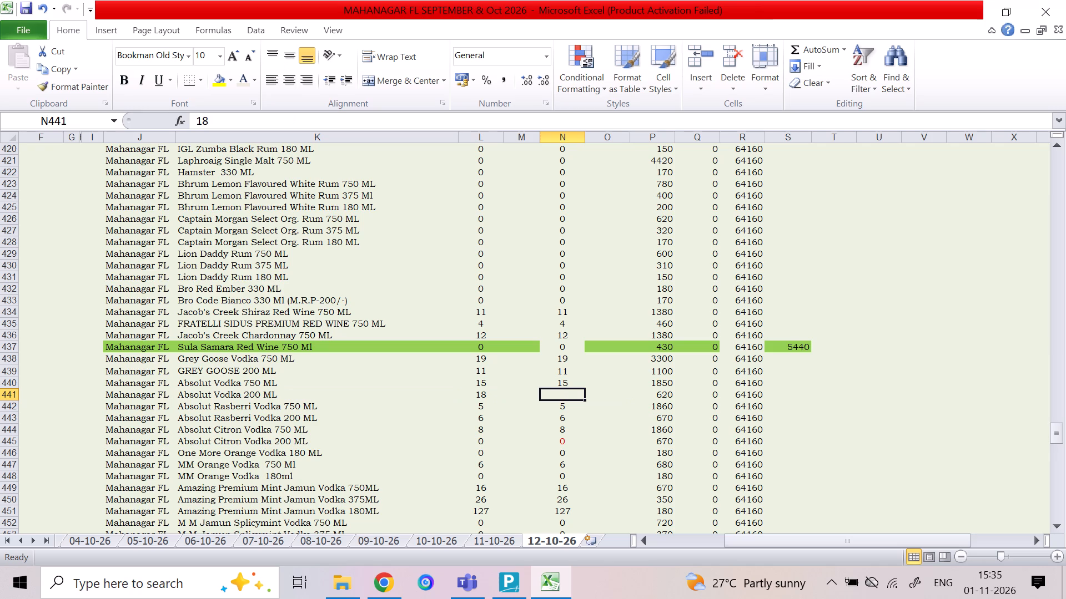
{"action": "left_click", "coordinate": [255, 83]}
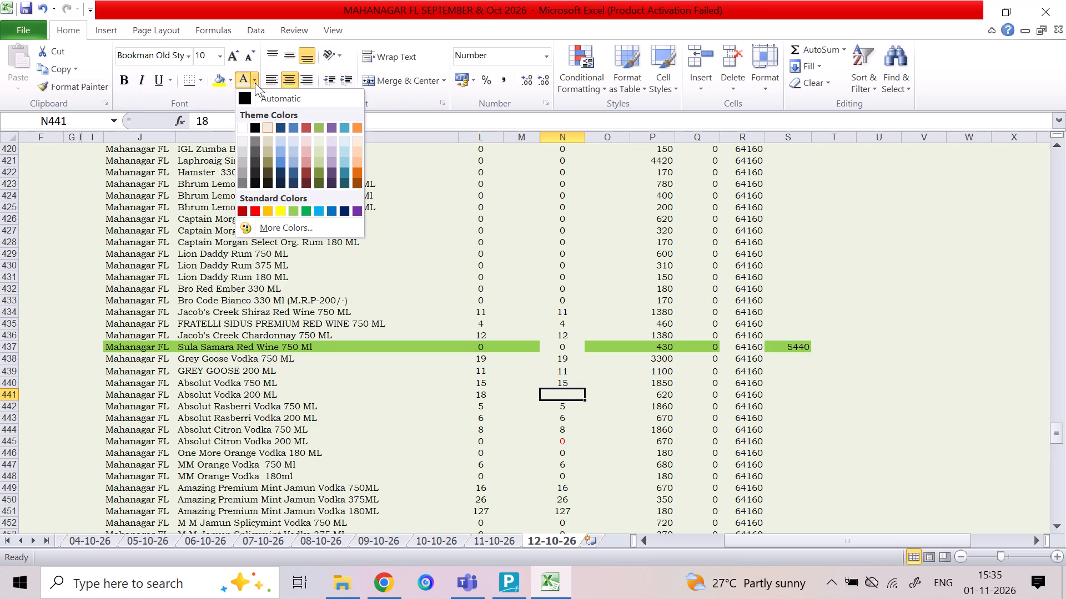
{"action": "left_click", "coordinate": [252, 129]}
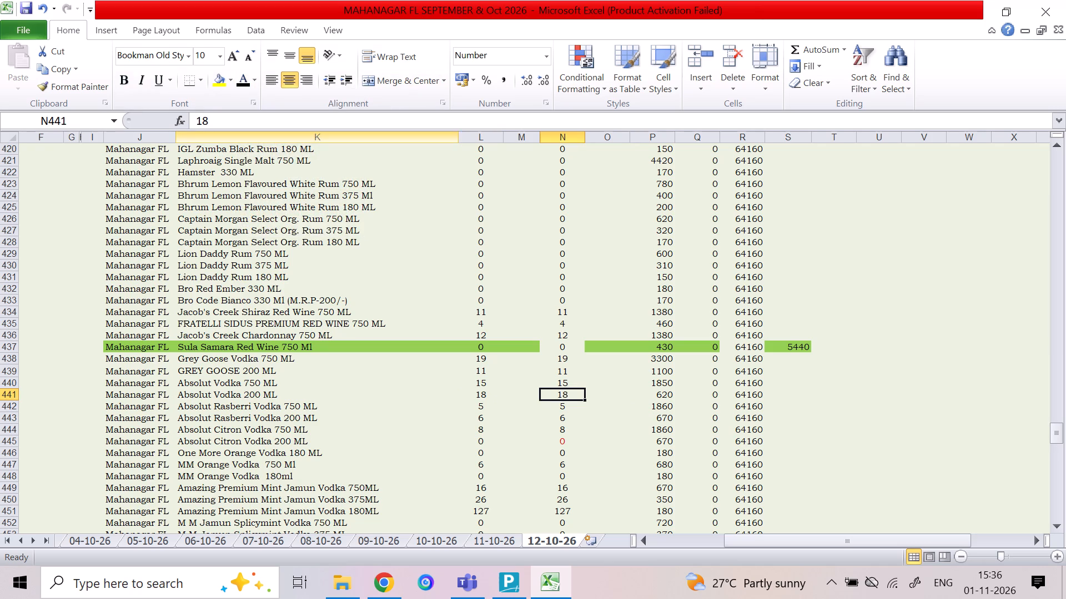
Enter 1 as the sales quantity for Absolut Vodka 200 ML.
{"action": "left_click", "coordinate": [594, 394]}
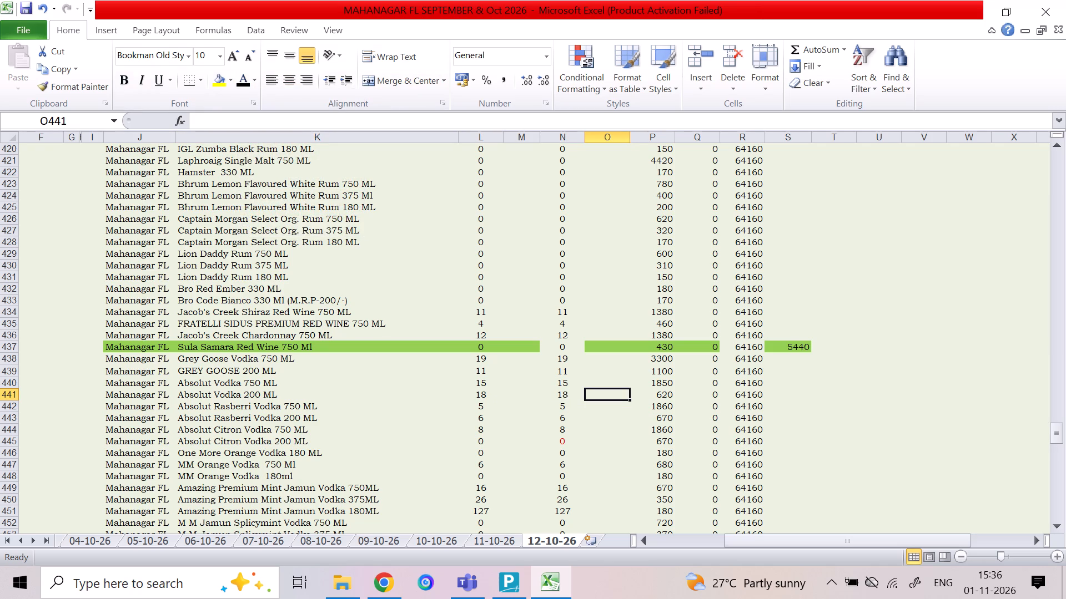
{"action": "key", "text": "1"}
{"action": "key", "text": "Down"}
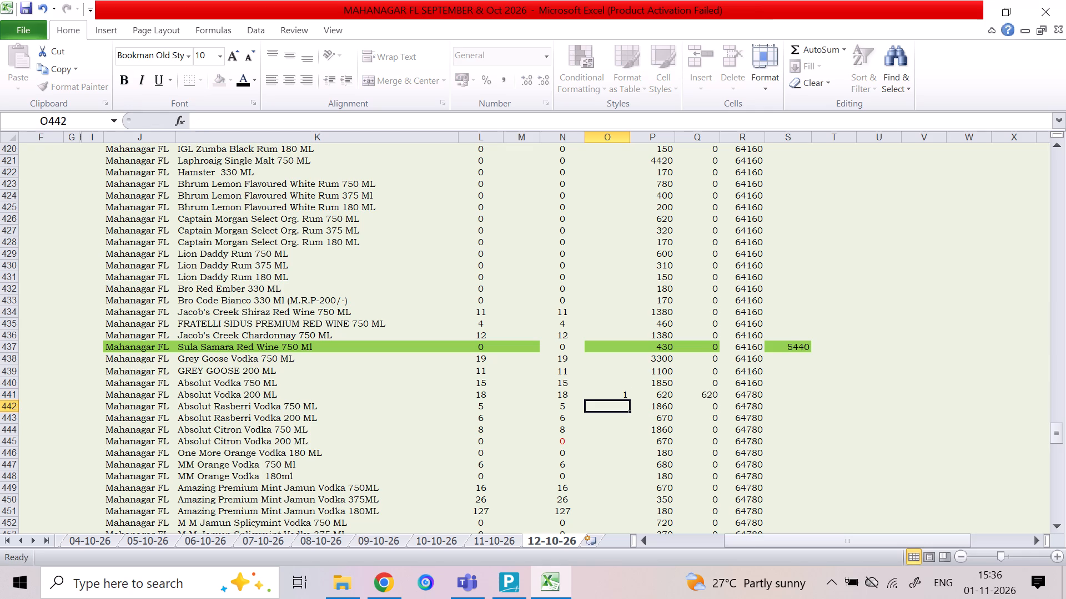
Fill the closing stock formula from Absolut Vodka 750 ML down into the Absolut Vodka 200 ML row.
{"action": "key", "text": "Up"}
{"action": "key", "text": "Left"}
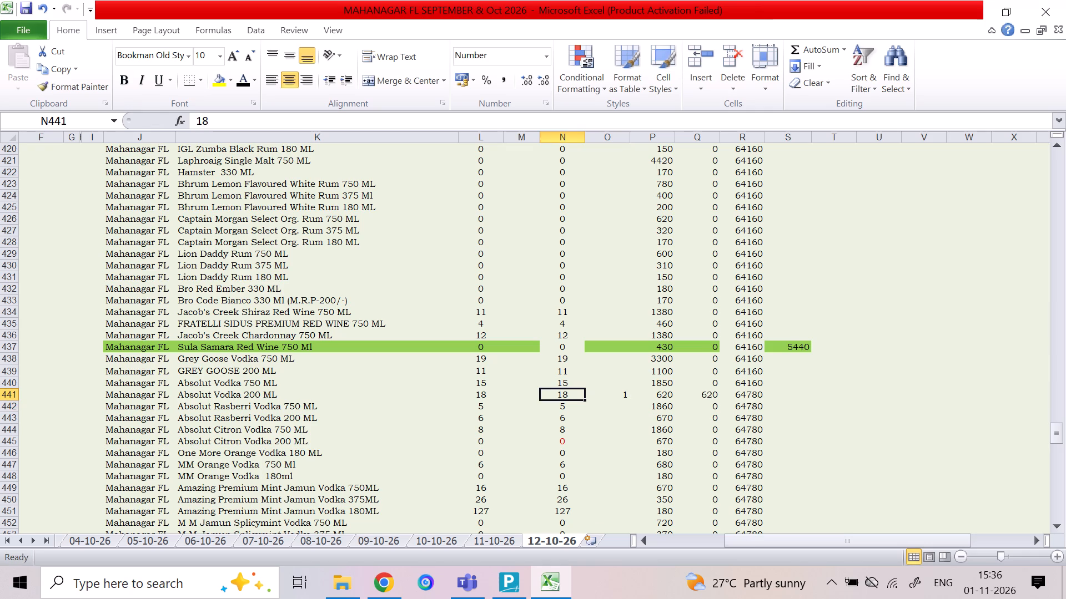
{"action": "key", "text": "Up"}
{"action": "key", "text": "F2"}
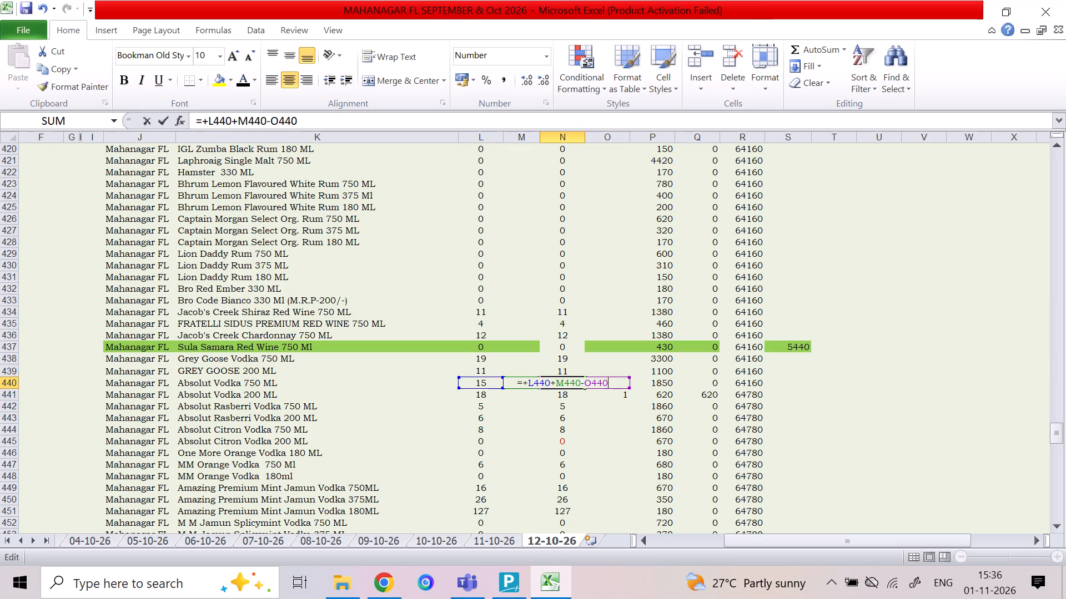
{"action": "key", "text": "Return"}
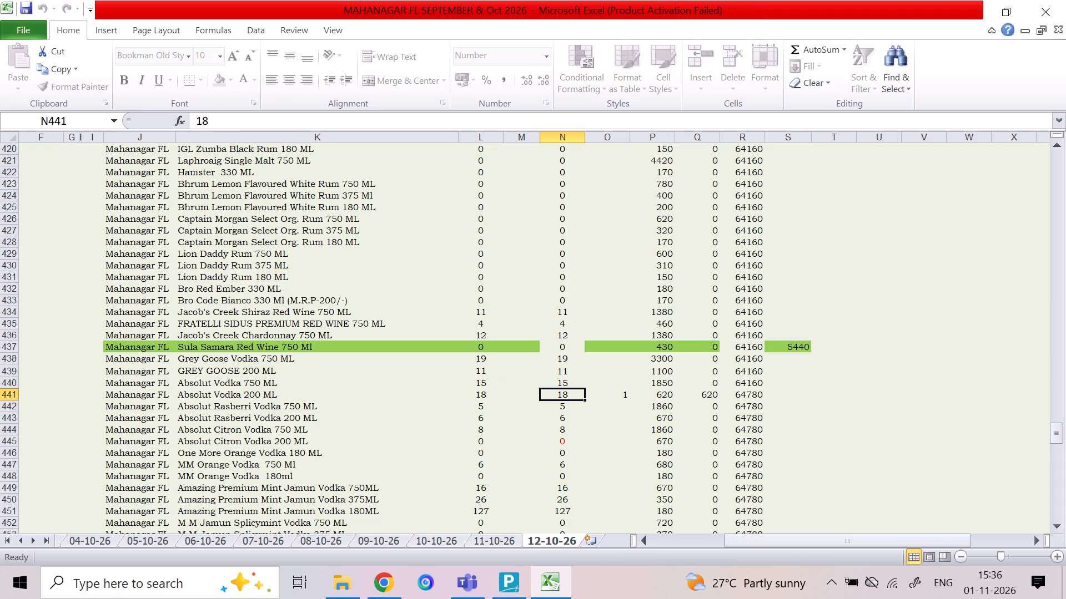
{"action": "left_click", "coordinate": [569, 381]}
{"action": "left_click_drag", "start_coordinate": [586, 390], "coordinate": [586, 404]}
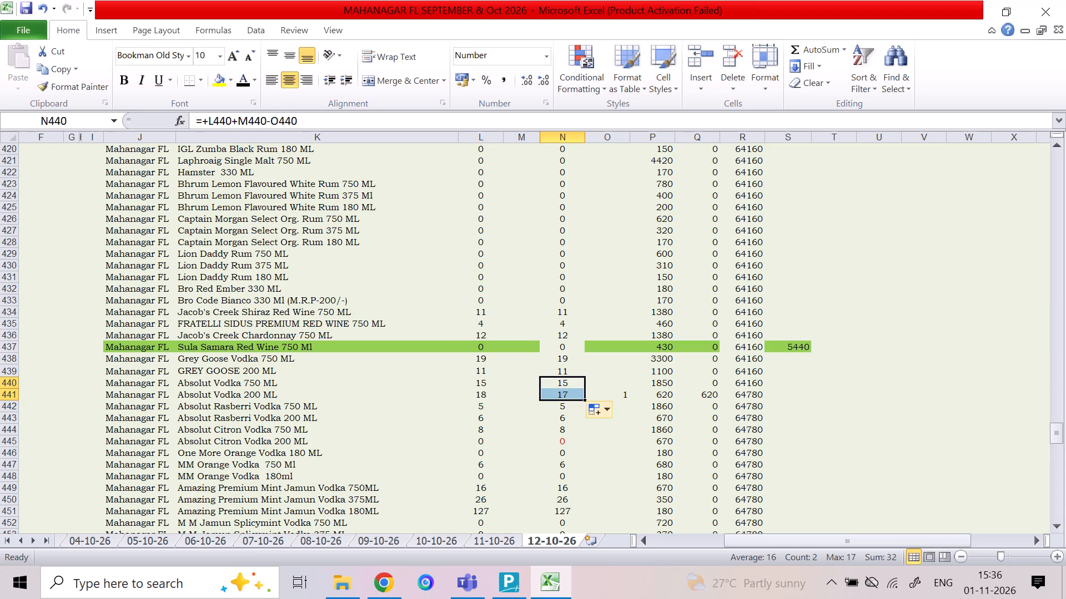
{"action": "left_click", "coordinate": [597, 445]}
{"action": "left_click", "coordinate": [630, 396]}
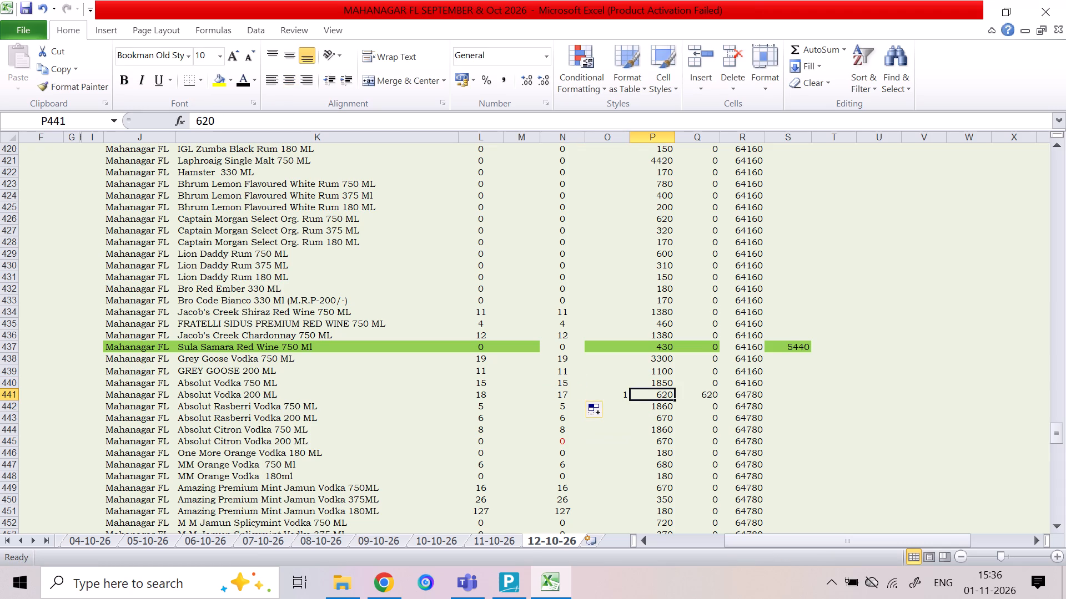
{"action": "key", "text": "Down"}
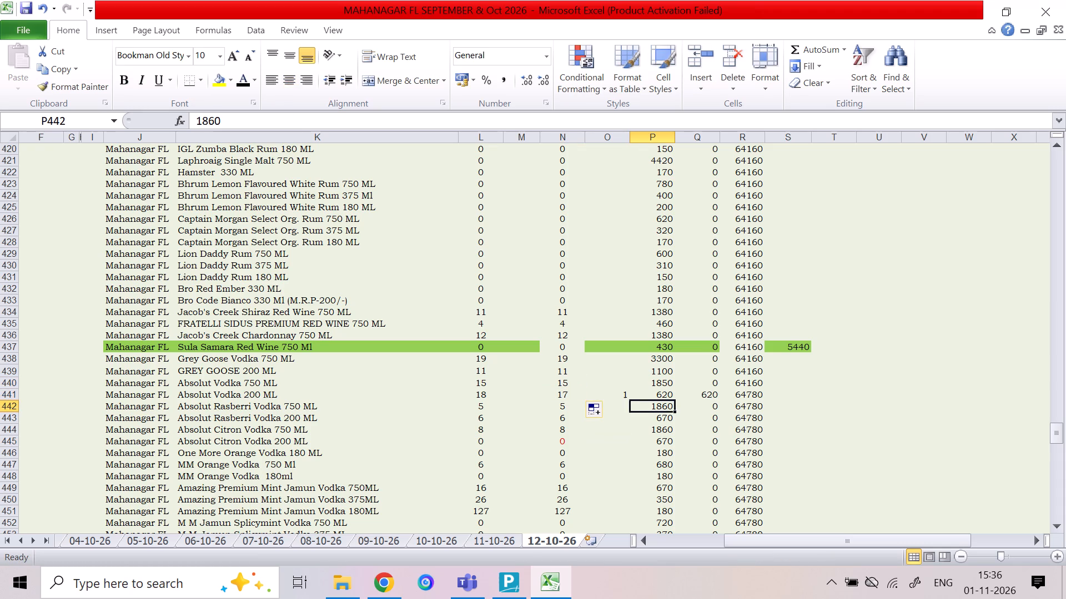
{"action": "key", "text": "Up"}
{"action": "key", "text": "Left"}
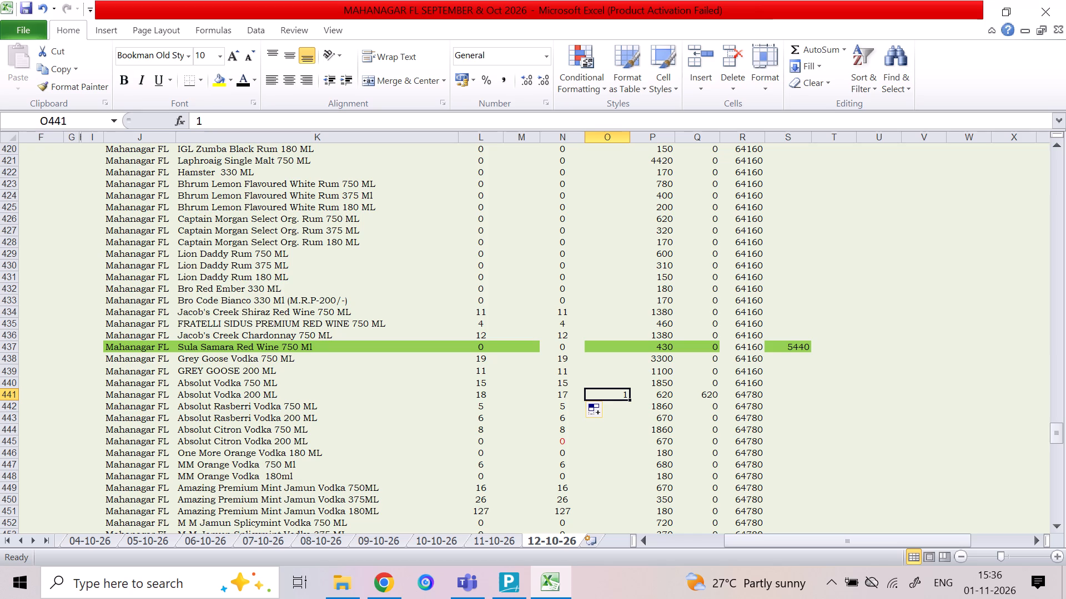
Enter 1 as the sales quantity for Absolut Rasberri Vodka 200 ML.
{"action": "key", "text": "Down"}
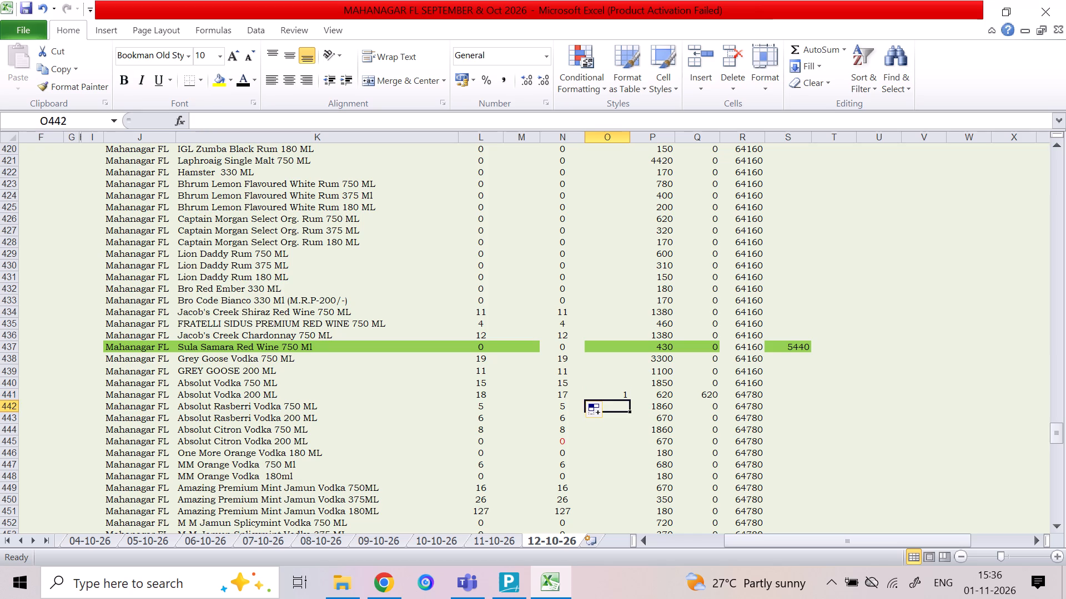
{"action": "key", "text": "Down"}
{"action": "key", "text": "1"}
{"action": "key", "text": "Down"}
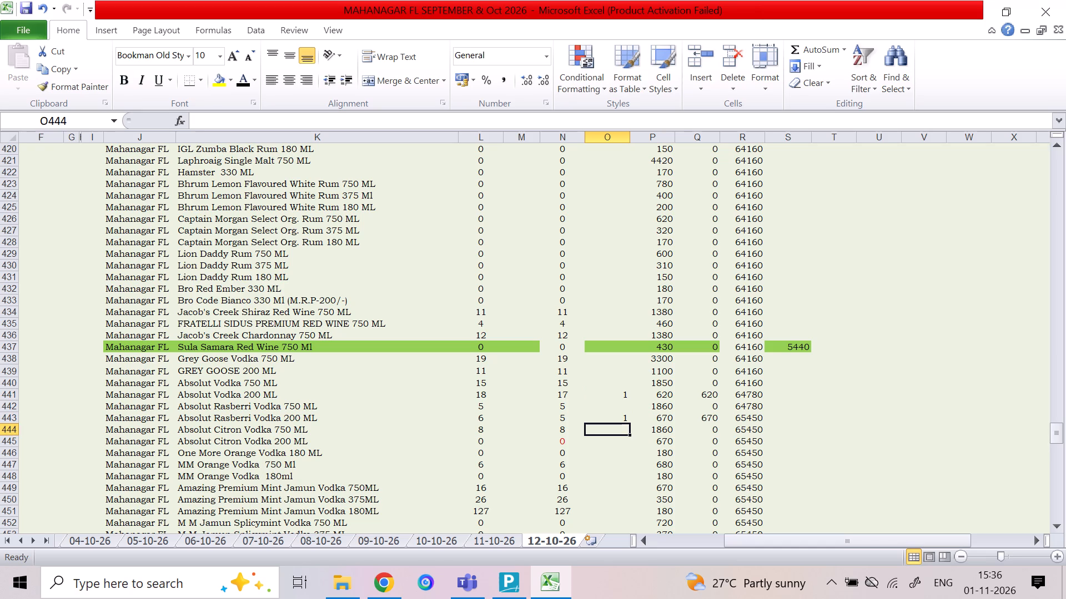
Enter the Amazing Premium Mint Jamun Vodka sales quantities: 1 for the 375ML and 4 for the 180ML.
{"action": "key", "text": "Down"}
{"action": "key", "text": "Down"}
{"action": "key", "text": "Down"}
{"action": "key", "text": "Down"}
{"action": "key", "text": "Down"}
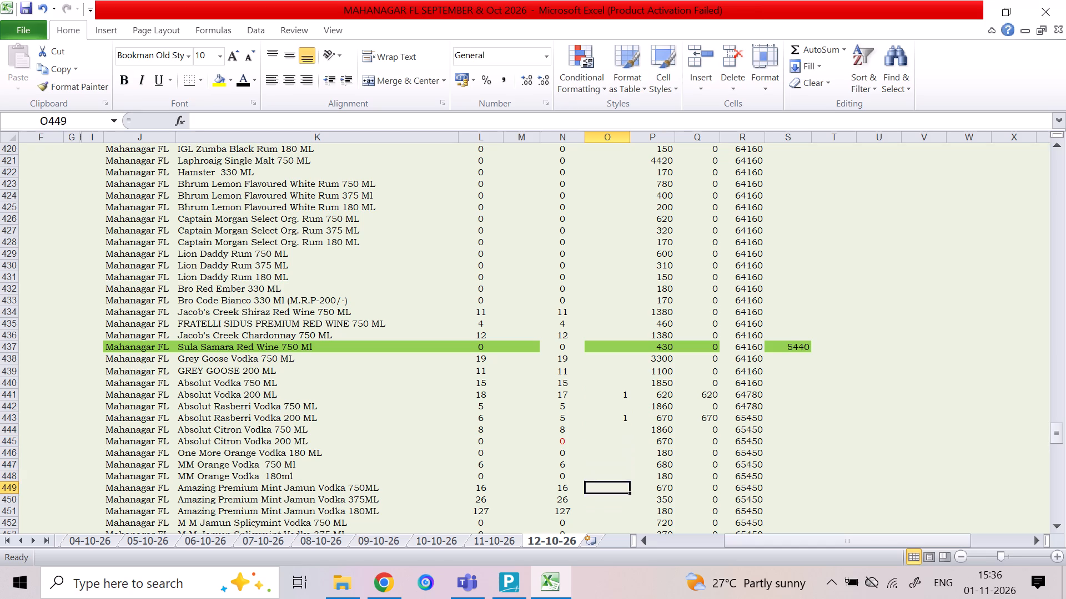
{"action": "key", "text": "Down"}
{"action": "key", "text": "Down"}
{"action": "key", "text": "Down"}
{"action": "key", "text": "Down"}
{"action": "key", "text": "Down"}
{"action": "key", "text": "Up"}
{"action": "key", "text": "Up"}
{"action": "key", "text": "Up"}
{"action": "key", "text": "Up"}
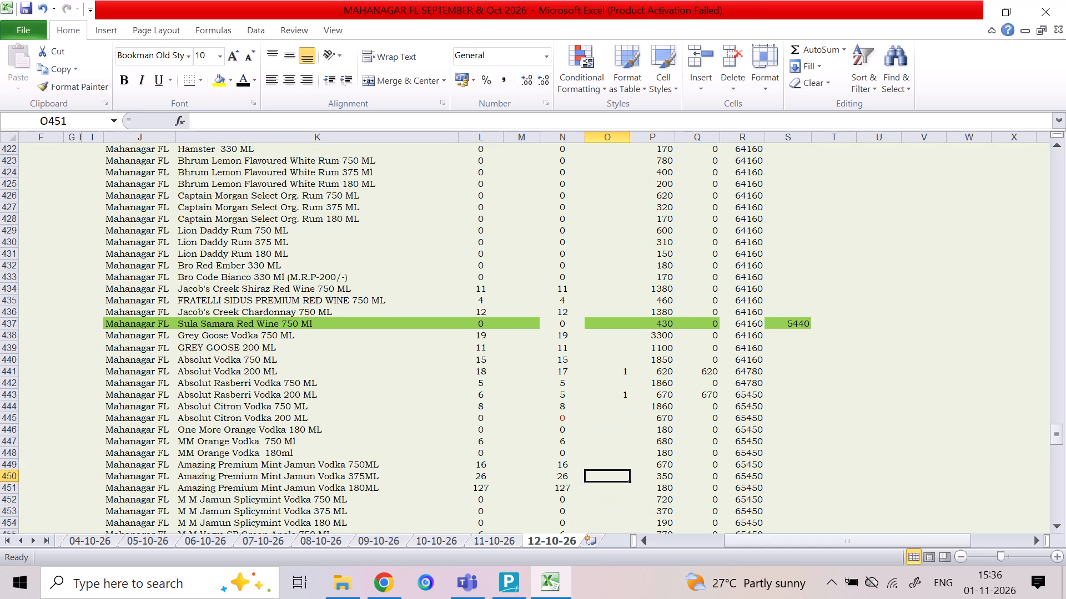
{"action": "key", "text": "1"}
{"action": "key", "text": "Down"}
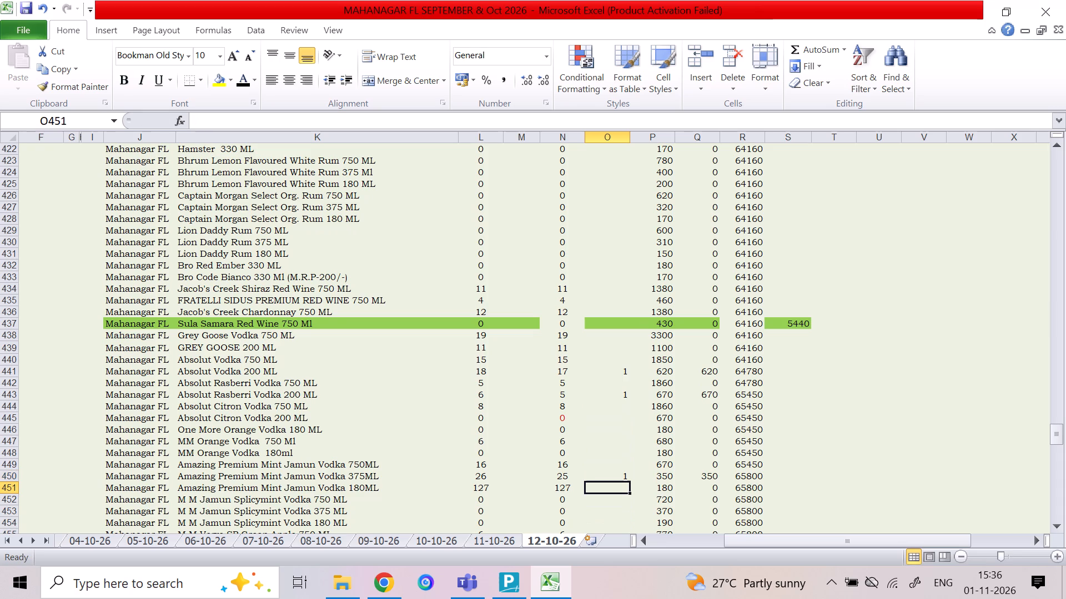
{"action": "key", "text": "1"}
{"action": "key", "text": "Down"}
{"action": "key", "text": "Up"}
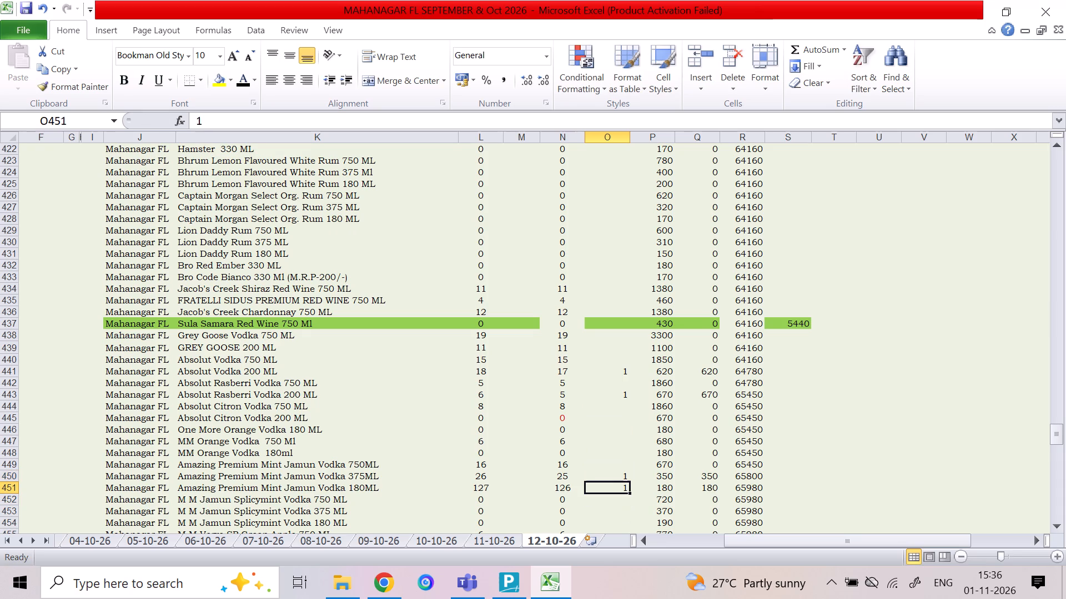
{"action": "key", "text": "4"}
{"action": "key", "text": "Down"}
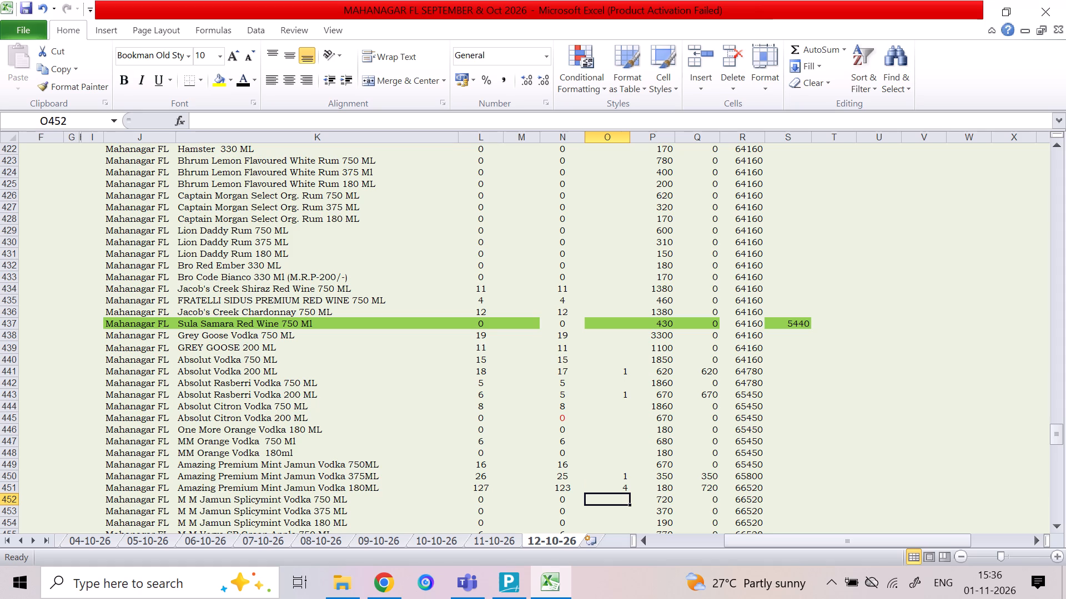
Enter 1 as the sales quantity for M M Verve Super Lemon 180ML.
{"action": "key", "text": "Down"}
{"action": "key", "text": "Down"}
{"action": "key", "text": "Down"}
{"action": "key", "text": "Down"}
{"action": "key", "text": "Down"}
{"action": "key", "text": "Down"}
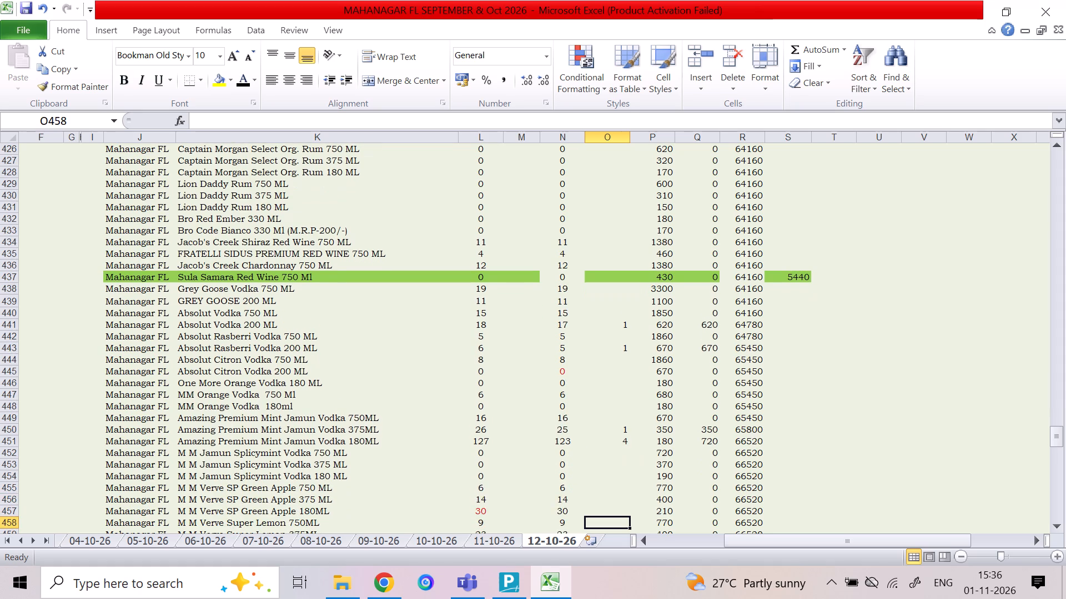
{"action": "key", "text": "Down"}
{"action": "key", "text": "Down"}
{"action": "key", "text": "Down"}
{"action": "key", "text": "Up"}
{"action": "key", "text": "1"}
{"action": "key", "text": "Down"}
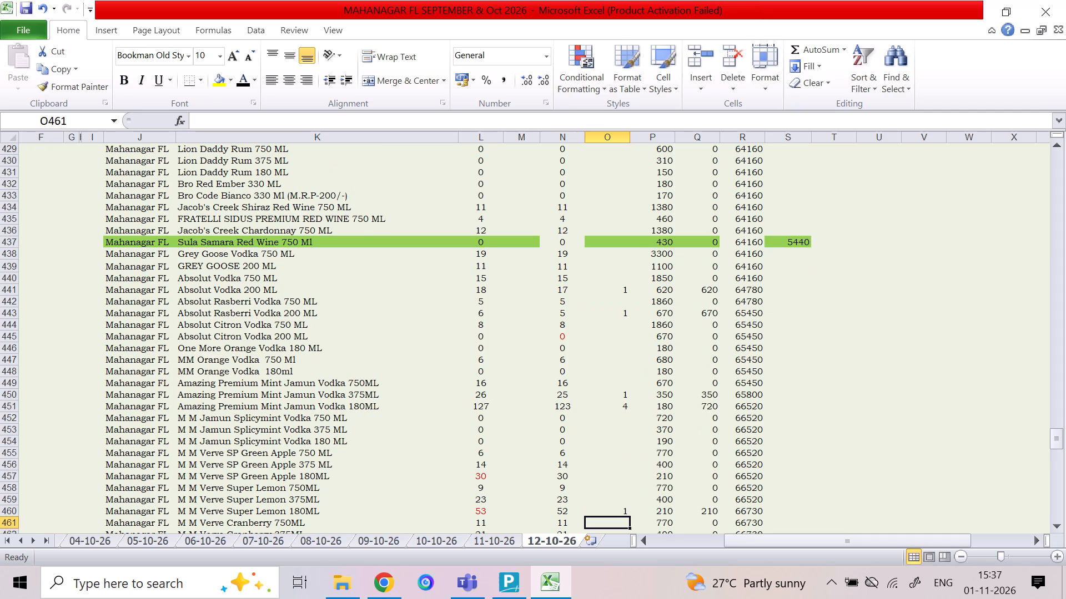
Enter 5 as the sales quantity for M M Green Apple Vodka 180ML.
{"action": "key", "text": "Down"}
{"action": "key", "text": "Down"}
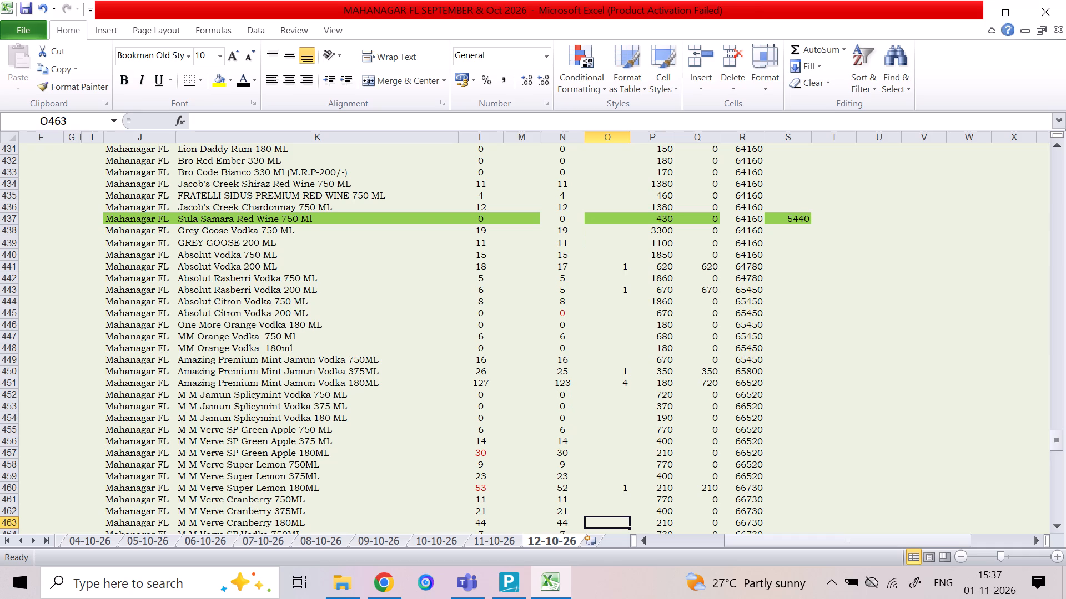
{"action": "key", "text": "Down"}
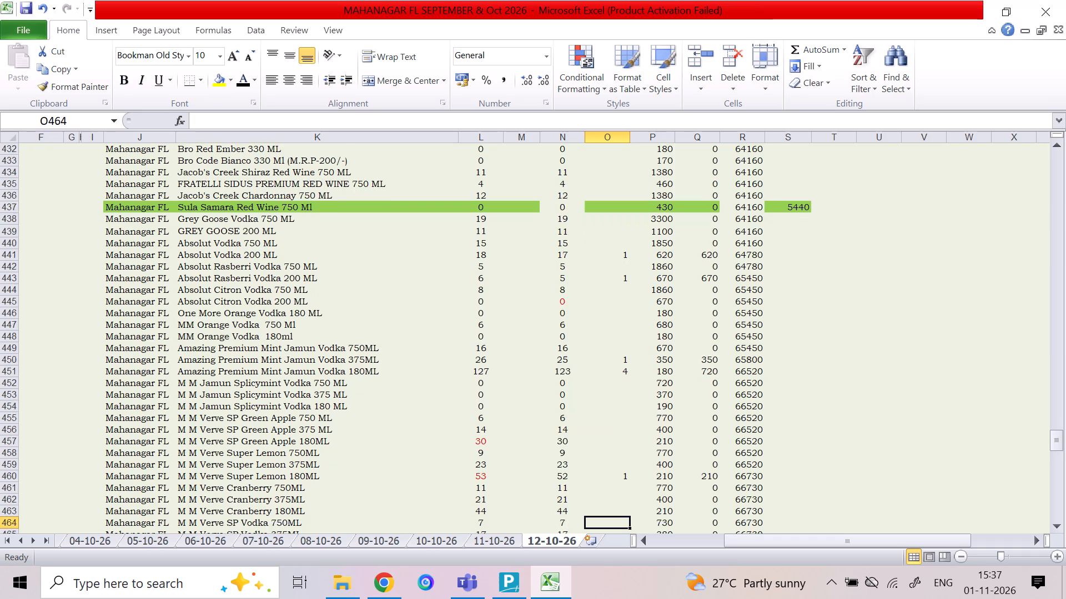
{"action": "key", "text": "Down"}
{"action": "key", "text": "Down"}
{"action": "key", "text": "Down"}
{"action": "key", "text": "Down"}
{"action": "key", "text": "Down"}
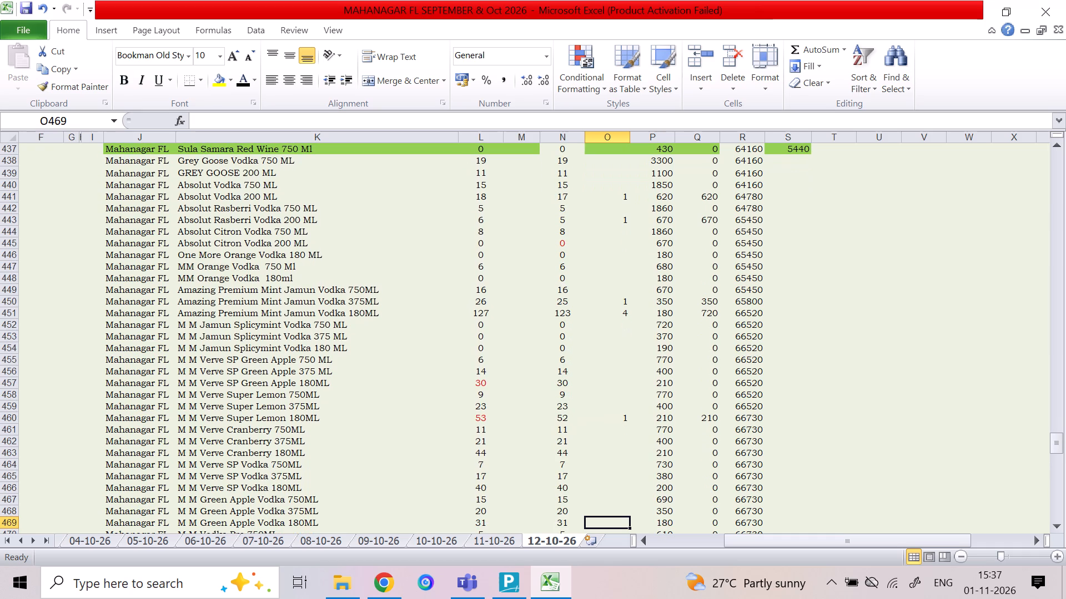
{"action": "key", "text": "5"}
{"action": "key", "text": "Down"}
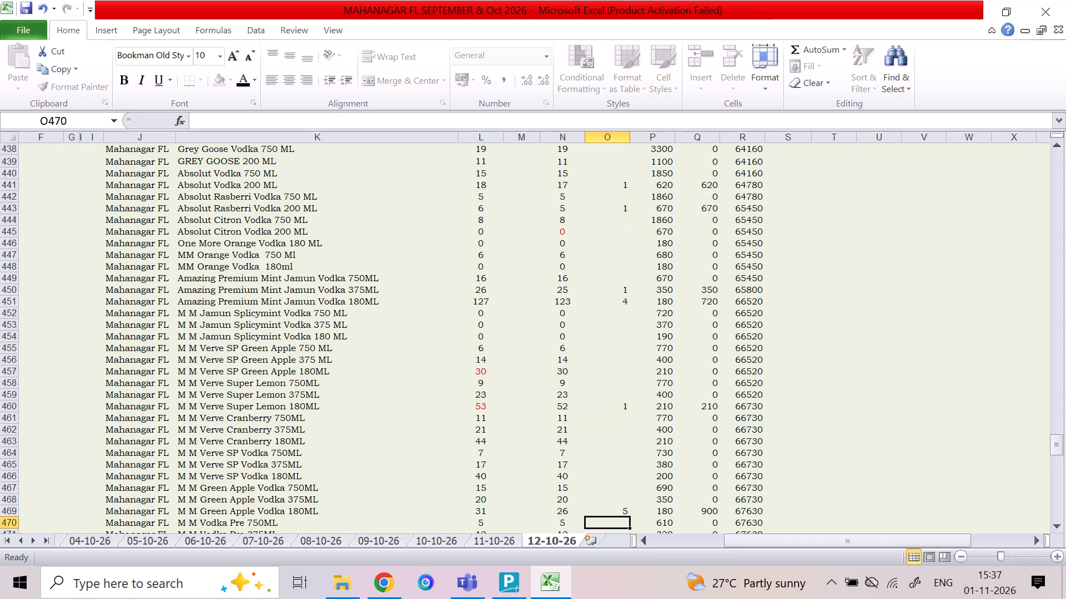
Enter the M M Vodka Pre sales quantities: 1 for the 750ML and 2 for the 375ML.
{"action": "key", "text": "Down"}
{"action": "key", "text": "Up"}
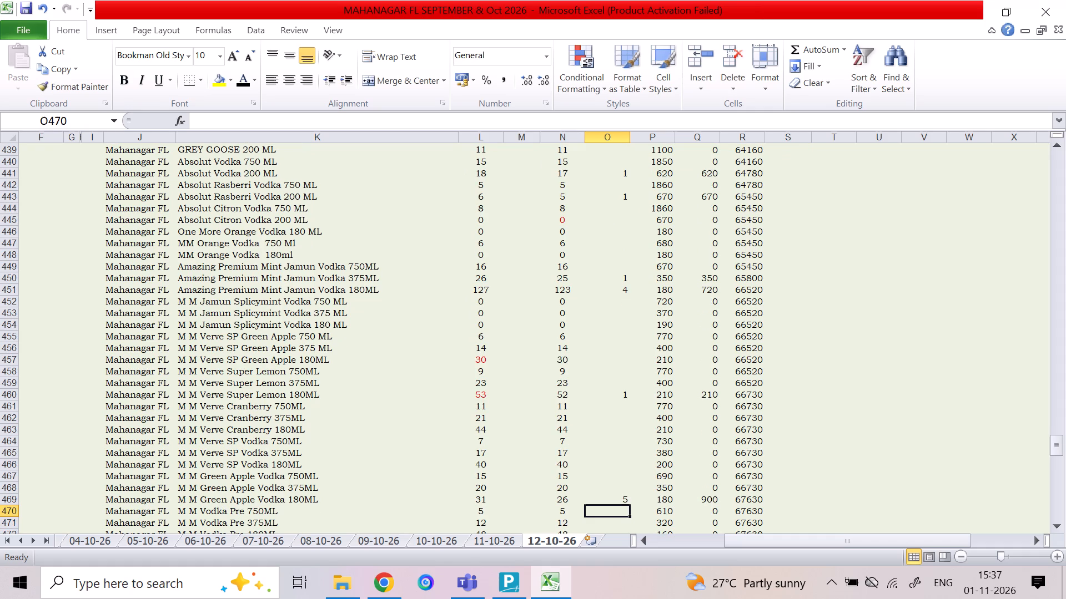
{"action": "key", "text": "1"}
{"action": "key", "text": "Down"}
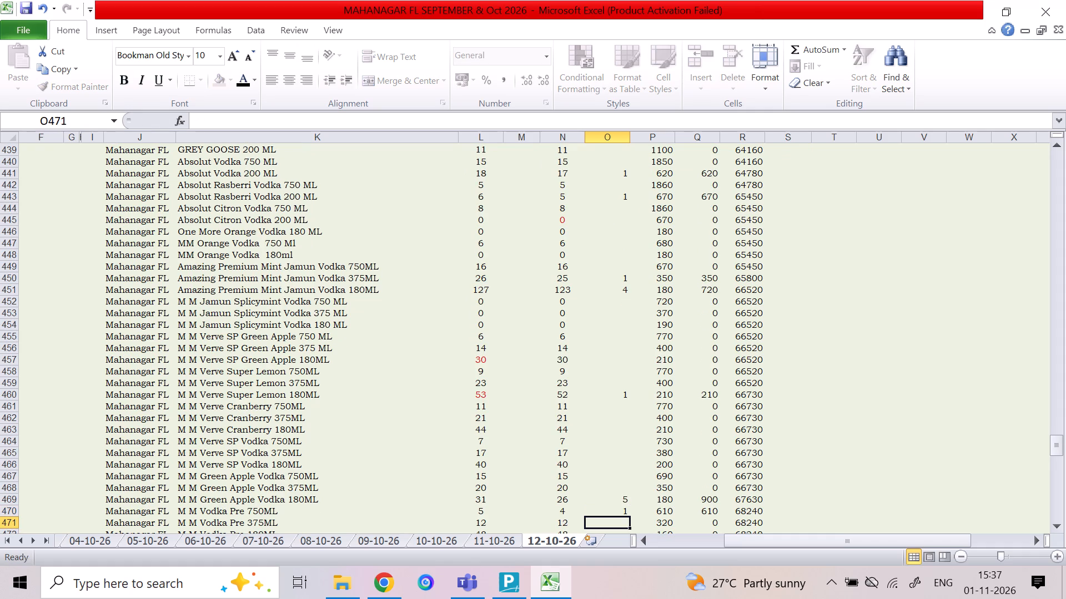
{"action": "key", "text": "2"}
{"action": "key", "text": "Down"}
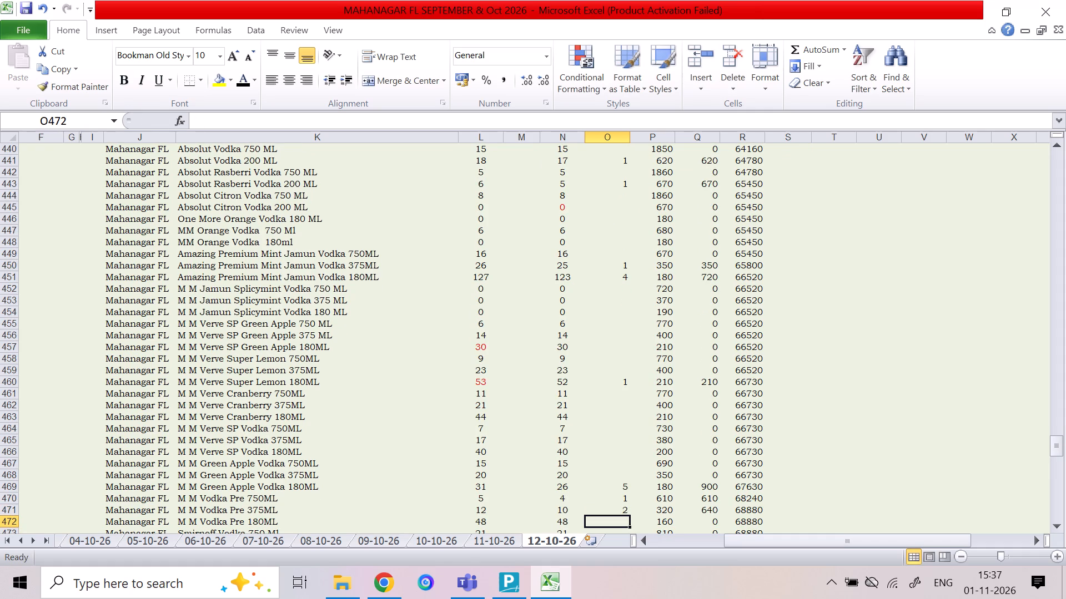
Enter the Smirnoff Vodka sales quantities: 2 for the 750 Ml, 1 for the 375 Ml and 7 for the 180ML.
{"action": "key", "text": "Down"}
{"action": "key", "text": "Down"}
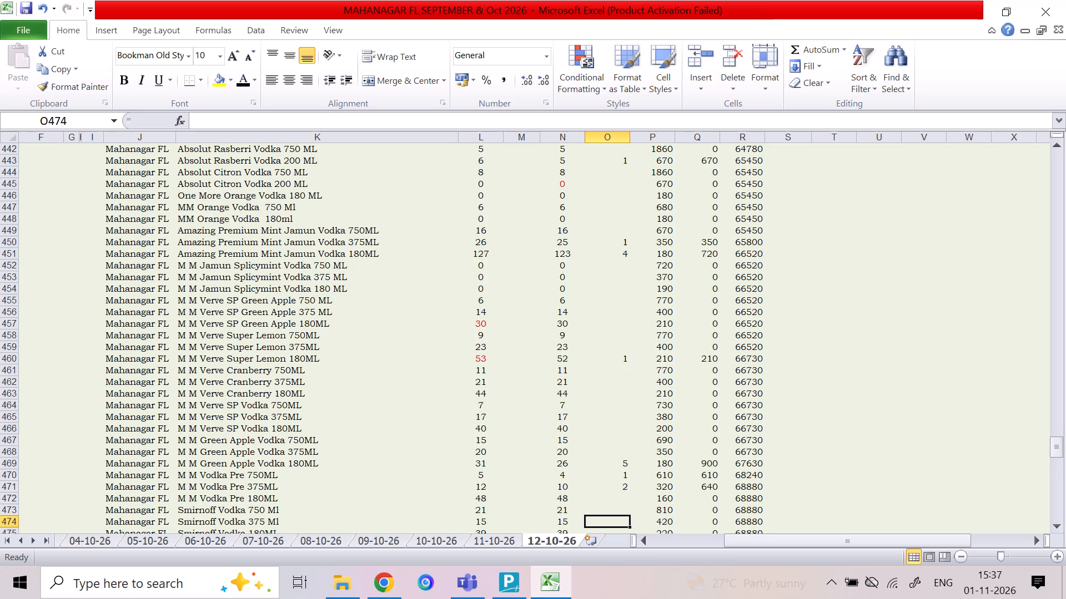
{"action": "key", "text": "Up"}
{"action": "key", "text": "2"}
{"action": "key", "text": "Down"}
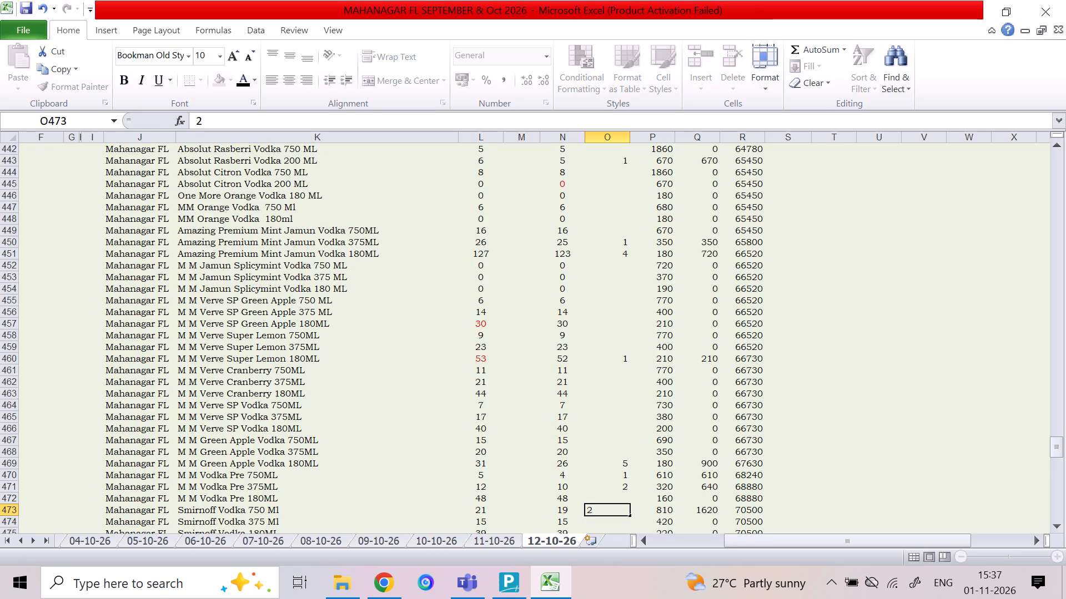
{"action": "key", "text": "1"}
{"action": "key", "text": "Down"}
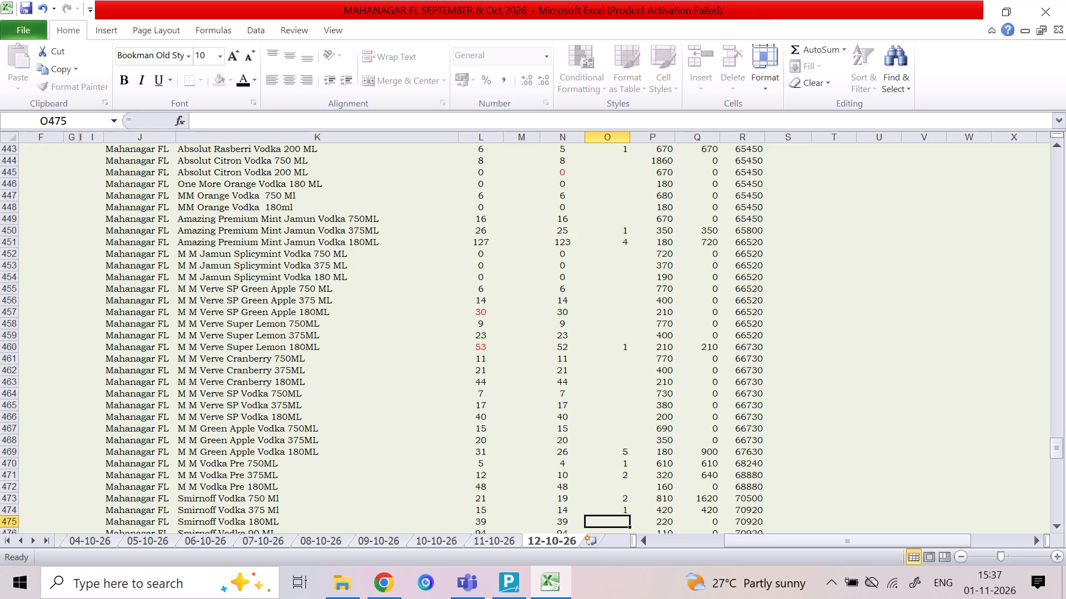
{"action": "key", "text": "7"}
{"action": "key", "text": "Down"}
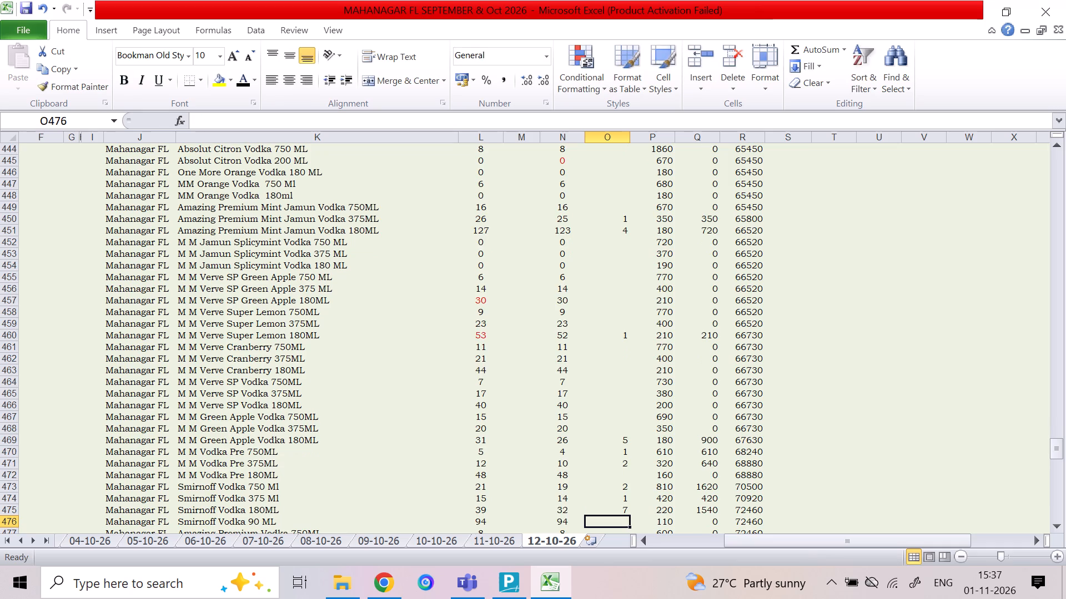
Enter 5 as the sales quantity for Amazing Premium Vodka 180ML.
{"action": "key", "text": "Down"}
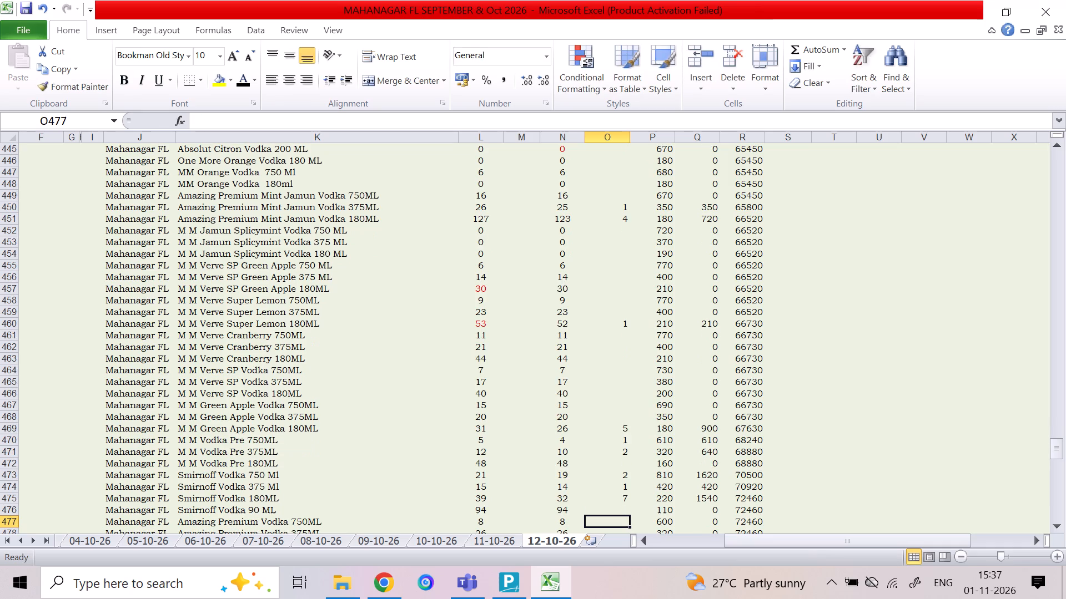
{"action": "key", "text": "Down"}
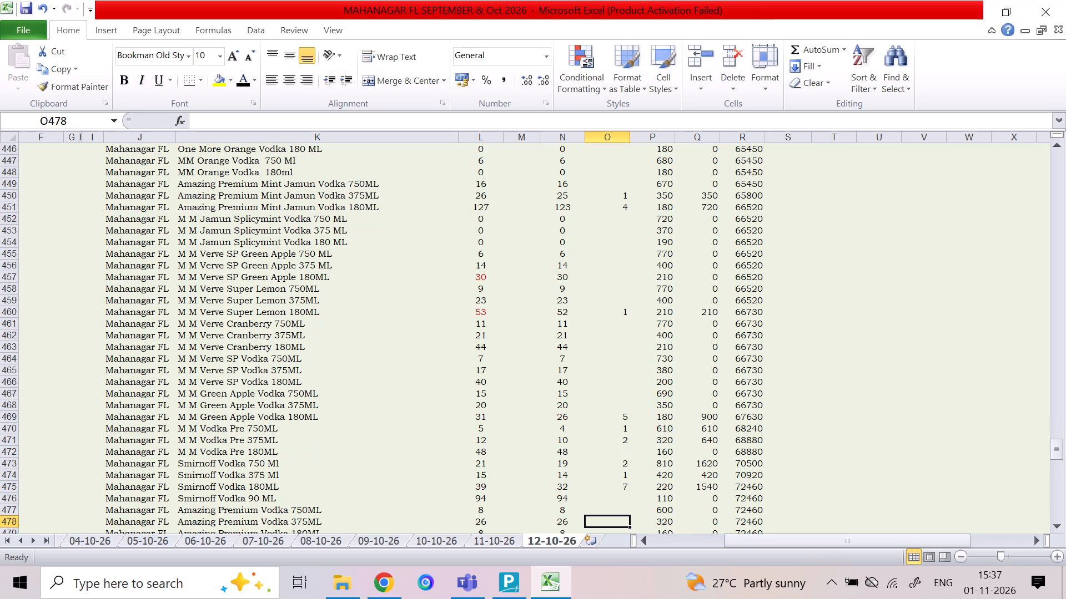
{"action": "key", "text": "Down"}
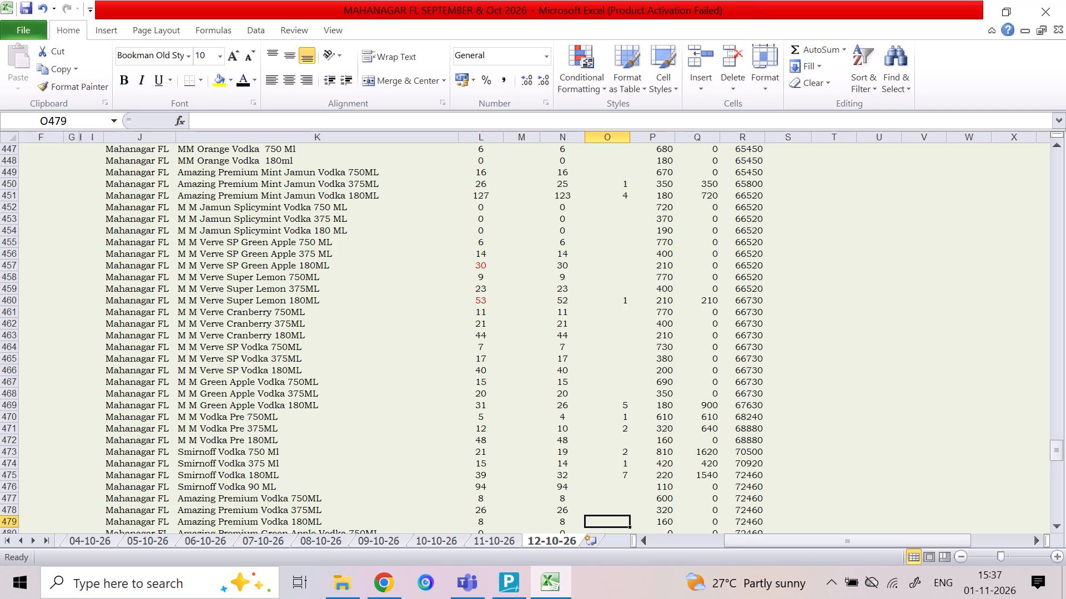
{"action": "key", "text": "5"}
{"action": "key", "text": "Down"}
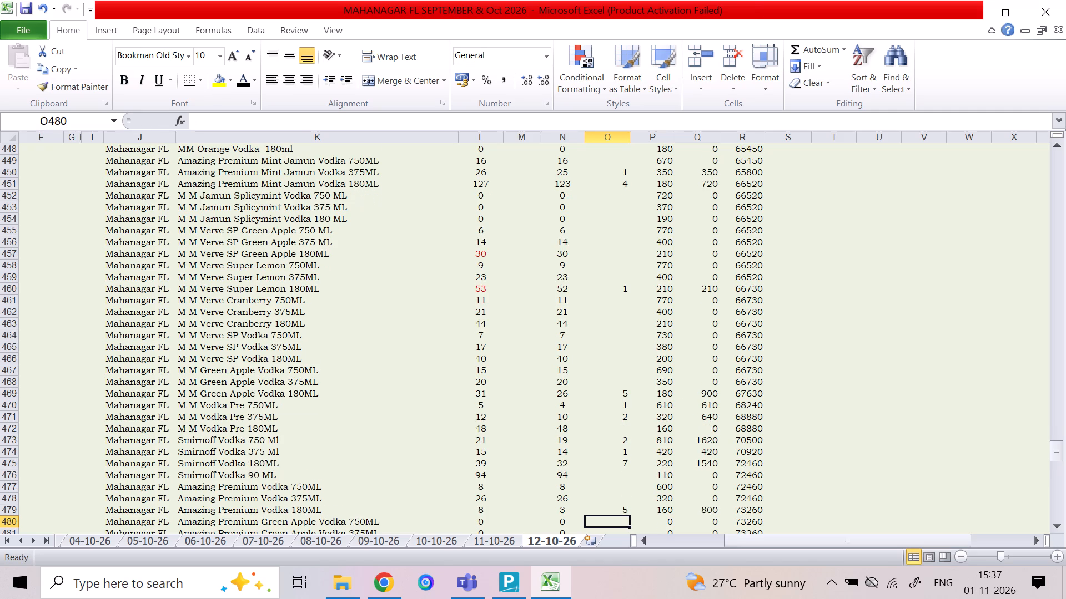
Enter 6 as the sales quantity for Snoski Classic Crafted Vodka Litchi 180 ML.
{"action": "key", "text": "Down"}
{"action": "key", "text": "Down"}
{"action": "key", "text": "Down"}
{"action": "key", "text": "Down"}
{"action": "key", "text": "Down"}
{"action": "key", "text": "Down"}
{"action": "key", "text": "Down"}
{"action": "key", "text": "Down"}
{"action": "key", "text": "Down"}
{"action": "key", "text": "Down"}
{"action": "key", "text": "Down"}
{"action": "key", "text": "Down"}
{"action": "key", "text": "Down"}
{"action": "key", "text": "Down"}
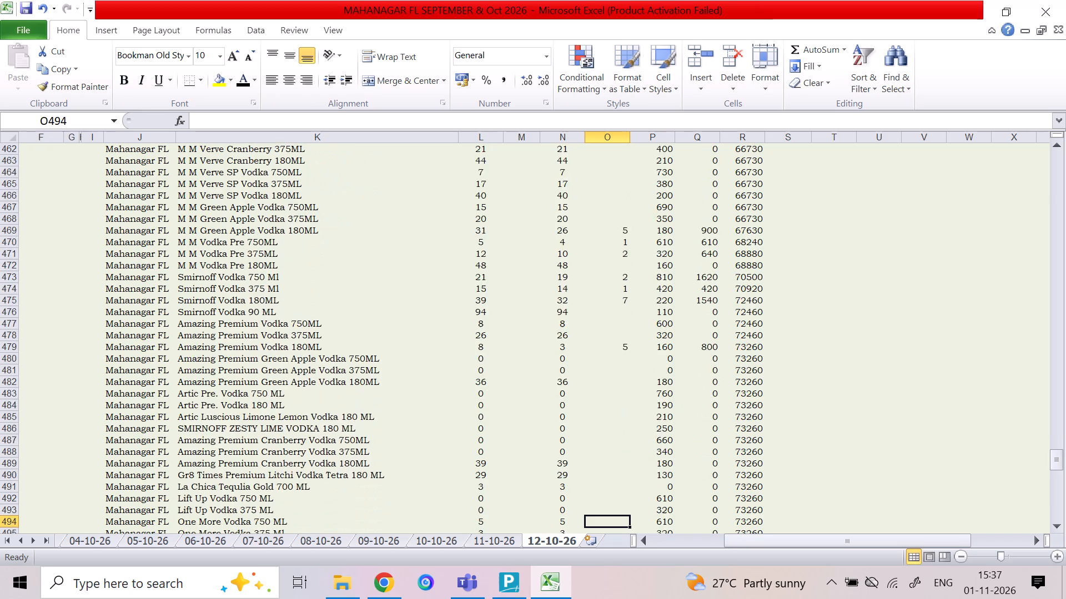
{"action": "key", "text": "Down"}
{"action": "key", "text": "Down"}
{"action": "key", "text": "Down"}
{"action": "key", "text": "Down"}
{"action": "key", "text": "Down"}
{"action": "key", "text": "Down"}
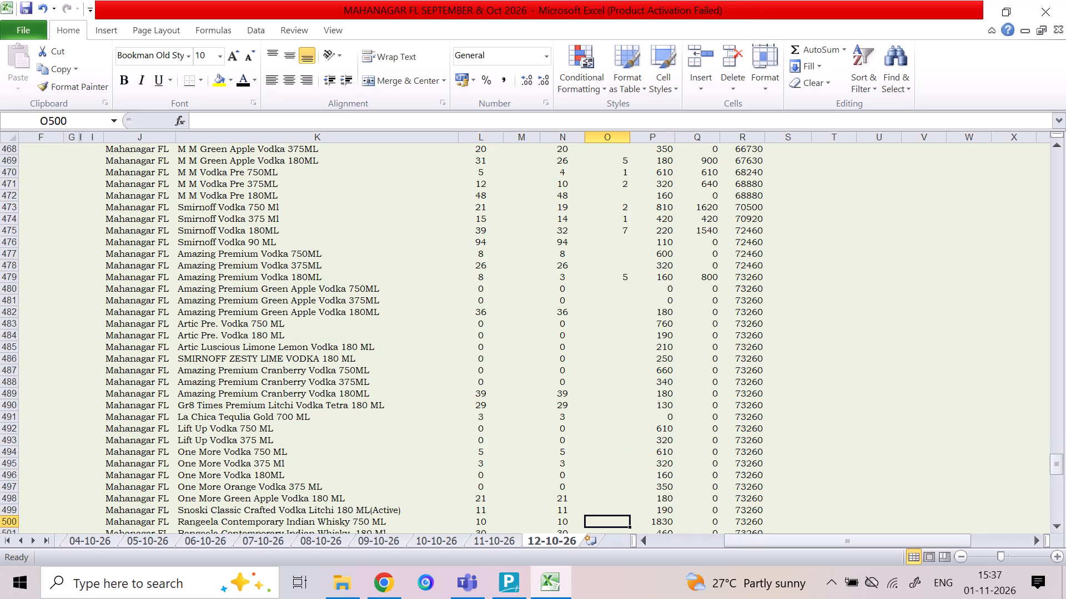
{"action": "key", "text": "Up"}
{"action": "key", "text": "Up"}
{"action": "key", "text": "Down"}
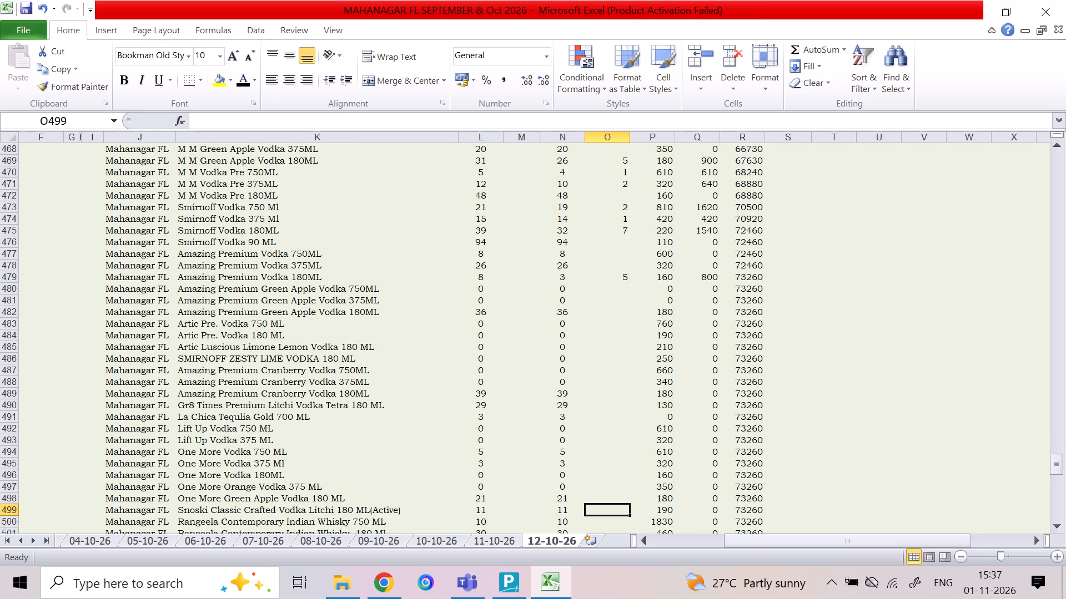
{"action": "key", "text": "6"}
{"action": "key", "text": "Down"}
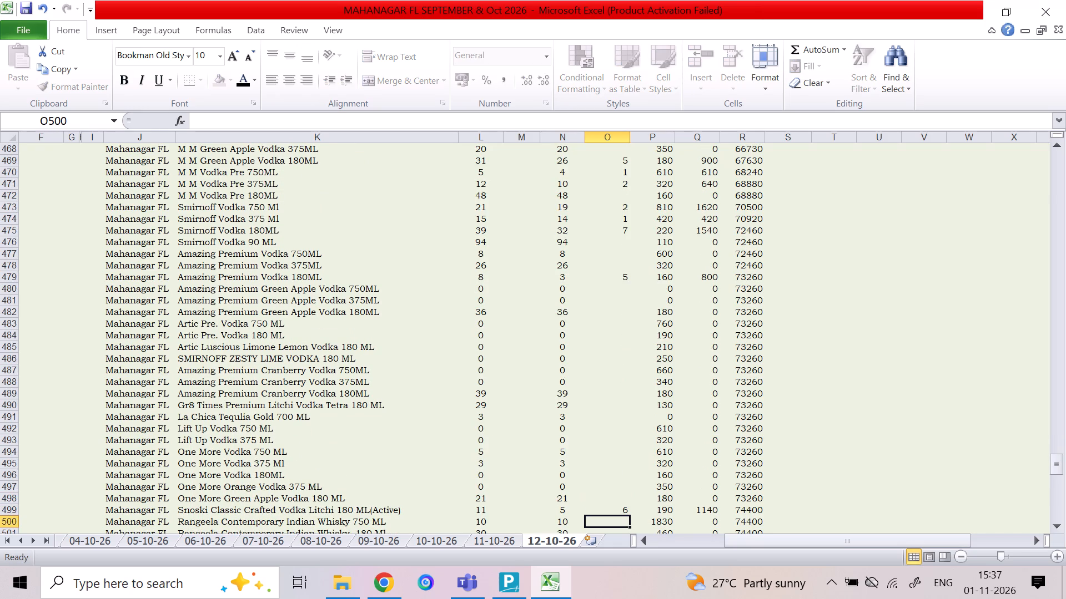
Enter 8 as the sales quantity for IGL Bunty Cranberry Pre Vodka 180 ML.
{"action": "key", "text": "Down"}
{"action": "key", "text": "Down"}
{"action": "key", "text": "Down"}
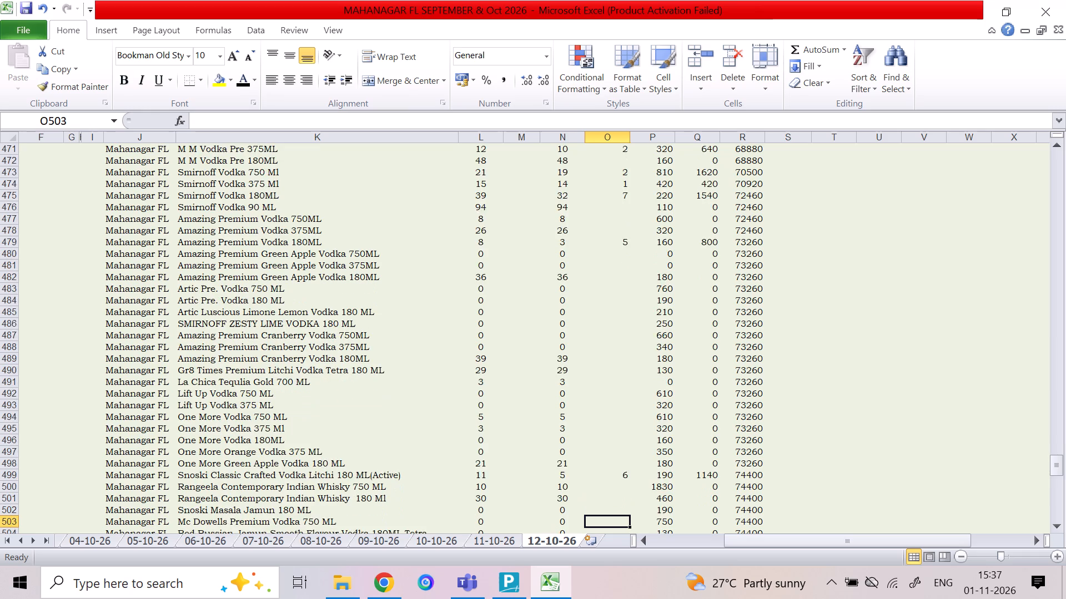
{"action": "key", "text": "Down"}
{"action": "key", "text": "Down"}
{"action": "key", "text": "Down"}
{"action": "key", "text": "Down"}
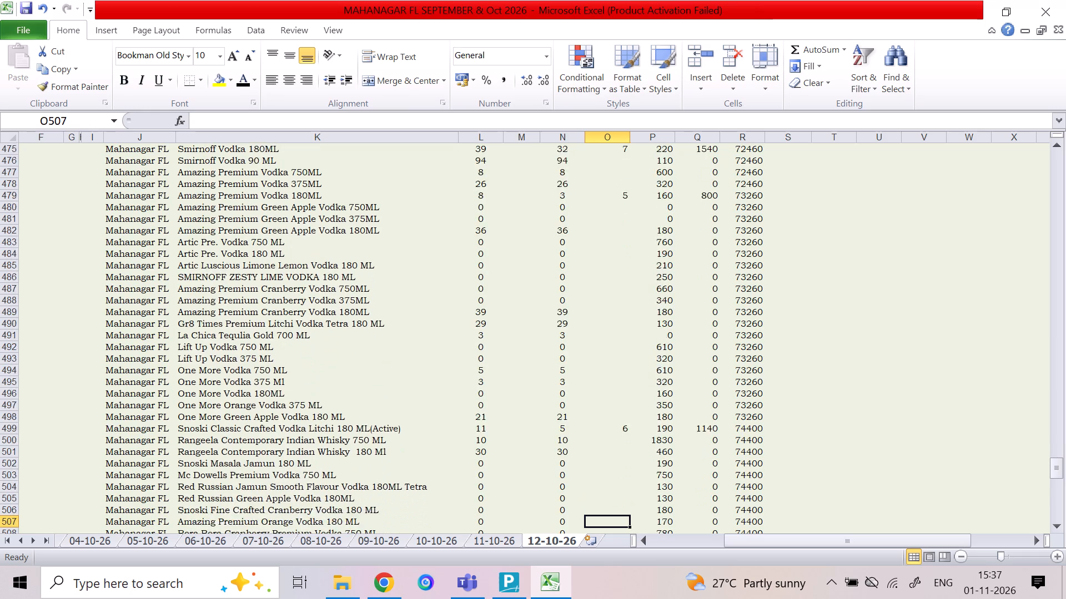
{"action": "key", "text": "Down"}
{"action": "key", "text": "Down"}
{"action": "key", "text": "Down"}
{"action": "key", "text": "Down"}
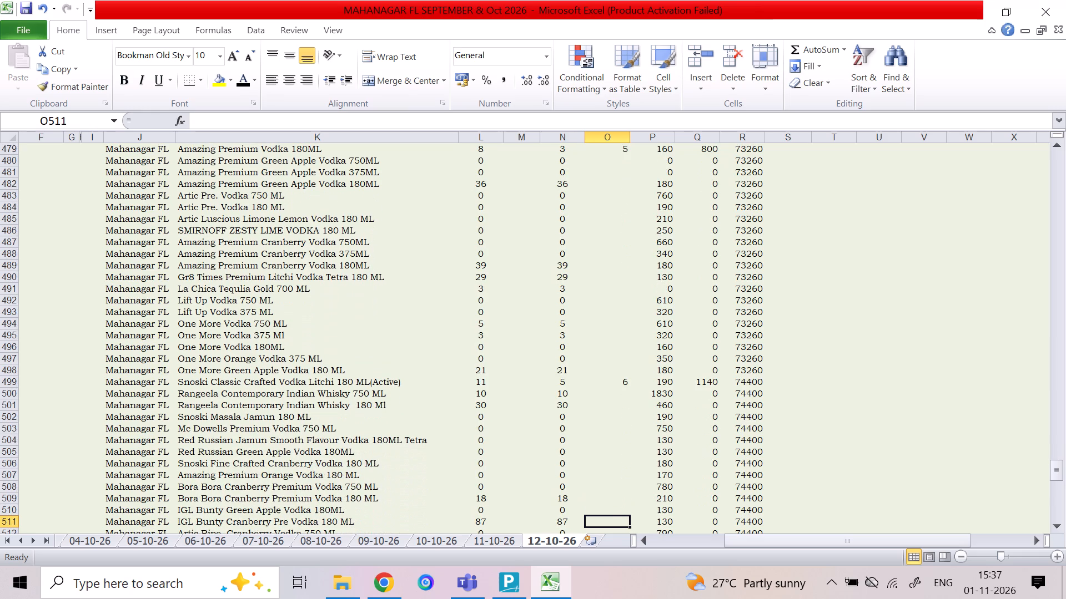
{"action": "key", "text": "8"}
{"action": "key", "text": "Down"}
Enter 1 as the sales quantity for Smirnoff Mirchi Mango Vodka 180ML.
{"action": "key", "text": "Down"}
{"action": "key", "text": "Down"}
{"action": "key", "text": "Down"}
{"action": "key", "text": "Down"}
{"action": "key", "text": "Down"}
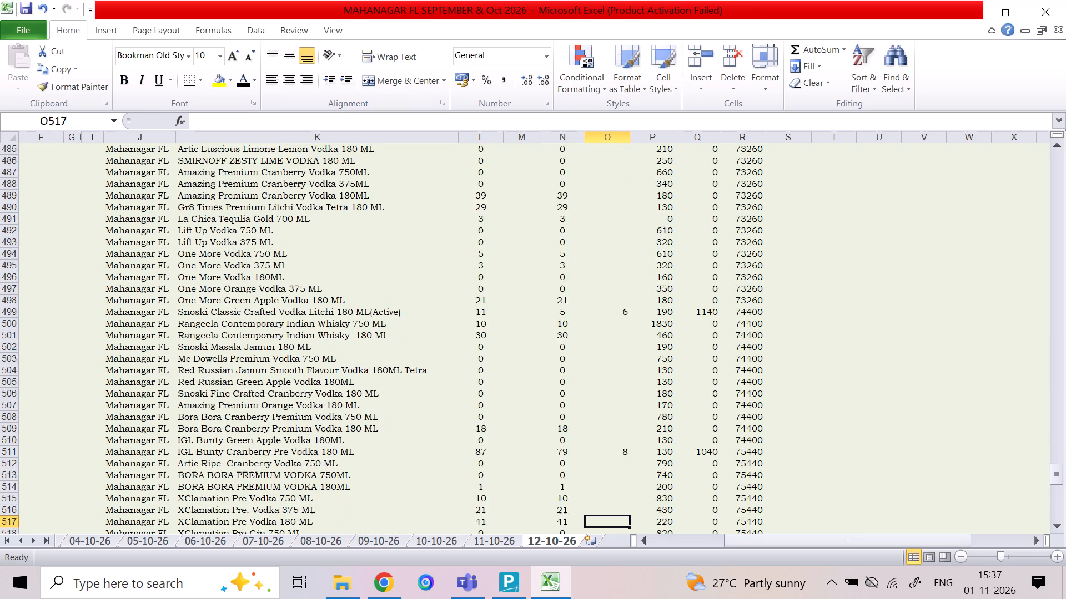
{"action": "key", "text": "Down"}
{"action": "key", "text": "Down"}
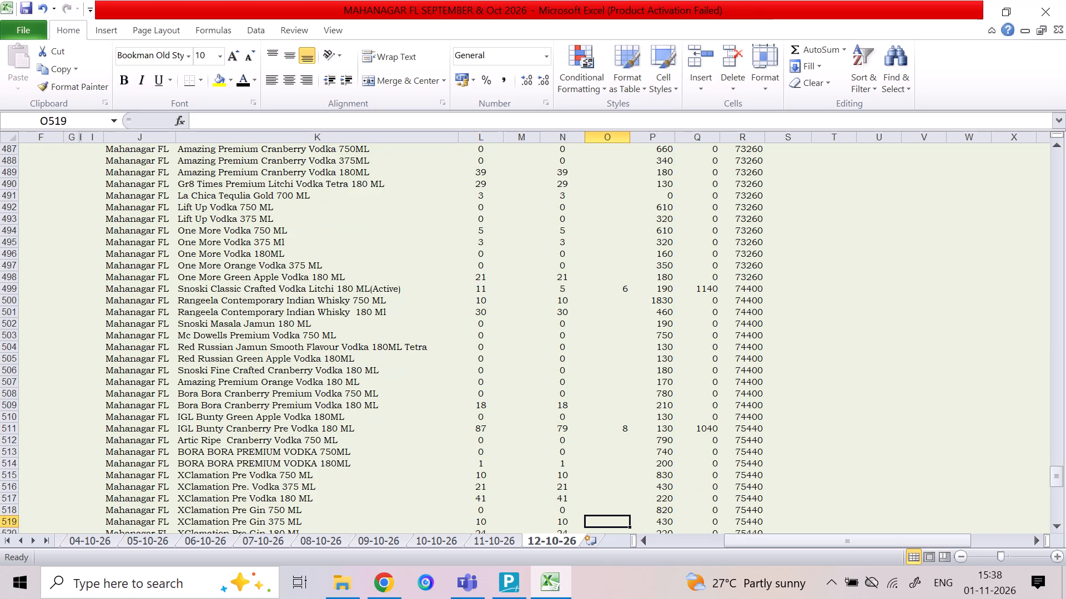
{"action": "key", "text": "Down"}
{"action": "key", "text": "Down"}
{"action": "key", "text": "Down"}
{"action": "key", "text": "Down"}
{"action": "key", "text": "Down"}
{"action": "key", "text": "Down"}
{"action": "key", "text": "Down"}
{"action": "key", "text": "Down"}
{"action": "key", "text": "Down"}
{"action": "key", "text": "Down"}
{"action": "key", "text": "Down"}
{"action": "key", "text": "Down"}
{"action": "key", "text": "Down"}
{"action": "key", "text": "Down"}
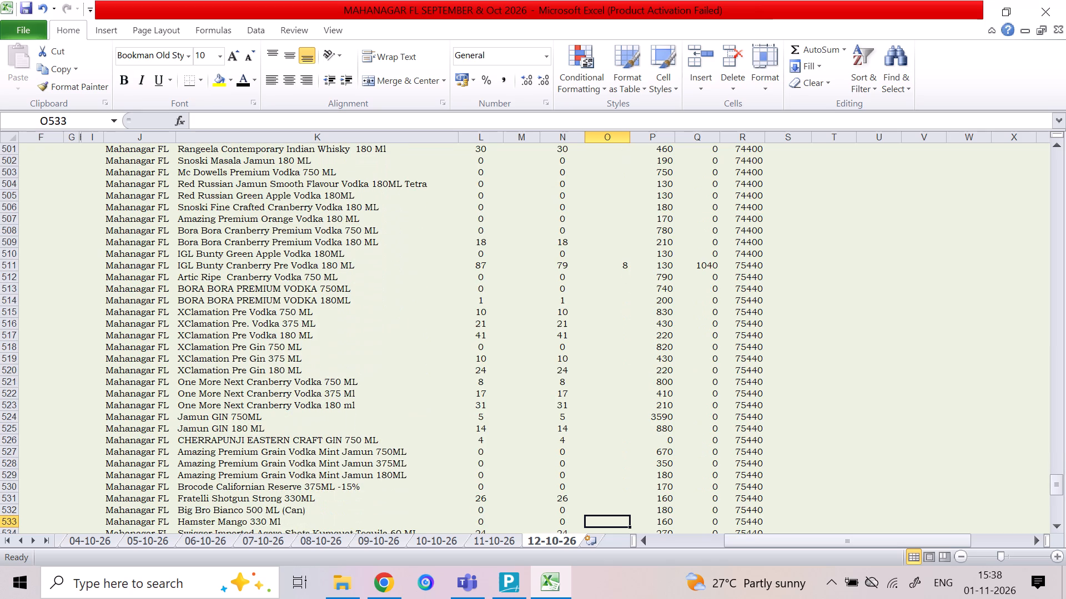
{"action": "key", "text": "Down"}
{"action": "key", "text": "Down"}
{"action": "key", "text": "Down"}
{"action": "key", "text": "Down"}
{"action": "key", "text": "Down"}
{"action": "key", "text": "Down"}
{"action": "key", "text": "Down"}
{"action": "key", "text": "Down"}
{"action": "key", "text": "Down"}
{"action": "key", "text": "Down"}
{"action": "key", "text": "Down"}
{"action": "key", "text": "Down"}
{"action": "key", "text": "Down"}
{"action": "key", "text": "Down"}
{"action": "key", "text": "Down"}
{"action": "key", "text": "Down"}
{"action": "key", "text": "Down"}
{"action": "key", "text": "Down"}
{"action": "key", "text": "Down"}
{"action": "key", "text": "Down"}
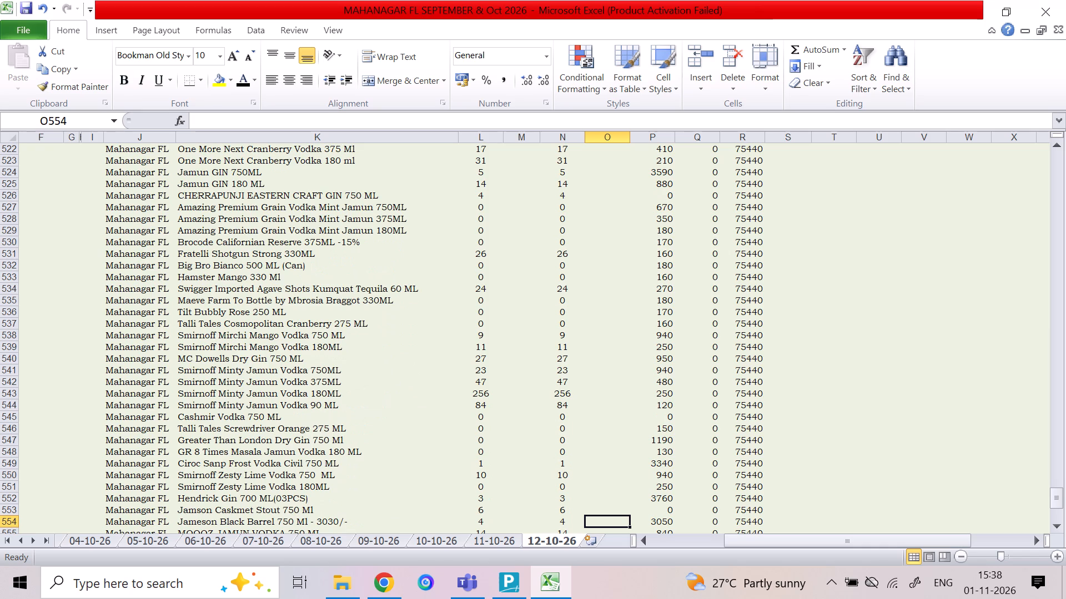
{"action": "key", "text": "Up"}
{"action": "key", "text": "Up"}
{"action": "key", "text": "Up"}
{"action": "key", "text": "Up"}
{"action": "key", "text": "Up"}
{"action": "key", "text": "Up"}
{"action": "key", "text": "Up"}
{"action": "key", "text": "Up"}
{"action": "key", "text": "Up"}
{"action": "key", "text": "Up"}
{"action": "key", "text": "Up"}
{"action": "key", "text": "Up"}
{"action": "key", "text": "Up"}
{"action": "key", "text": "Up"}
{"action": "key", "text": "Up"}
{"action": "key", "text": "Up"}
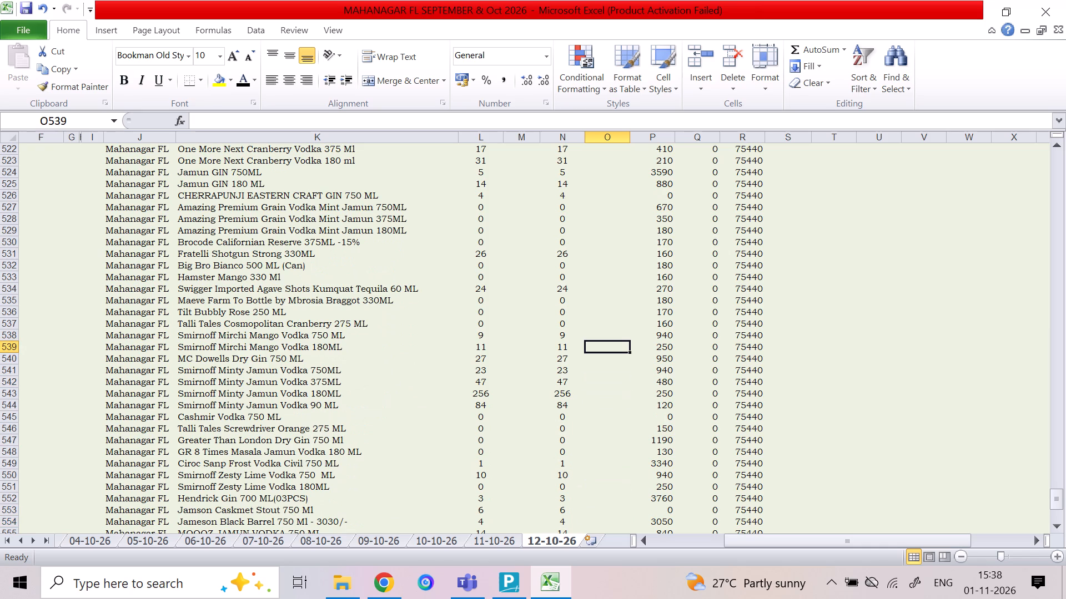
{"action": "key", "text": "Down"}
{"action": "key", "text": "1"}
{"action": "key", "text": "Down"}
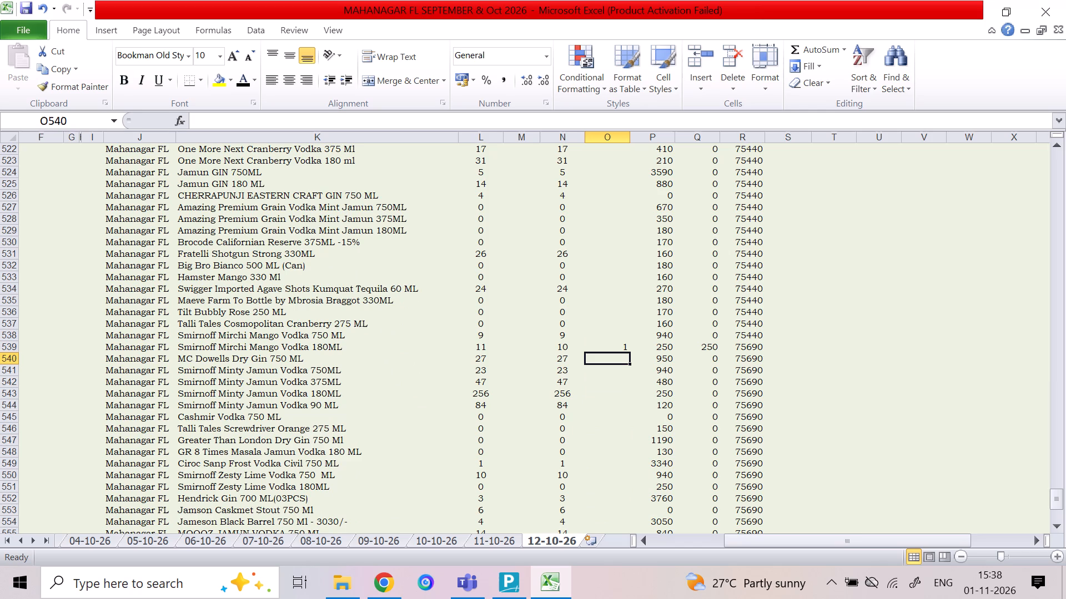
{"action": "key", "text": "Up"}
{"action": "key", "text": "Left"}
{"action": "key", "text": "Left"}
{"action": "key", "text": "Left"}
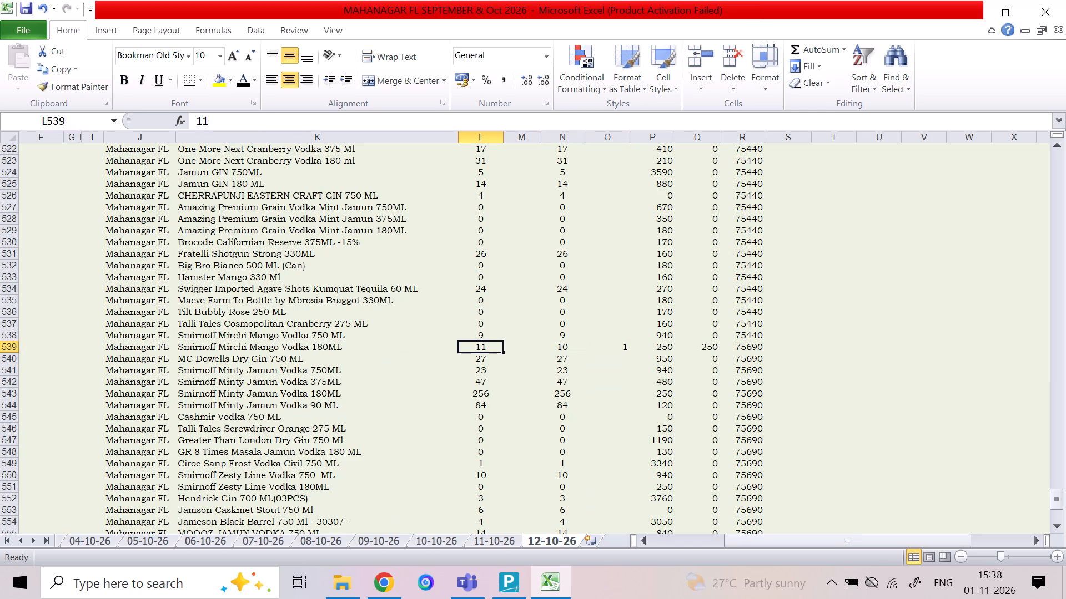
{"action": "key", "text": "Right"}
{"action": "key", "text": "Right"}
{"action": "key", "text": "Right"}
Enter the Smirnoff Minty Jamun Vodka sales quantities: 2 for the 375ML, 16 for the 180ML and 4 for the 90 ML.
{"action": "key", "text": "Down"}
{"action": "key", "text": "Down"}
{"action": "key", "text": "Down"}
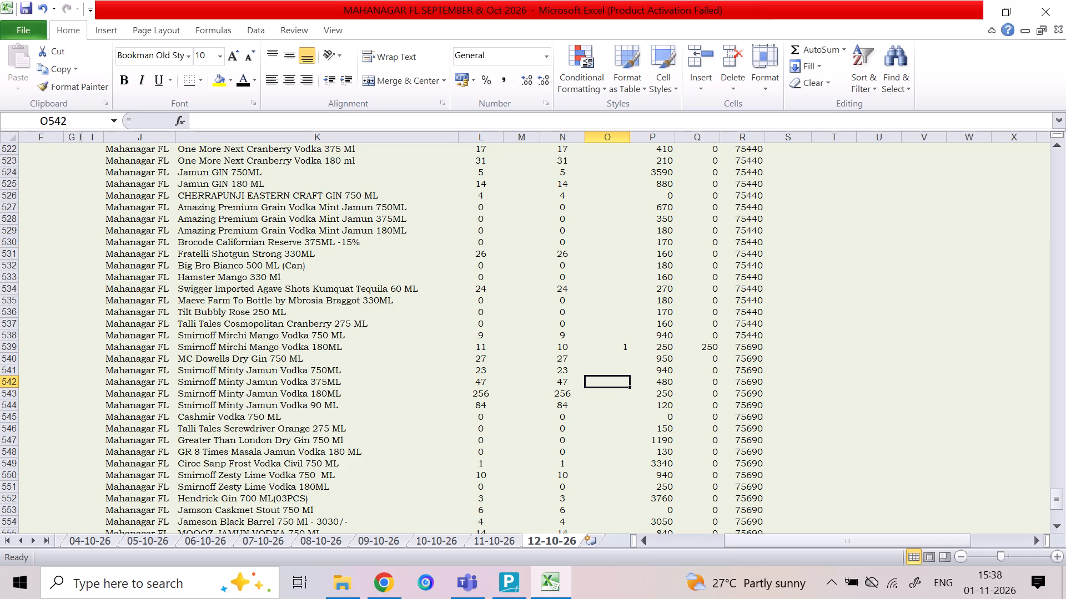
{"action": "key", "text": "Up"}
{"action": "key", "text": "Down"}
{"action": "key", "text": "2"}
{"action": "key", "text": "Down"}
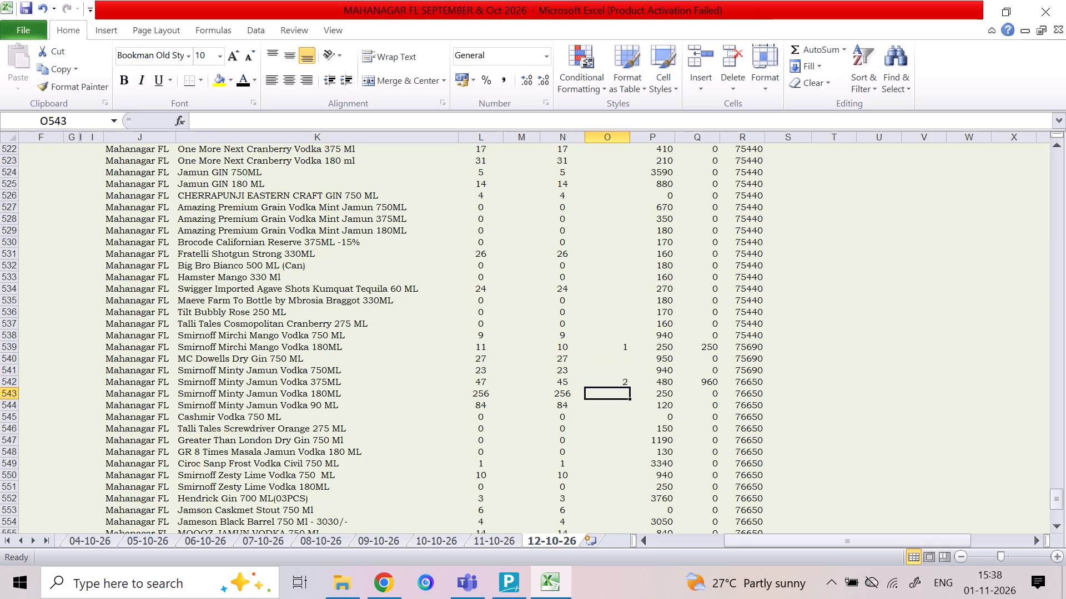
{"action": "type", "text": "16"}
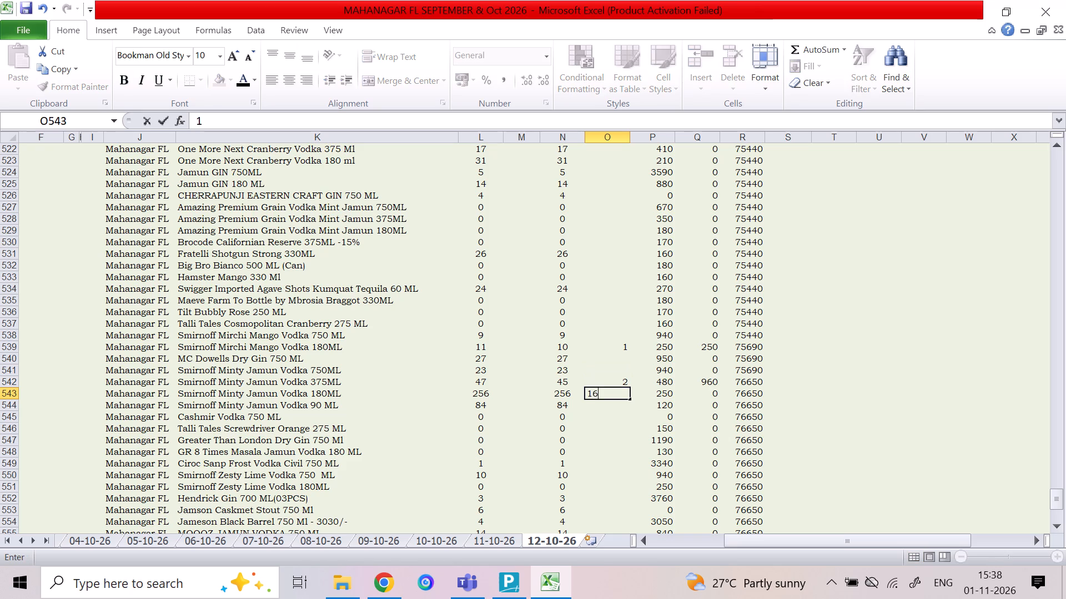
{"action": "key", "text": "Down"}
{"action": "key", "text": "4"}
{"action": "key", "text": "Down"}
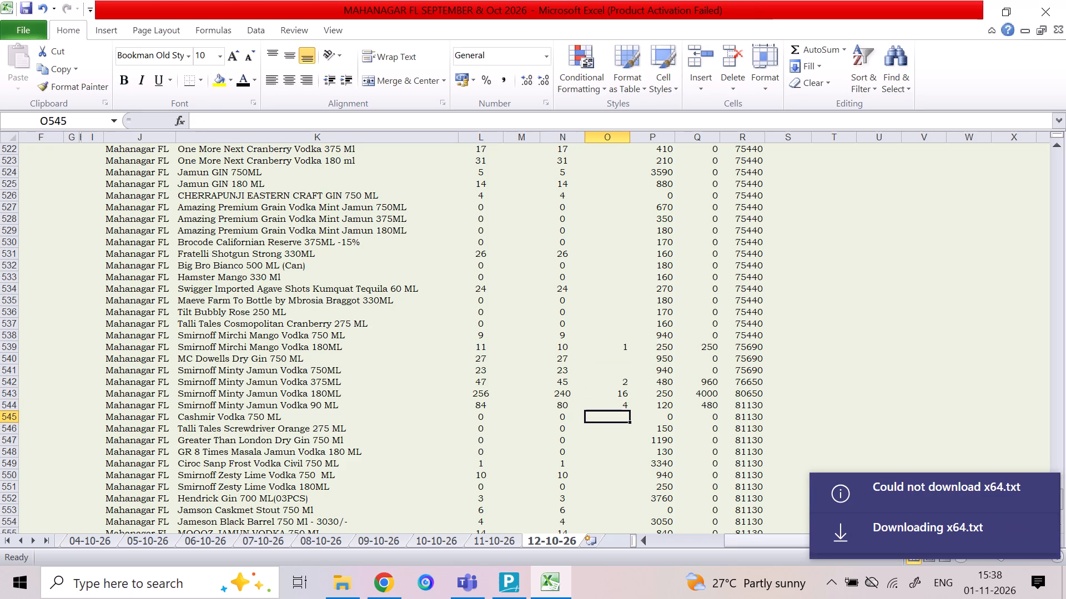
Add 58930 and 22410 with a formula in cell P567, below the stock list.
{"action": "key", "text": "Down"}
{"action": "key", "text": "Down"}
{"action": "key", "text": "Down"}
{"action": "key", "text": "Down"}
{"action": "key", "text": "Down"}
{"action": "key", "text": "Down"}
{"action": "key", "text": "Down"}
{"action": "key", "text": "Down"}
{"action": "key", "text": "Down"}
{"action": "key", "text": "Down"}
{"action": "key", "text": "Down"}
{"action": "key", "text": "Down"}
{"action": "key", "text": "Down"}
{"action": "key", "text": "Down"}
{"action": "key", "text": "Down"}
{"action": "key", "text": "Down"}
{"action": "key", "text": "Down"}
{"action": "key", "text": "Down"}
{"action": "key", "text": "Down"}
{"action": "key", "text": "Down"}
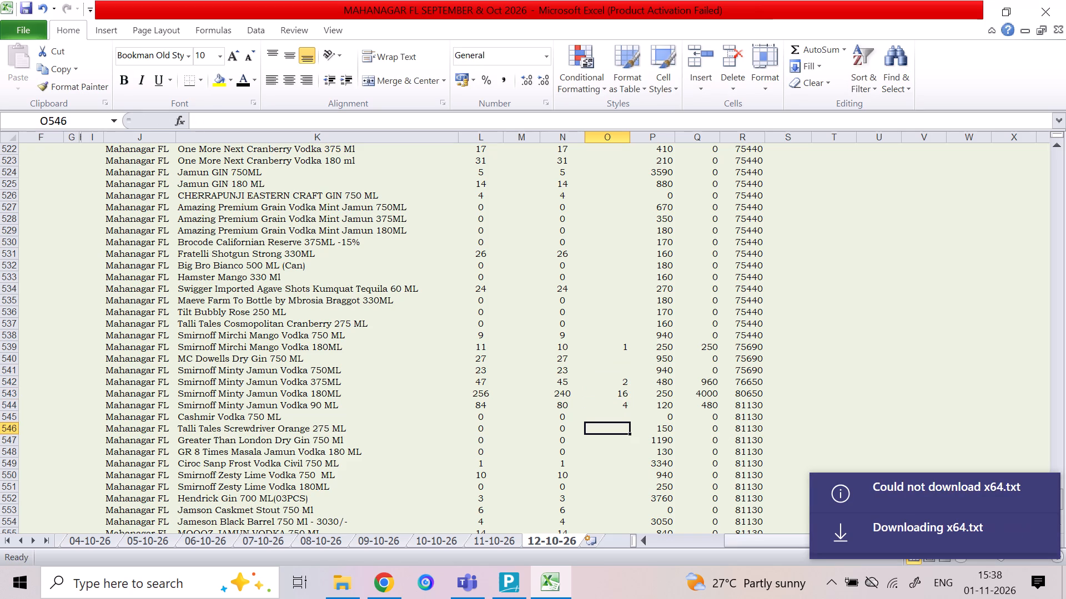
{"action": "key", "text": "Down"}
{"action": "key", "text": "Down"}
{"action": "key", "text": "Down"}
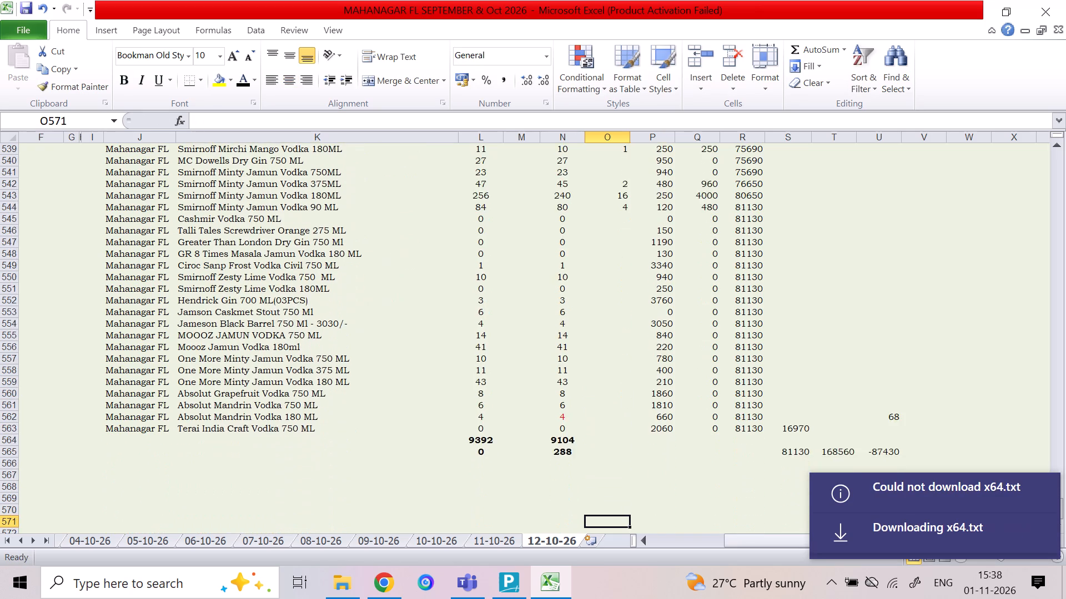
{"action": "key", "text": "Down"}
{"action": "key", "text": "Down"}
{"action": "key", "text": "Down"}
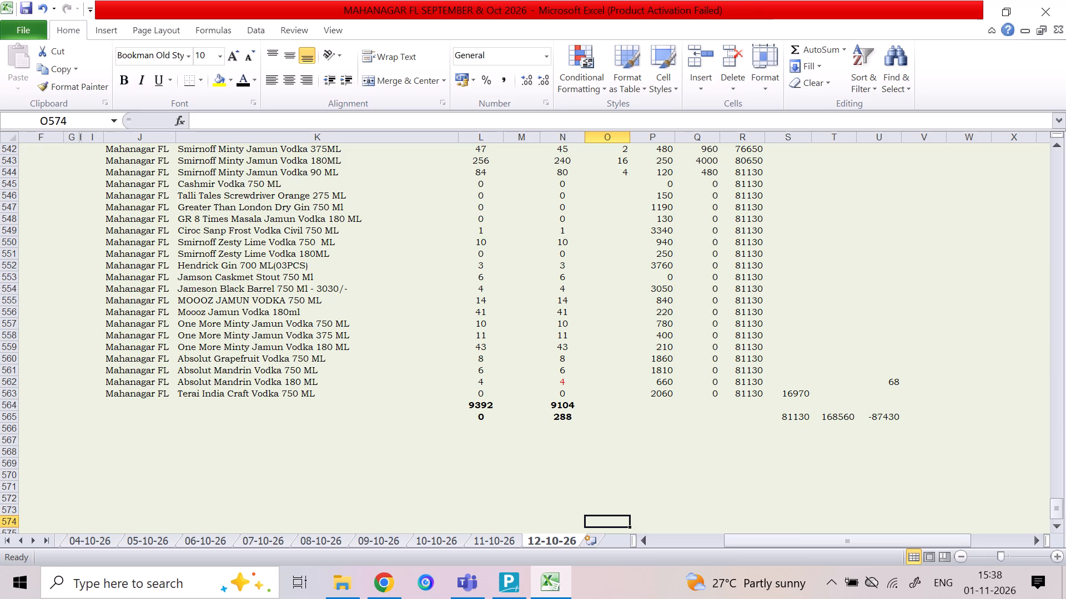
{"action": "left_click", "coordinate": [652, 440]}
{"action": "key", "text": "plus"}
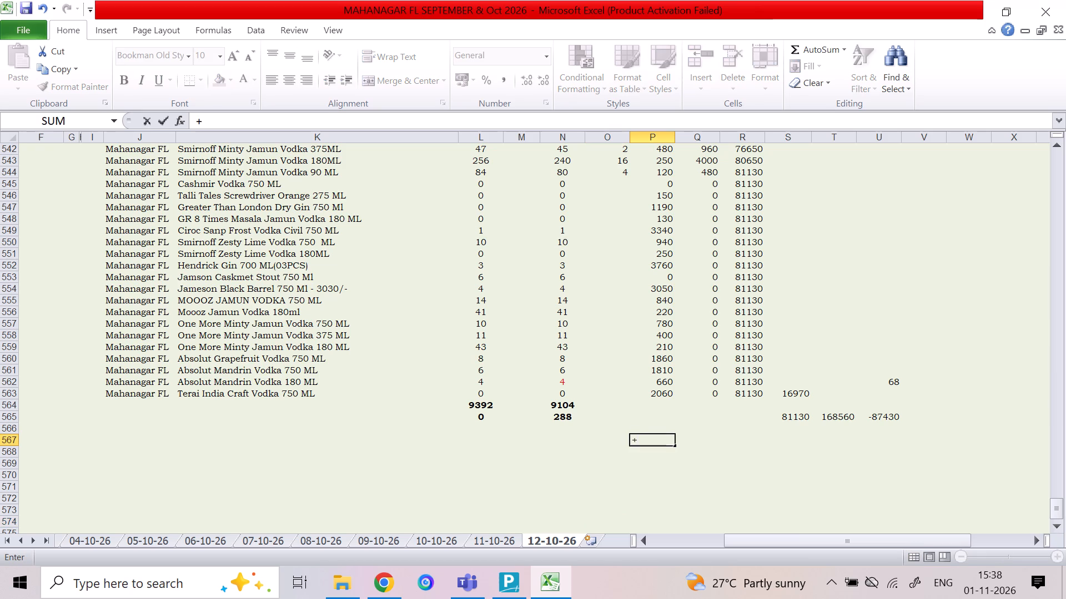
{"action": "type", "text": "58+"}
{"action": "key", "text": "BackSpace"}
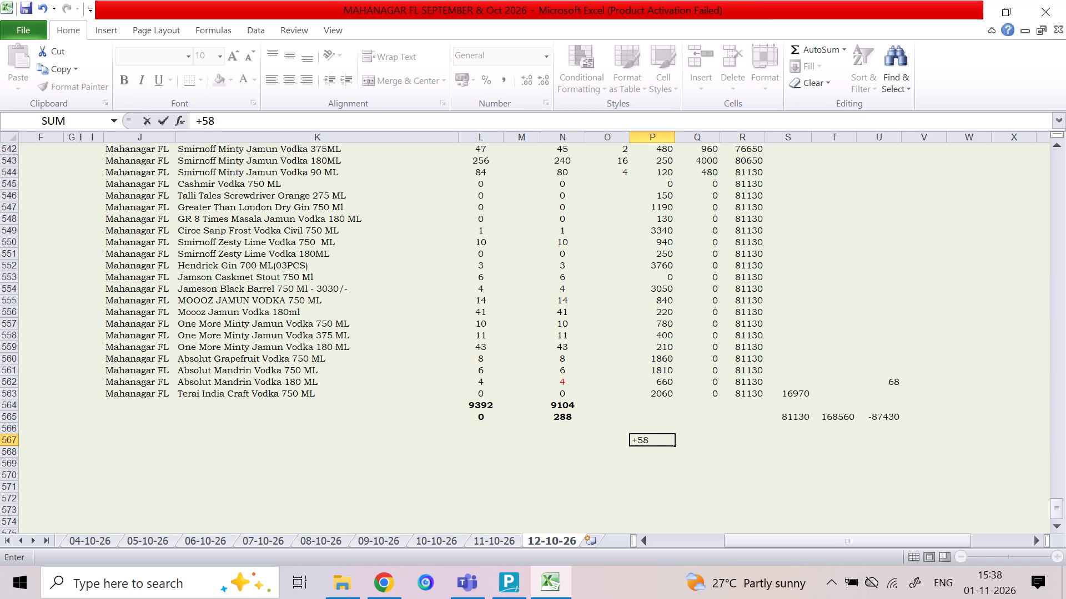
{"action": "type", "text": "930+"}
{"action": "type", "text": "22410"}
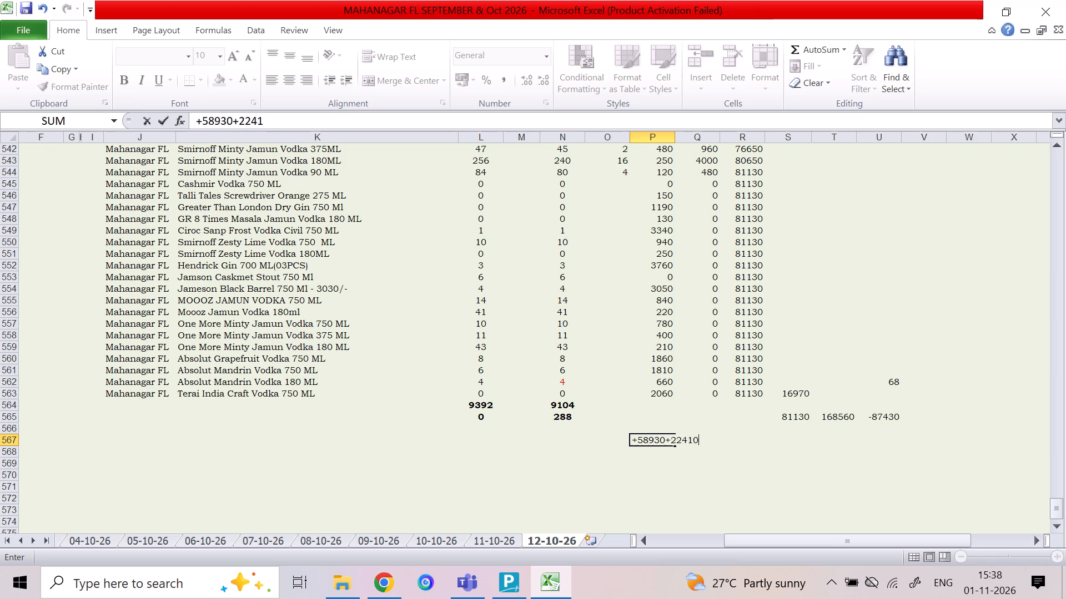
{"action": "key", "text": "Return"}
{"action": "left_click", "coordinate": [651, 441]}
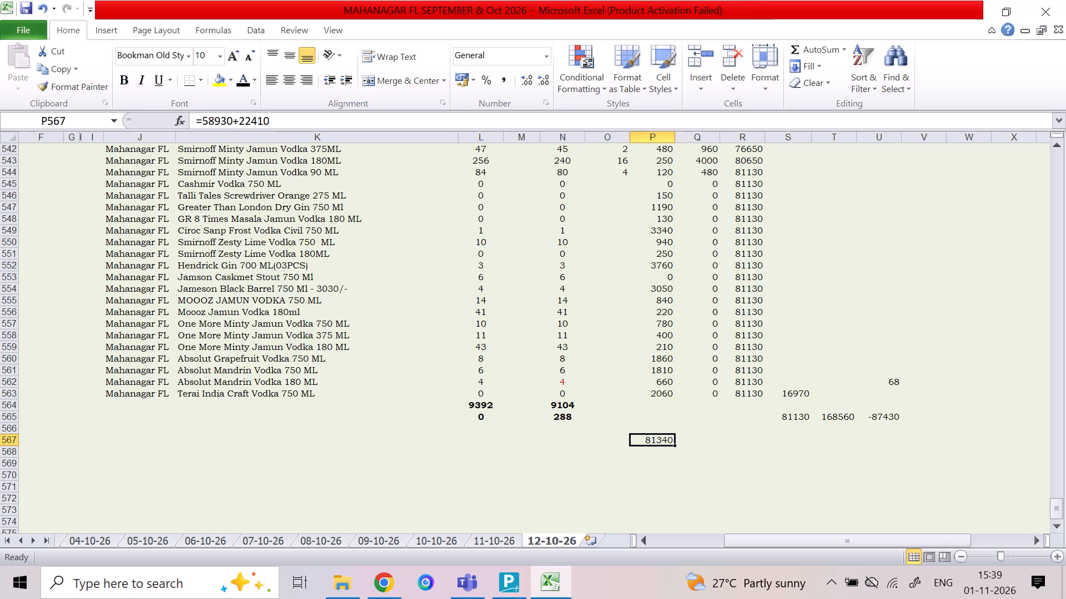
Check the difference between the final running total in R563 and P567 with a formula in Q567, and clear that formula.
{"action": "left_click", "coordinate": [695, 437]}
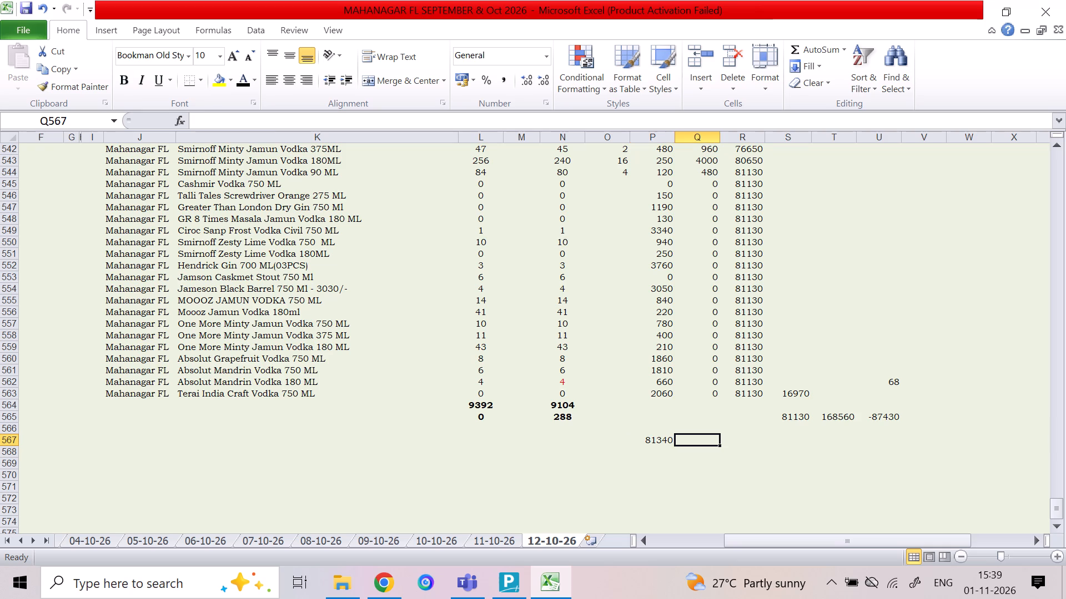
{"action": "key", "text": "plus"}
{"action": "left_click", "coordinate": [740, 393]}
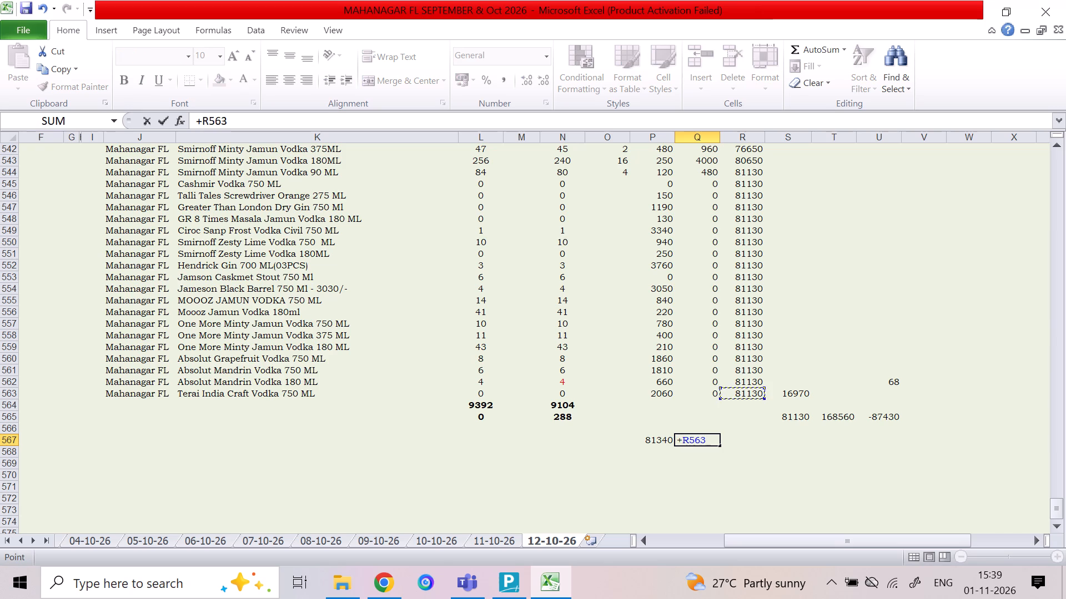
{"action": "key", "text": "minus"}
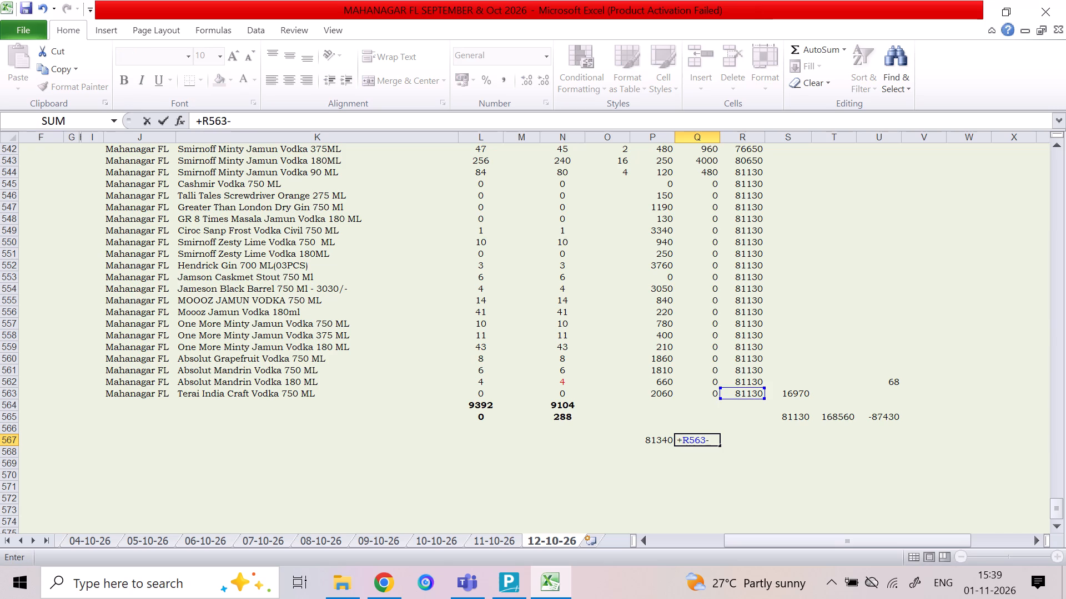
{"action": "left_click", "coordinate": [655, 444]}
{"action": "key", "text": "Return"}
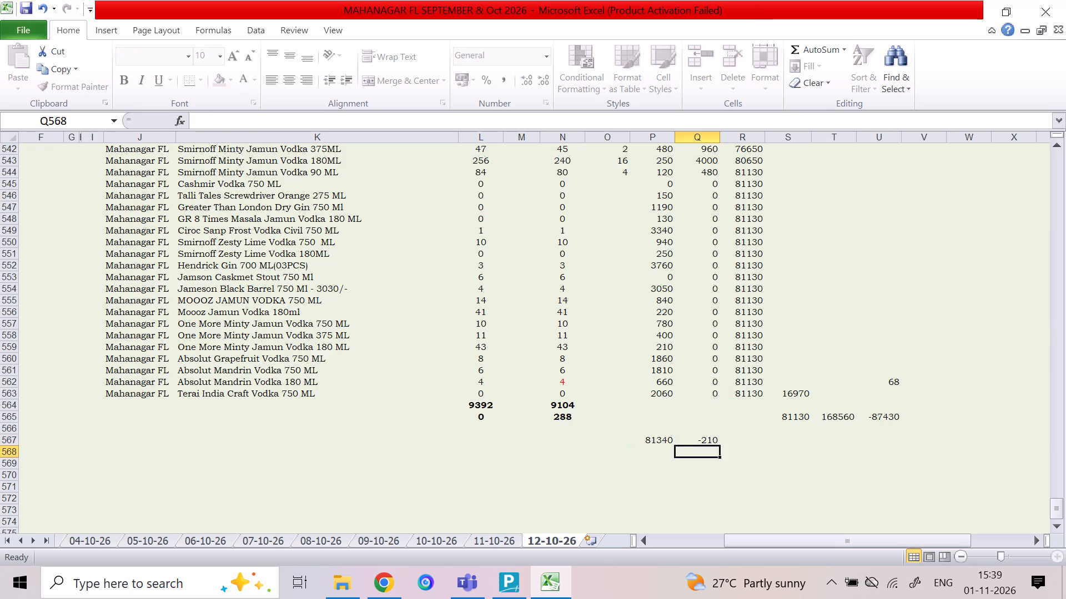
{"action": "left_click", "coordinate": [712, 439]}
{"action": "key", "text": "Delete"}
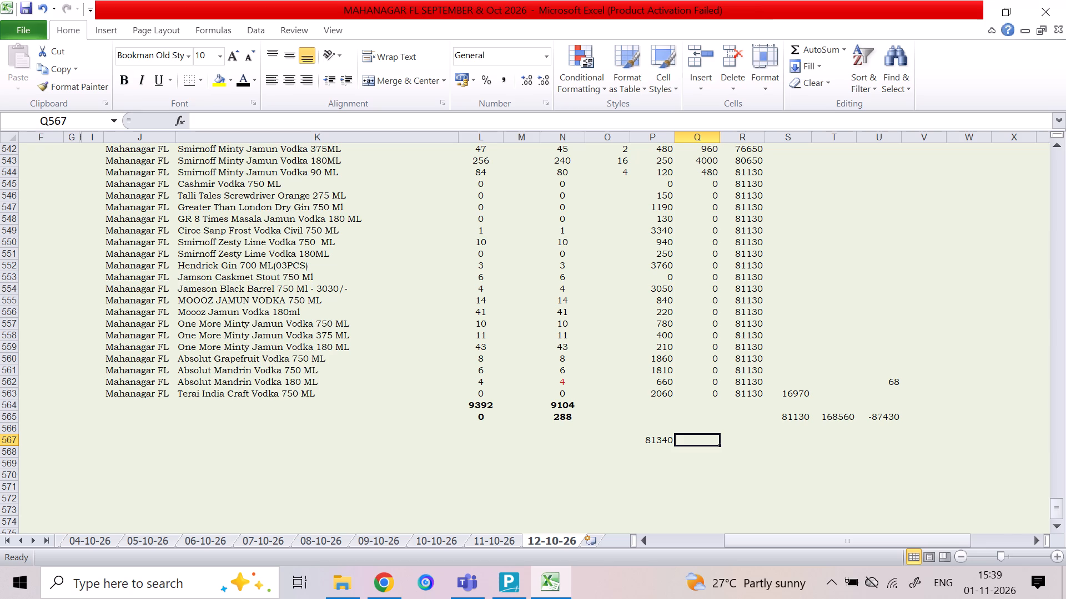
Save the stock workbook.
{"action": "left_click", "coordinate": [768, 473]}
{"action": "key", "text": "ctrl+s"}
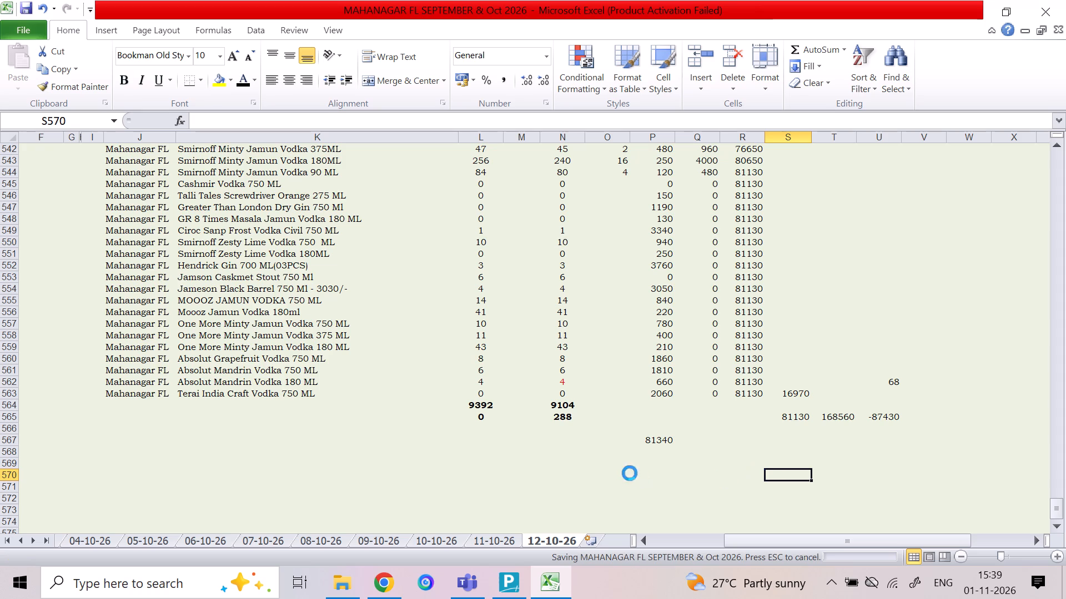
Compare the 11-10-26 sheet with the 12-10-26 sheet by switching back and forth between them.
{"action": "left_click", "coordinate": [506, 540]}
{"action": "left_click", "coordinate": [537, 539]}
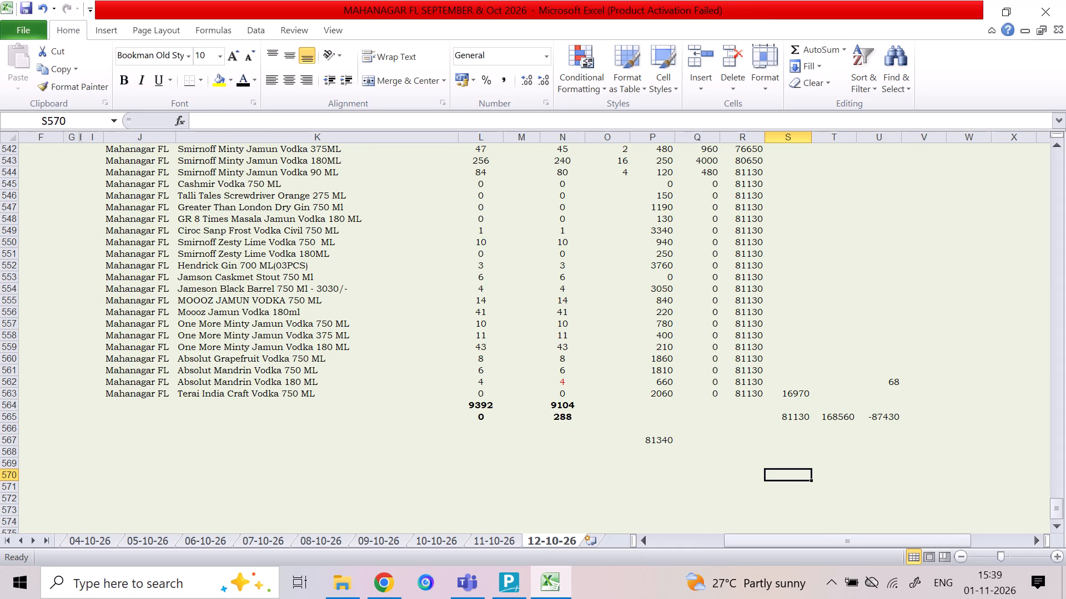
{"action": "left_click", "coordinate": [501, 542]}
{"action": "left_click", "coordinate": [529, 537]}
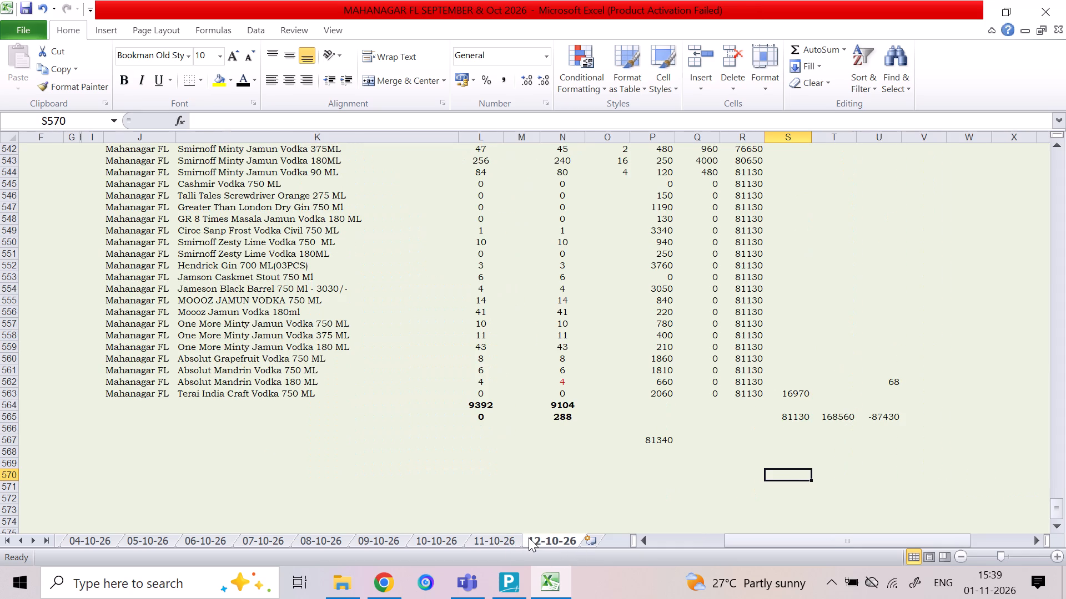
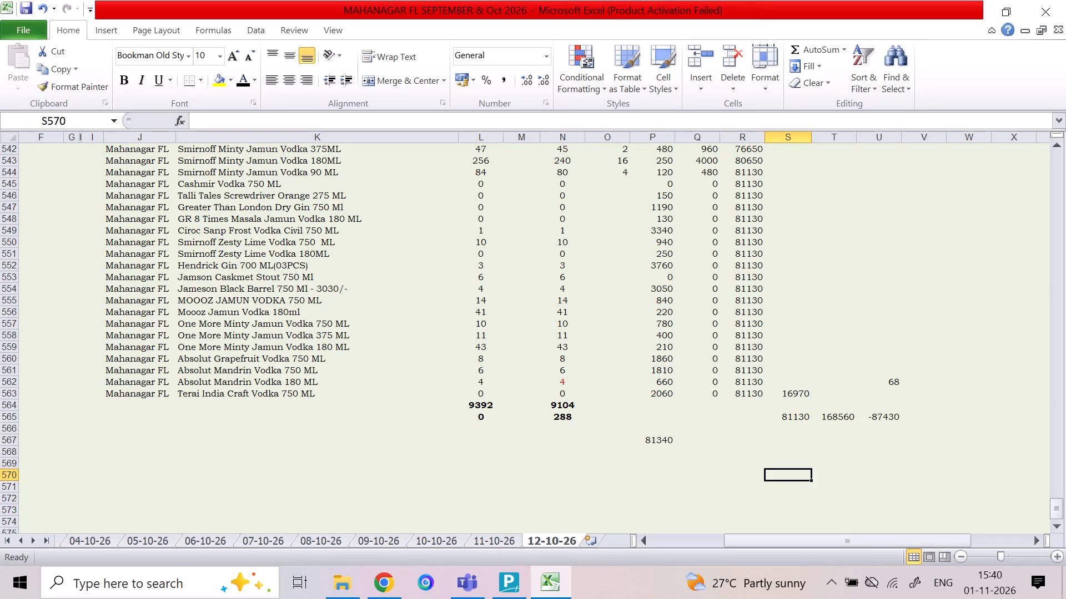
Clear the sum in cell P567 below the stock list on the 12-10-26 sheet.
{"action": "left_click", "coordinate": [684, 460]}
{"action": "left_click", "coordinate": [671, 441]}
{"action": "key", "text": "Delete"}
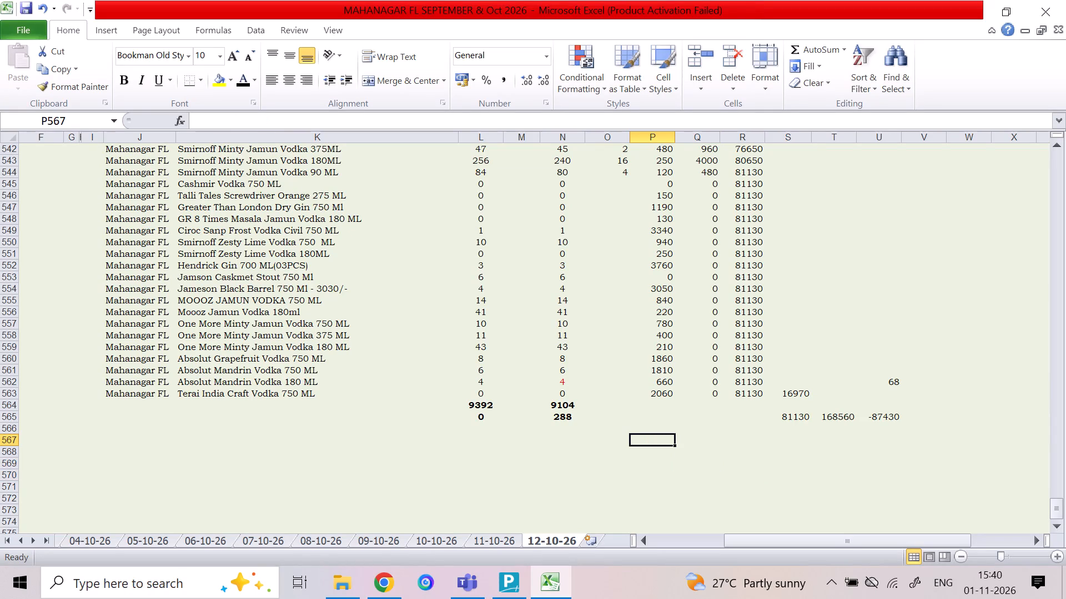
Create a copy of the 12-10-26 sheet at the end of the same workbook.
{"action": "right_click", "coordinate": [564, 545]}
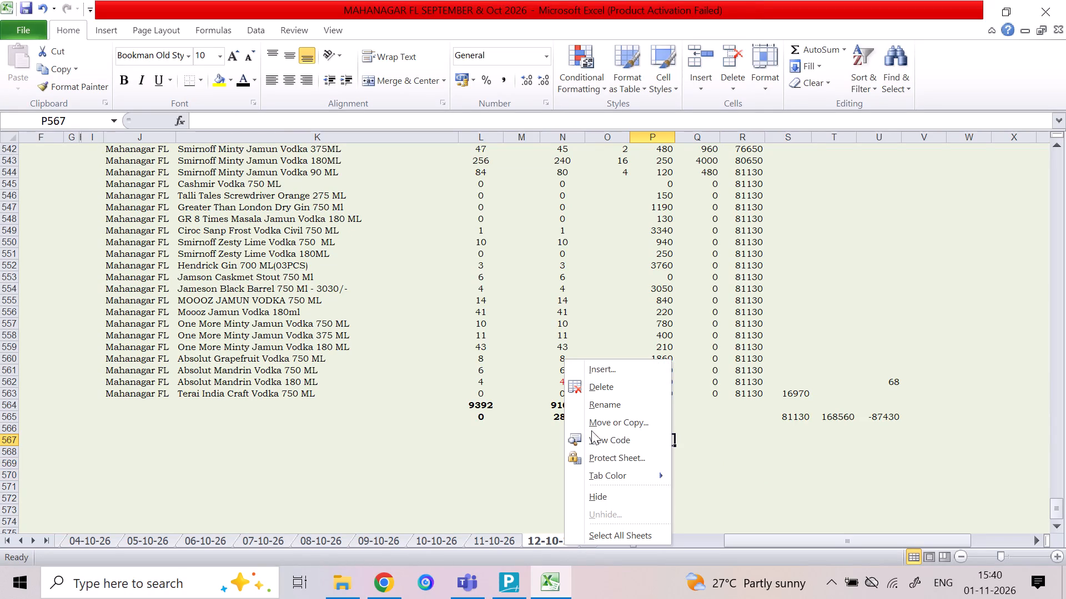
{"action": "left_click", "coordinate": [604, 419]}
{"action": "left_click_drag", "start_coordinate": [707, 404], "coordinate": [712, 465]}
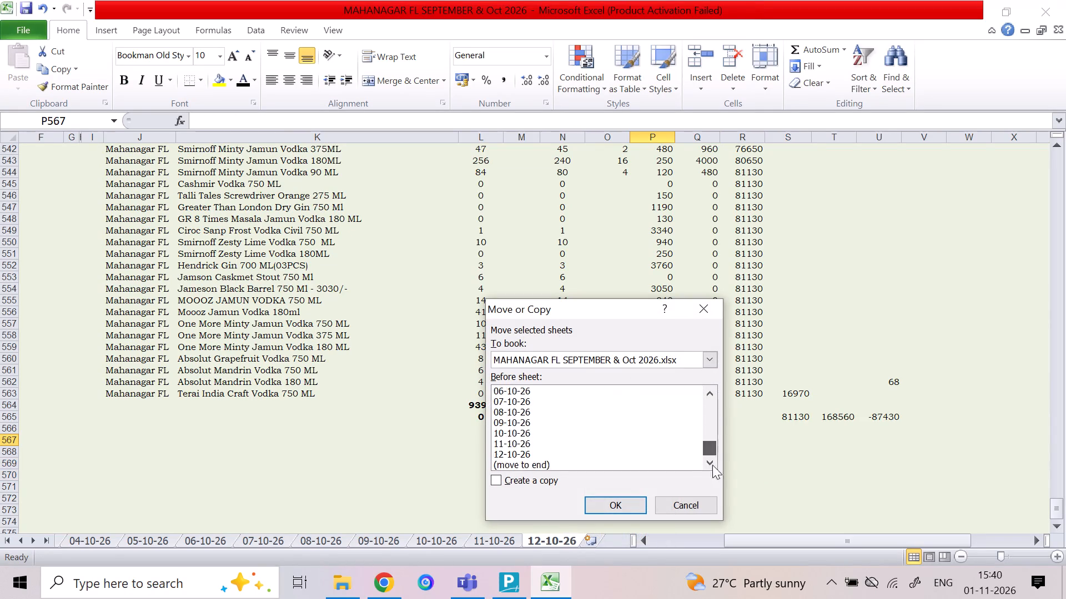
{"action": "left_click_drag", "start_coordinate": [712, 465], "coordinate": [712, 468]}
{"action": "left_click", "coordinate": [549, 467]}
{"action": "left_click", "coordinate": [540, 475]}
{"action": "left_click", "coordinate": [613, 508]}
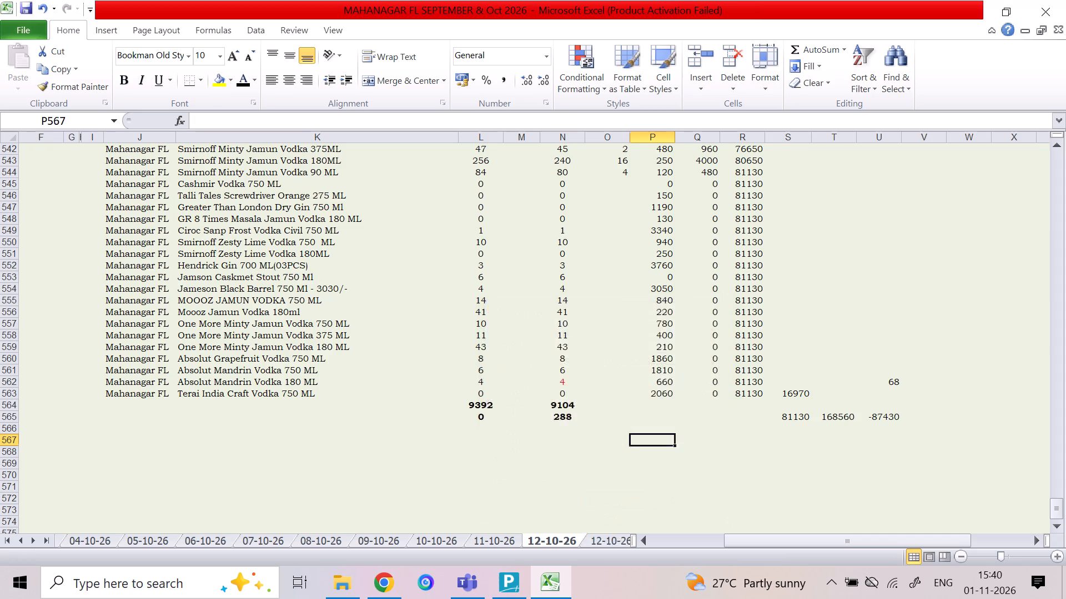
Rename the copied sheet as 13-10-26.
{"action": "right_click", "coordinate": [567, 541]}
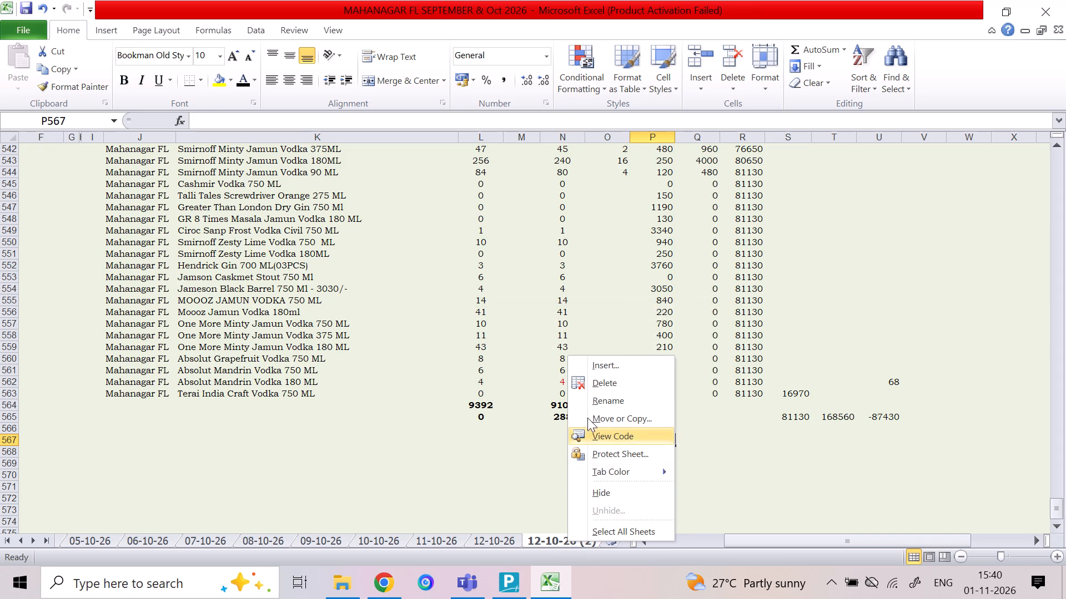
{"action": "left_click", "coordinate": [597, 399]}
{"action": "type", "text": "13-10-26"}
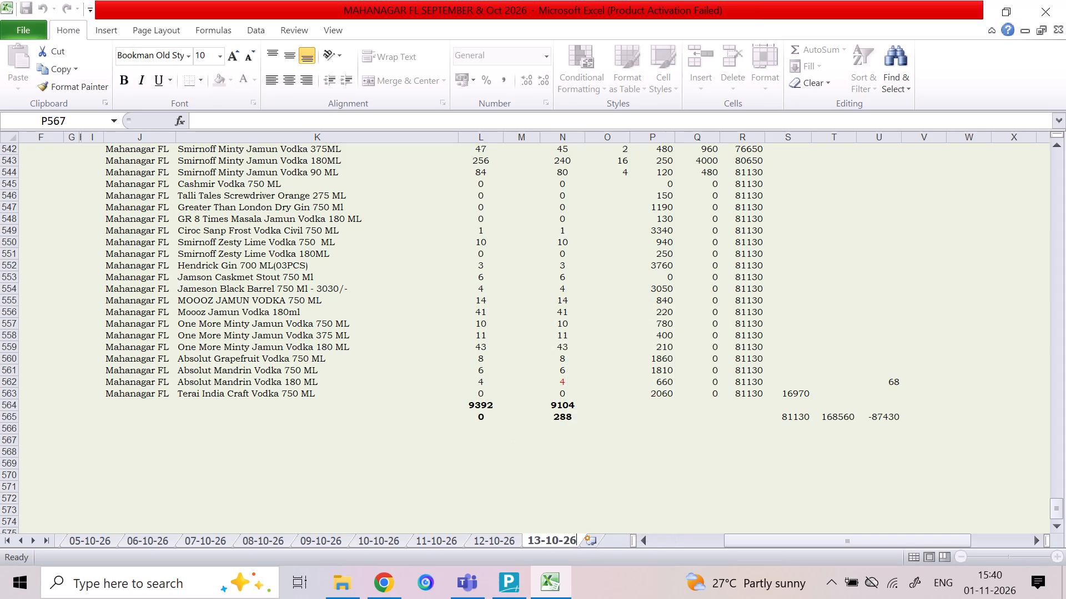
{"action": "double_click", "coordinate": [669, 448]}
Change the first voucher date in cell A2 of the new sheet to 13-10-2026.
{"action": "left_click", "coordinate": [690, 537]}
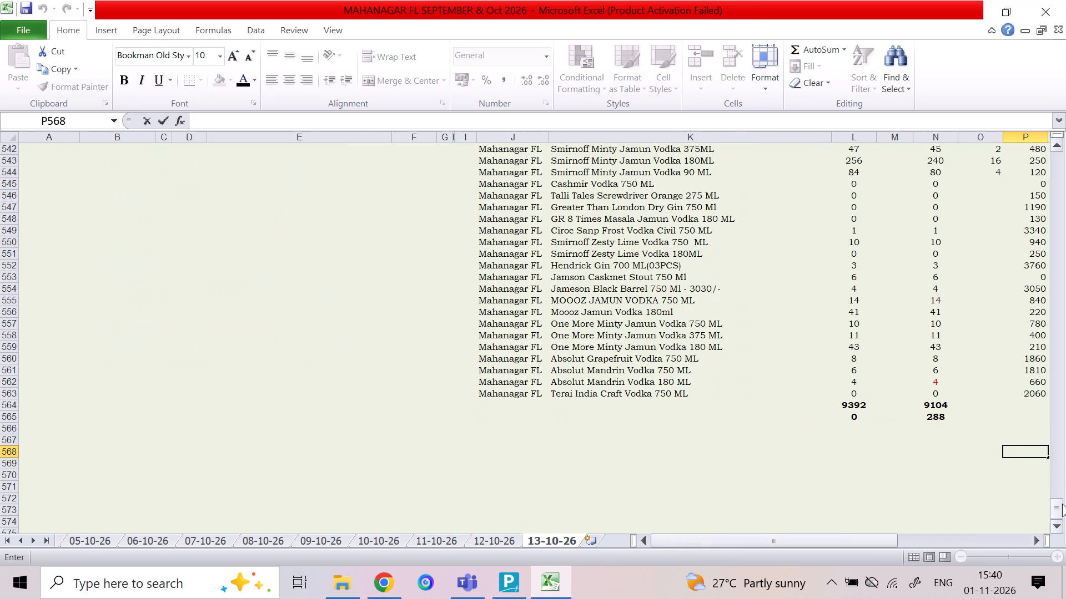
{"action": "left_click_drag", "start_coordinate": [1062, 504], "coordinate": [1060, 141]}
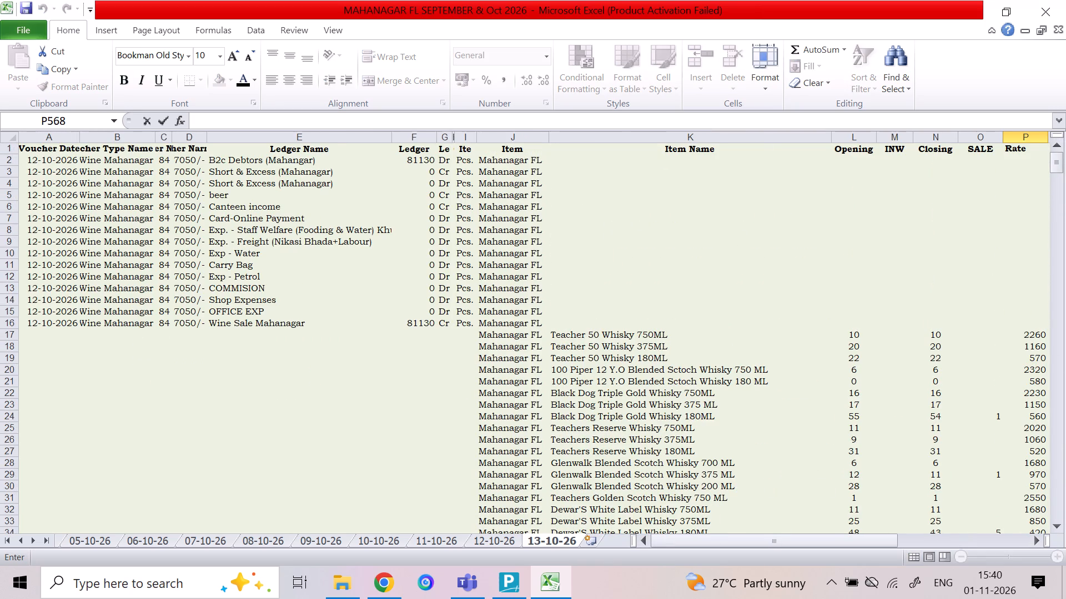
{"action": "double_click", "coordinate": [37, 158]}
{"action": "key", "text": "BackSpace"}
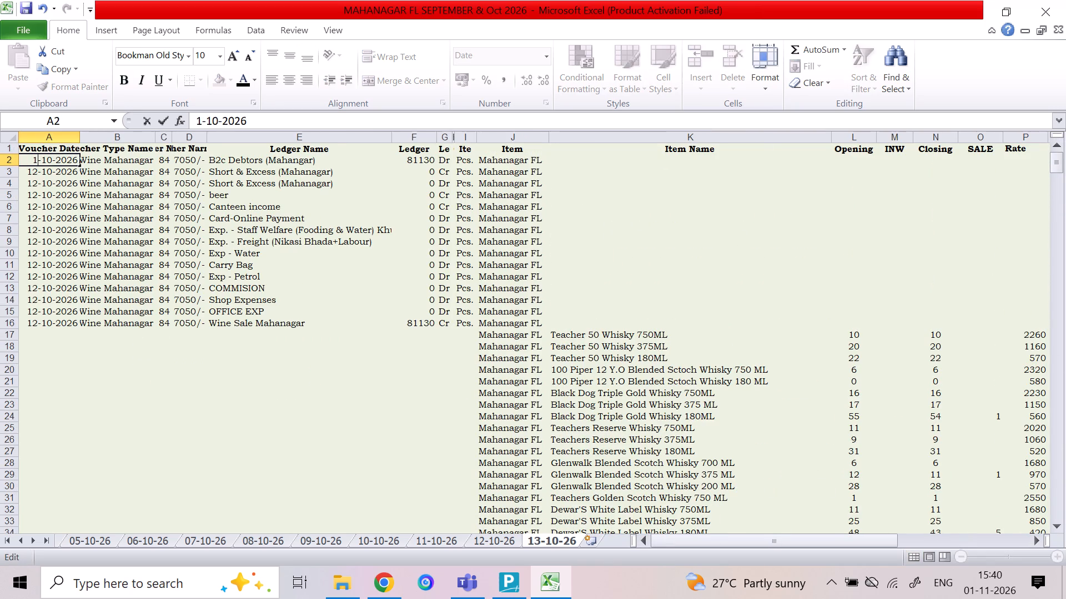
{"action": "key", "text": "3"}
{"action": "key", "text": "Return"}
{"action": "left_click", "coordinate": [228, 435]}
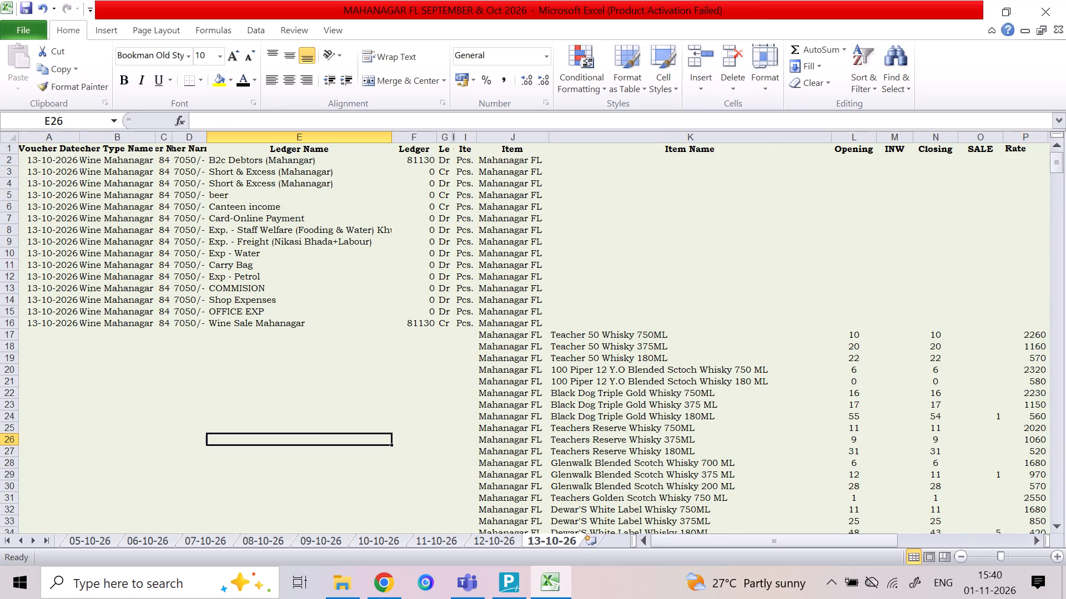
Copy the Closing stock from N17 to N563 and paste it as values into the Opening column from L17.
{"action": "left_click", "coordinate": [868, 532]}
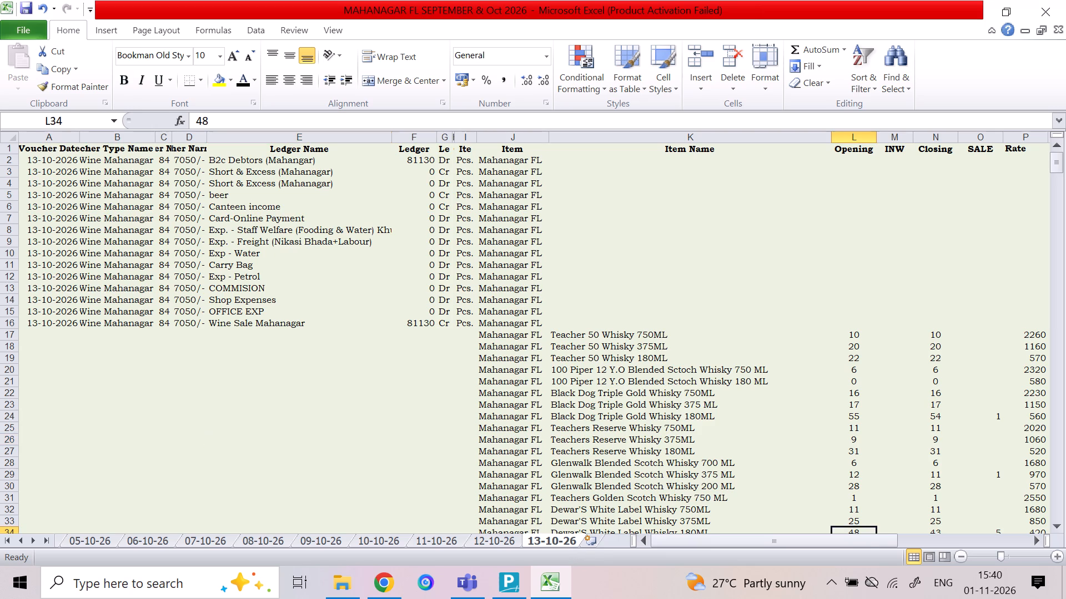
{"action": "left_click_drag", "start_coordinate": [868, 545], "coordinate": [888, 545]}
{"action": "left_click", "coordinate": [874, 348]}
{"action": "left_click", "coordinate": [881, 335]}
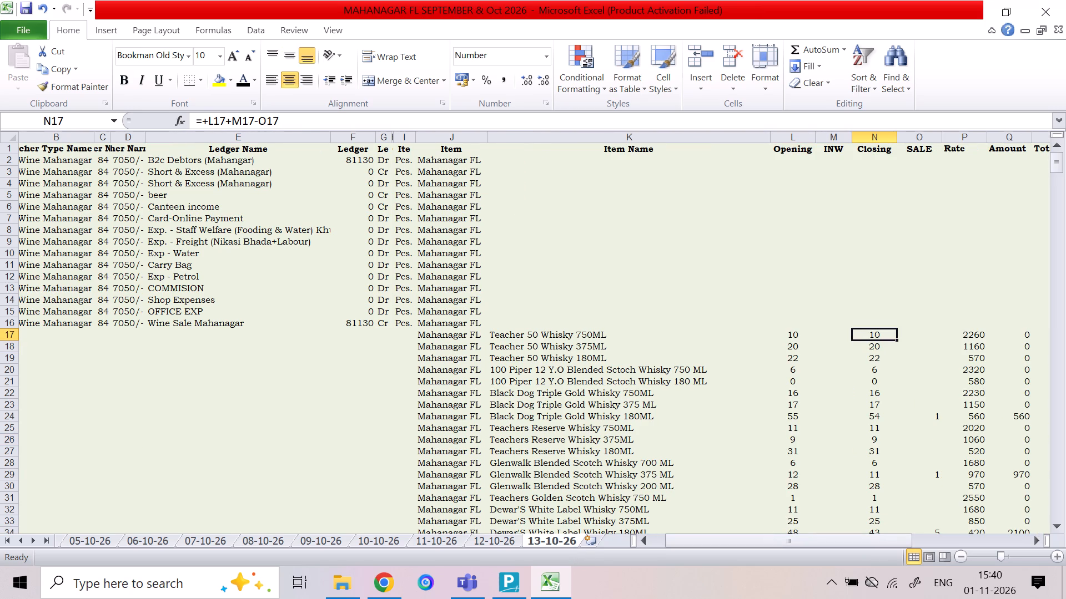
{"action": "key", "text": "shift+Down"}
{"action": "key", "text": "shift+Down"}
{"action": "key", "text": "shift+Down"}
{"action": "key", "text": "shift+Down"}
{"action": "key", "text": "shift+Down"}
{"action": "key", "text": "shift+Down"}
{"action": "key", "text": "shift+Down"}
{"action": "key", "text": "shift+Down"}
{"action": "key", "text": "shift+Down"}
{"action": "key", "text": "shift+Down"}
{"action": "key", "text": "shift+Down"}
{"action": "key", "text": "shift+Down"}
{"action": "key", "text": "shift+Down"}
{"action": "key", "text": "shift+Down"}
{"action": "key", "text": "shift+Down"}
{"action": "key", "text": "shift+Down"}
{"action": "key", "text": "shift+Down"}
{"action": "key", "text": "shift+Down"}
{"action": "key", "text": "shift+Down"}
{"action": "key", "text": "shift+Down"}
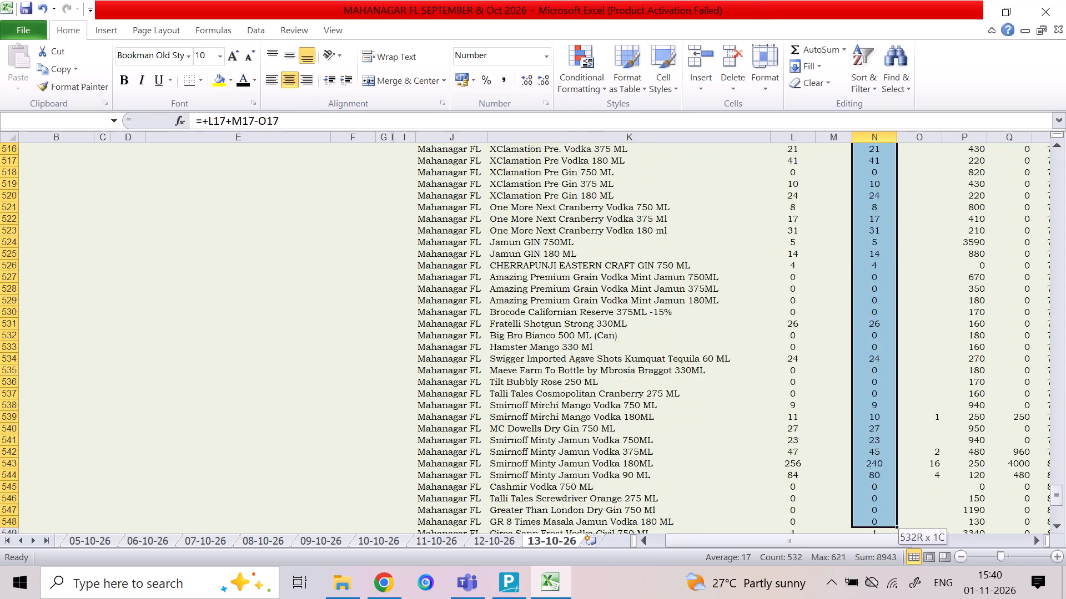
{"action": "key", "text": "shift+Up"}
{"action": "key", "text": "shift+Up"}
{"action": "key", "text": "shift+Up"}
{"action": "key", "text": "shift+Up"}
{"action": "key", "text": "shift+Up"}
{"action": "key", "text": "shift+Up"}
{"action": "key", "text": "shift+Up"}
{"action": "key", "text": "shift+Up"}
{"action": "key", "text": "shift+Up"}
{"action": "key", "text": "shift+Up"}
{"action": "key", "text": "shift+Up"}
{"action": "key", "text": "shift+Up"}
{"action": "key", "text": "shift+Up"}
{"action": "key", "text": "shift+Up"}
{"action": "key", "text": "shift+Up"}
{"action": "key", "text": "shift+Up"}
{"action": "key", "text": "shift+Up"}
{"action": "key", "text": "shift+Up"}
{"action": "key", "text": "shift+Up"}
{"action": "key", "text": "shift+Up"}
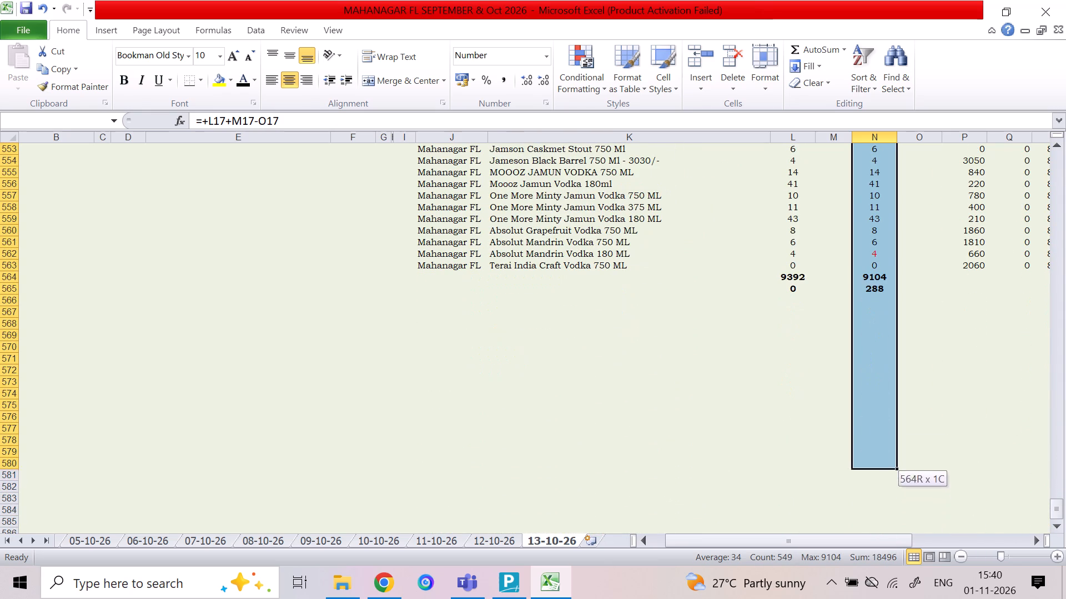
{"action": "key", "text": "shift+Up"}
{"action": "key", "text": "shift+Up"}
{"action": "key", "text": "ctrl+c"}
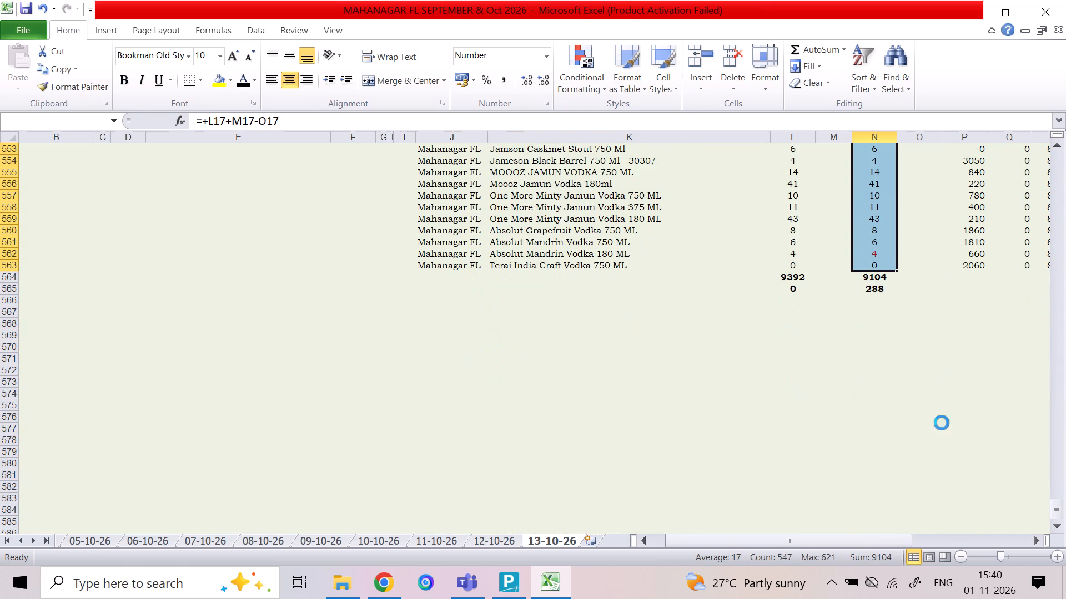
{"action": "key", "text": "Up"}
{"action": "key", "text": "Left"}
{"action": "key", "text": "Left"}
{"action": "key", "text": "Down"}
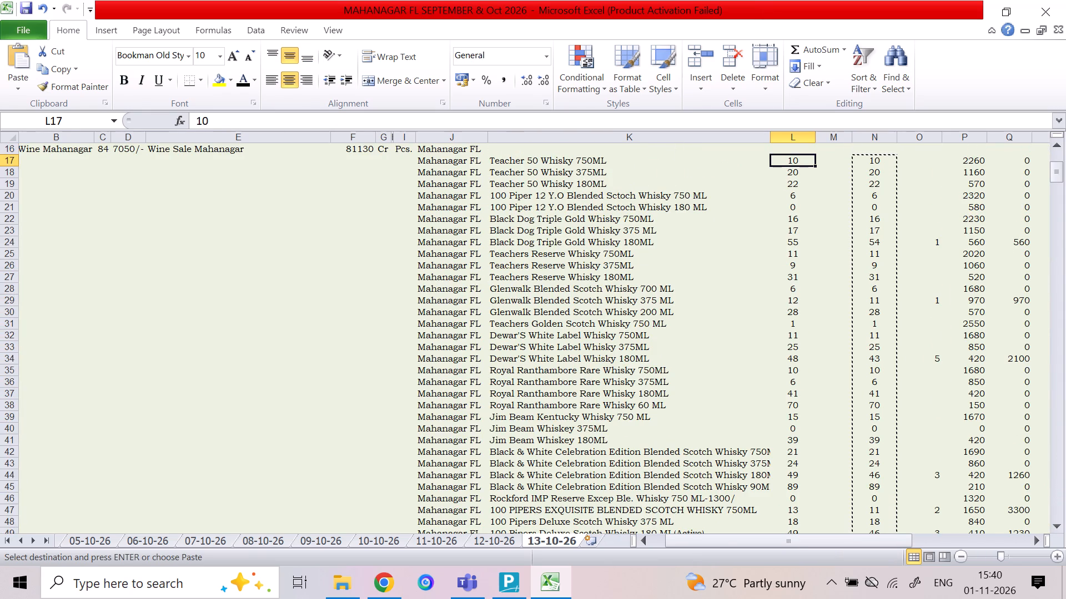
{"action": "right_click", "coordinate": [801, 163]}
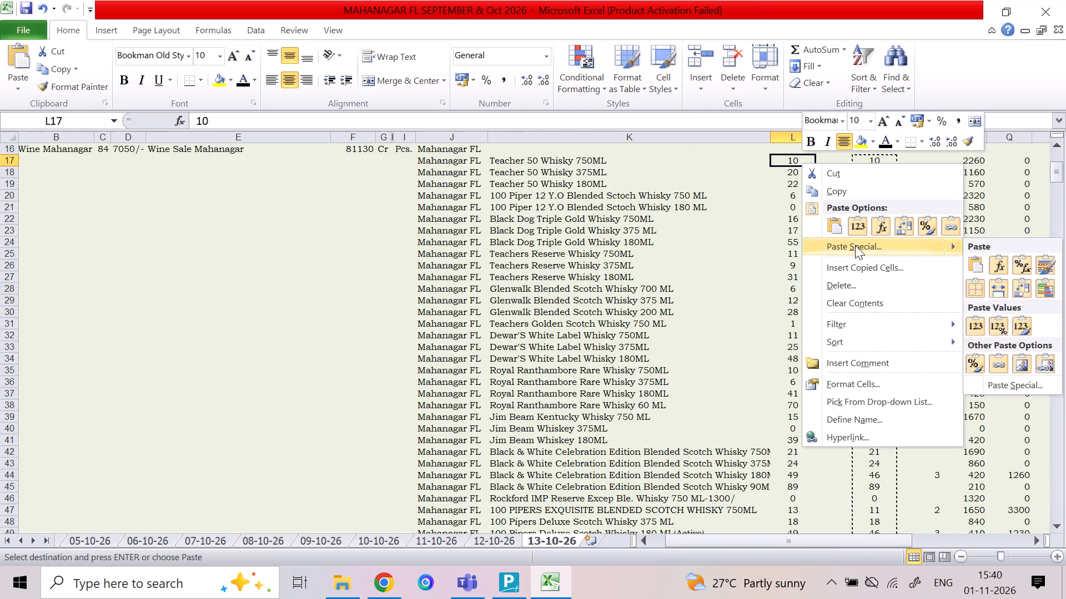
{"action": "left_click", "coordinate": [855, 245]}
{"action": "left_click", "coordinate": [735, 176]}
{"action": "left_click", "coordinate": [903, 349]}
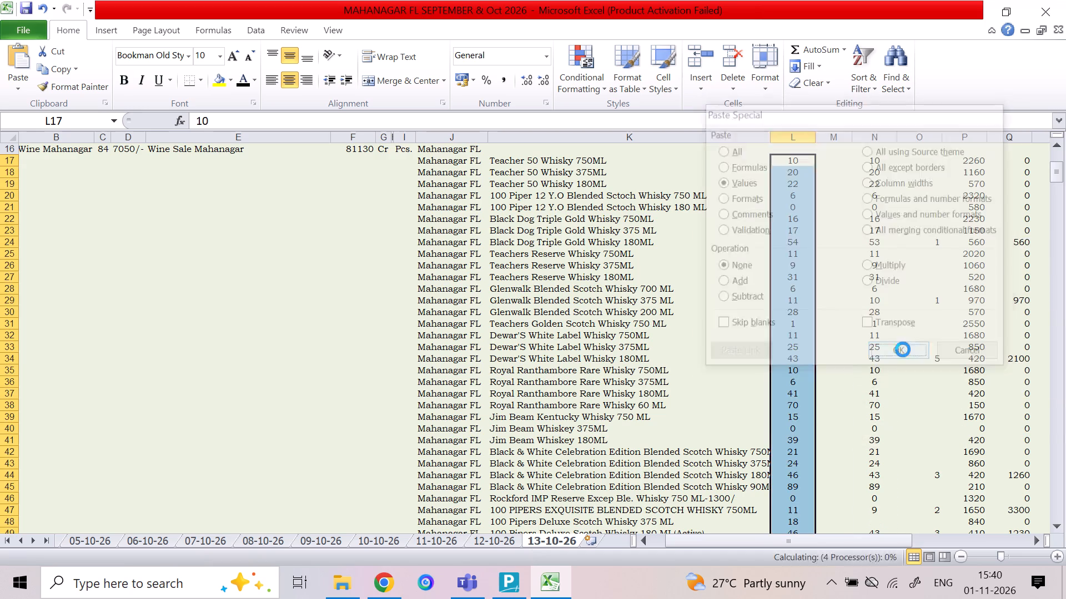
{"action": "left_click", "coordinate": [906, 368]}
Clear the carried-over quantities in the SALE column from O17 down past the end of the stock list.
{"action": "left_click", "coordinate": [929, 159]}
{"action": "key", "text": "shift+Down"}
{"action": "key", "text": "shift+Down"}
{"action": "key", "text": "shift+Down"}
{"action": "key", "text": "shift+Down"}
{"action": "key", "text": "shift+Down"}
{"action": "key", "text": "shift+Down"}
{"action": "key", "text": "shift+Down"}
{"action": "key", "text": "shift+Down"}
{"action": "key", "text": "shift+Down"}
{"action": "key", "text": "shift+Down"}
{"action": "key", "text": "shift+Down"}
{"action": "key", "text": "shift+Down"}
{"action": "key", "text": "shift+Down"}
{"action": "key", "text": "shift+Down"}
{"action": "key", "text": "shift+Down"}
{"action": "key", "text": "shift+Down"}
{"action": "key", "text": "shift+Down"}
{"action": "key", "text": "shift+Down"}
{"action": "key", "text": "shift+Down"}
{"action": "key", "text": "shift+Down"}
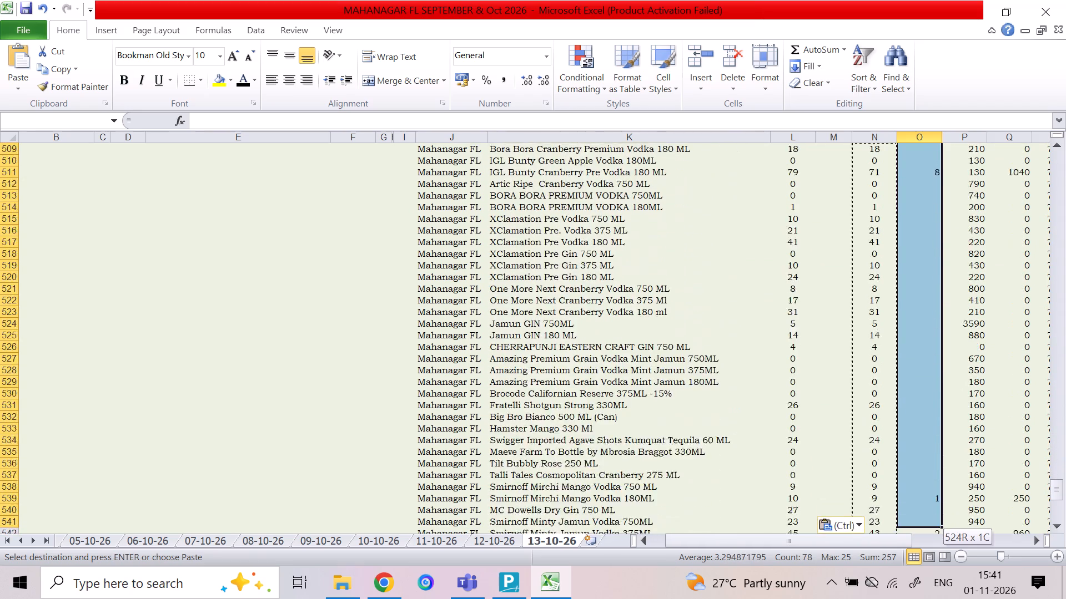
{"action": "key", "text": "Delete"}
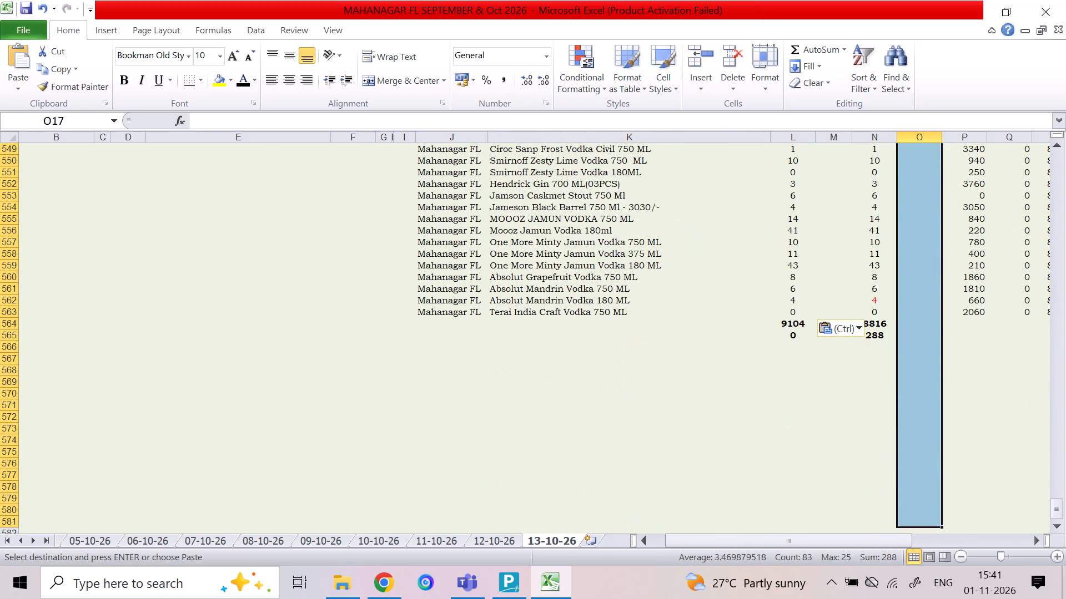
{"action": "left_click", "coordinate": [853, 324]}
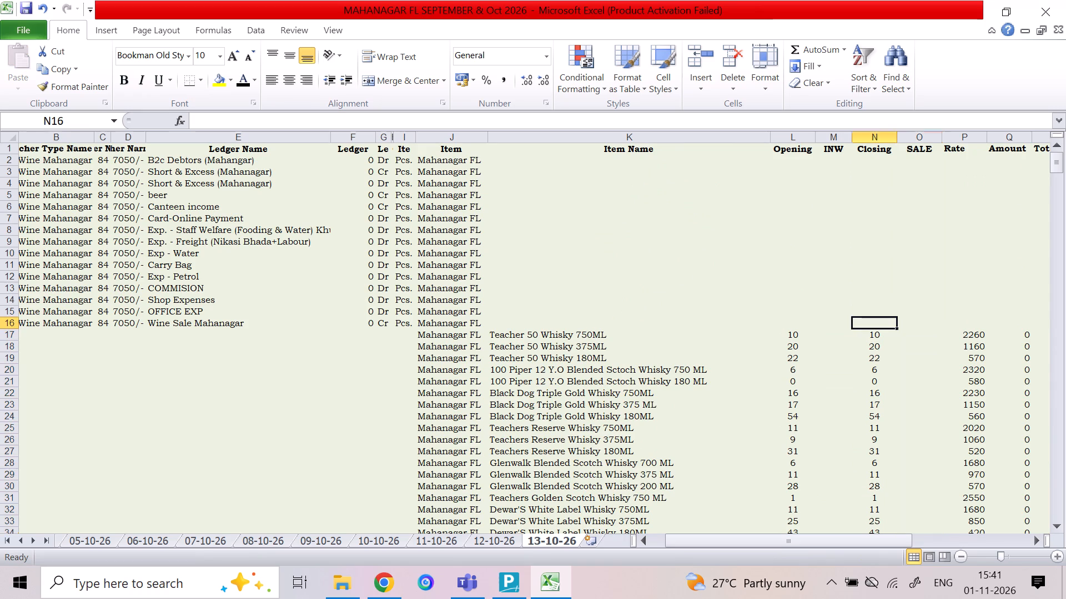
Save the stock workbook.
{"action": "key", "text": "ctrl+s"}
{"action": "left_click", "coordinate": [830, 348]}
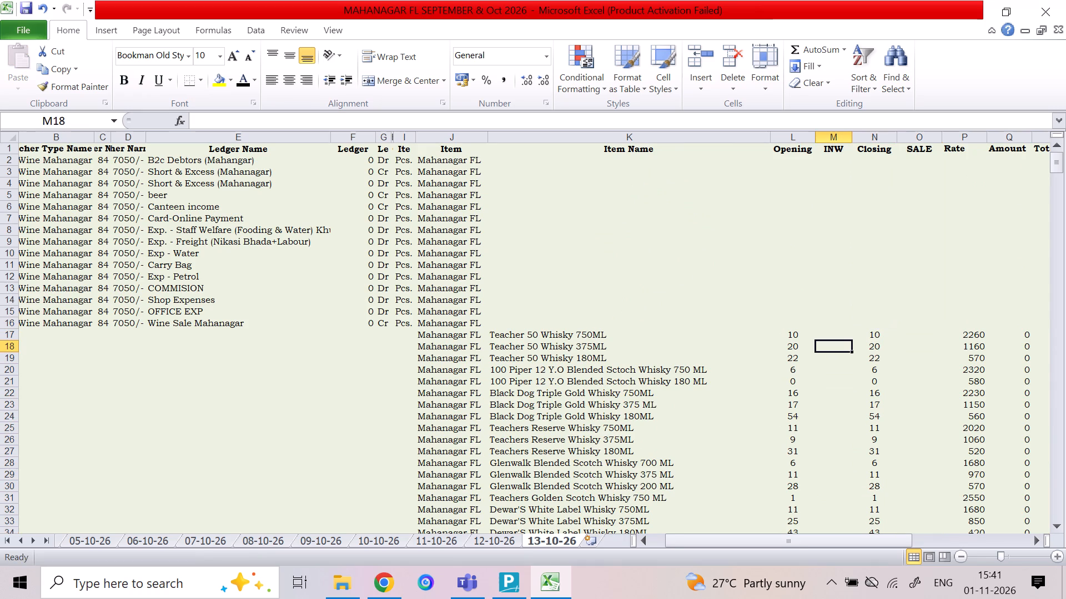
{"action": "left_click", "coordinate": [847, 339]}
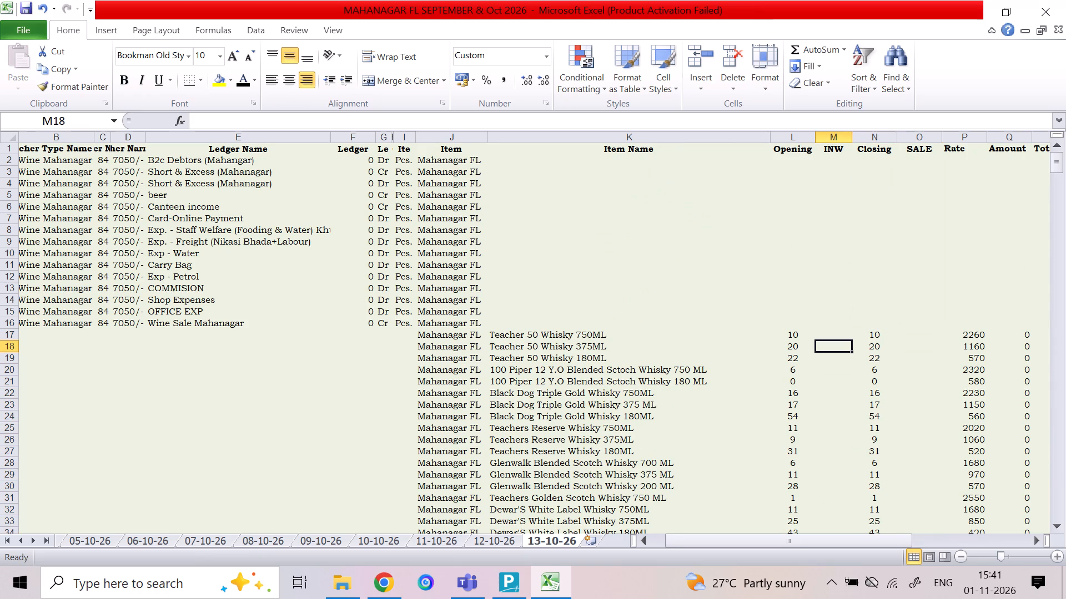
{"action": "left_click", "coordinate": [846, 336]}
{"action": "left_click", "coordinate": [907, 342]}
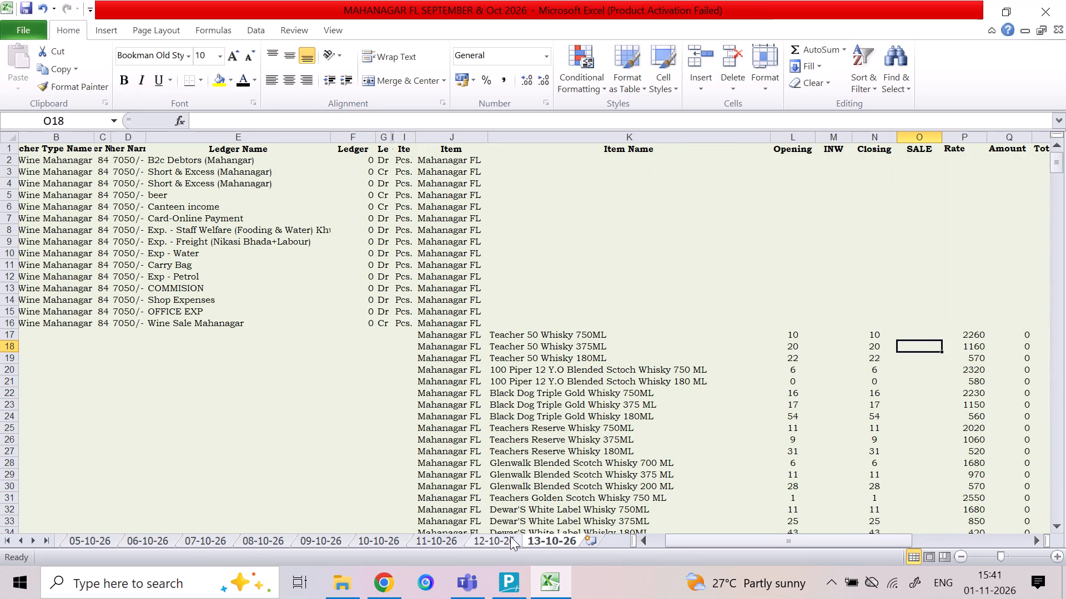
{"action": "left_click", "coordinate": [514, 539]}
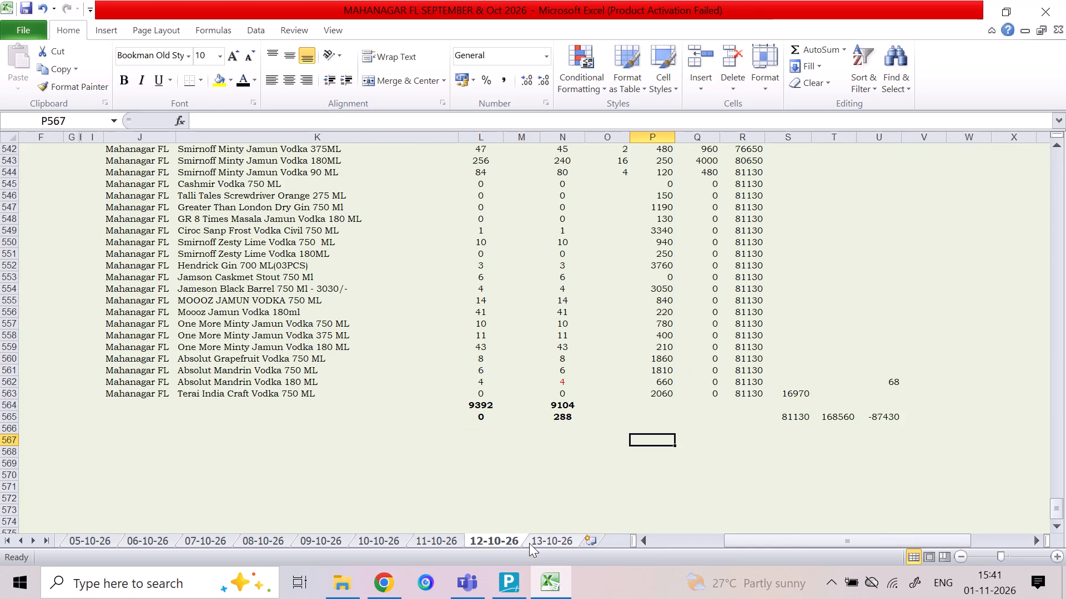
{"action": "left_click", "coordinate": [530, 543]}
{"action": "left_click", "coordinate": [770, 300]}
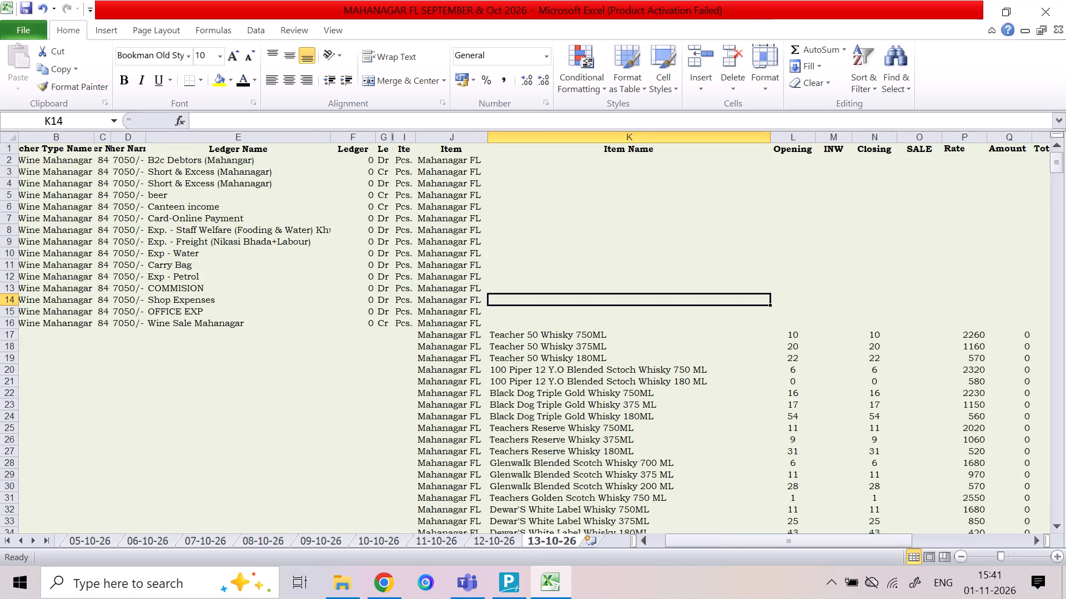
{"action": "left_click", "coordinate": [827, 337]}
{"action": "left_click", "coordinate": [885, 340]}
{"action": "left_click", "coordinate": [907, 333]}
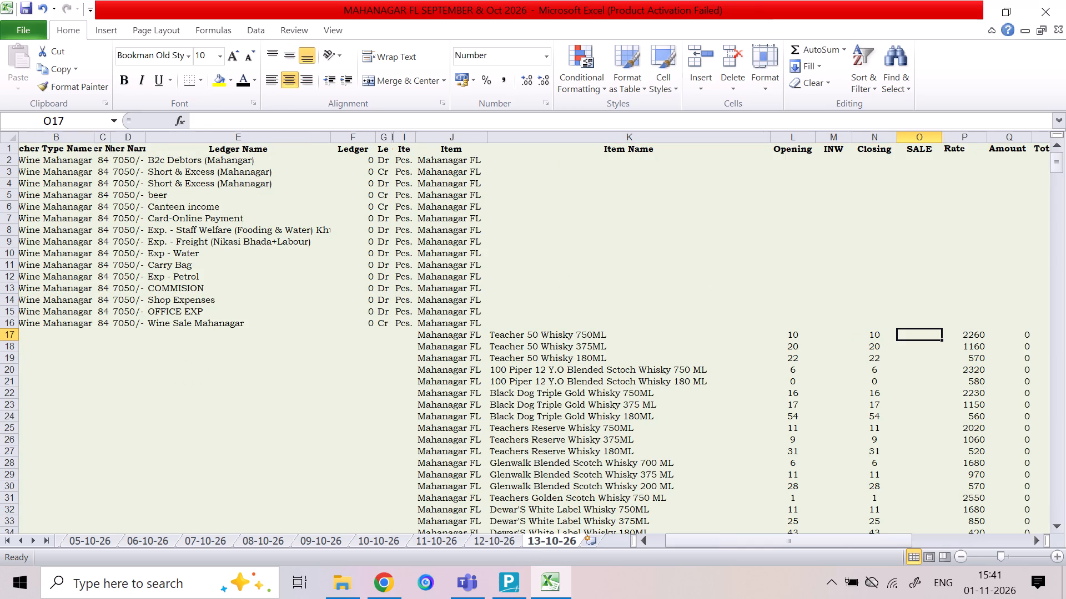
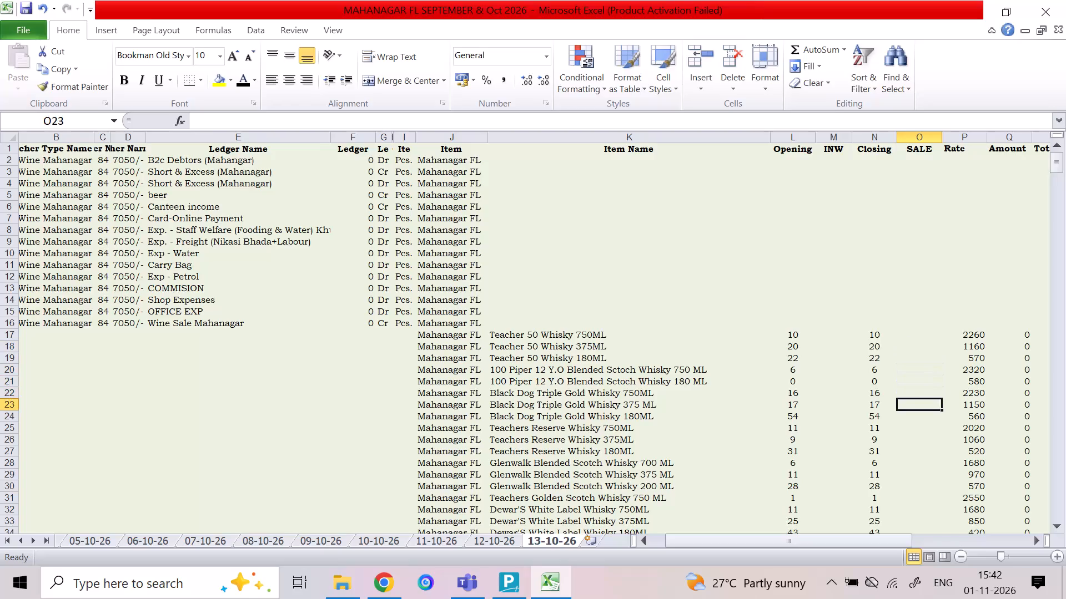
Enter SALE quantities of 3 for Black Dog Triple Gold Whisky 180ML and 1 for Glenwalk Blended Scotch Whisky 200 ML.
{"action": "key", "text": "Down"}
{"action": "key", "text": "3"}
{"action": "key", "text": "Down"}
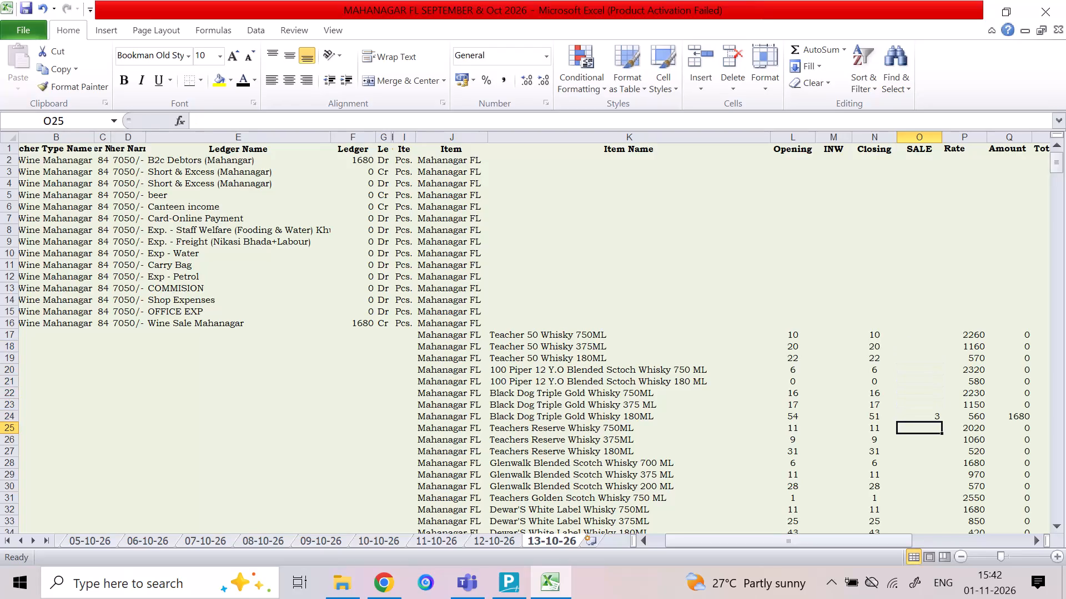
{"action": "key", "text": "Down"}
{"action": "key", "text": "Down"}
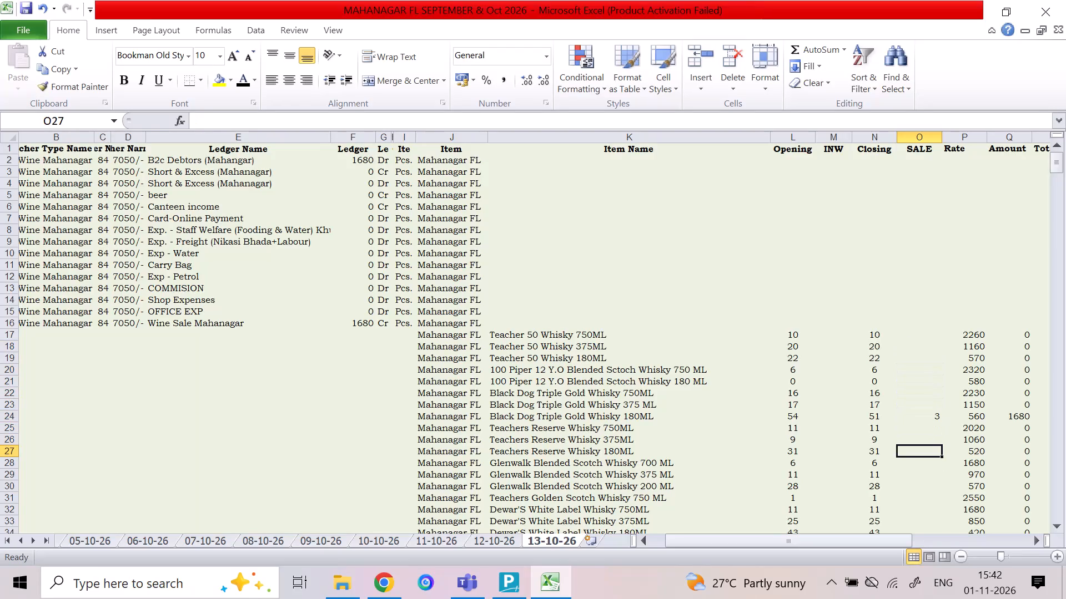
{"action": "key", "text": "Down"}
{"action": "key", "text": "Down"}
{"action": "key", "text": "Down"}
{"action": "key", "text": "1"}
{"action": "key", "text": "Down"}
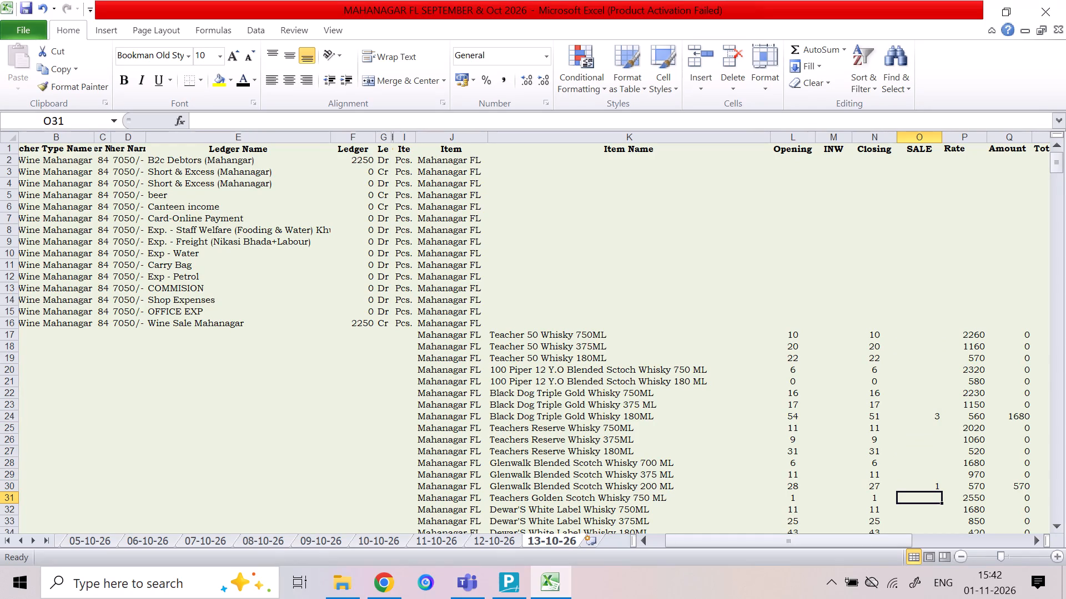
Enter the Dewar'S White Label Whisky sales: 1 for the 750ML and 2 for the 180ML.
{"action": "key", "text": "Down"}
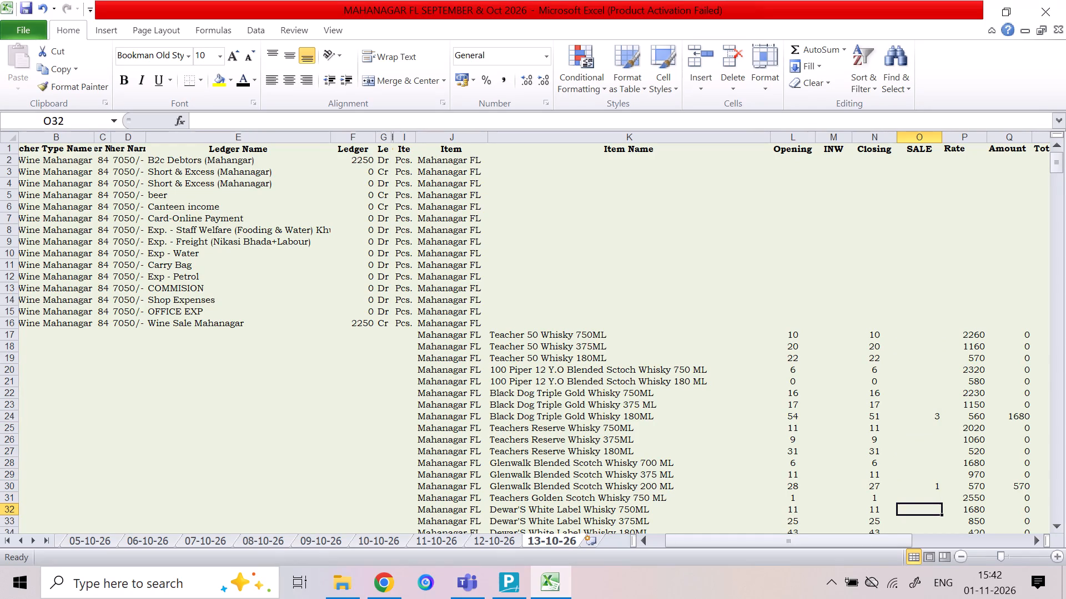
{"action": "key", "text": "Down"}
{"action": "key", "text": "Down"}
{"action": "key", "text": "Up"}
{"action": "key", "text": "Up"}
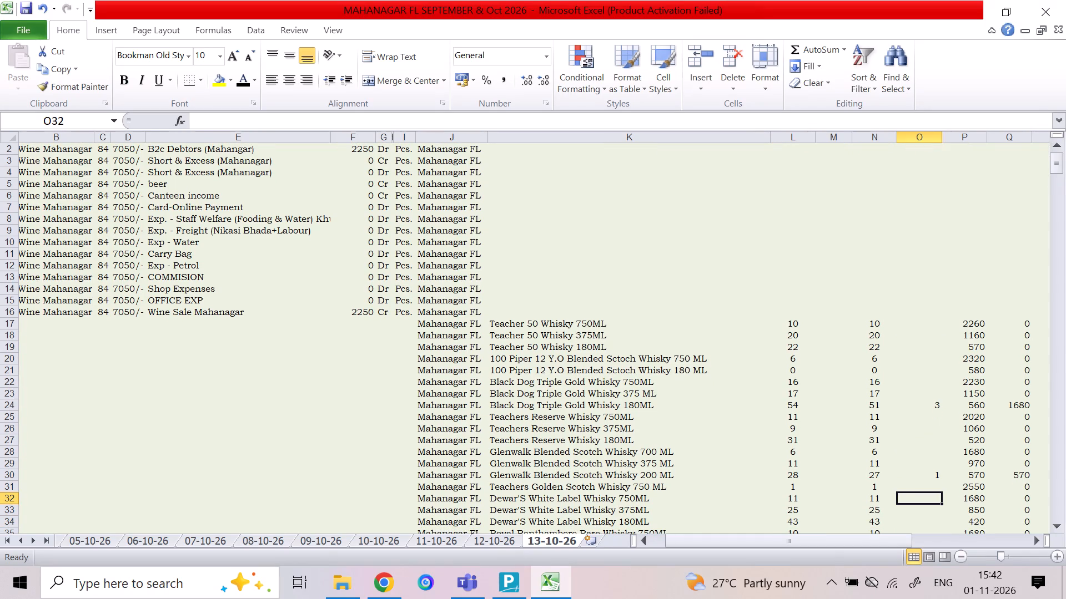
{"action": "key", "text": "1"}
{"action": "key", "text": "Down"}
{"action": "key", "text": "Down"}
{"action": "key", "text": "Up"}
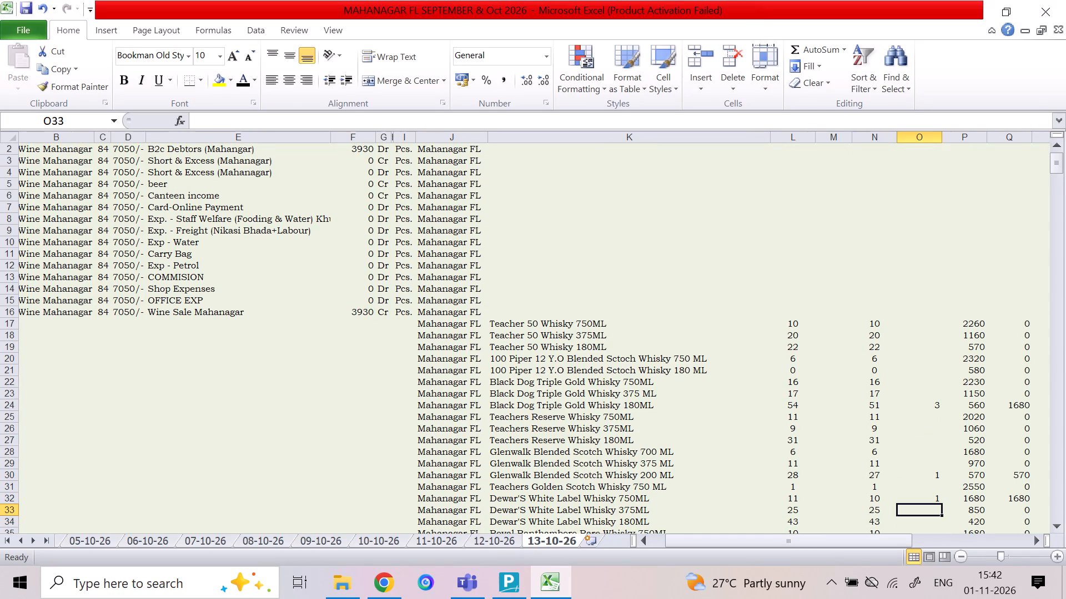
{"action": "key", "text": "Down"}
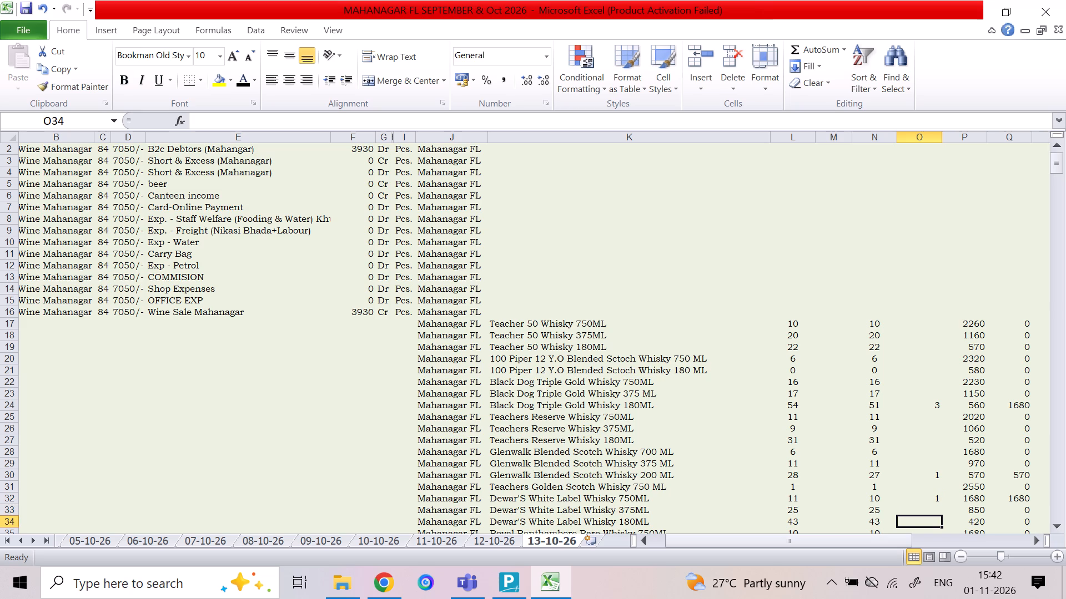
{"action": "key", "text": "2"}
{"action": "key", "text": "Down"}
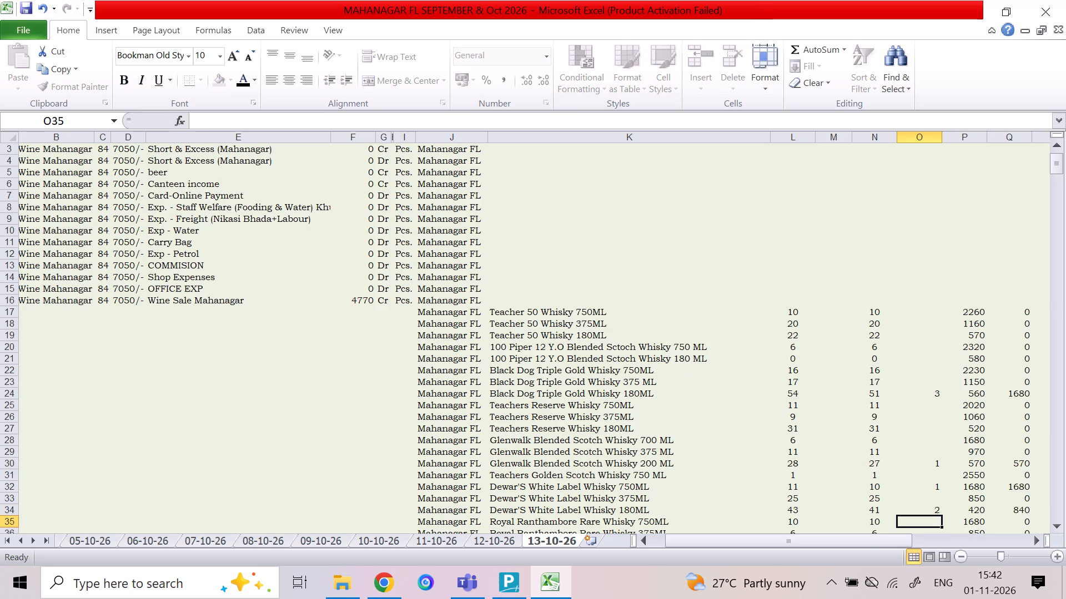
Enter a SALE quantity of 1 for Jim Beam Kentucky Whisky 750 ML.
{"action": "key", "text": "Down"}
{"action": "key", "text": "Down"}
{"action": "key", "text": "Down"}
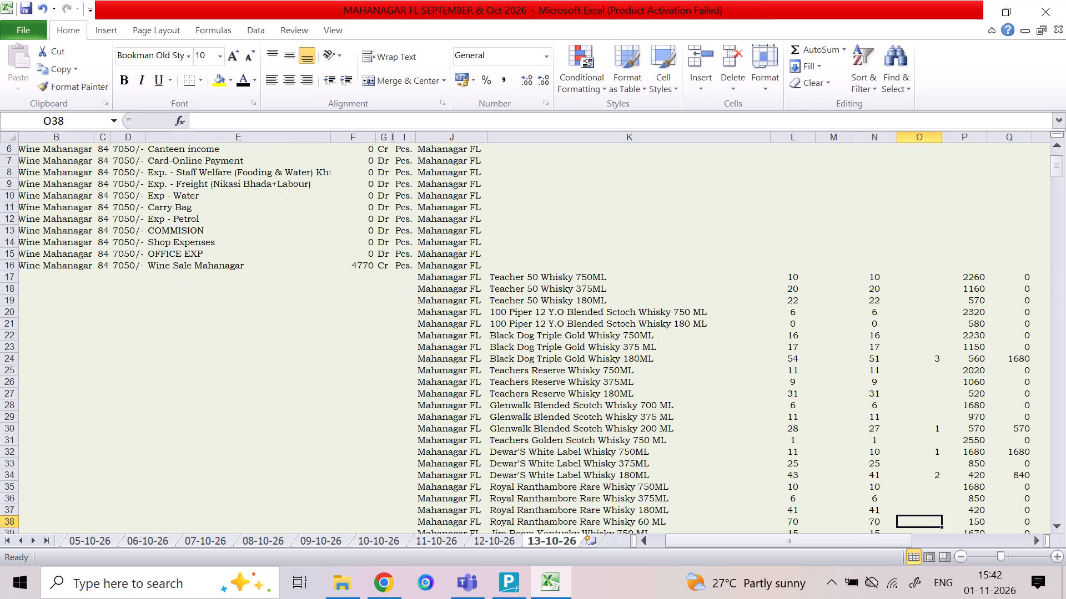
{"action": "key", "text": "Down"}
{"action": "key", "text": "Down"}
{"action": "key", "text": "Down"}
{"action": "key", "text": "Down"}
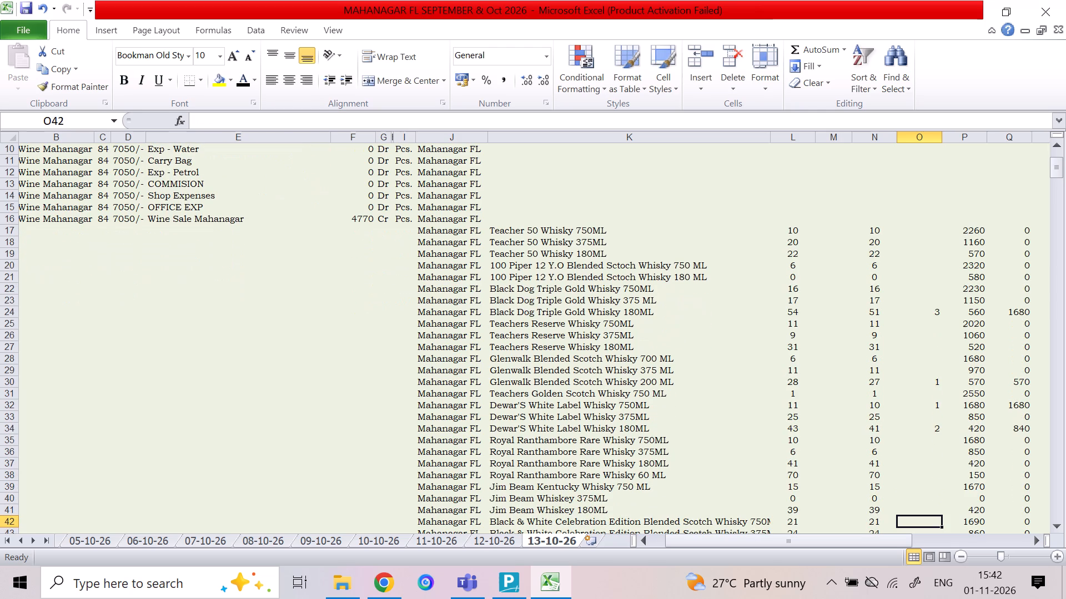
{"action": "key", "text": "Up"}
{"action": "key", "text": "Up"}
{"action": "key", "text": "Up"}
{"action": "key", "text": "1"}
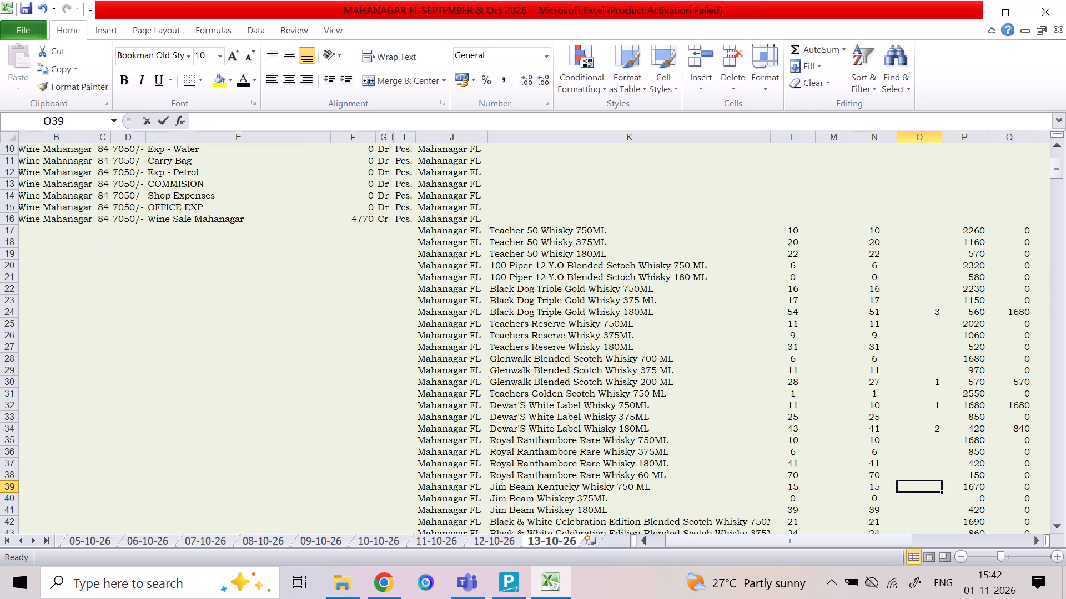
{"action": "key", "text": "Down"}
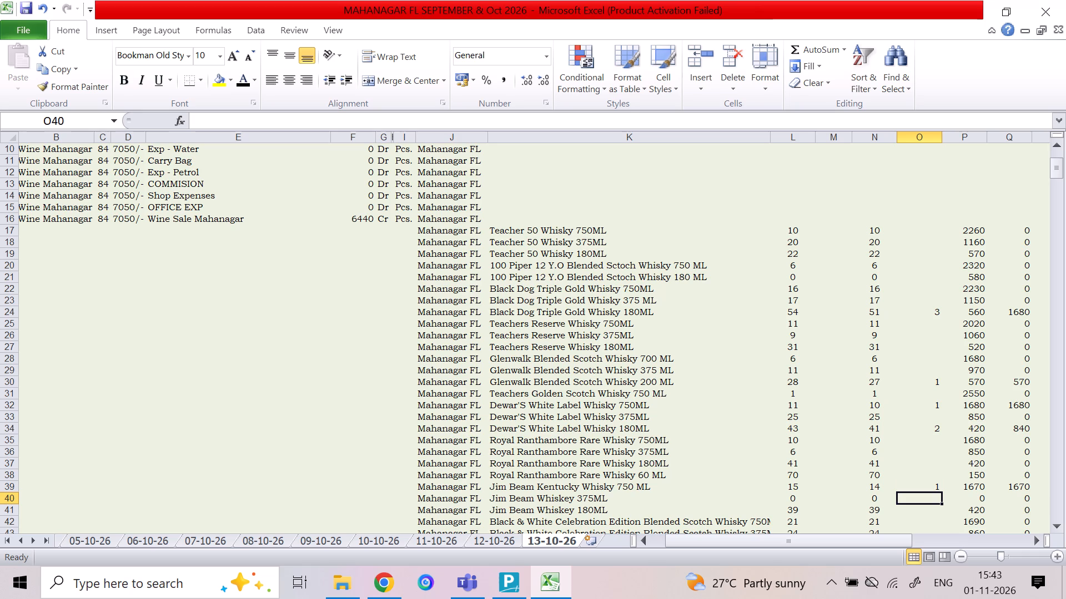
Enter the Black & White Celebration Edition sales: 6 for the 180ML in O44 and 1 for the 90ML in O45.
{"action": "key", "text": "Down"}
{"action": "key", "text": "Down"}
{"action": "key", "text": "Down"}
{"action": "key", "text": "Down"}
{"action": "key", "text": "Up"}
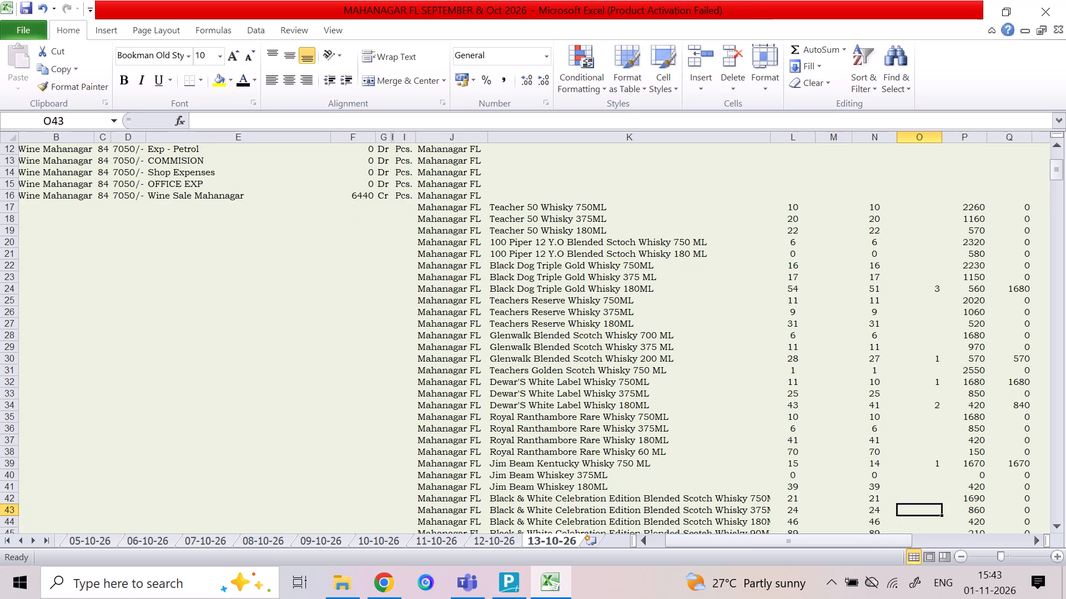
{"action": "key", "text": "Down"}
{"action": "key", "text": "6"}
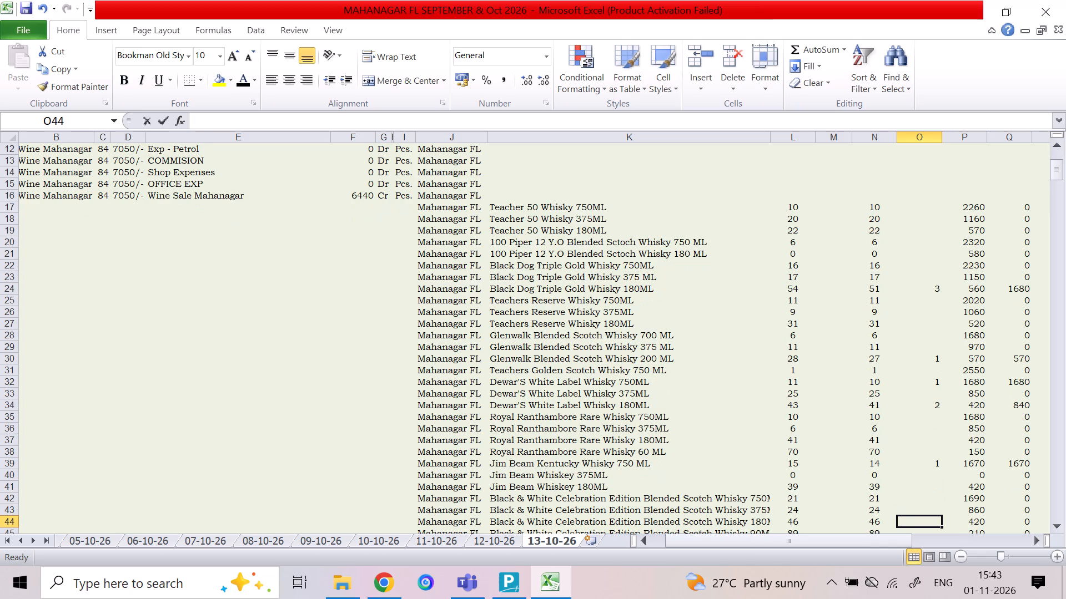
{"action": "key", "text": "Down"}
{"action": "key", "text": "1"}
{"action": "key", "text": "Down"}
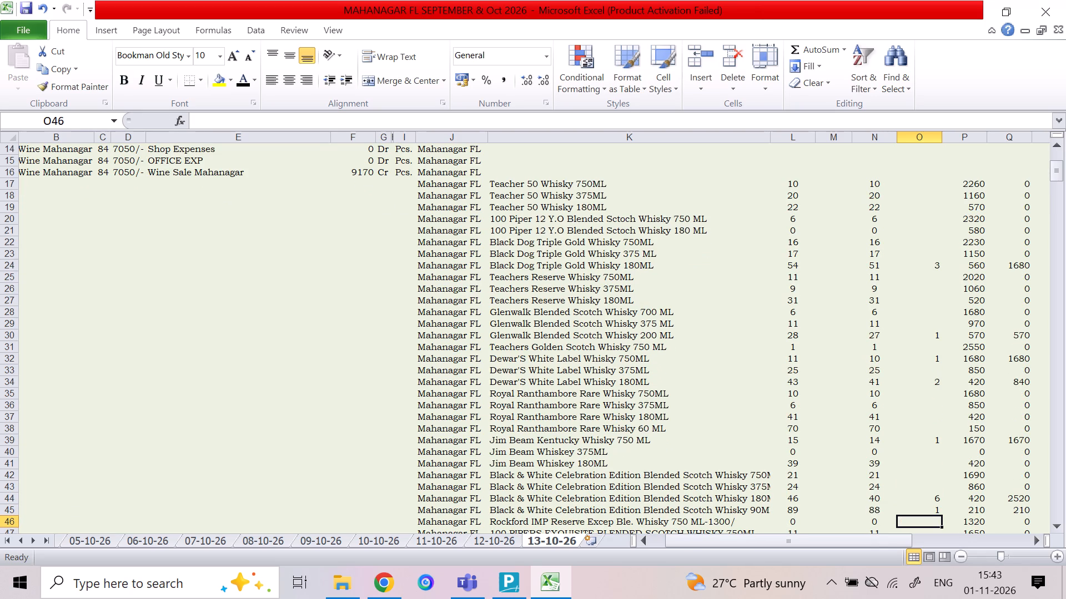
Enter a SALE quantity of 2 for 100 Pipers Deluxe Scotch Whisky 180 ML (Active).
{"action": "key", "text": "Down"}
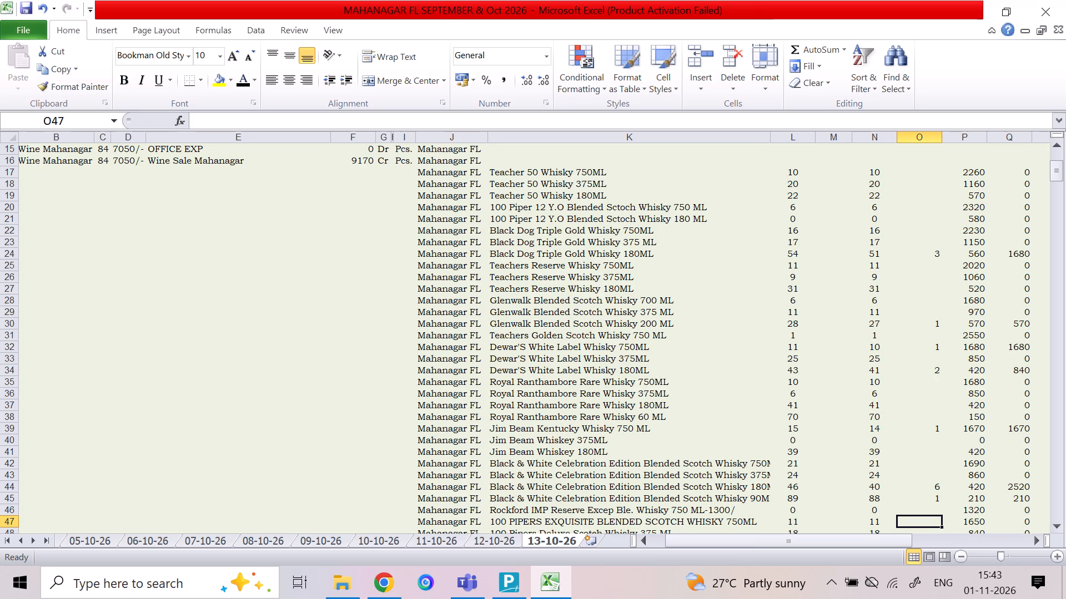
{"action": "key", "text": "Down"}
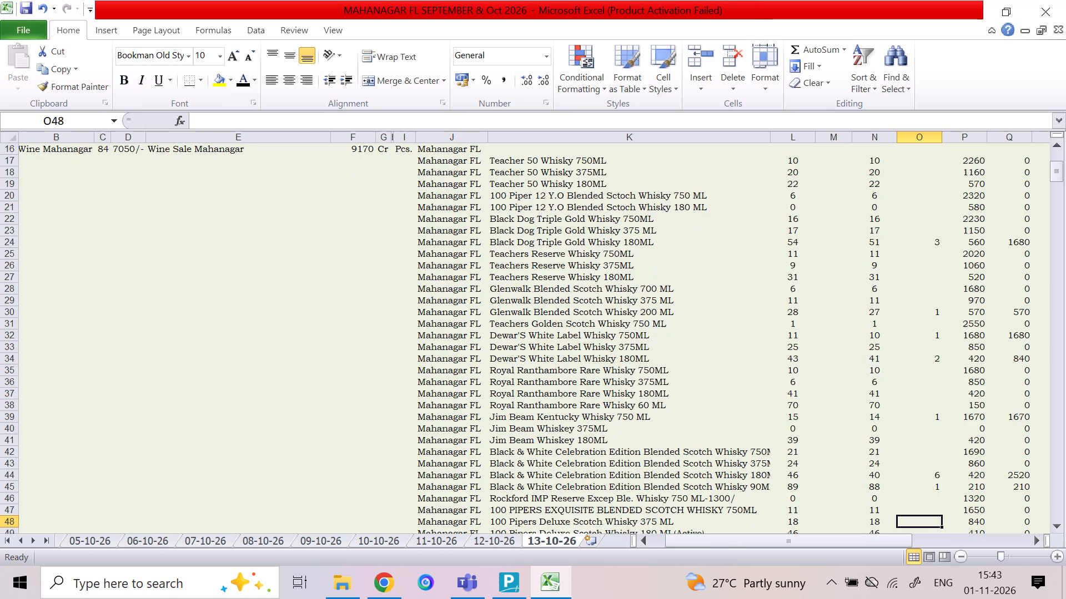
{"action": "key", "text": "Down"}
{"action": "key", "text": "2"}
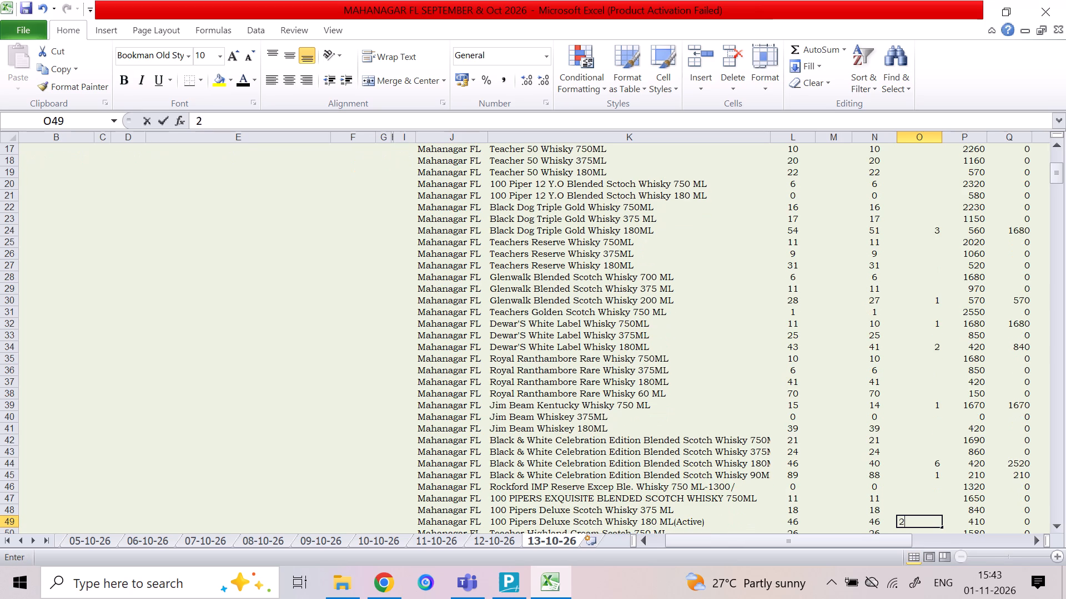
{"action": "key", "text": "Down"}
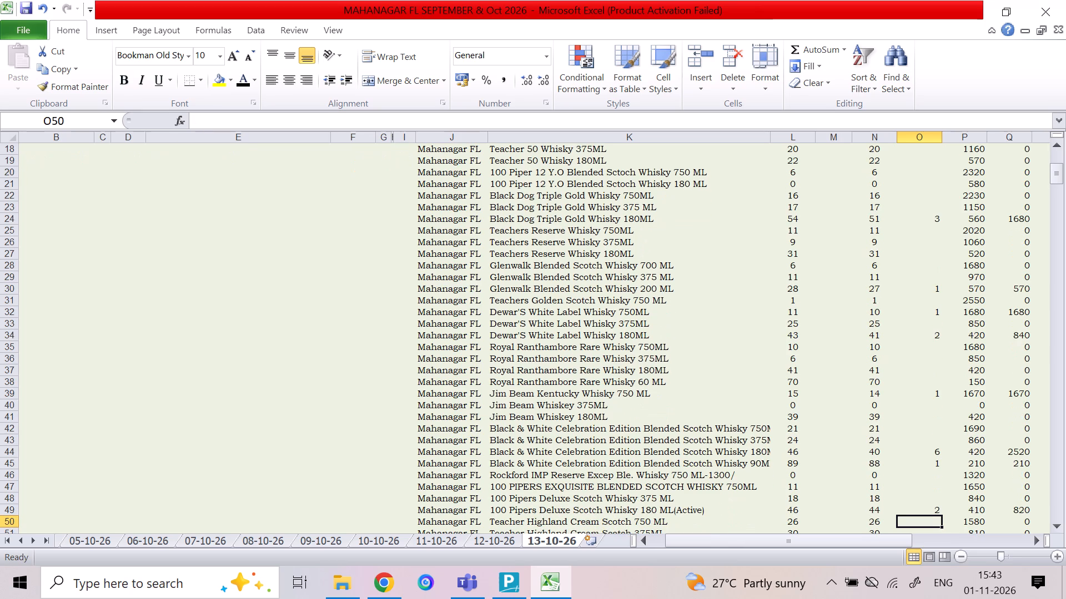
Enter the Teacher Highland Cream Scotch sales: 1 for the 375ML and 4 for the 60 ML.
{"action": "key", "text": "Down"}
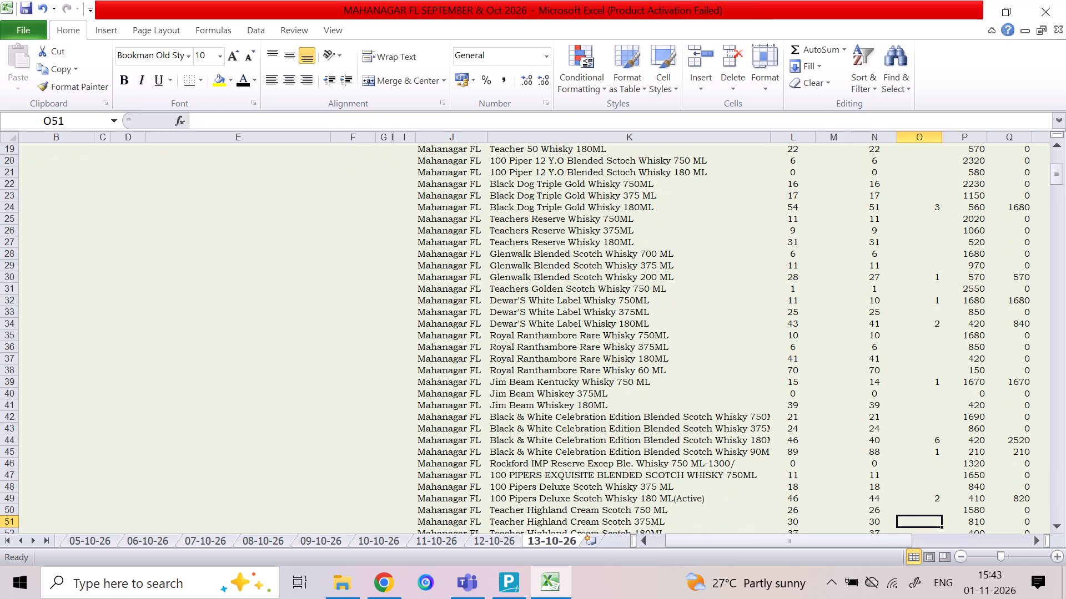
{"action": "key", "text": "1"}
{"action": "key", "text": "Down"}
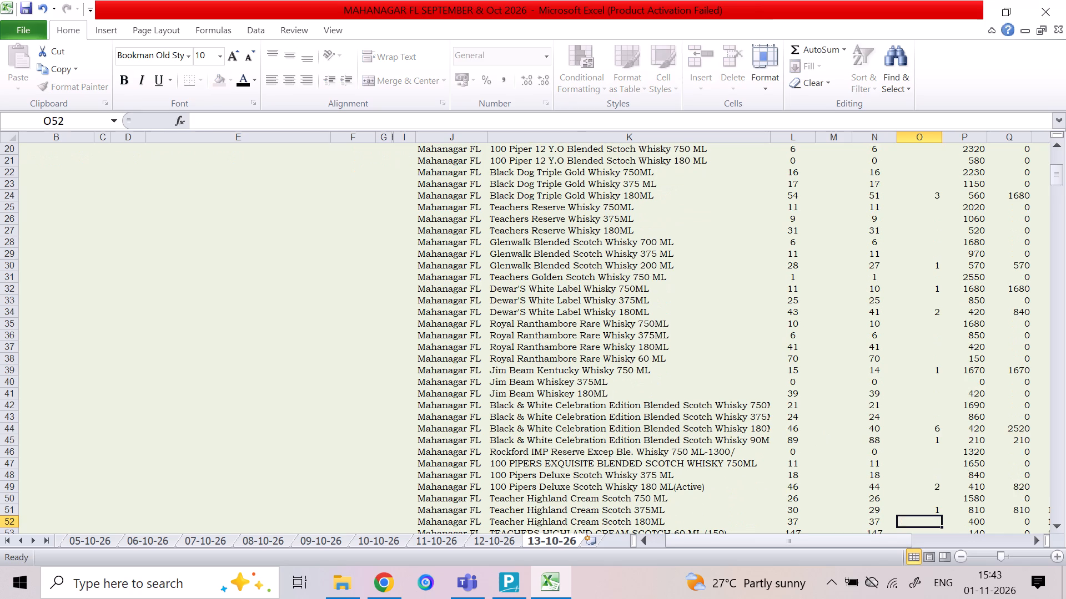
{"action": "key", "text": "Down"}
{"action": "key", "text": "4"}
{"action": "key", "text": "Down"}
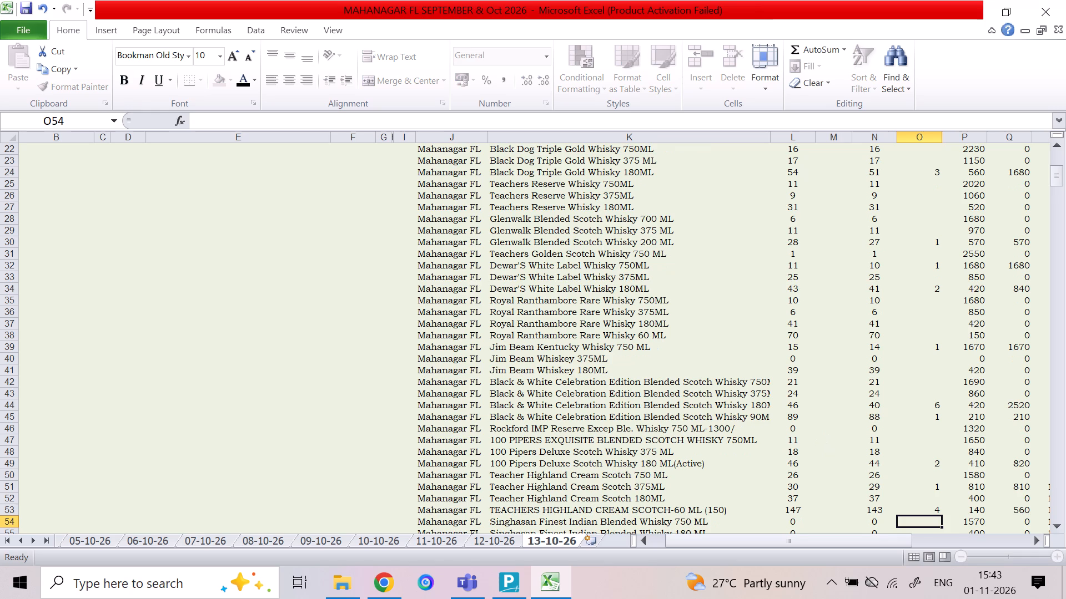
Enter the Black Dog Centenary Whisky sales: 6 for the 180ML and 4 for the 90ML.
{"action": "key", "text": "Down"}
{"action": "key", "text": "Down"}
{"action": "key", "text": "Down"}
{"action": "key", "text": "Down"}
{"action": "key", "text": "Down"}
{"action": "key", "text": "Up"}
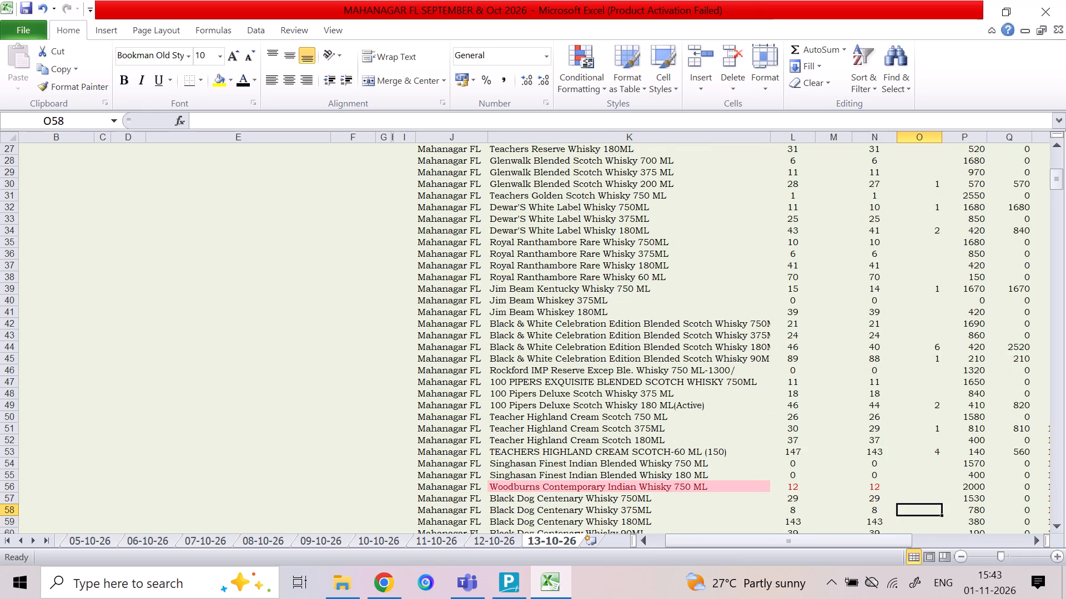
{"action": "key", "text": "Up"}
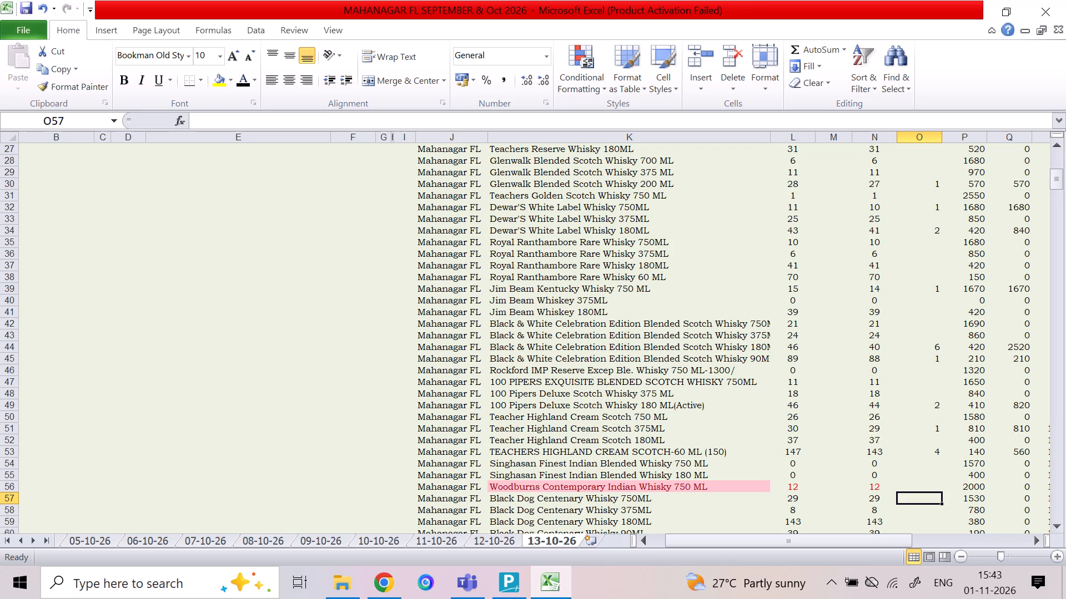
{"action": "key", "text": "Down"}
{"action": "key", "text": "Up"}
{"action": "key", "text": "Down"}
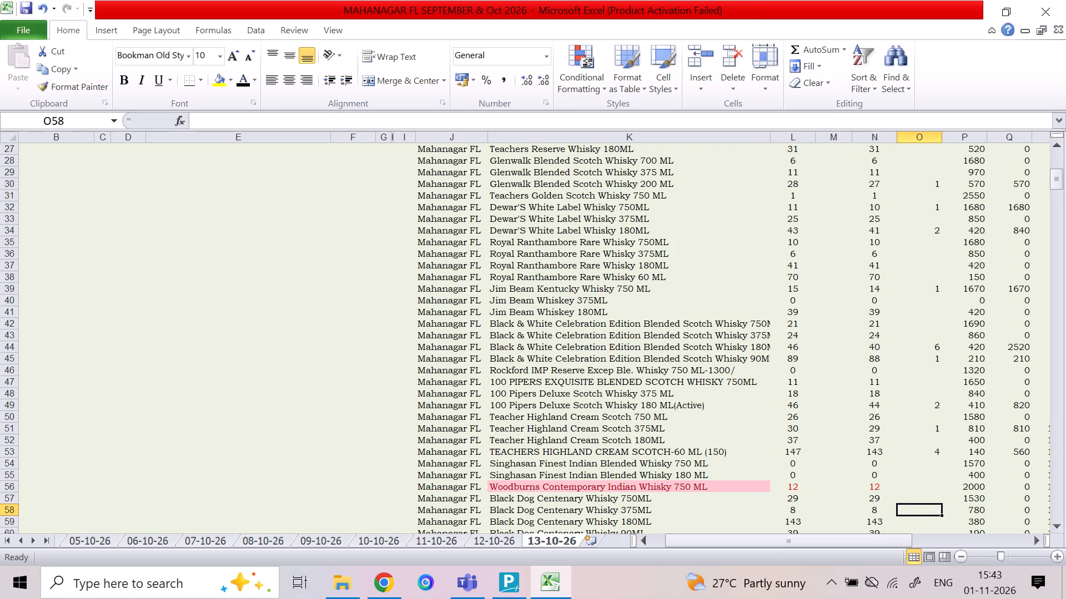
{"action": "key", "text": "Down"}
{"action": "key", "text": "6"}
{"action": "key", "text": "Down"}
{"action": "key", "text": "4"}
{"action": "key", "text": "Down"}
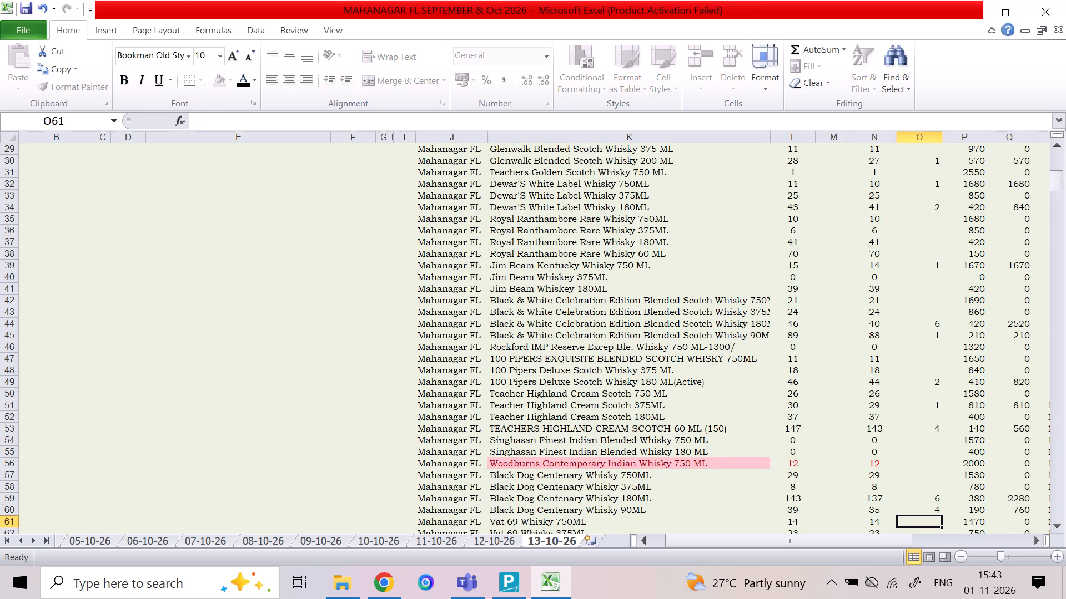
Enter the Vat 69 Whisky sales: 2 for the 750ML and 2 for the 180ML.
{"action": "key", "text": "Down"}
{"action": "key", "text": "Up"}
{"action": "key", "text": "2"}
{"action": "key", "text": "Down"}
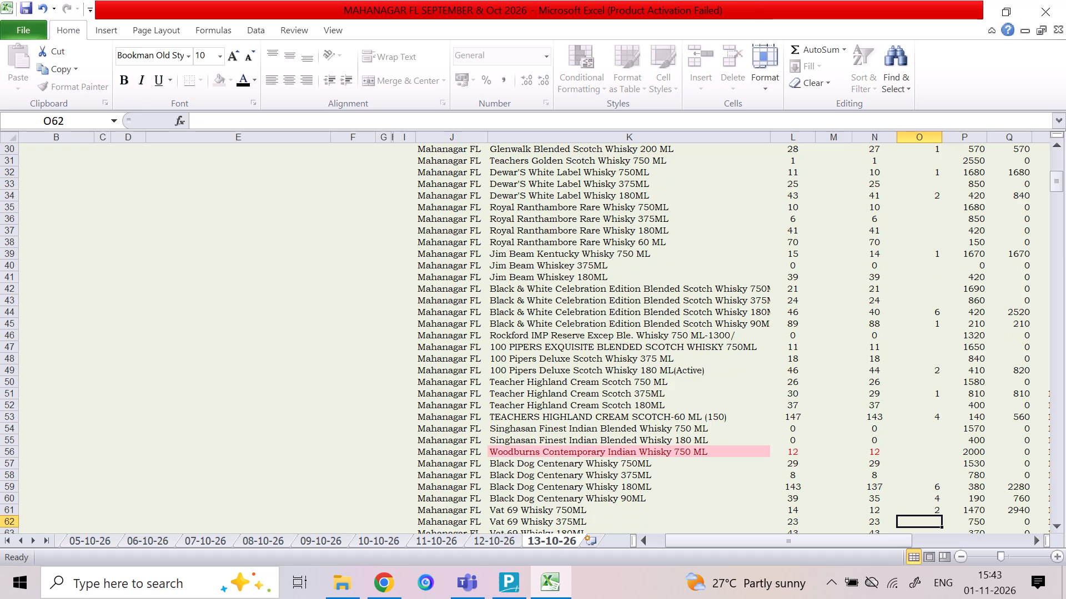
{"action": "key", "text": "Down"}
{"action": "key", "text": "2"}
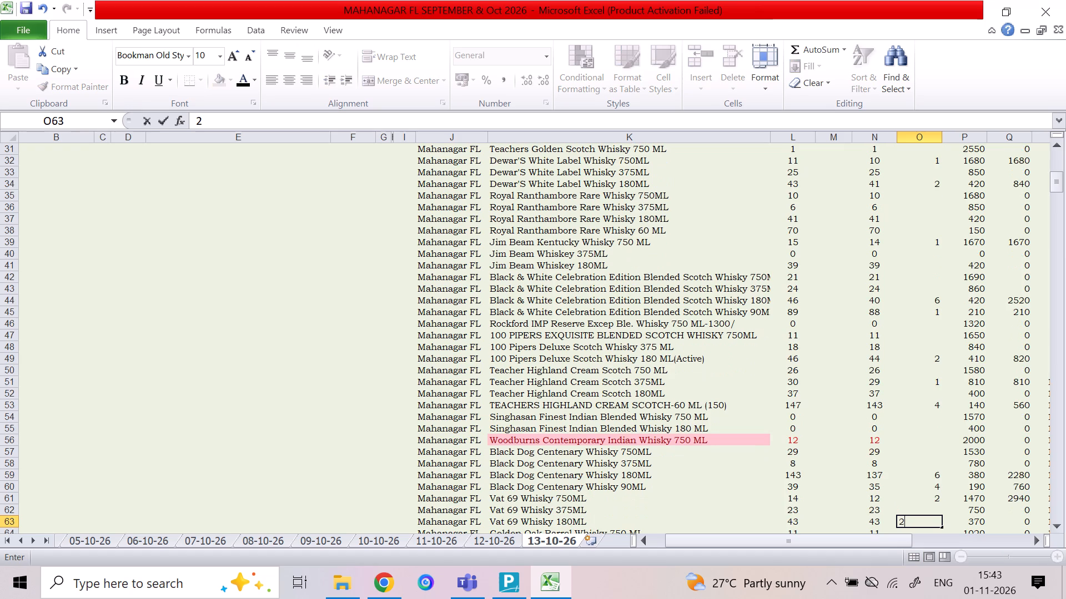
{"action": "key", "text": "Down"}
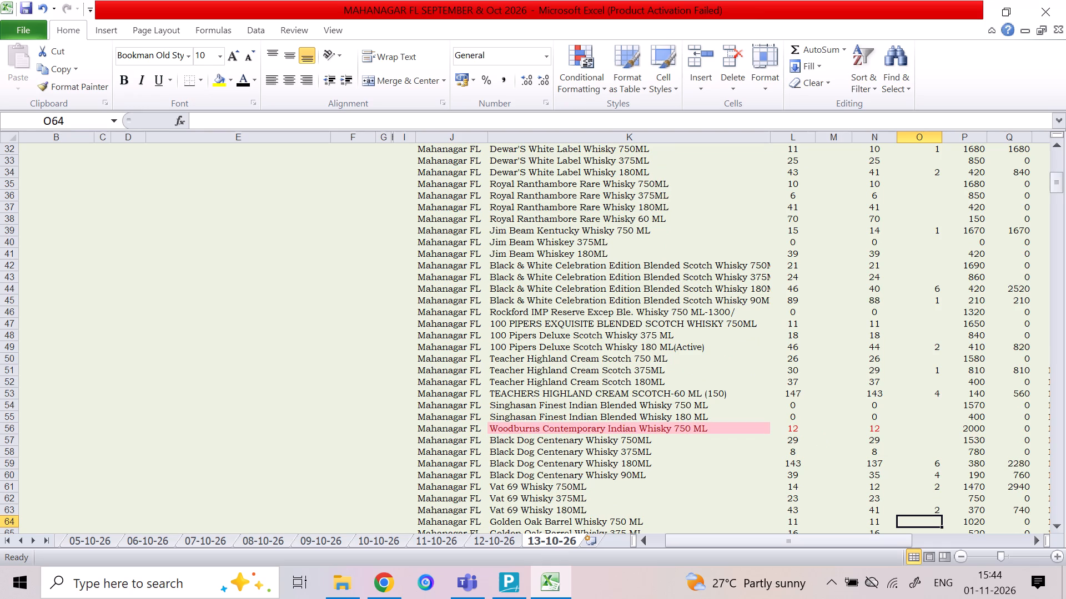
Enter the American Pride Gold Whisky sales: 2 for the 180ML and 2 for the 90 ML.
{"action": "key", "text": "Down"}
{"action": "key", "text": "Down"}
{"action": "key", "text": "Down"}
{"action": "key", "text": "Down"}
{"action": "key", "text": "Down"}
{"action": "key", "text": "Down"}
{"action": "key", "text": "Down"}
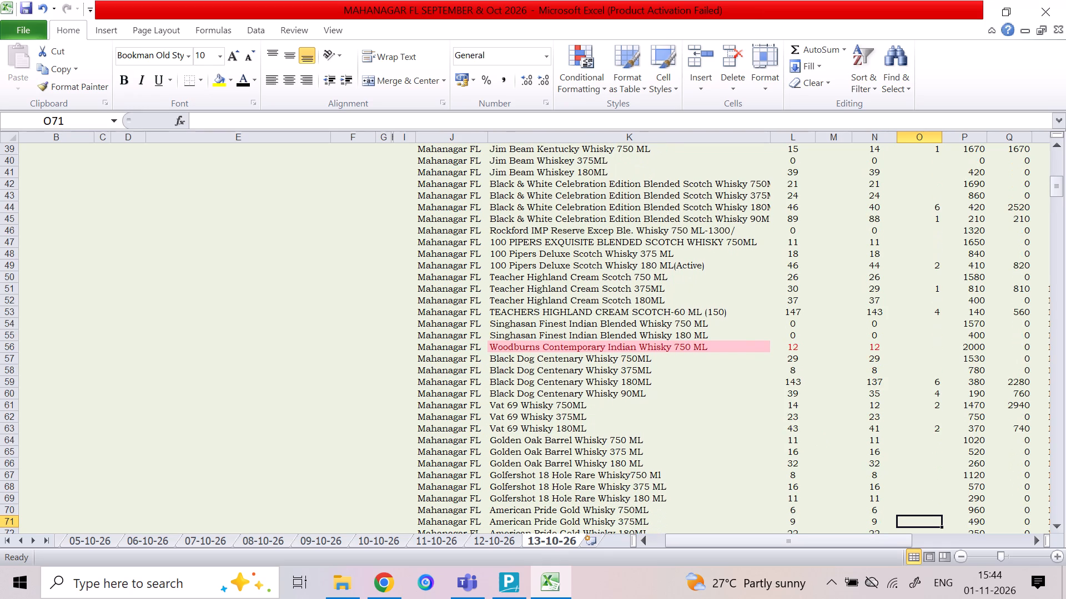
{"action": "key", "text": "Down"}
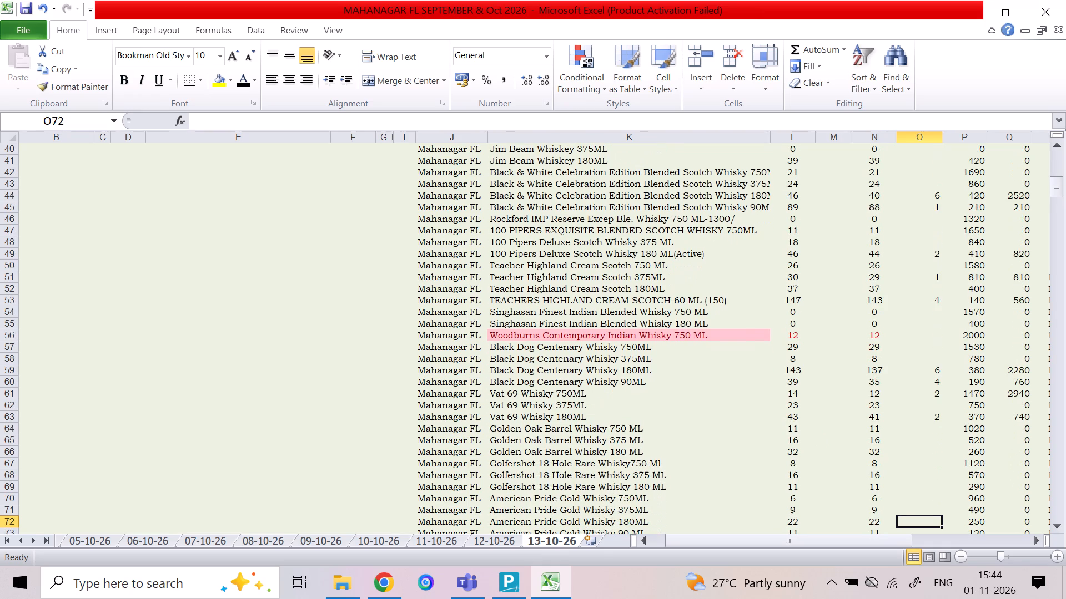
{"action": "key", "text": "2"}
{"action": "key", "text": "Down"}
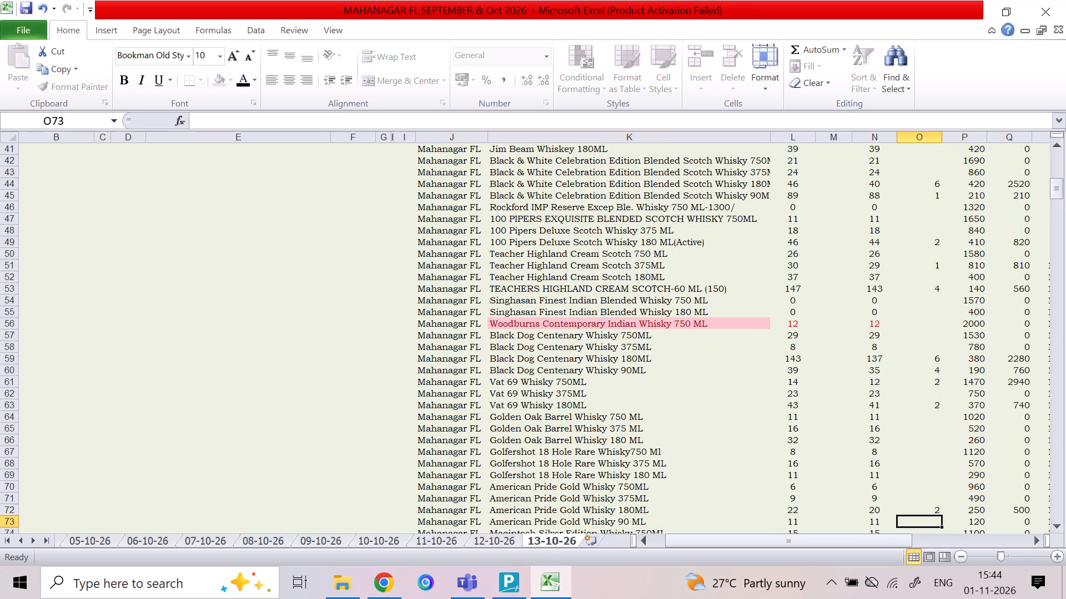
{"action": "key", "text": "2"}
{"action": "key", "text": "Down"}
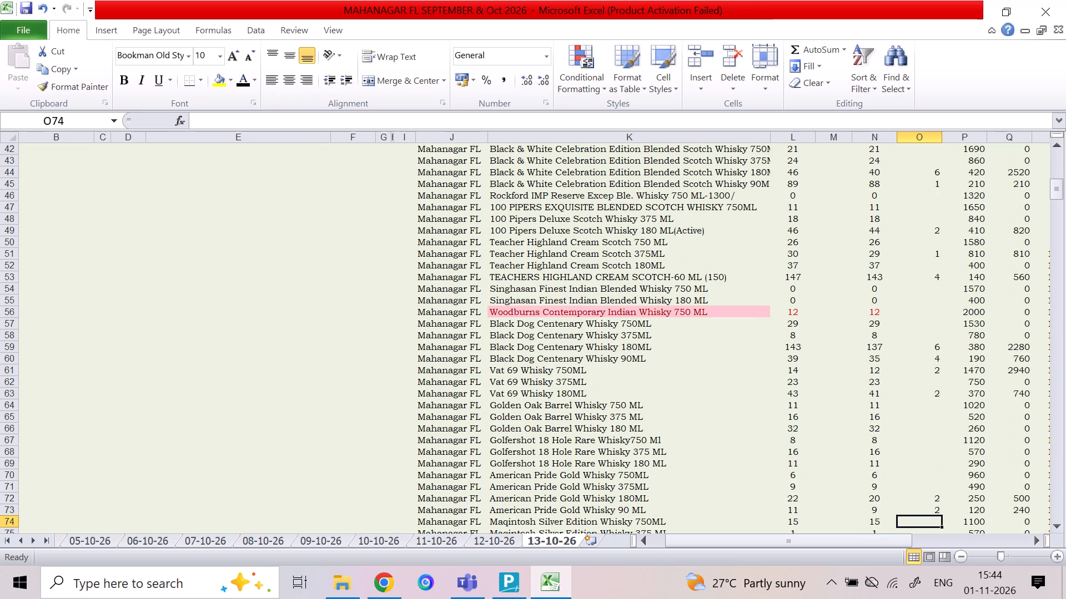
{"action": "key", "text": "Down"}
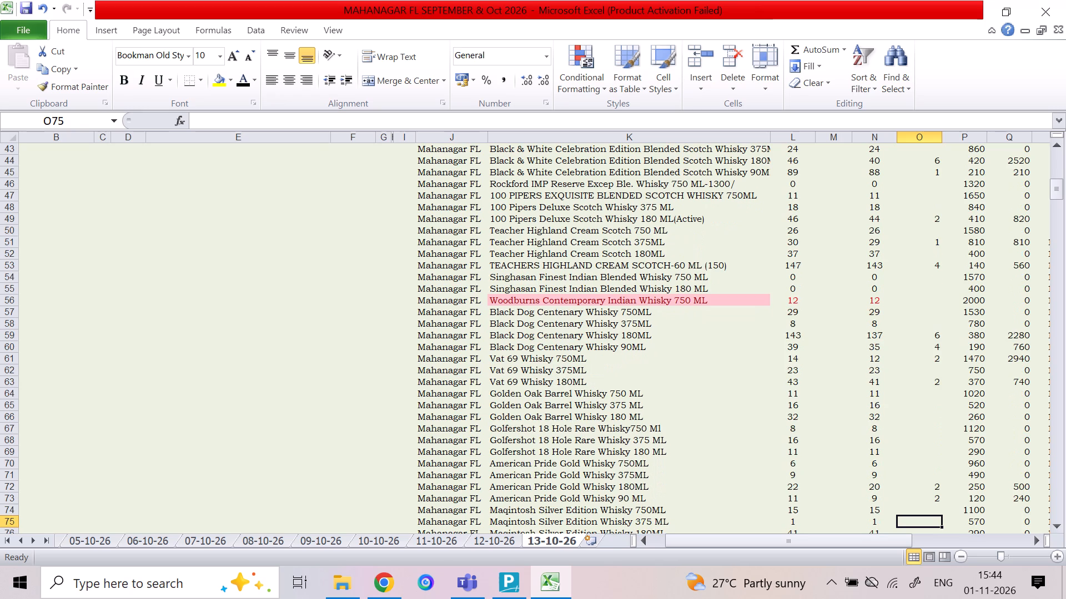
Enter a sale of 1 for the Maqintosh Silver Edition Whisky 180ML.
{"action": "key", "text": "Down"}
{"action": "key", "text": "1"}
{"action": "key", "text": "Down"}
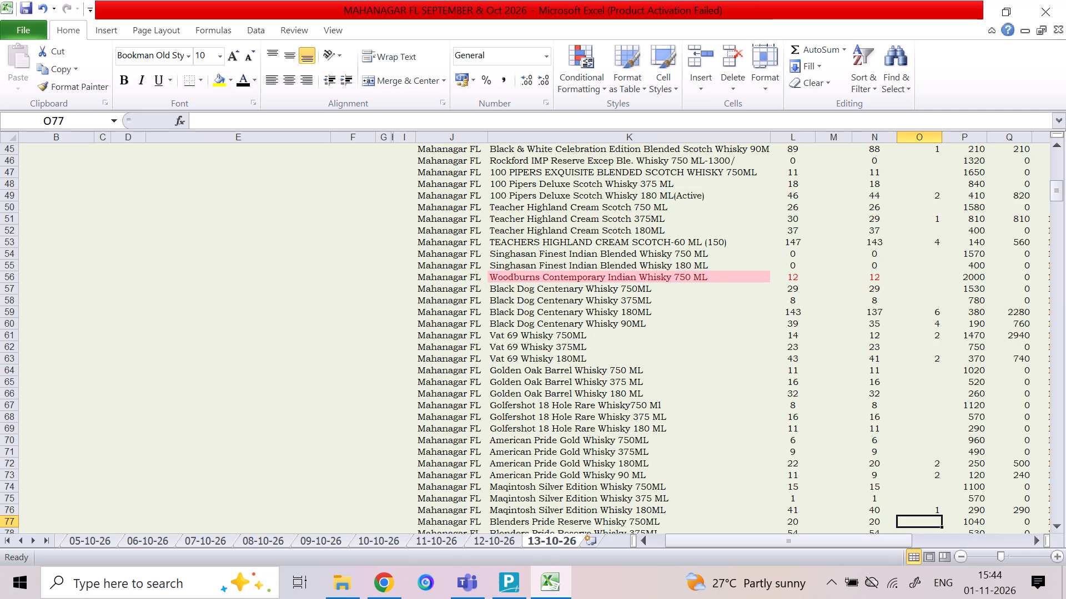
Enter the Blenders Pride Reserve Whisky sales: 2 for the 750ML, 1 for the 375ML, 7 for the 180ML and 1 for the 90ML.
{"action": "key", "text": "Down"}
{"action": "key", "text": "Up"}
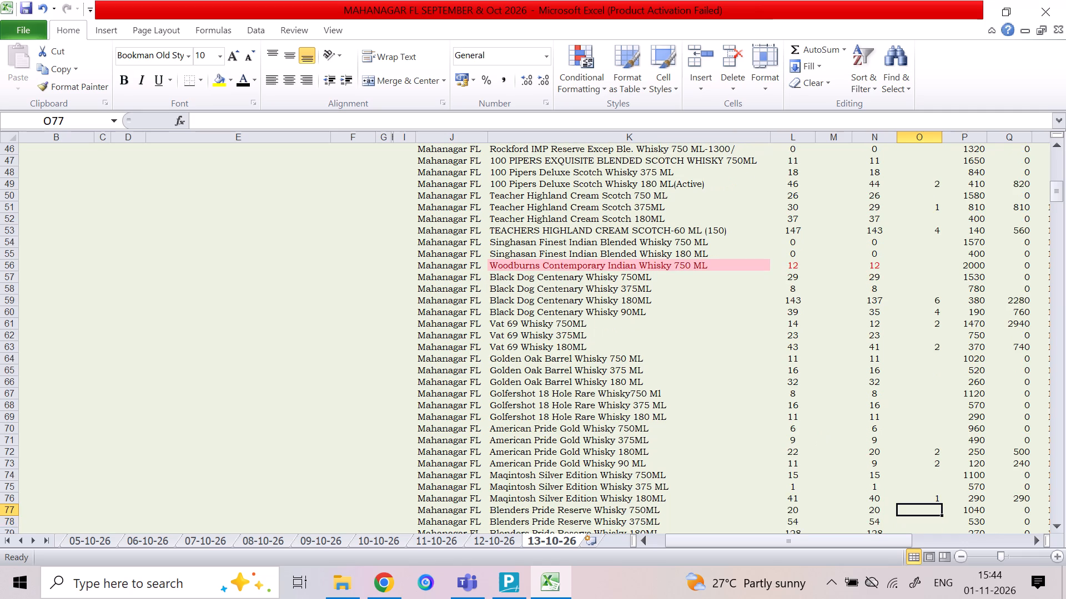
{"action": "key", "text": "2"}
{"action": "key", "text": "Down"}
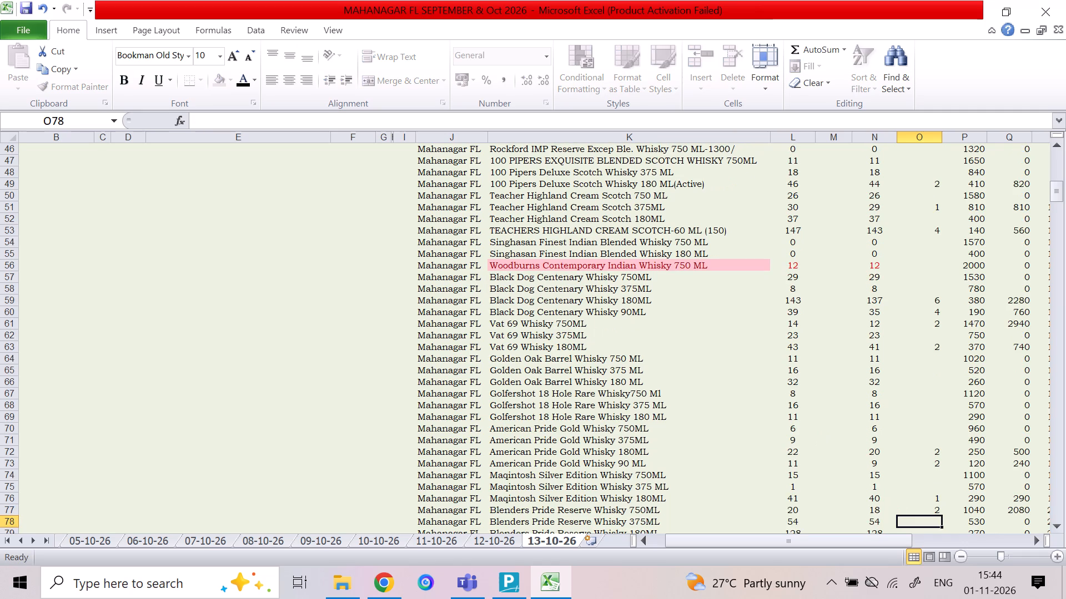
{"action": "key", "text": "1"}
{"action": "key", "text": "Left"}
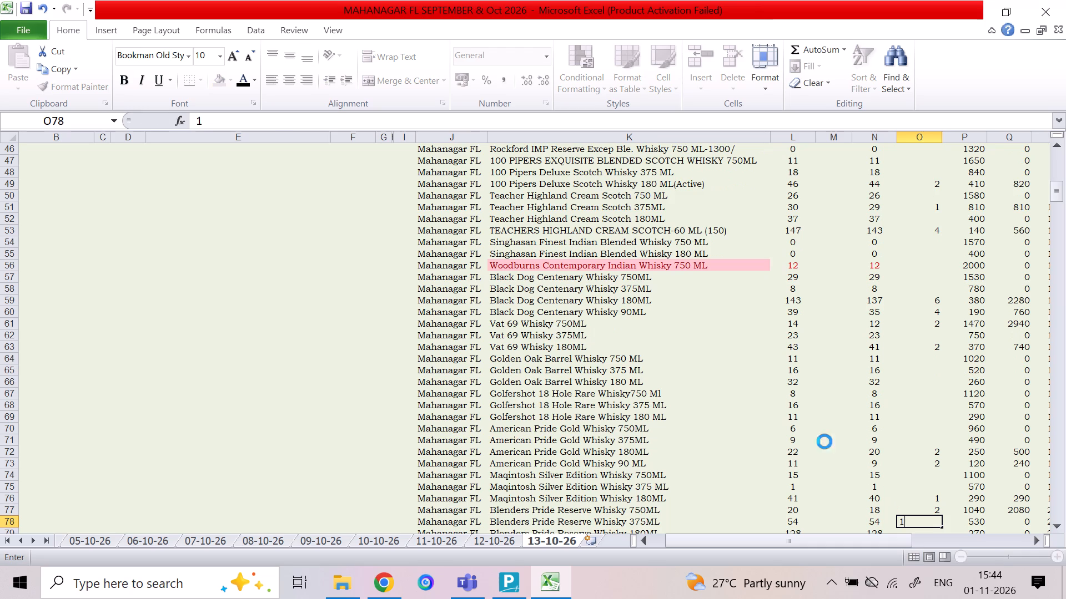
{"action": "key", "text": "Right"}
{"action": "key", "text": "Down"}
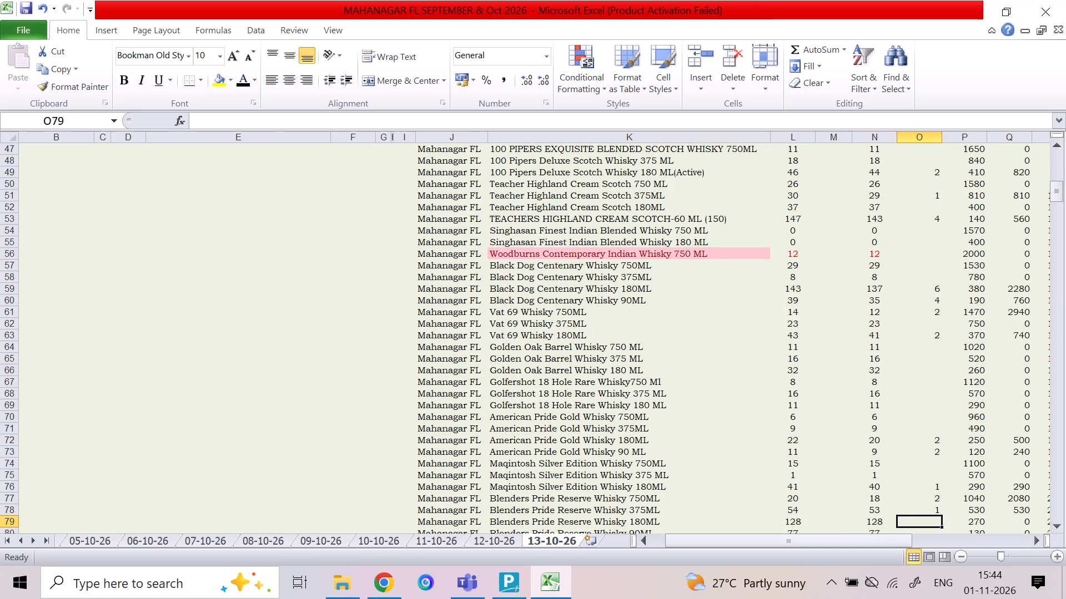
{"action": "key", "text": "7"}
{"action": "key", "text": "Down"}
{"action": "key", "text": "1"}
{"action": "key", "text": "Down"}
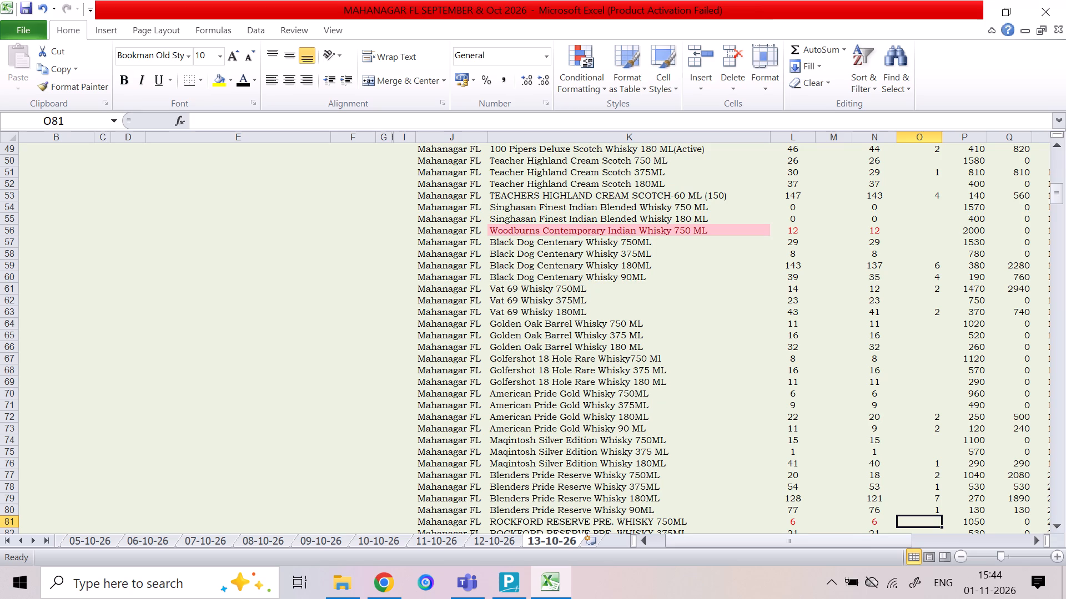
Enter a sale of 4 for the Rock Ford Reserve Pre. Whisky 180ML.
{"action": "key", "text": "Down"}
{"action": "key", "text": "Down"}
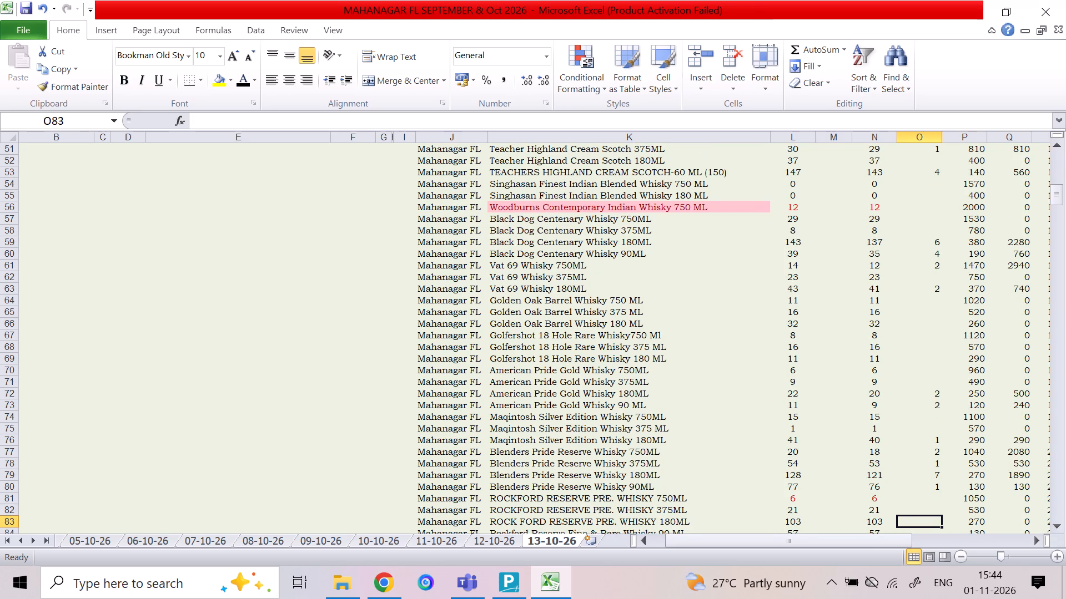
{"action": "key", "text": "4"}
{"action": "key", "text": "Down"}
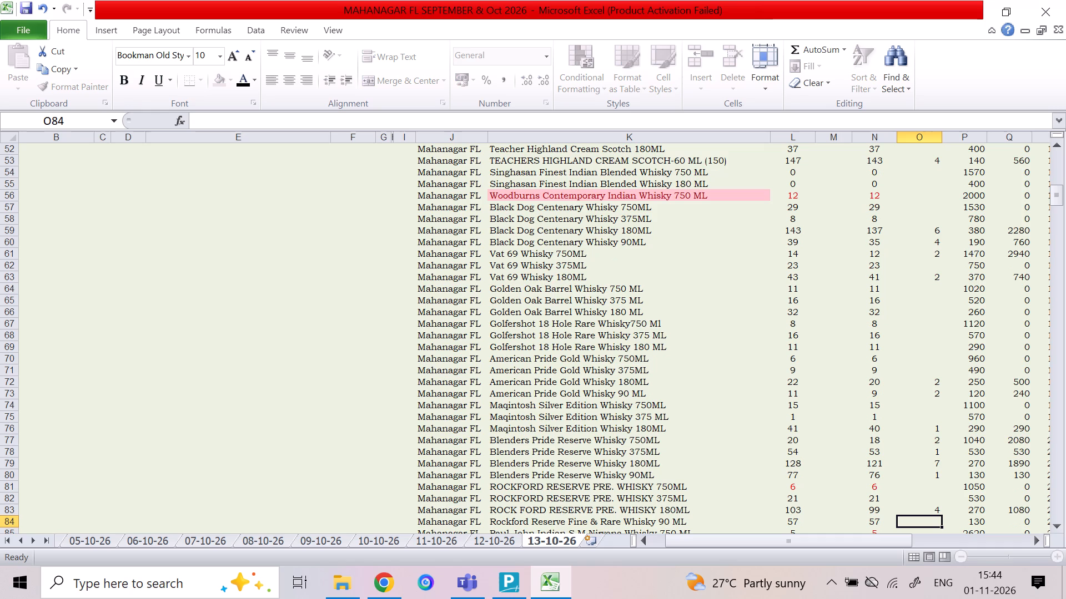
Enter a sale of 1 for the Antiquity Blue Premium Whisky 180ML.
{"action": "key", "text": "Down"}
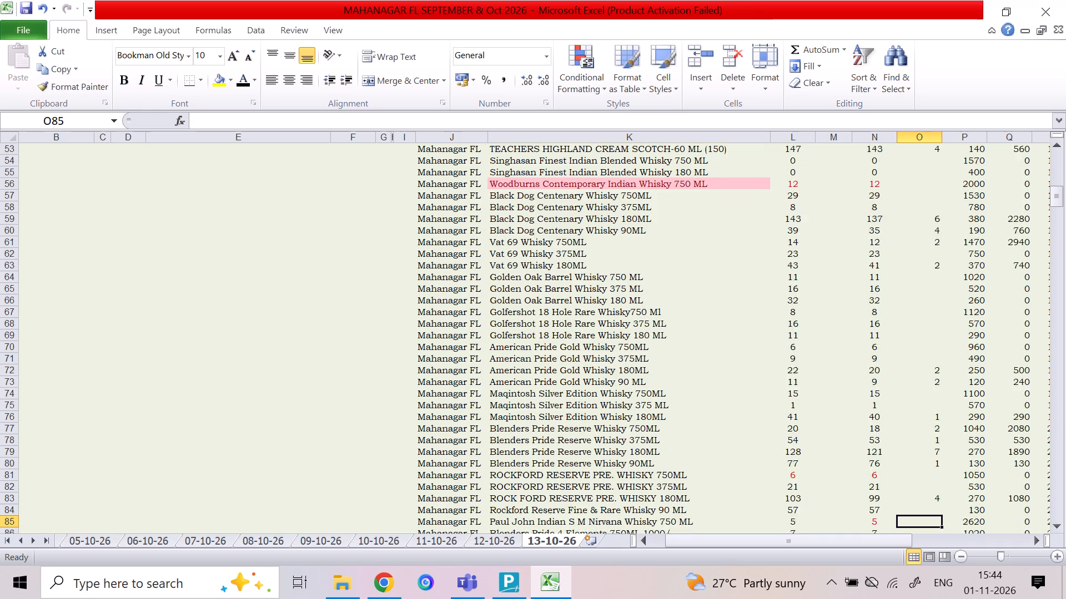
{"action": "key", "text": "Down"}
{"action": "key", "text": "Down"}
{"action": "key", "text": "Down"}
{"action": "key", "text": "Down"}
{"action": "key", "text": "Down"}
{"action": "key", "text": "Down"}
{"action": "key", "text": "Down"}
{"action": "key", "text": "Down"}
{"action": "key", "text": "Down"}
{"action": "key", "text": "Down"}
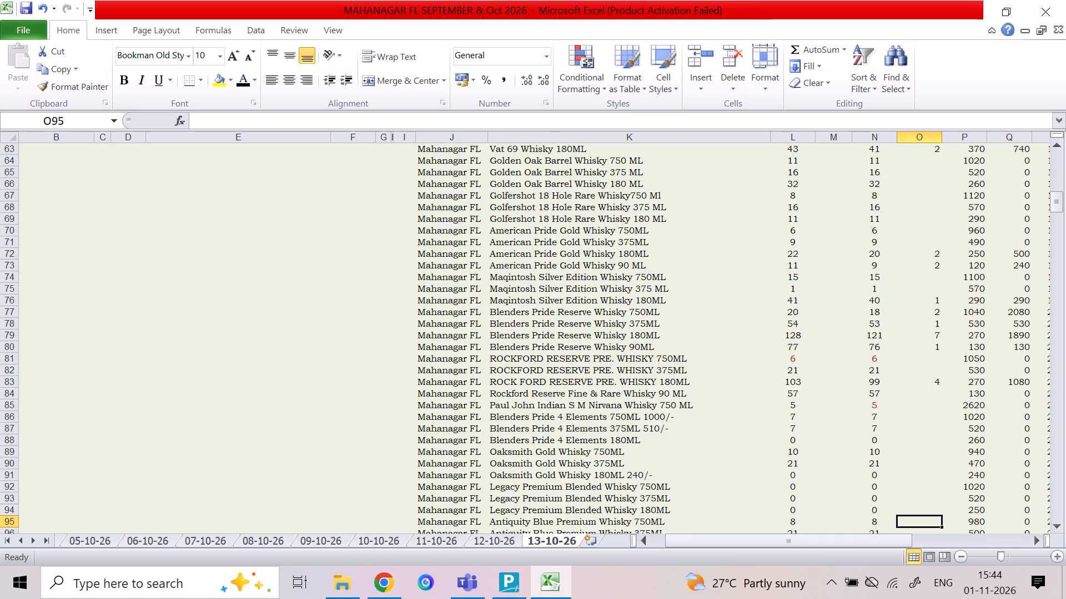
{"action": "key", "text": "Down"}
{"action": "key", "text": "Down"}
{"action": "key", "text": "Down"}
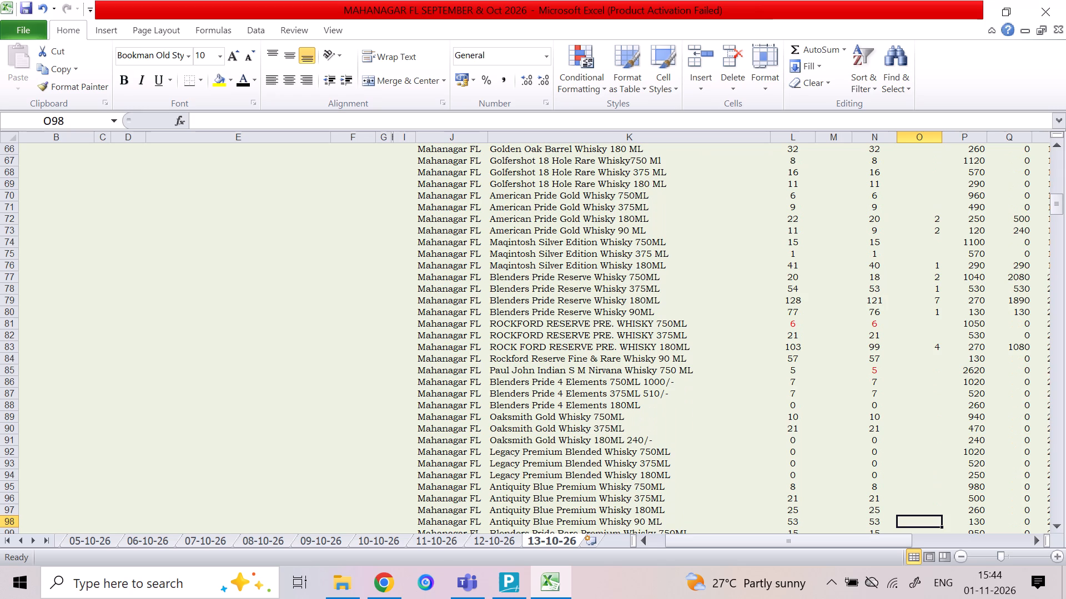
{"action": "key", "text": "Down"}
{"action": "key", "text": "Down"}
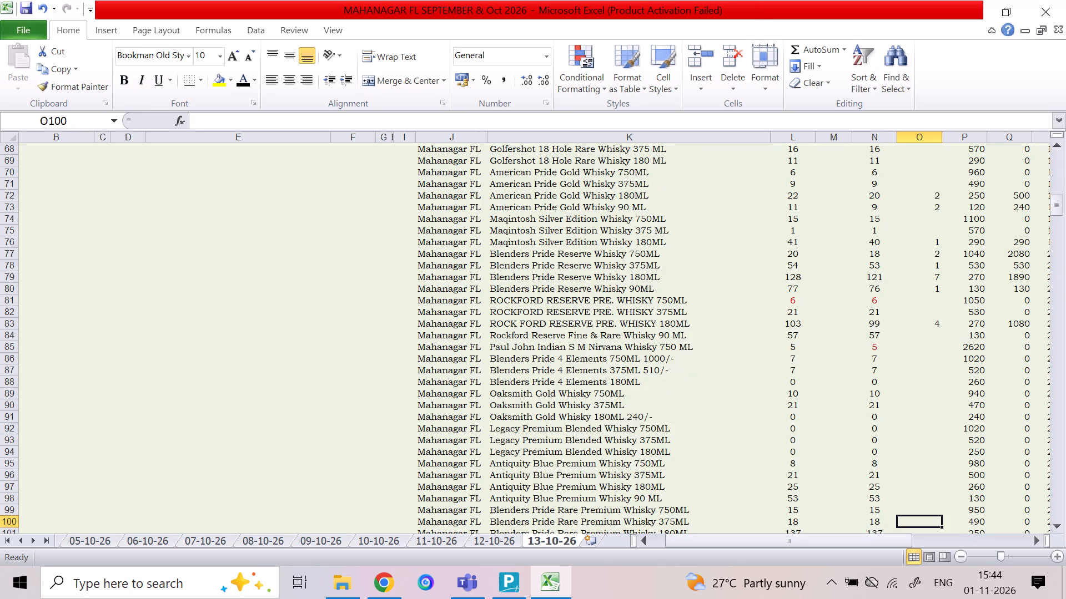
{"action": "key", "text": "Up"}
{"action": "key", "text": "Up"}
{"action": "key", "text": "Down"}
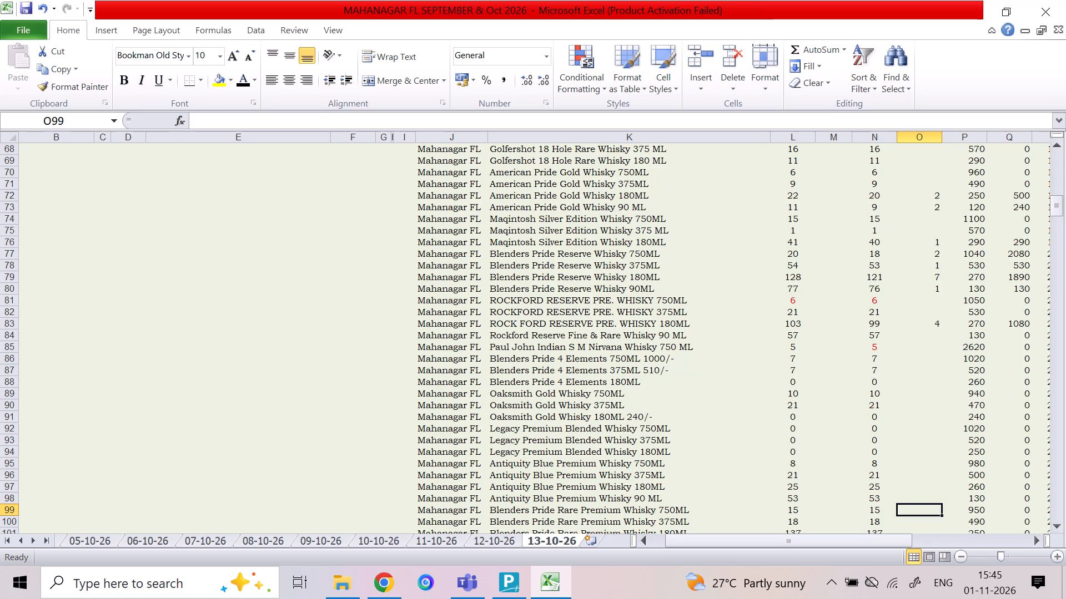
{"action": "key", "text": "Up"}
{"action": "key", "text": "Up"}
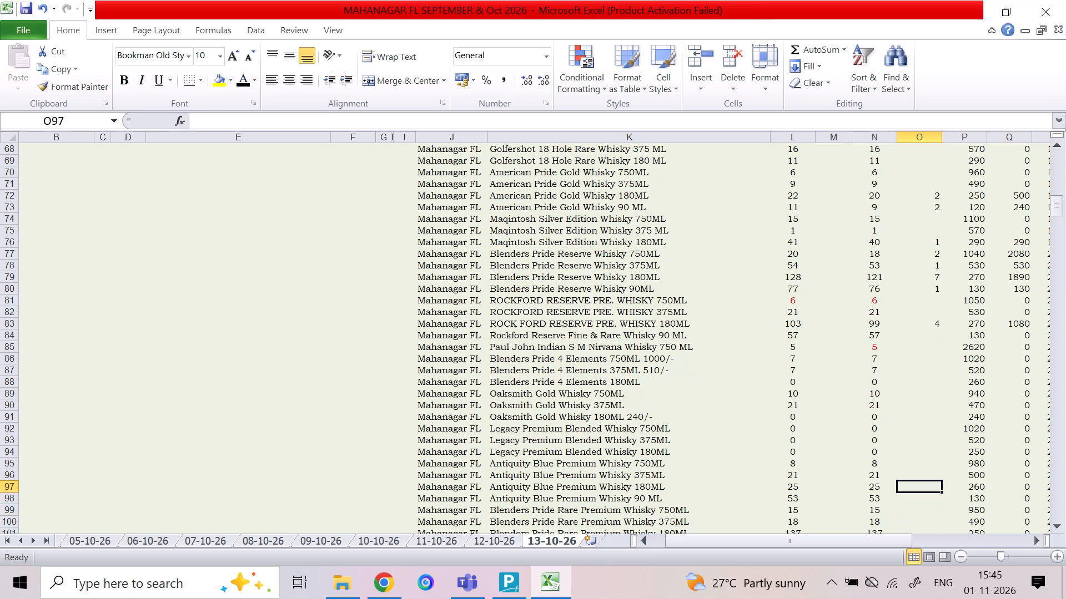
{"action": "key", "text": "1"}
{"action": "key", "text": "Down"}
Enter the Blenders Pride Rare Premium Whisky sales: 1 for the 750ML, 2 for the 375ML, 6 for the 180ML and 4 for the 90ML.
{"action": "key", "text": "Down"}
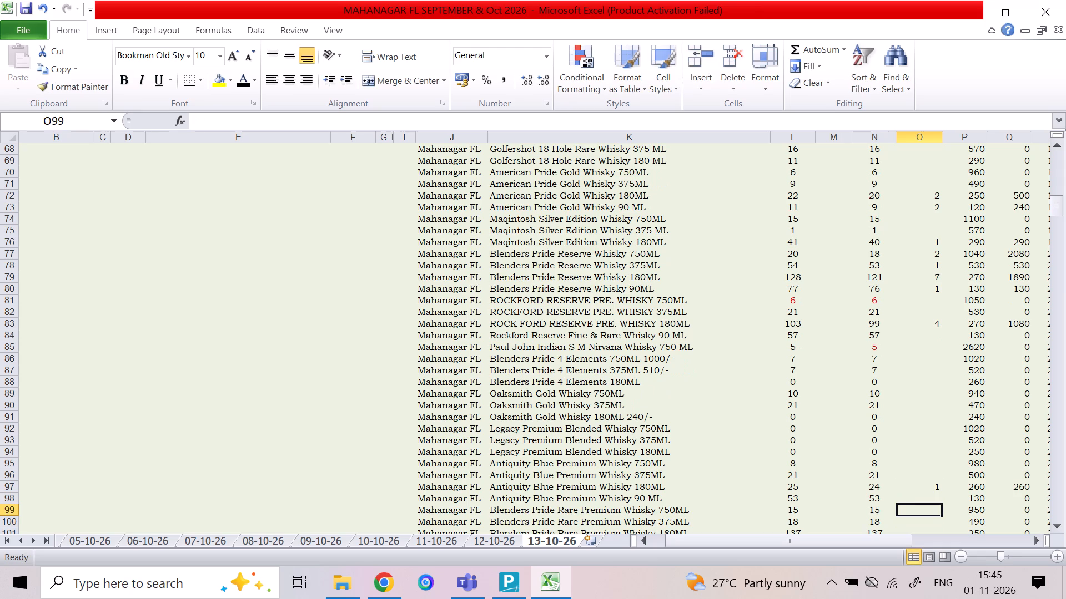
{"action": "key", "text": "1"}
{"action": "key", "text": "Down"}
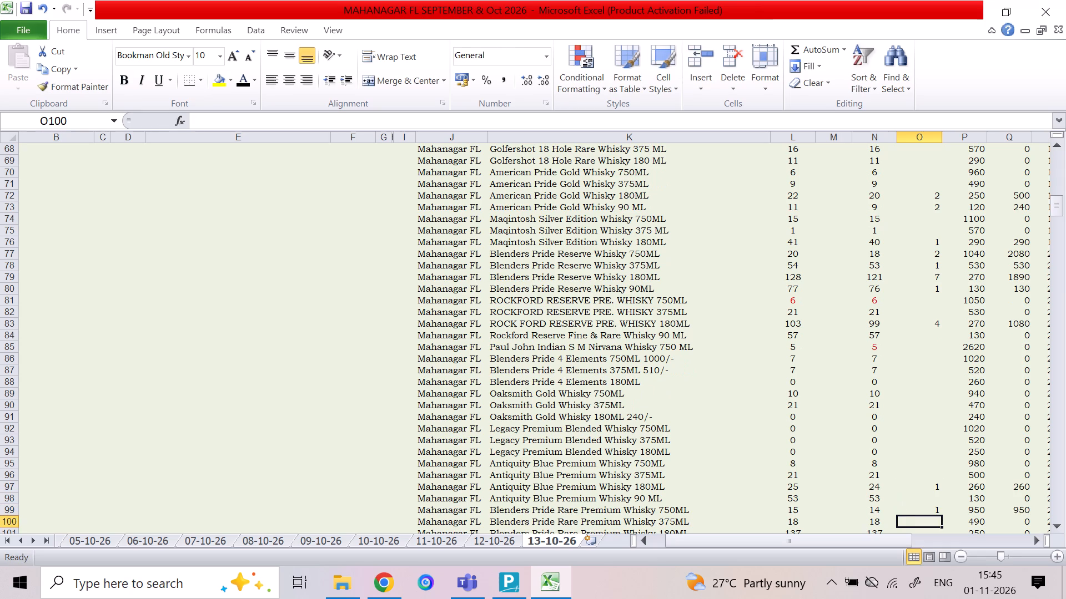
{"action": "key", "text": "2"}
{"action": "key", "text": "Down"}
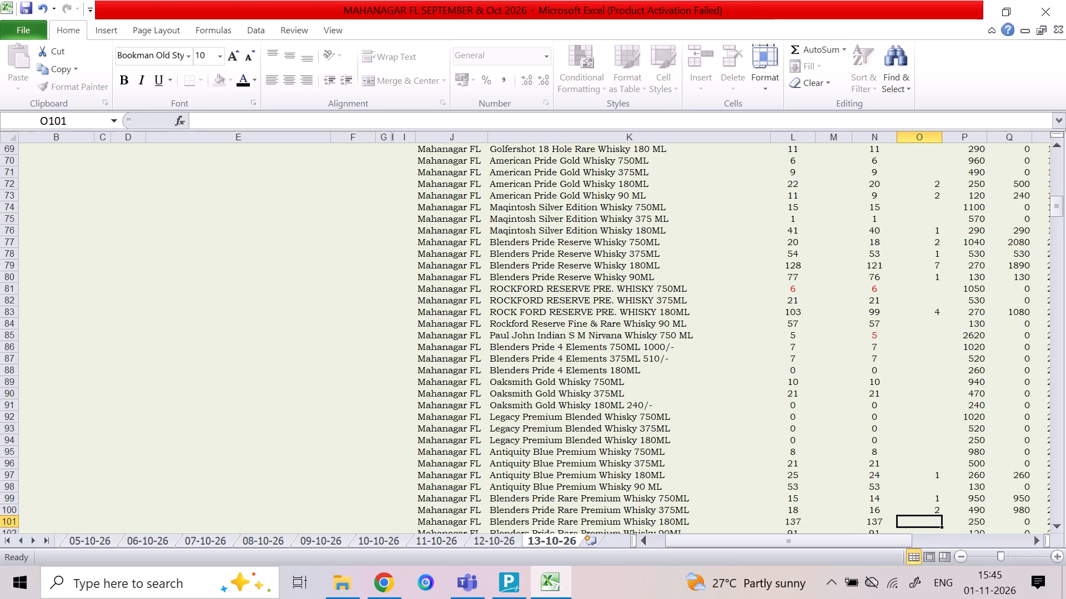
{"action": "key", "text": "6"}
{"action": "key", "text": "Down"}
{"action": "key", "text": "4"}
{"action": "key", "text": "Left"}
{"action": "key", "text": "Down"}
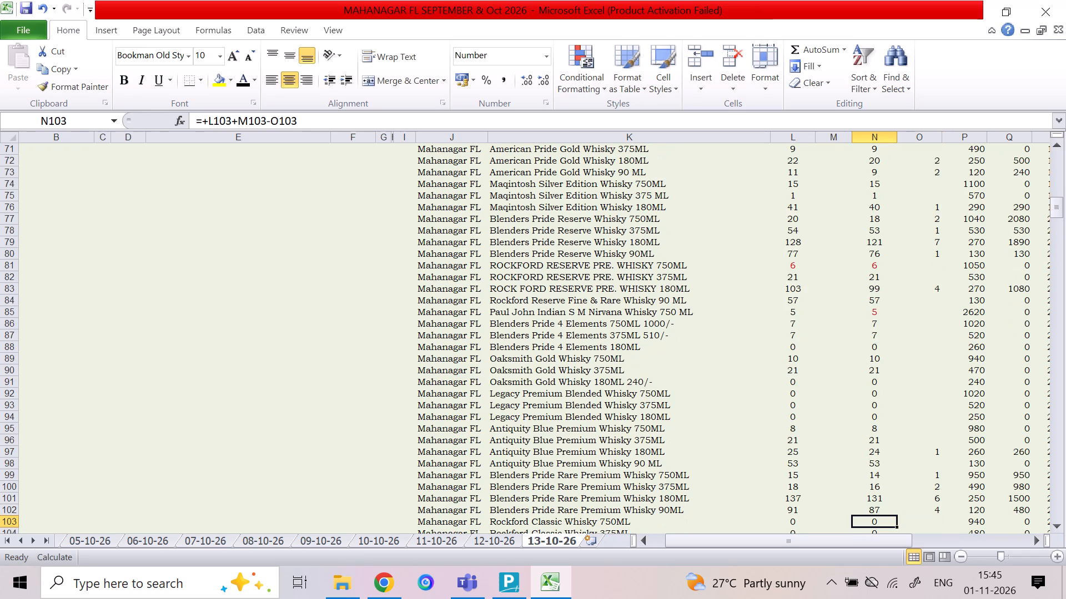
{"action": "key", "text": "Right"}
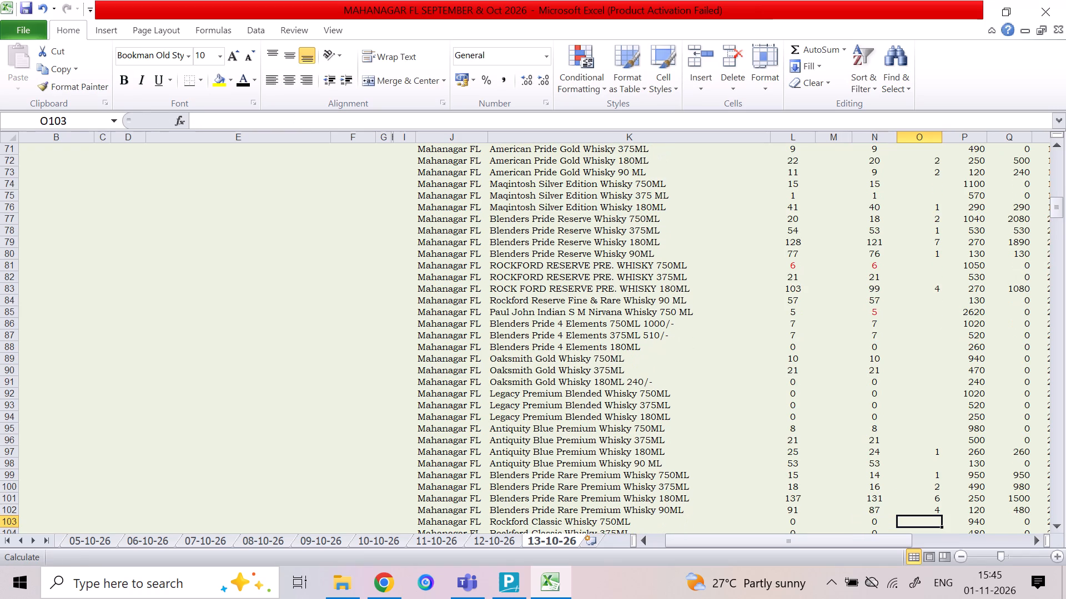
Enter a sale of 1 for the Signature Premier Grain Whisky 180ML.
{"action": "key", "text": "Down"}
{"action": "key", "text": "Down"}
{"action": "key", "text": "Down"}
{"action": "key", "text": "Down"}
{"action": "key", "text": "Down"}
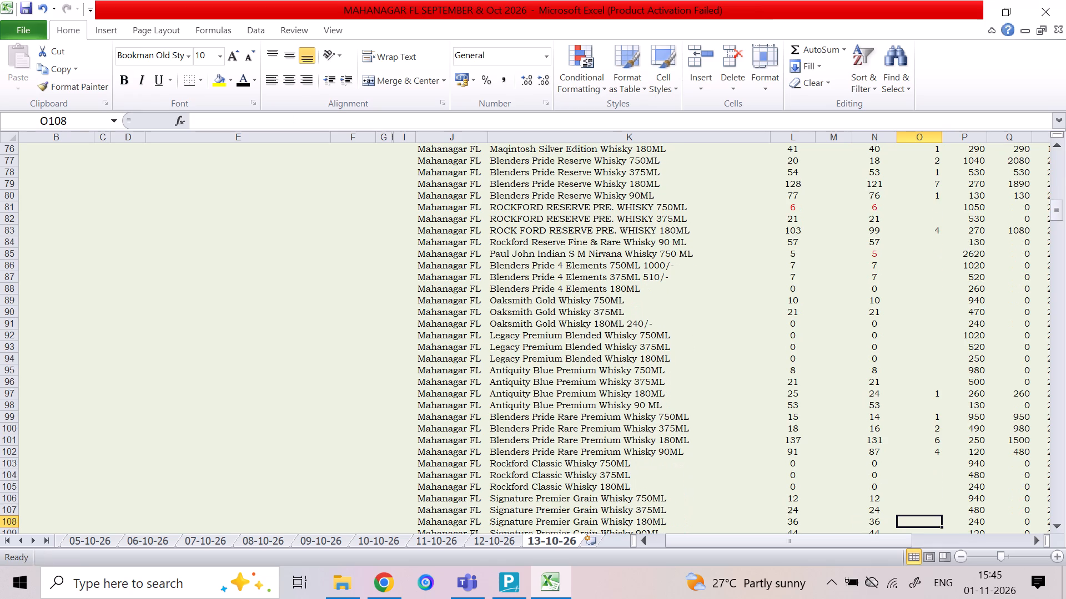
{"action": "key", "text": "1"}
{"action": "key", "text": "Down"}
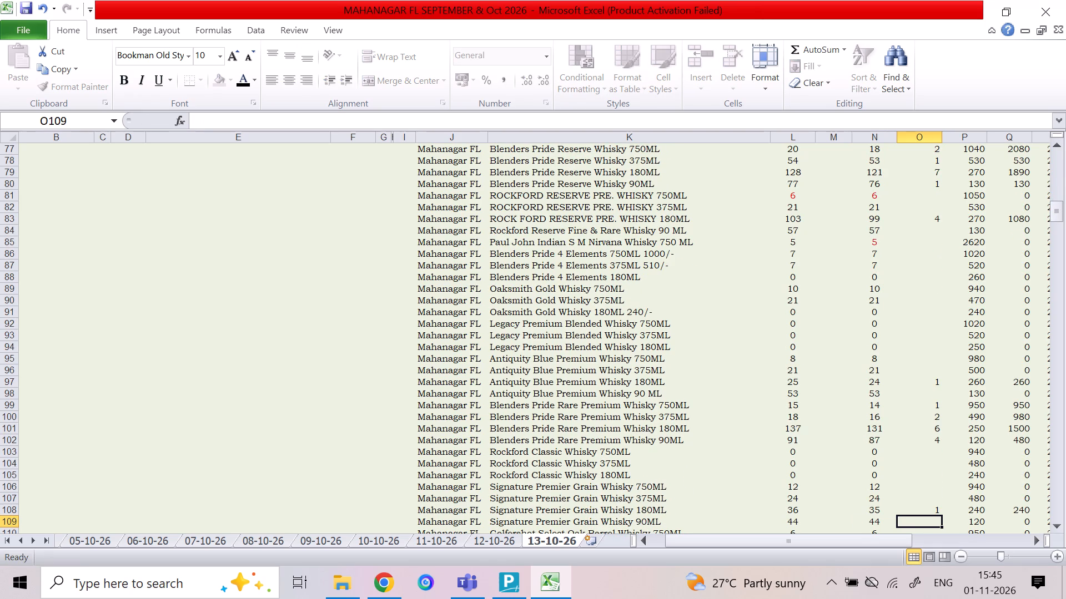
Enter the Golfershot Select Oak Barrel Whisky sales: 1 for the 375ML and 4 for the 180ML PET.
{"action": "key", "text": "Down"}
{"action": "key", "text": "Down"}
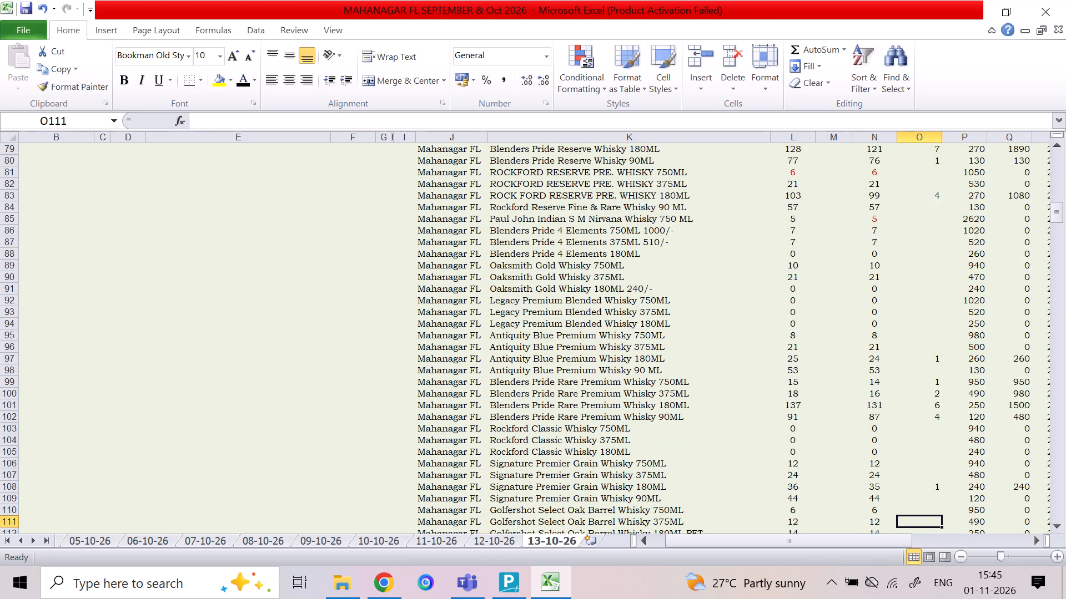
{"action": "key", "text": "1"}
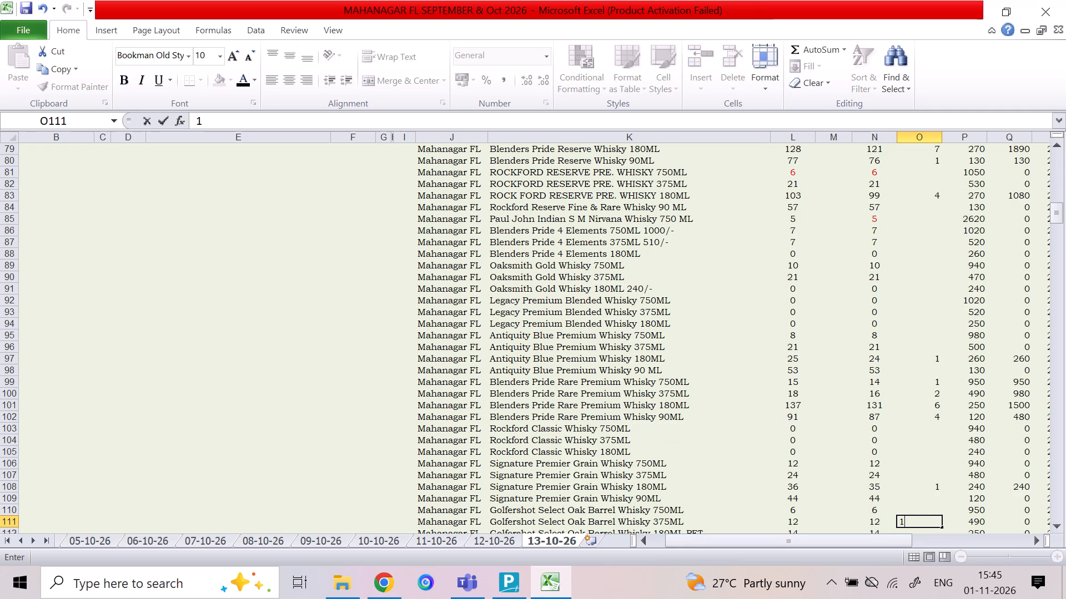
{"action": "key", "text": "Down"}
{"action": "key", "text": "4"}
{"action": "key", "text": "Down"}
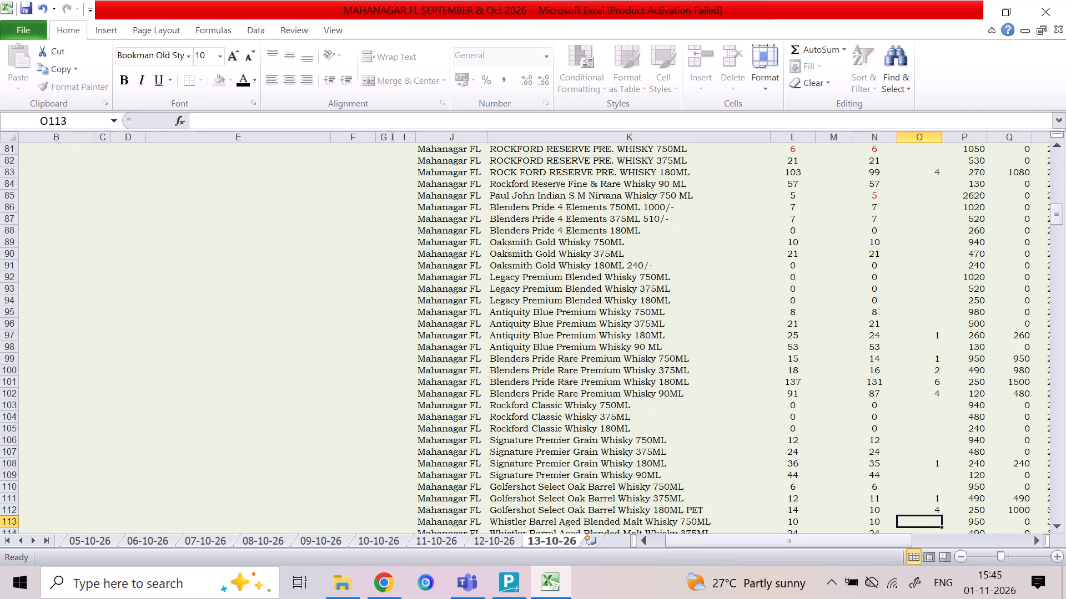
Enter a sale of 1 for the Whistler Barrel Aged Blended Malt Whisky 375ML.
{"action": "key", "text": "Down"}
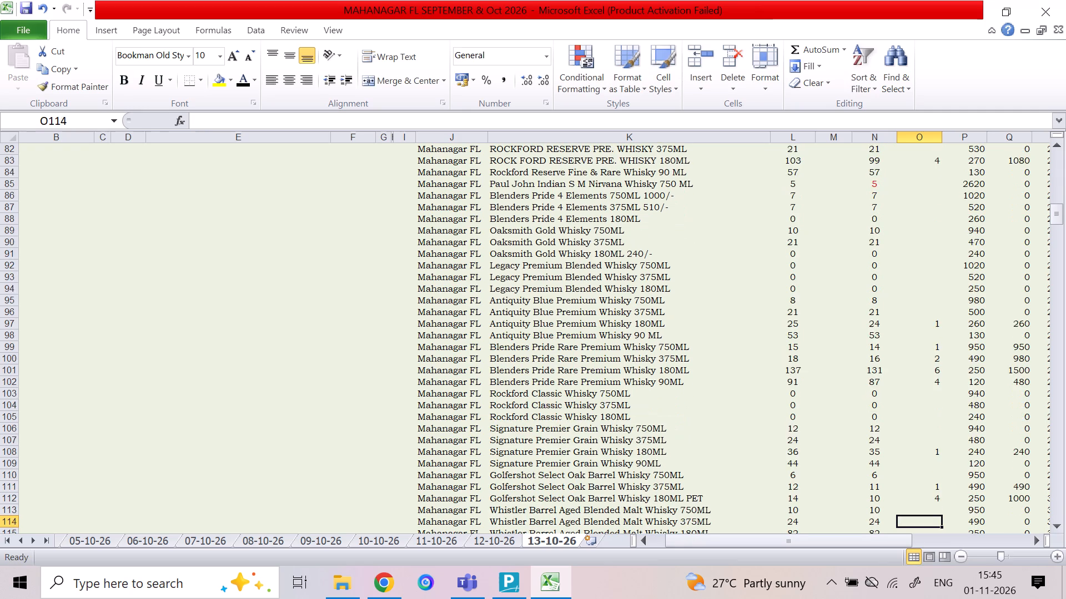
{"action": "key", "text": "Down"}
{"action": "key", "text": "Down"}
{"action": "key", "text": "Down"}
{"action": "key", "text": "Down"}
{"action": "key", "text": "Down"}
{"action": "key", "text": "Down"}
{"action": "key", "text": "Down"}
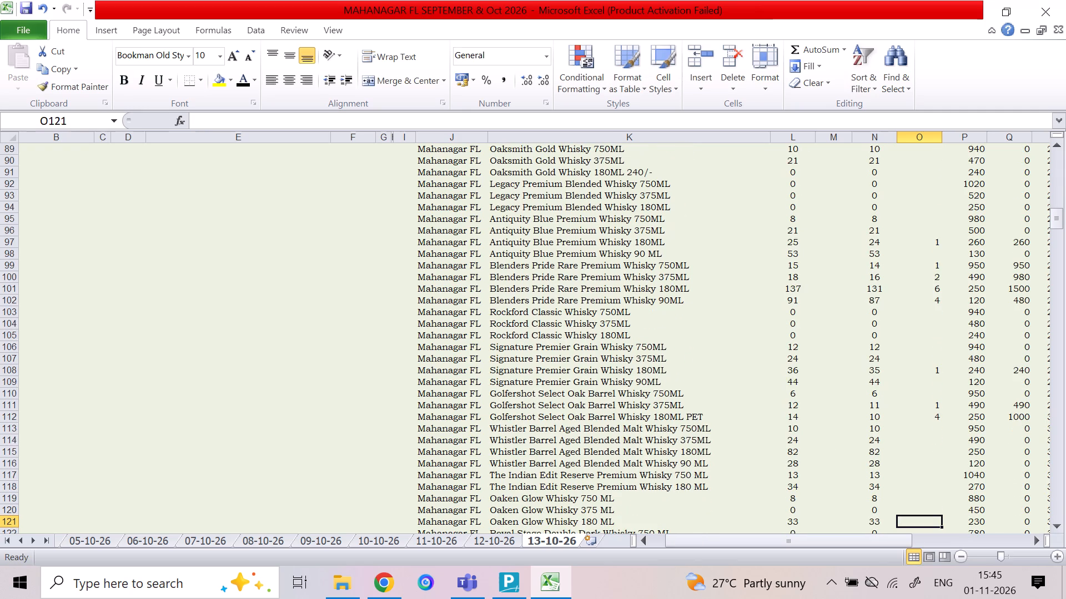
{"action": "key", "text": "Down"}
{"action": "key", "text": "Down"}
{"action": "key", "text": "Down"}
{"action": "key", "text": "Down"}
{"action": "key", "text": "Down"}
{"action": "key", "text": "Down"}
{"action": "key", "text": "Up"}
{"action": "key", "text": "Up"}
{"action": "key", "text": "Up"}
{"action": "key", "text": "Up"}
{"action": "key", "text": "Up"}
{"action": "key", "text": "Up"}
{"action": "key", "text": "Up"}
{"action": "key", "text": "Up"}
{"action": "key", "text": "Up"}
{"action": "key", "text": "Up"}
{"action": "key", "text": "Up"}
{"action": "key", "text": "Up"}
{"action": "key", "text": "Up"}
{"action": "key", "text": "Up"}
{"action": "key", "text": "Up"}
{"action": "key", "text": "Up"}
{"action": "key", "text": "Up"}
{"action": "key", "text": "Up"}
{"action": "key", "text": "Up"}
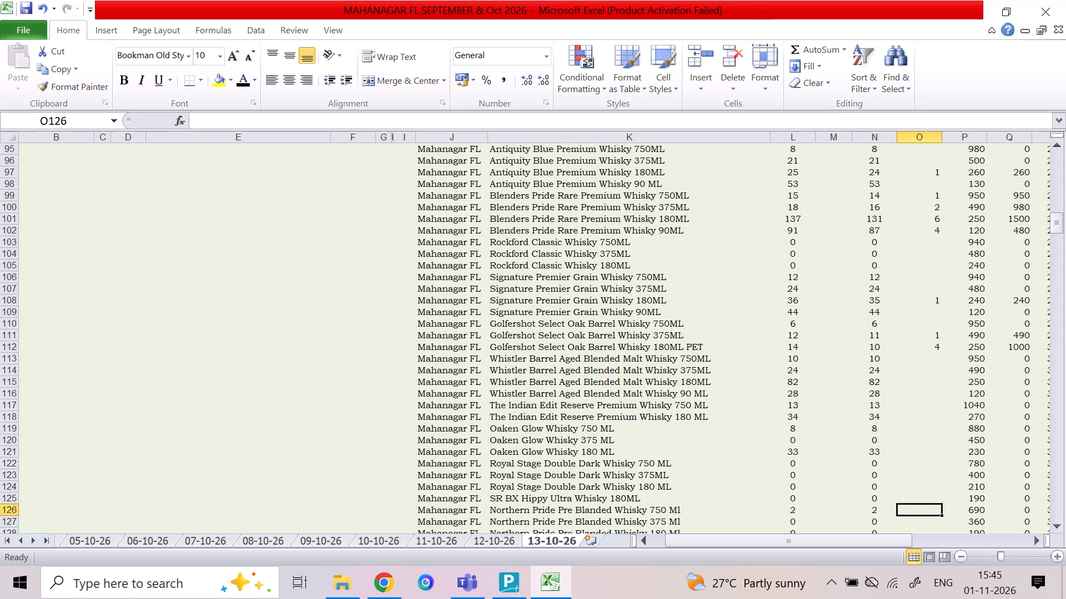
{"action": "key", "text": "Down"}
{"action": "key", "text": "Down"}
{"action": "key", "text": "Down"}
{"action": "key", "text": "Down"}
{"action": "key", "text": "Down"}
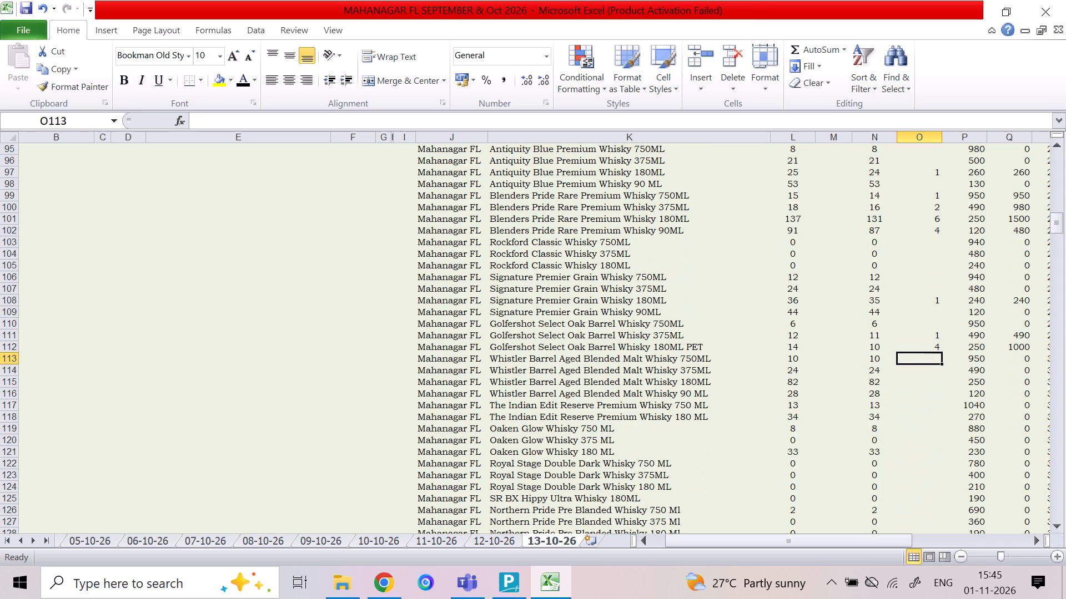
{"action": "key", "text": "Down"}
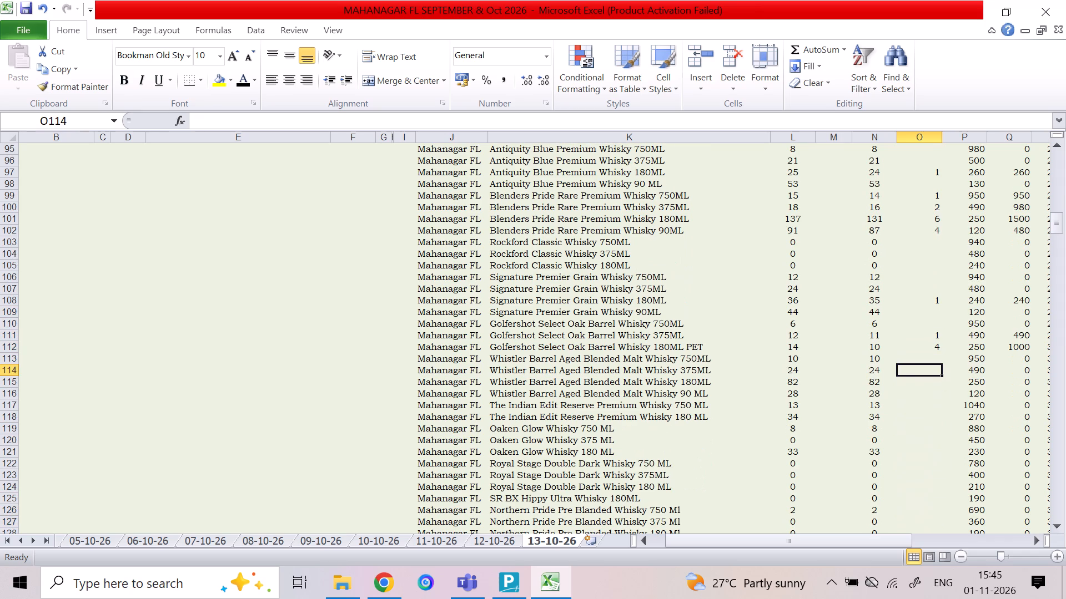
{"action": "key", "text": "1"}
{"action": "key", "text": "Down"}
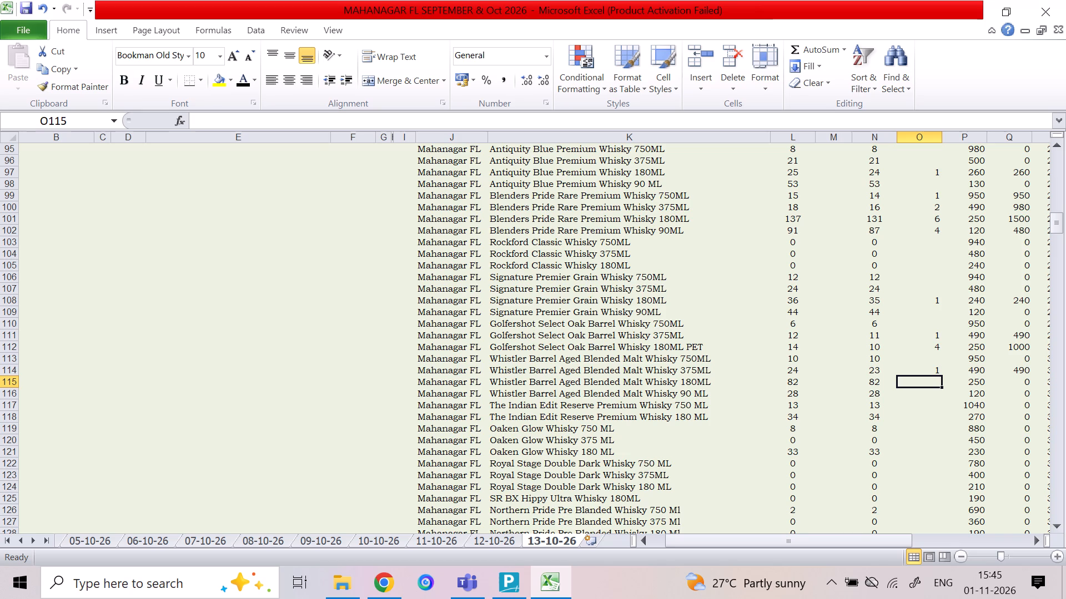
Enter a sale of 2 for the Royal Stag Barrel Whisky 180 ML.
{"action": "key", "text": "Down"}
{"action": "key", "text": "Down"}
{"action": "key", "text": "Down"}
{"action": "key", "text": "Down"}
{"action": "key", "text": "Down"}
{"action": "key", "text": "Down"}
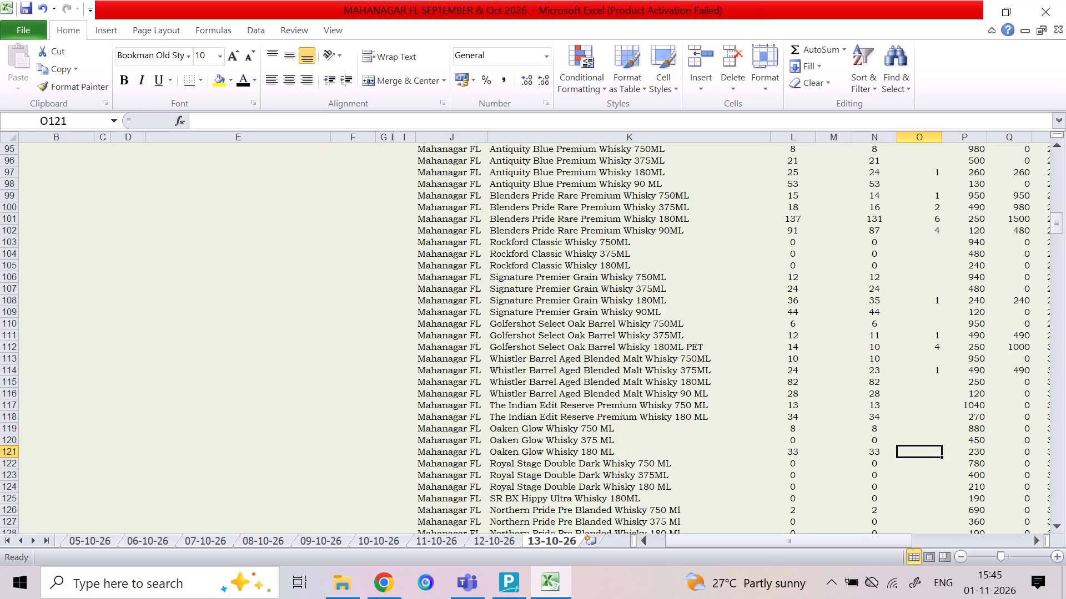
{"action": "key", "text": "Down"}
{"action": "key", "text": "Down"}
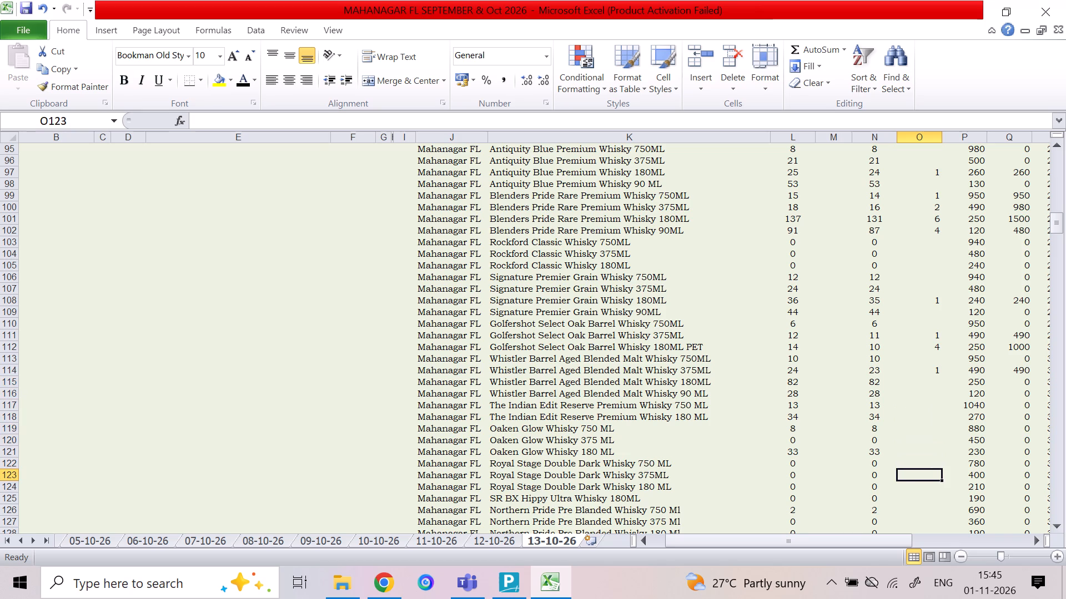
{"action": "key", "text": "Down"}
{"action": "key", "text": "Down"}
{"action": "key", "text": "Down"}
{"action": "key", "text": "Down"}
{"action": "key", "text": "Down"}
{"action": "key", "text": "Down"}
{"action": "key", "text": "Down"}
{"action": "key", "text": "Down"}
{"action": "key", "text": "Down"}
{"action": "key", "text": "Down"}
{"action": "key", "text": "Down"}
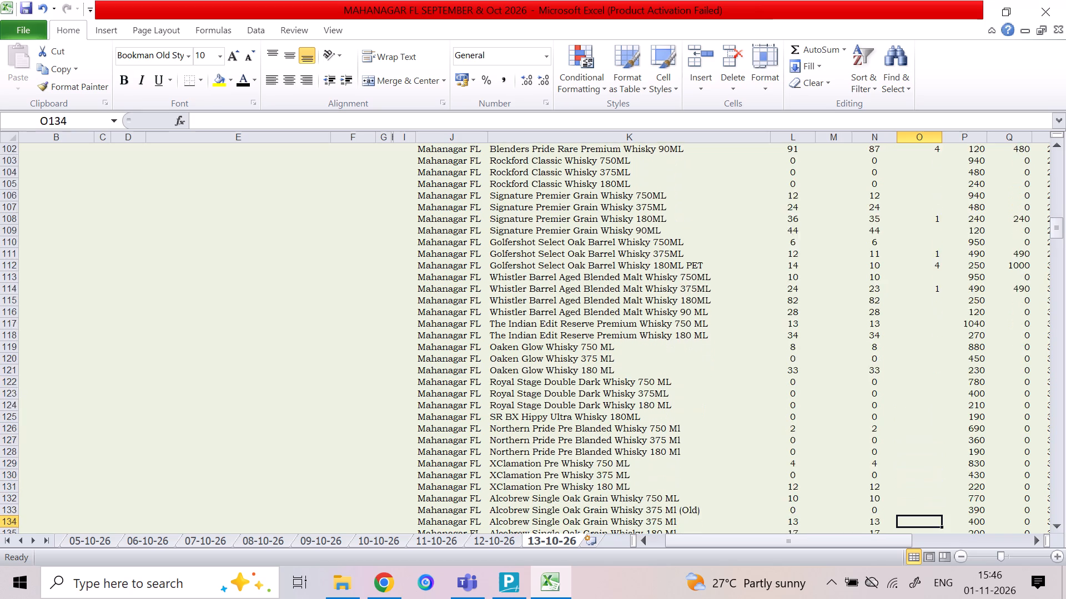
{"action": "key", "text": "Down"}
{"action": "key", "text": "Down"}
{"action": "key", "text": "Down"}
{"action": "key", "text": "Down"}
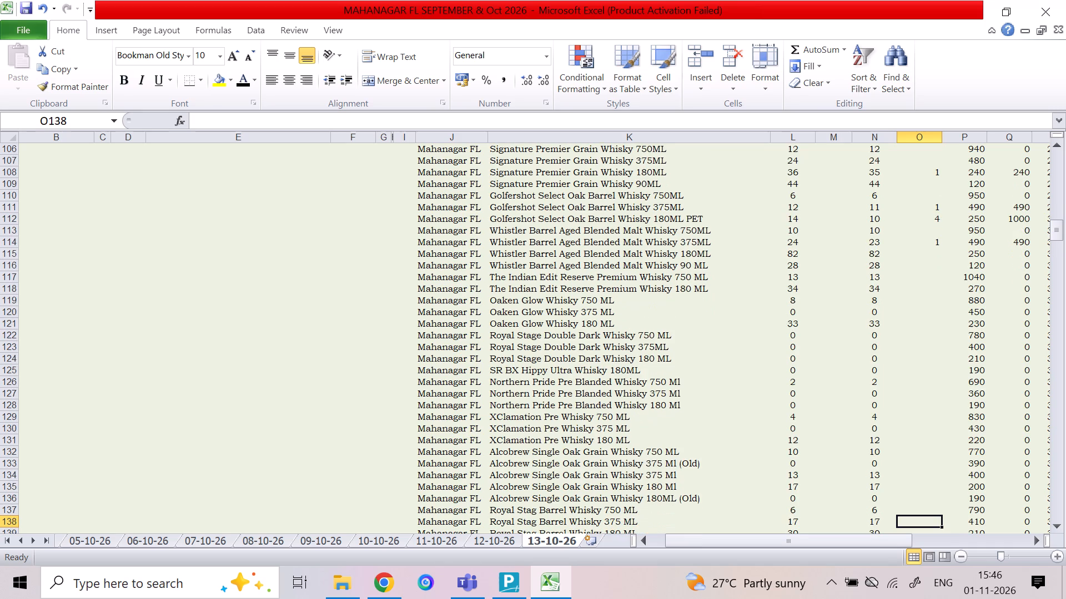
{"action": "key", "text": "Down"}
{"action": "key", "text": "Down"}
{"action": "key", "text": "Up"}
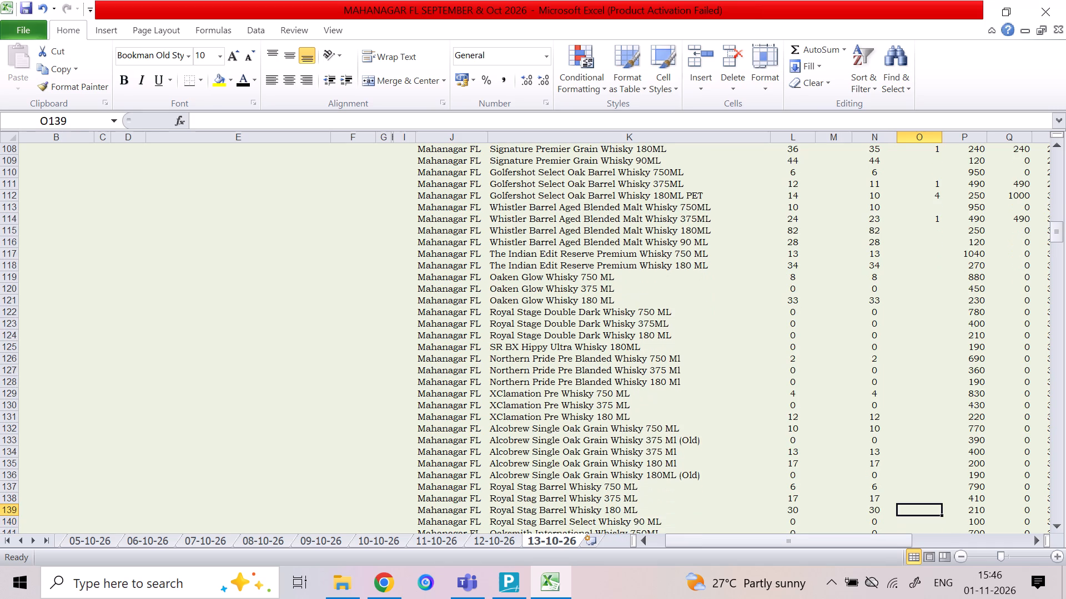
{"action": "key", "text": "2"}
{"action": "key", "text": "Down"}
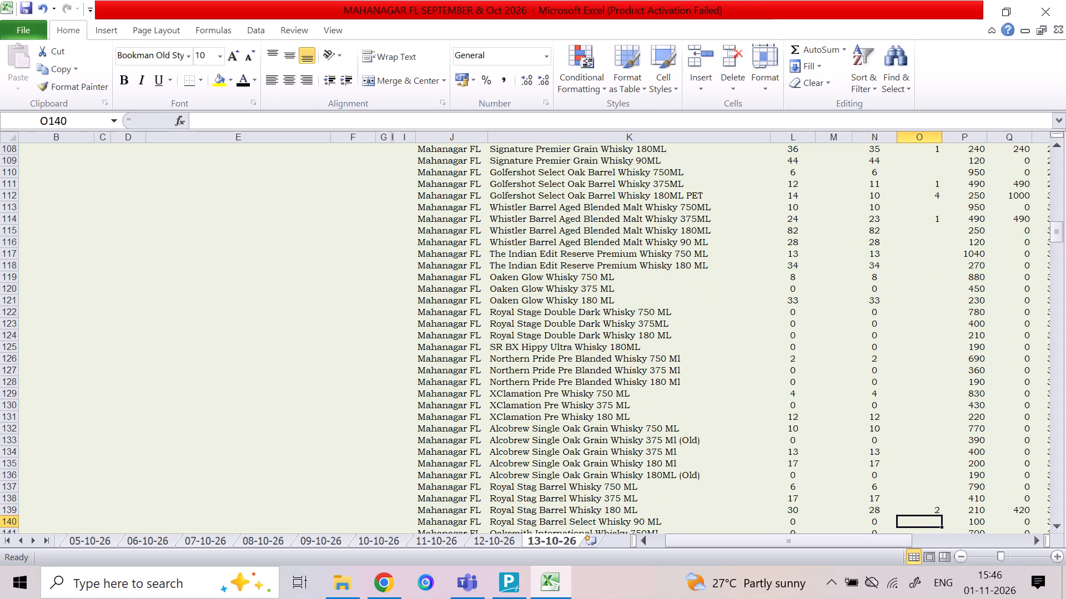
Enter the Royal Stag Deluxe Whisky sales: 1 for the 375ML and 16 for the 180ML.
{"action": "key", "text": "Down"}
{"action": "key", "text": "Down"}
{"action": "key", "text": "Down"}
{"action": "key", "text": "Down"}
{"action": "key", "text": "Down"}
{"action": "key", "text": "Down"}
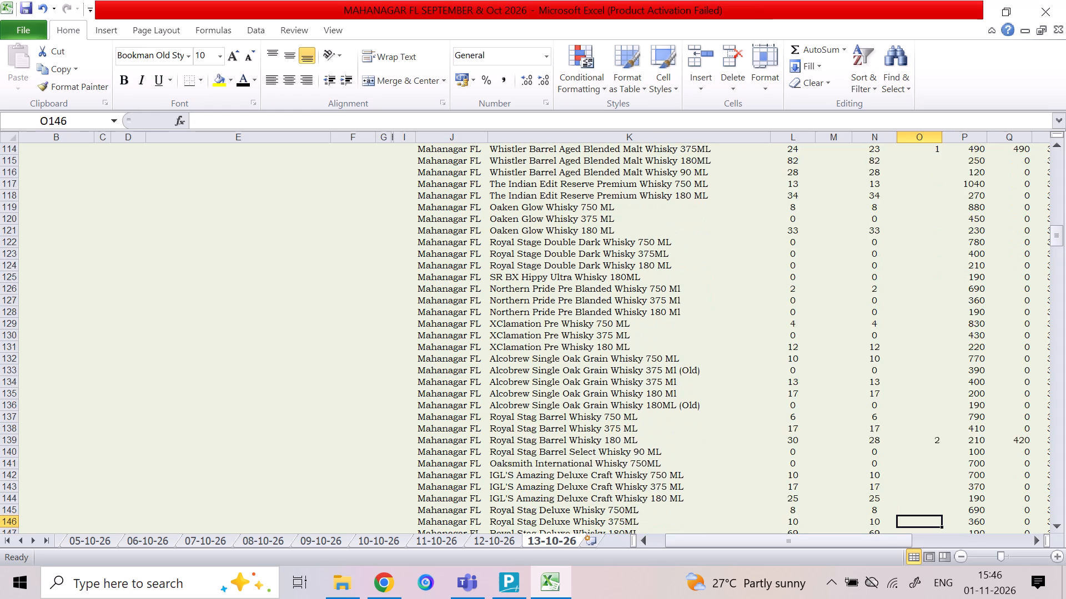
{"action": "key", "text": "Down"}
{"action": "key", "text": "Up"}
{"action": "key", "text": "1"}
{"action": "key", "text": "Down"}
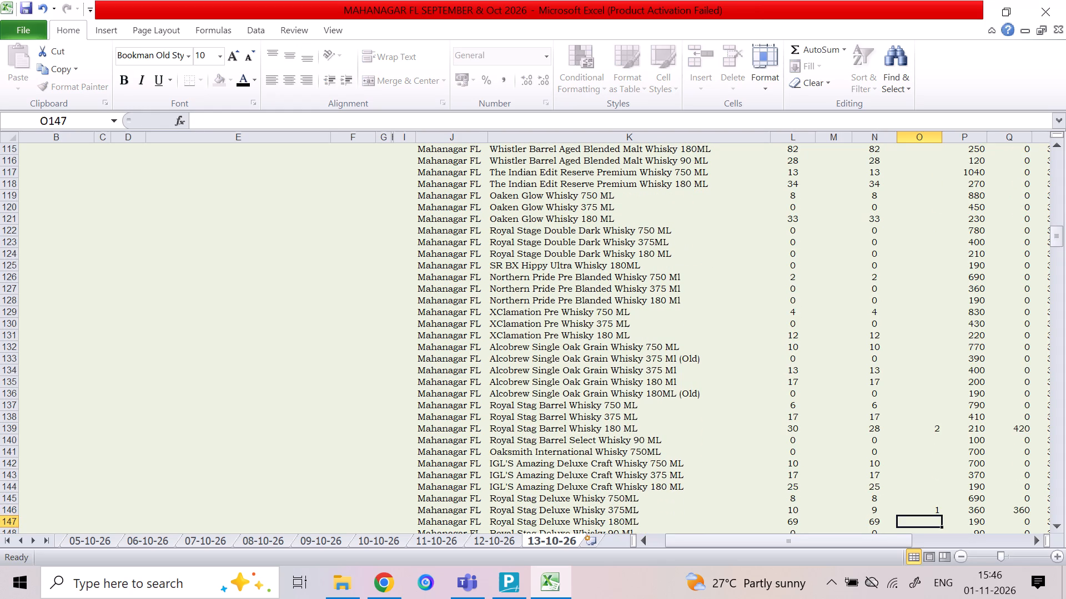
{"action": "type", "text": "16"}
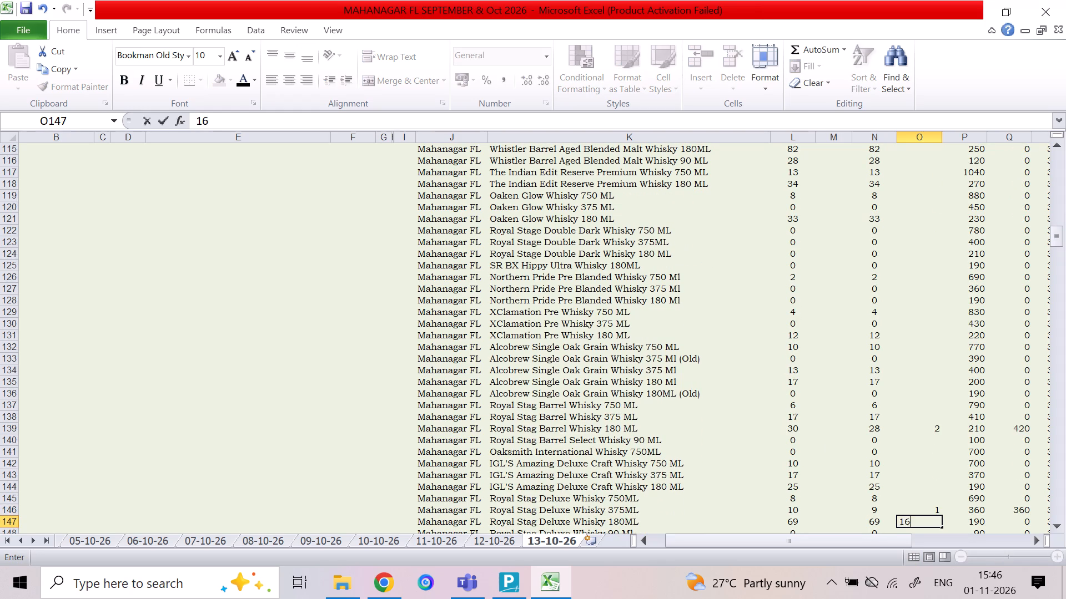
{"action": "key", "text": "Right"}
{"action": "key", "text": "Left"}
{"action": "key", "text": "Down"}
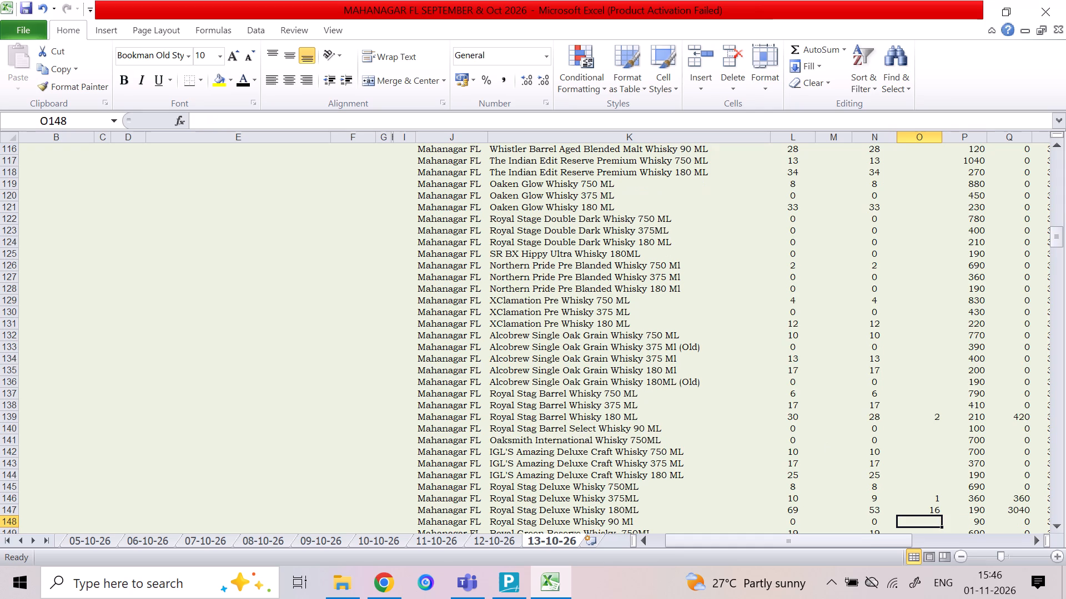
Change the font colour of the Royal Stag Deluxe Whisky 180ML figure in column L to standard red.
{"action": "key", "text": "Up"}
{"action": "key", "text": "Left"}
{"action": "key", "text": "Left"}
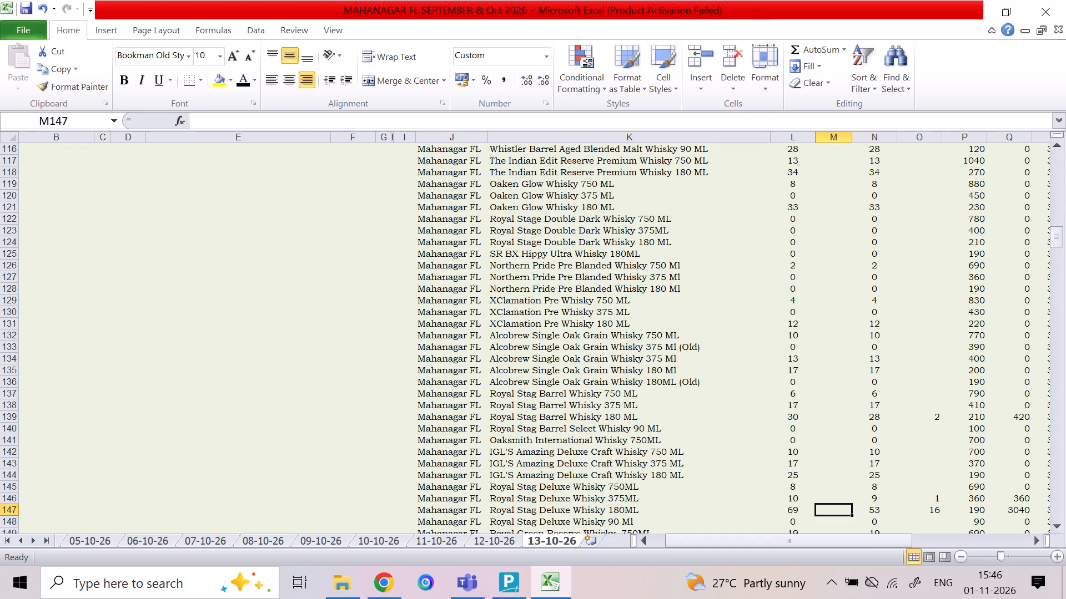
{"action": "key", "text": "Left"}
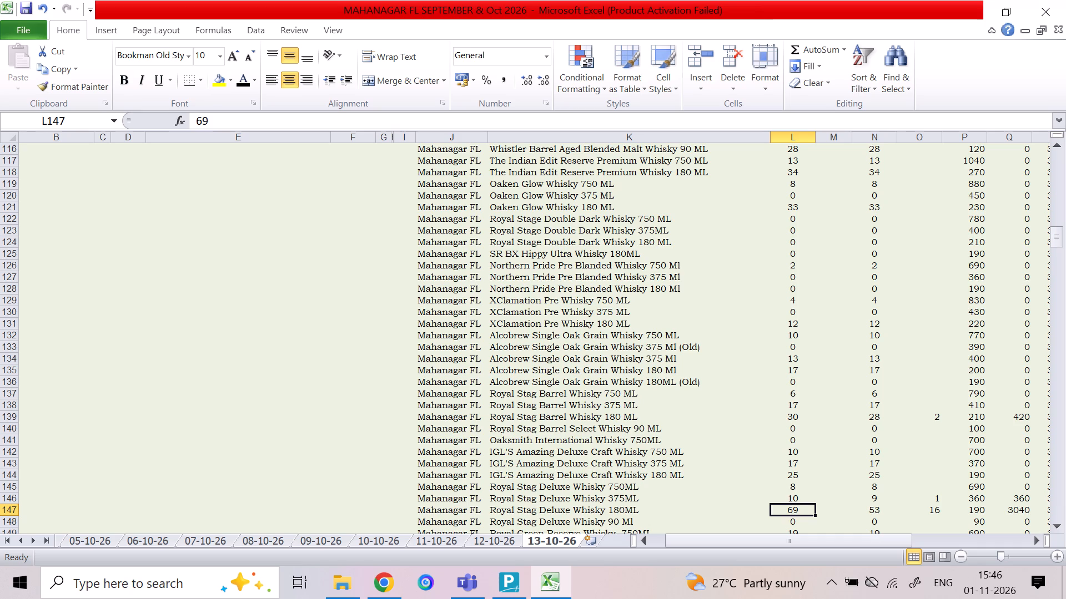
{"action": "key", "text": "Right"}
{"action": "key", "text": "Right"}
{"action": "key", "text": "Right"}
{"action": "key", "text": "Right"}
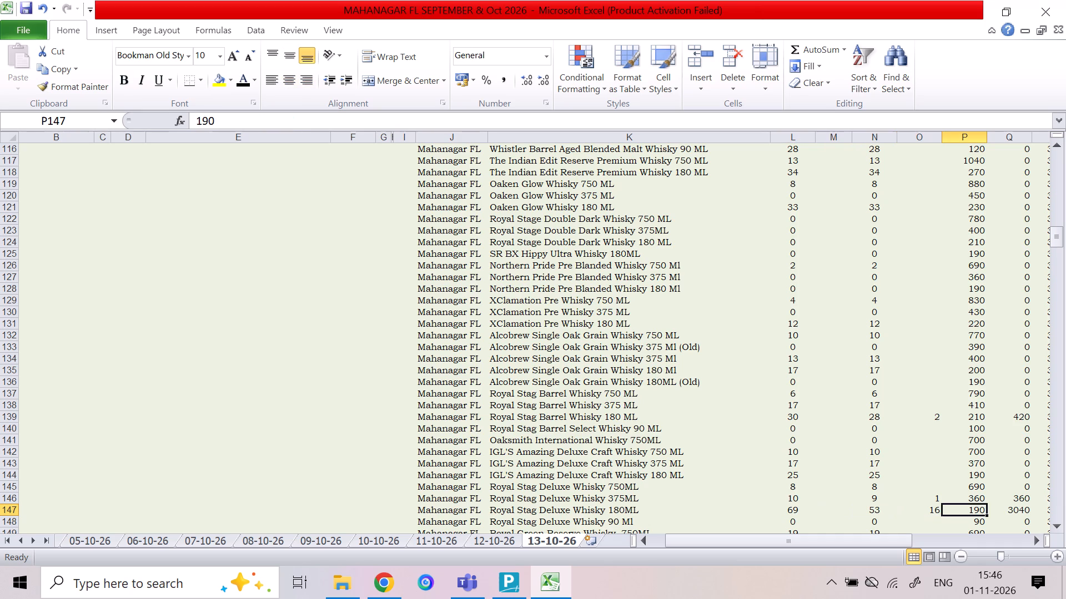
{"action": "key", "text": "Left"}
{"action": "key", "text": "Left"}
{"action": "key", "text": "Left"}
{"action": "key", "text": "Left"}
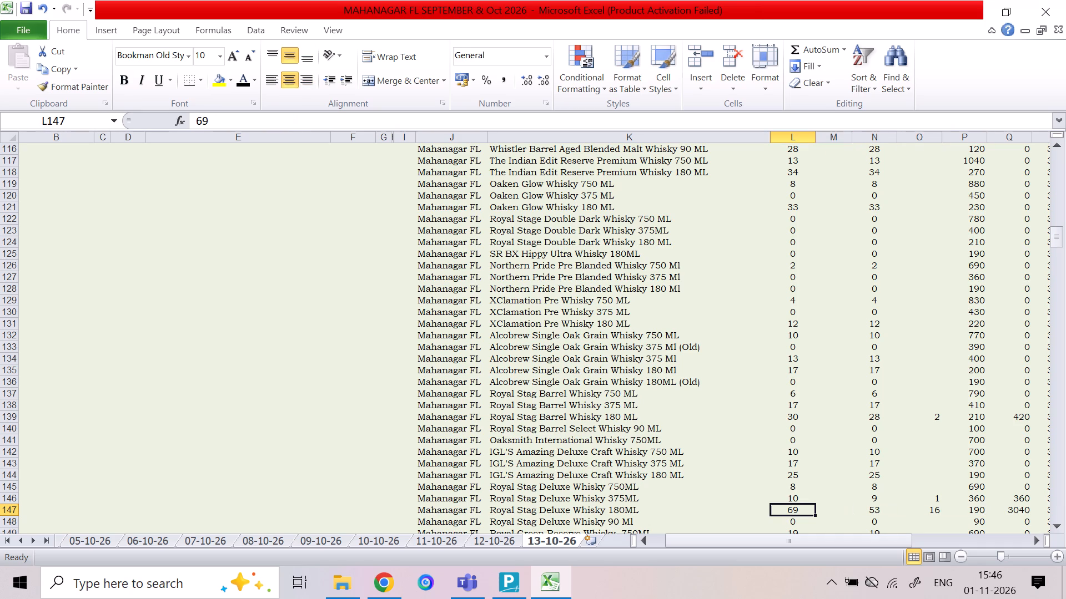
{"action": "left_click", "coordinate": [252, 82]}
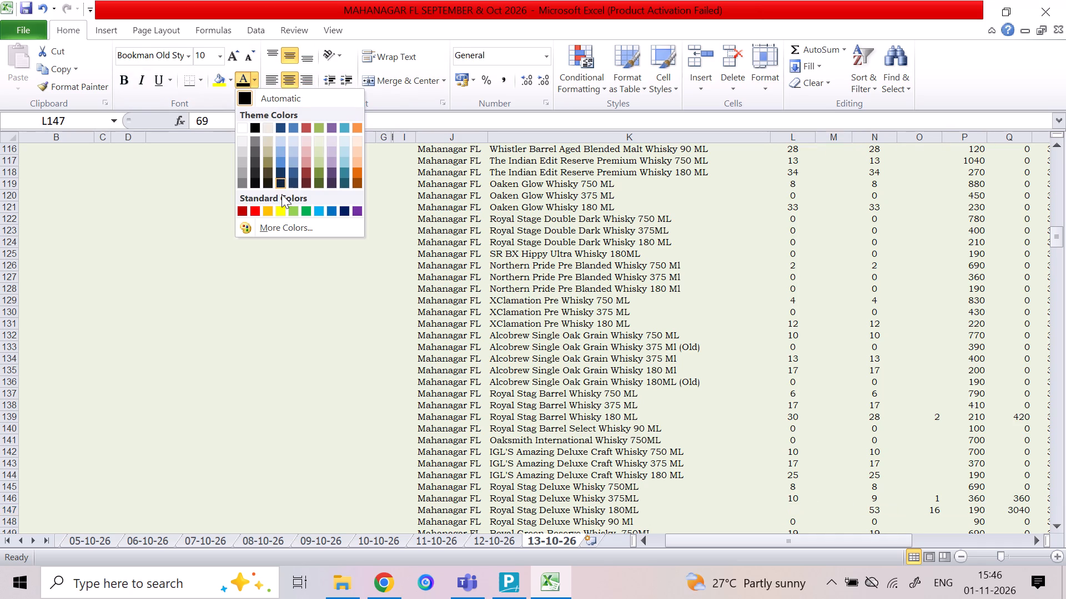
{"action": "left_click", "coordinate": [258, 211]}
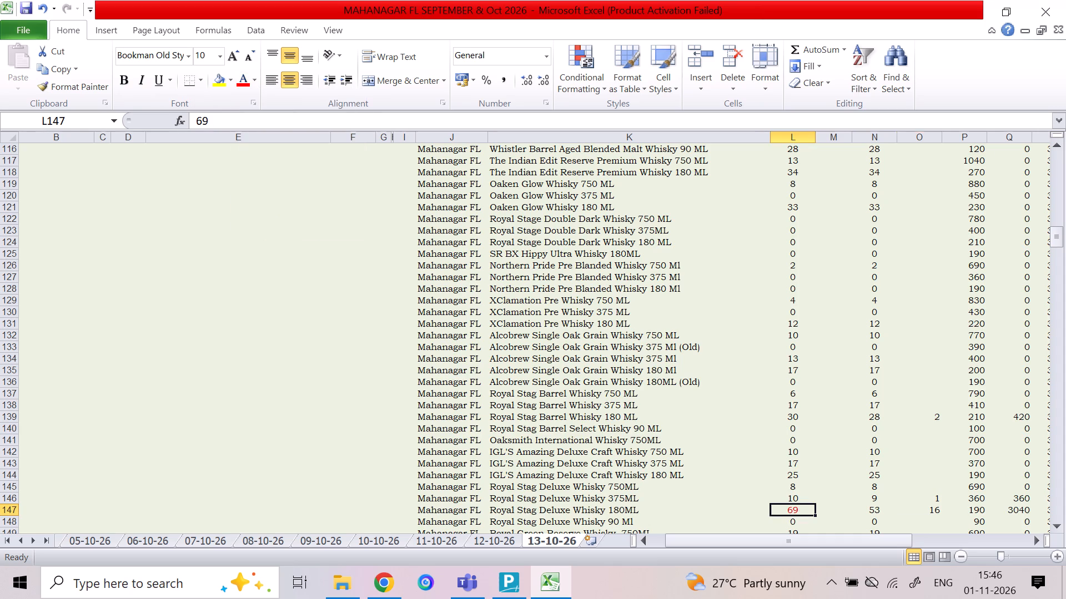
Enter the SR B7 sales: 2 for the 375ML, 4 for the 180ML and 5 for the 90 ML PET.
{"action": "left_click", "coordinate": [938, 525]}
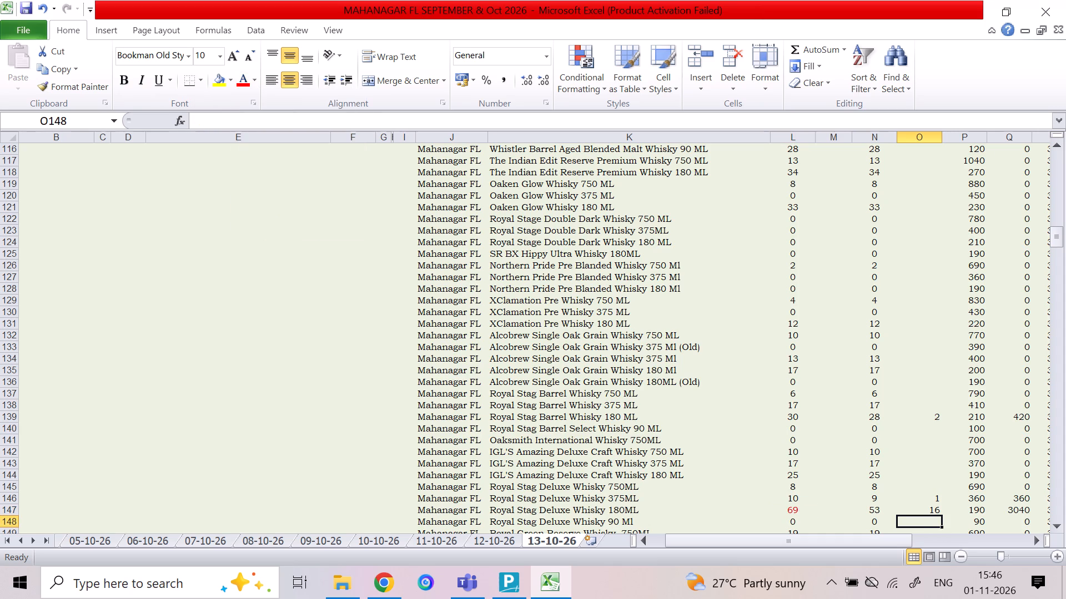
{"action": "key", "text": "Down"}
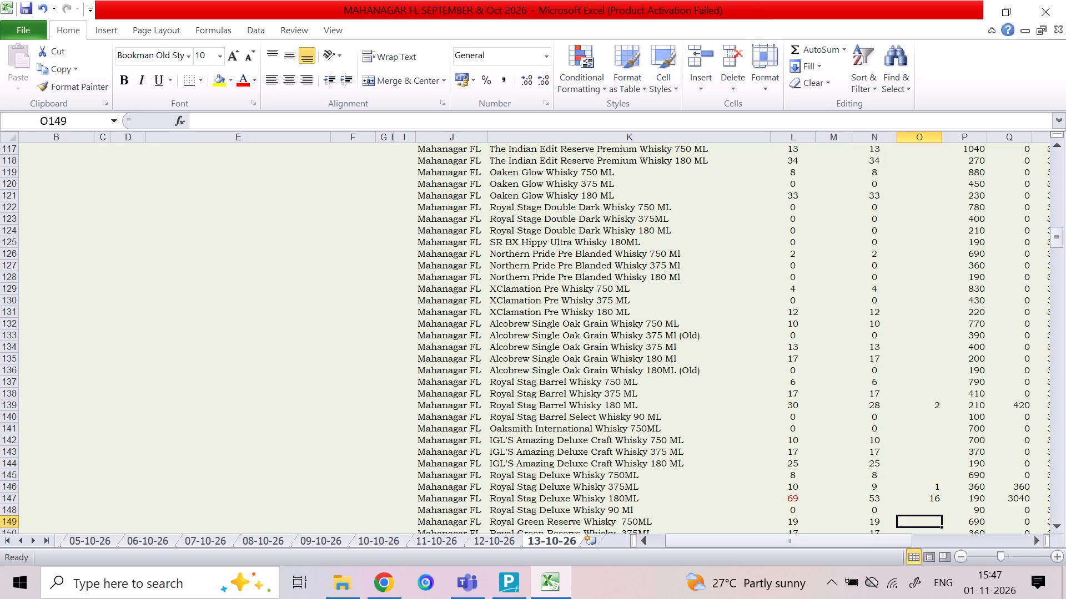
{"action": "key", "text": "Down"}
{"action": "key", "text": "Down"}
{"action": "key", "text": "Down"}
{"action": "key", "text": "Down"}
{"action": "key", "text": "Down"}
{"action": "key", "text": "Down"}
{"action": "key", "text": "Down"}
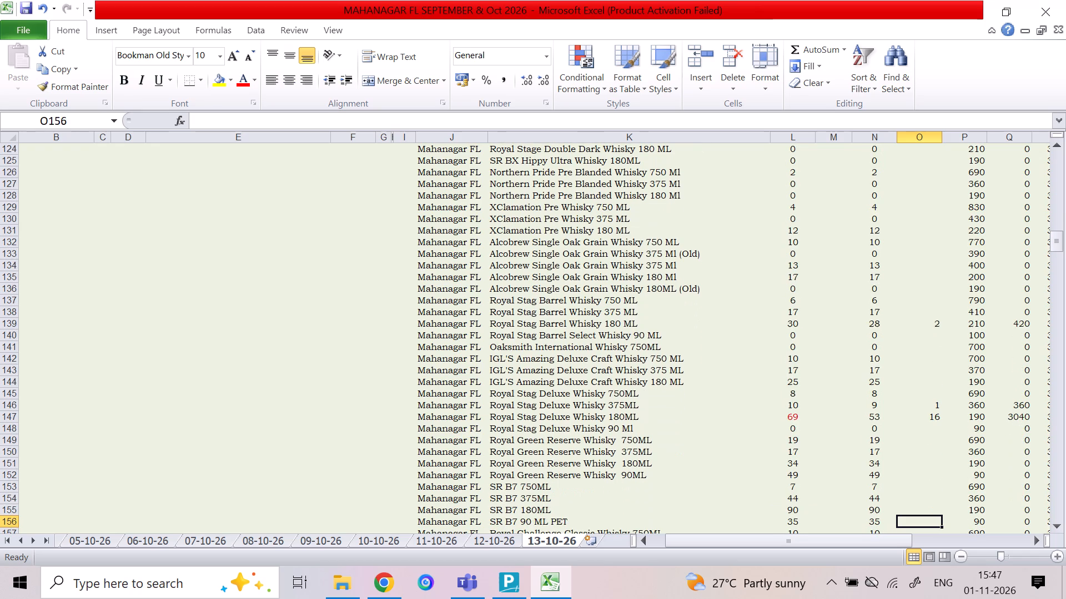
{"action": "key", "text": "Up"}
{"action": "key", "text": "Up"}
{"action": "key", "text": "2"}
{"action": "key", "text": "Down"}
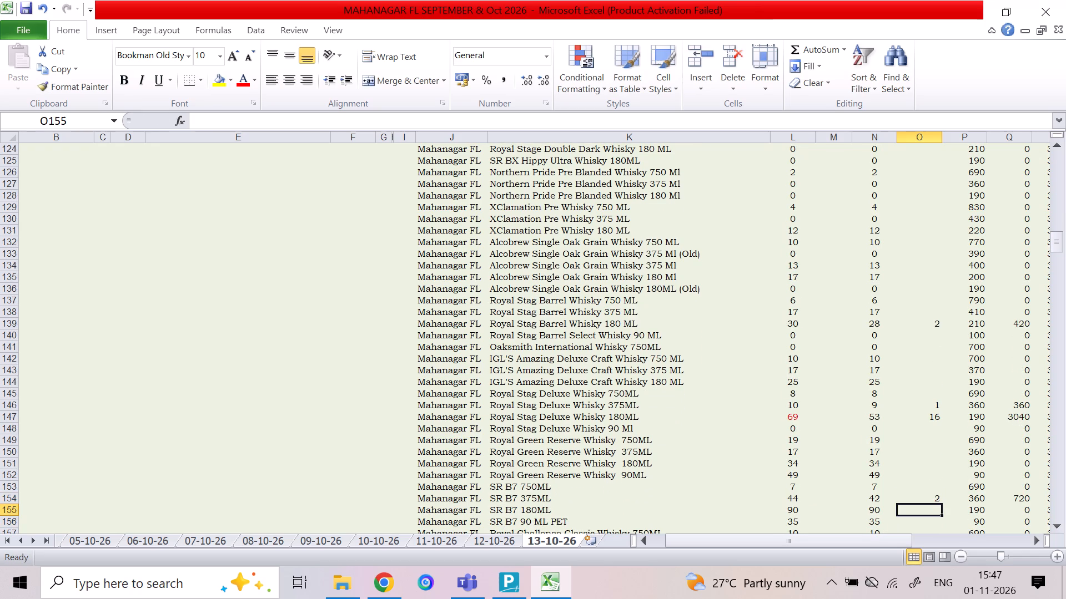
{"action": "key", "text": "4"}
{"action": "key", "text": "Down"}
{"action": "key", "text": "5"}
{"action": "key", "text": "Down"}
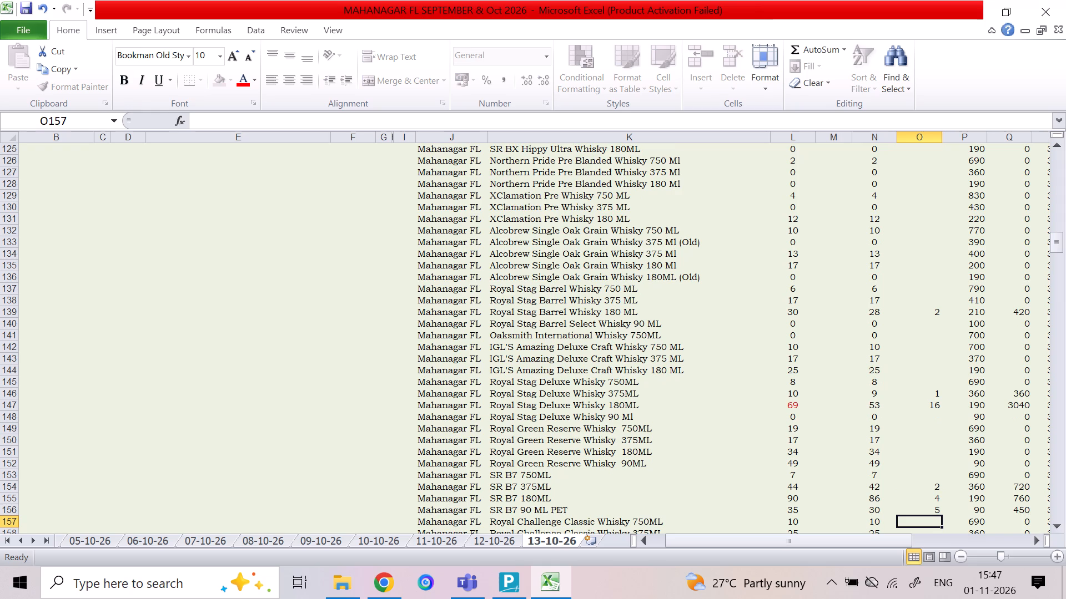
Enter the Royal Challenge Classic Whisky sales: 1 for the 750ML and 2 for the 90 ML.
{"action": "key", "text": "1"}
{"action": "key", "text": "Down"}
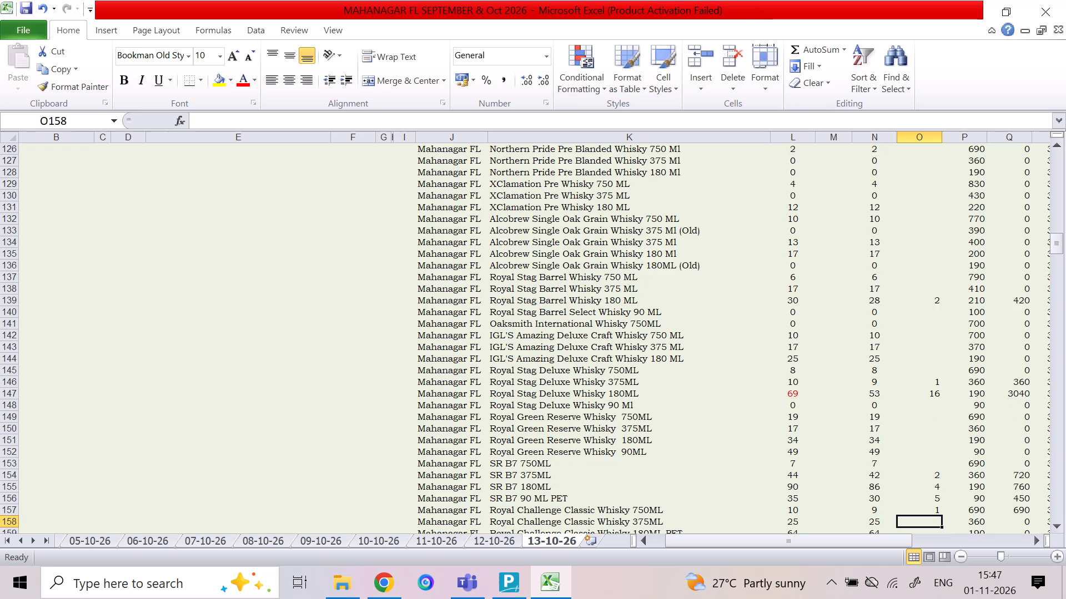
{"action": "key", "text": "Down"}
{"action": "key", "text": "Down"}
{"action": "key", "text": "Down"}
{"action": "key", "text": "Up"}
{"action": "key", "text": "Up"}
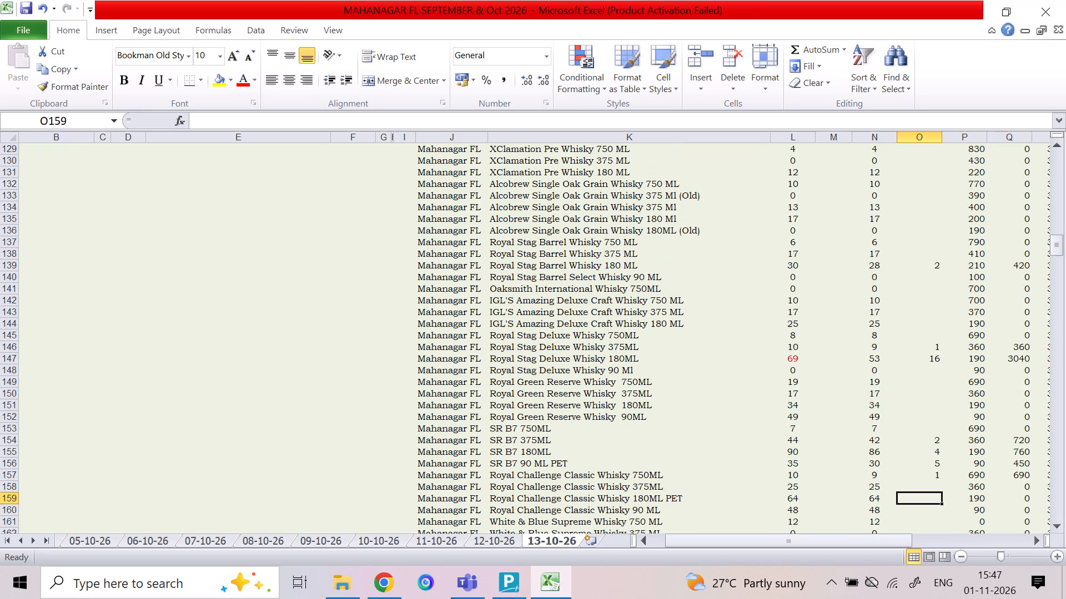
{"action": "key", "text": "Down"}
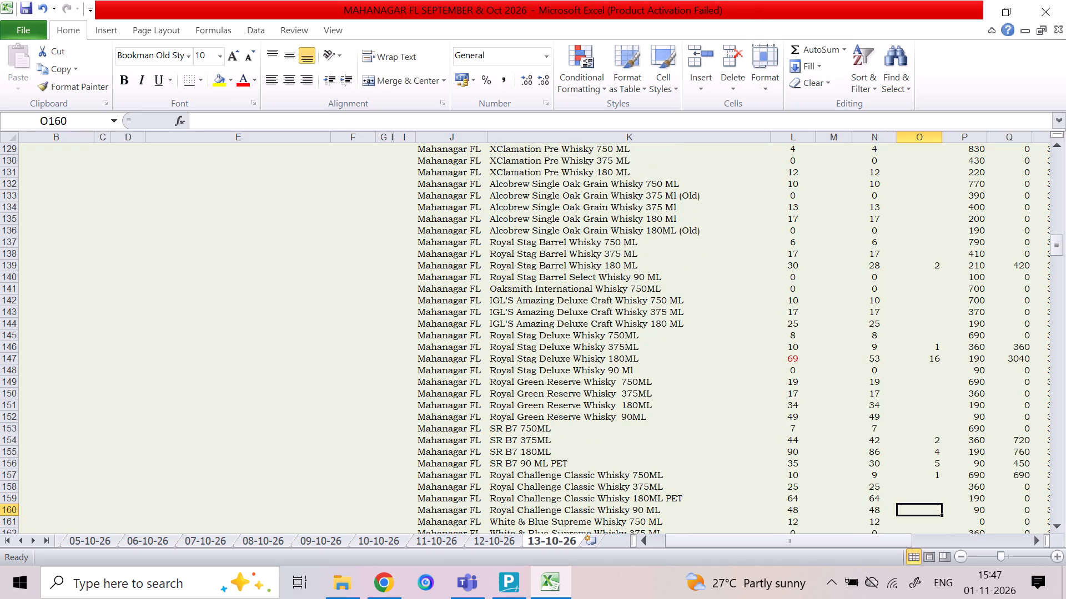
{"action": "key", "text": "2"}
{"action": "key", "text": "Down"}
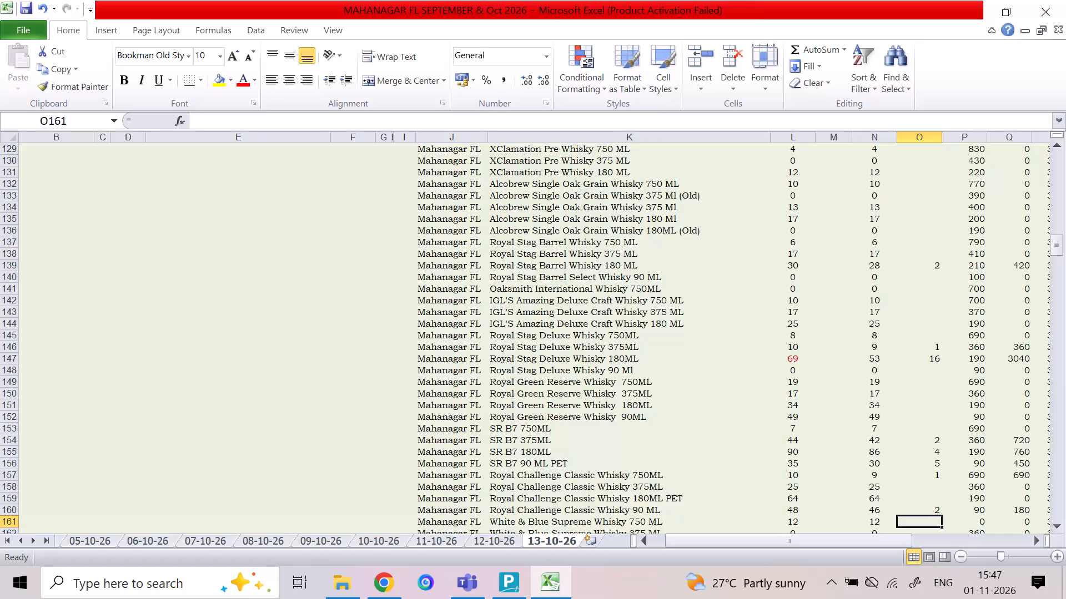
Enter a sale of 7 for the All Seasons Rare Reserve Whisky 180ML.
{"action": "key", "text": "Down"}
{"action": "key", "text": "Down"}
{"action": "key", "text": "Down"}
{"action": "key", "text": "Down"}
{"action": "key", "text": "Down"}
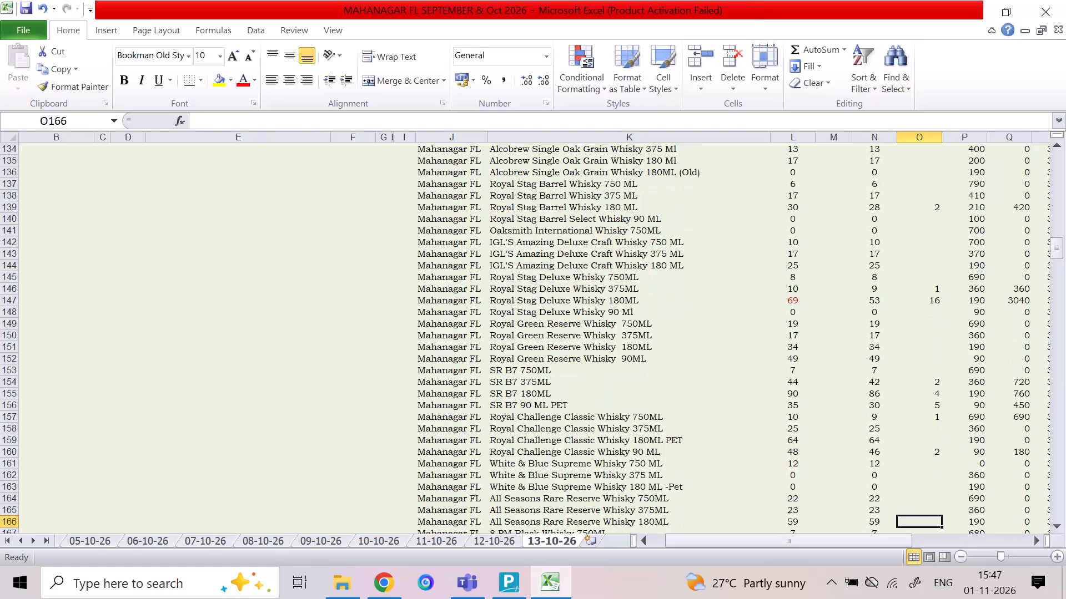
{"action": "key", "text": "7"}
{"action": "key", "text": "Down"}
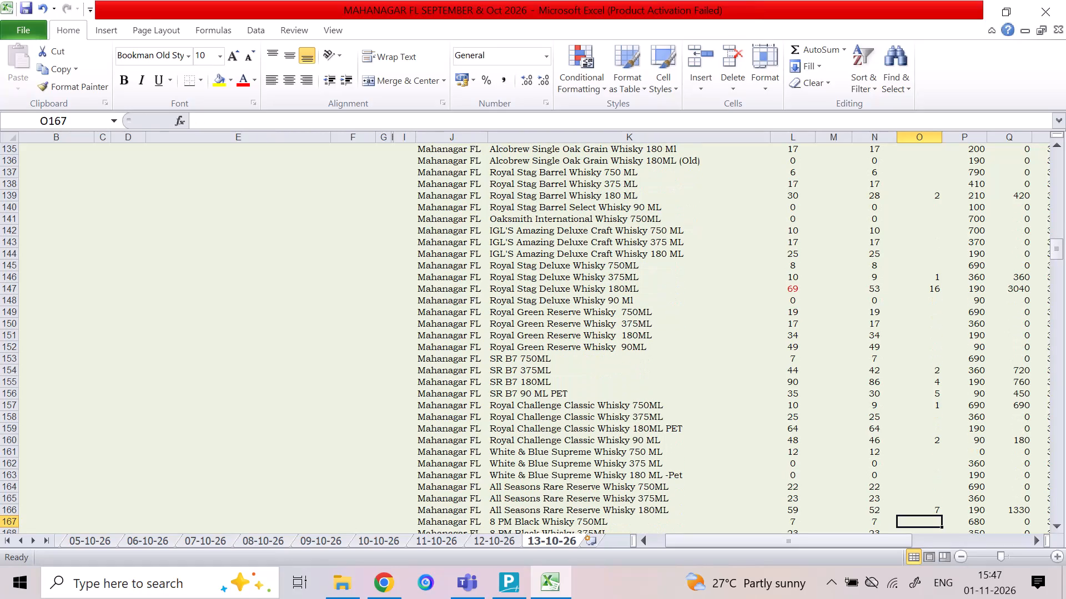
Enter a sale of 1 for the 9 RACE COURCE SUPERIOR GRAIN WHISKY 180ML.
{"action": "key", "text": "Down"}
{"action": "key", "text": "Down"}
{"action": "key", "text": "Down"}
{"action": "key", "text": "Up"}
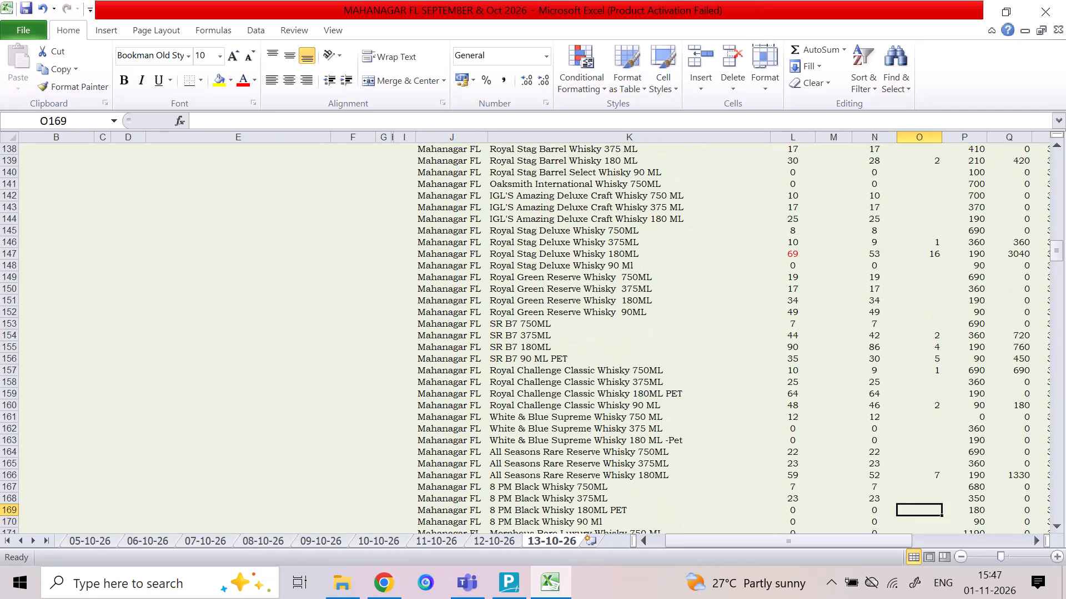
{"action": "key", "text": "Down"}
{"action": "key", "text": "Down"}
{"action": "key", "text": "Down"}
{"action": "key", "text": "Down"}
{"action": "key", "text": "Down"}
{"action": "key", "text": "Down"}
{"action": "key", "text": "Down"}
{"action": "key", "text": "Up"}
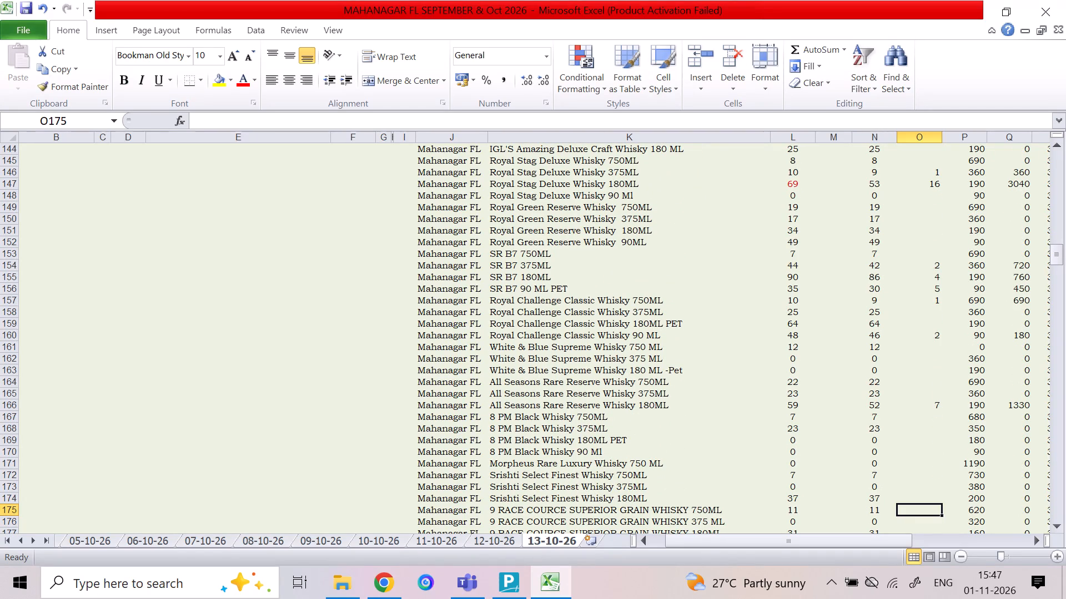
{"action": "key", "text": "Down"}
{"action": "key", "text": "Down"}
{"action": "key", "text": "Down"}
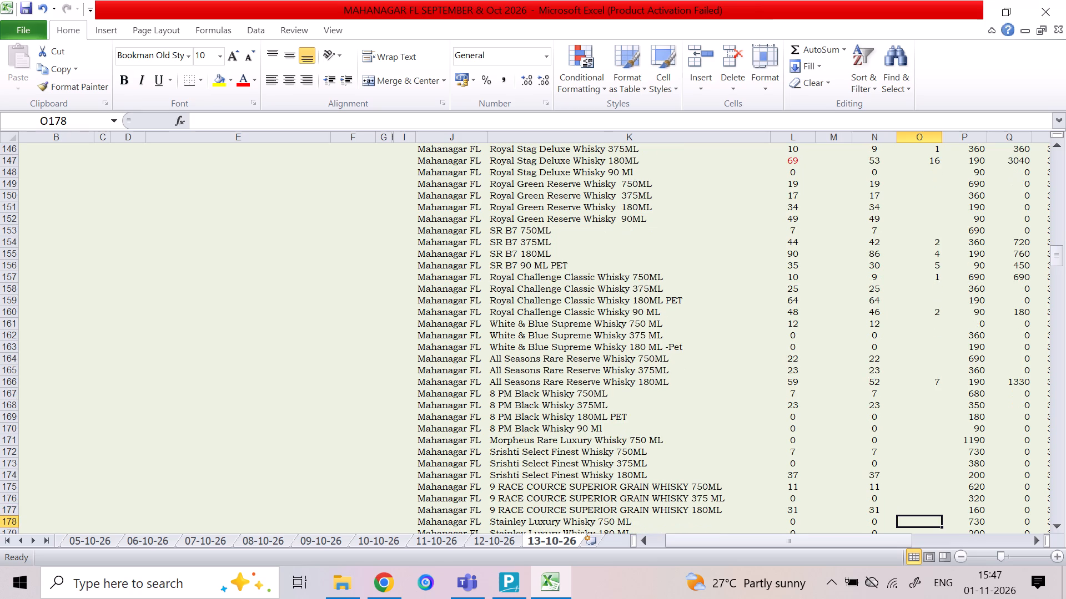
{"action": "key", "text": "Up"}
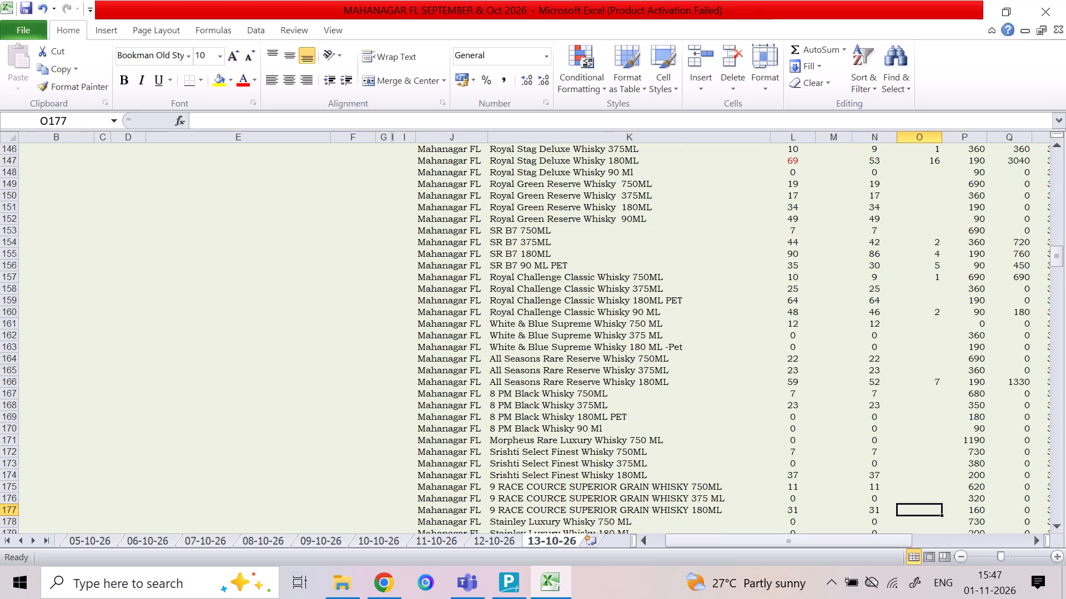
{"action": "key", "text": "1"}
{"action": "key", "text": "Down"}
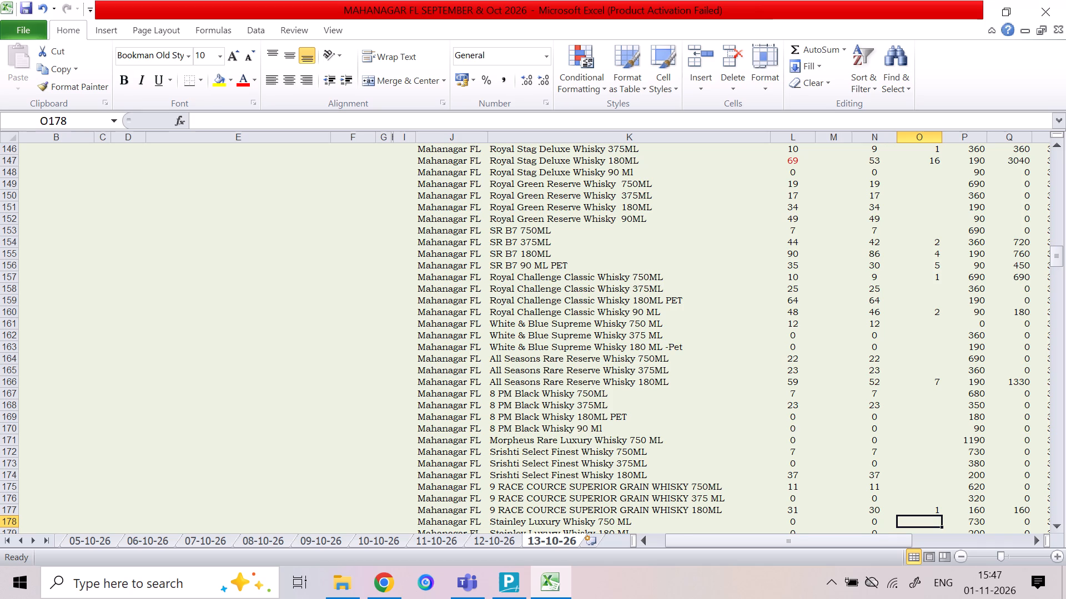
Enter the Imperial Blue Dual Cask Smooth Whisky sales: 1 for the 375ML and 6 for the 180ML.
{"action": "key", "text": "Down"}
{"action": "key", "text": "Down"}
{"action": "key", "text": "Down"}
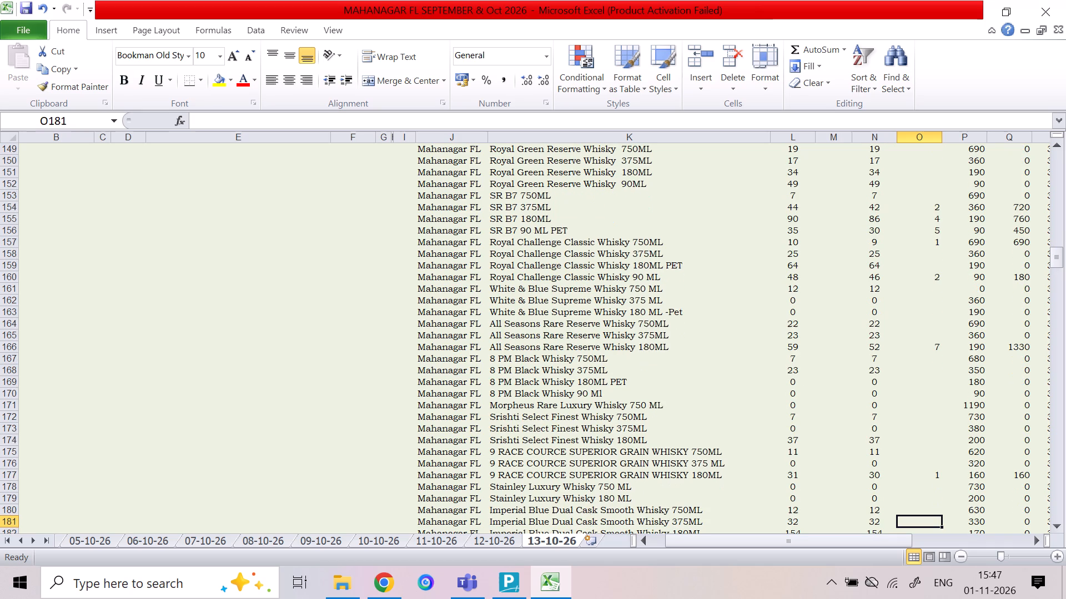
{"action": "key", "text": "1"}
{"action": "key", "text": "Down"}
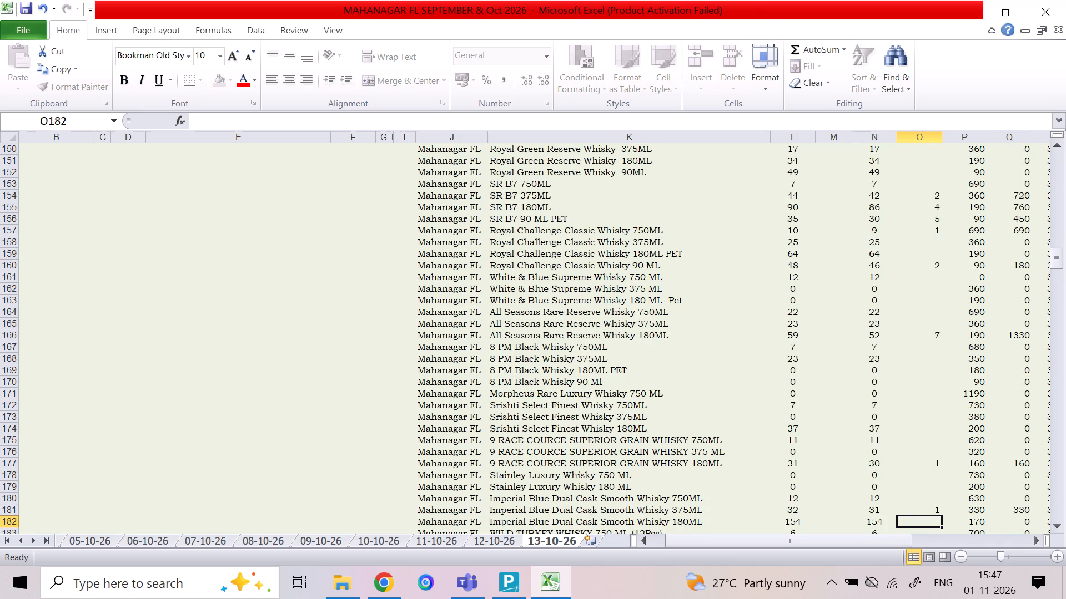
{"action": "key", "text": "6"}
{"action": "key", "text": "Down"}
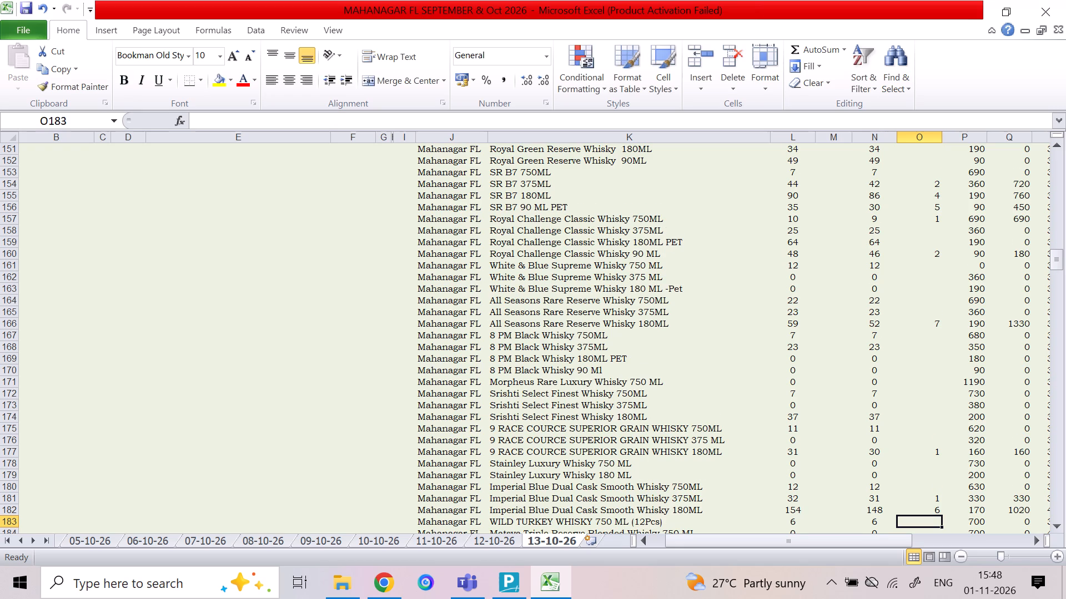
Enter a sale of 11 for the After Dark Wishky 180ML PET.
{"action": "key", "text": "Down"}
{"action": "key", "text": "Down"}
{"action": "key", "text": "Down"}
{"action": "key", "text": "Down"}
{"action": "key", "text": "Down"}
{"action": "key", "text": "Down"}
{"action": "key", "text": "Up"}
{"action": "key", "text": "Down"}
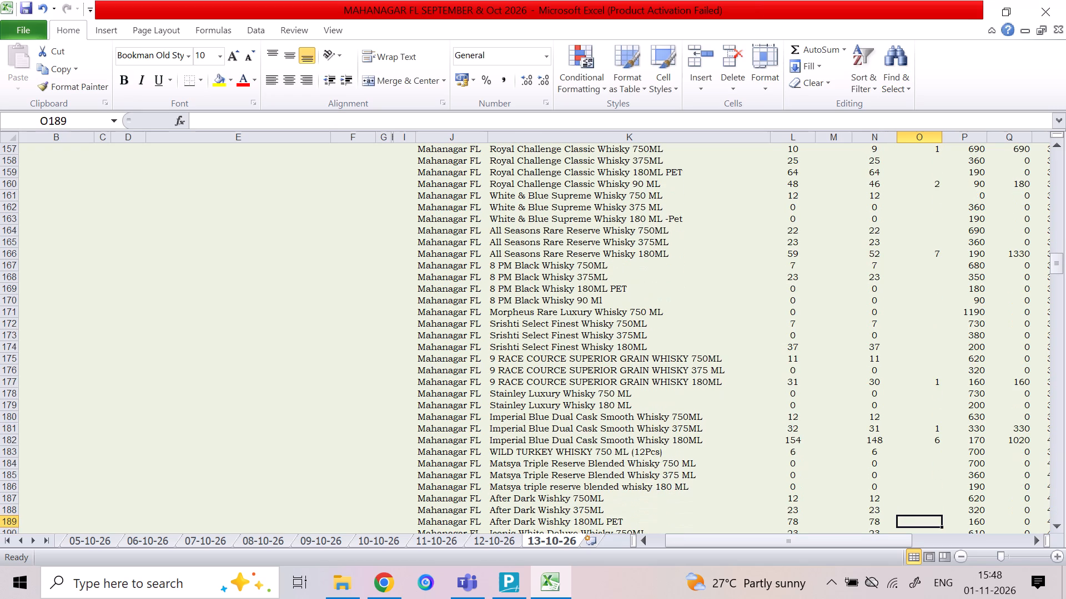
{"action": "type", "text": "11"}
{"action": "key", "text": "Down"}
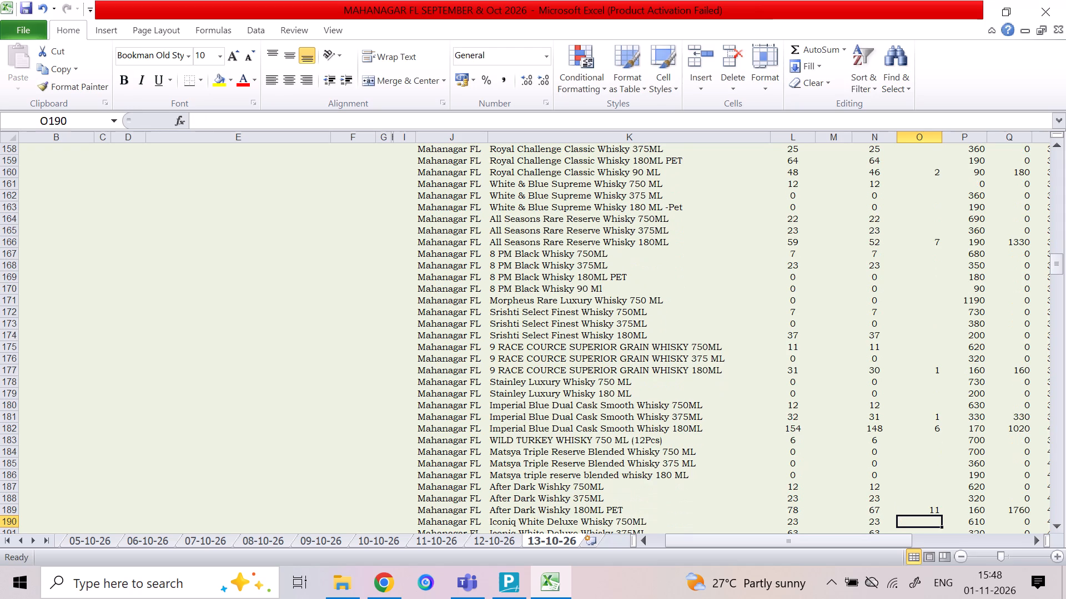
Enter the Iconiq White Deluxe Whisky sales: 8 for the 375ML and 36 for the 180ML.
{"action": "key", "text": "Down"}
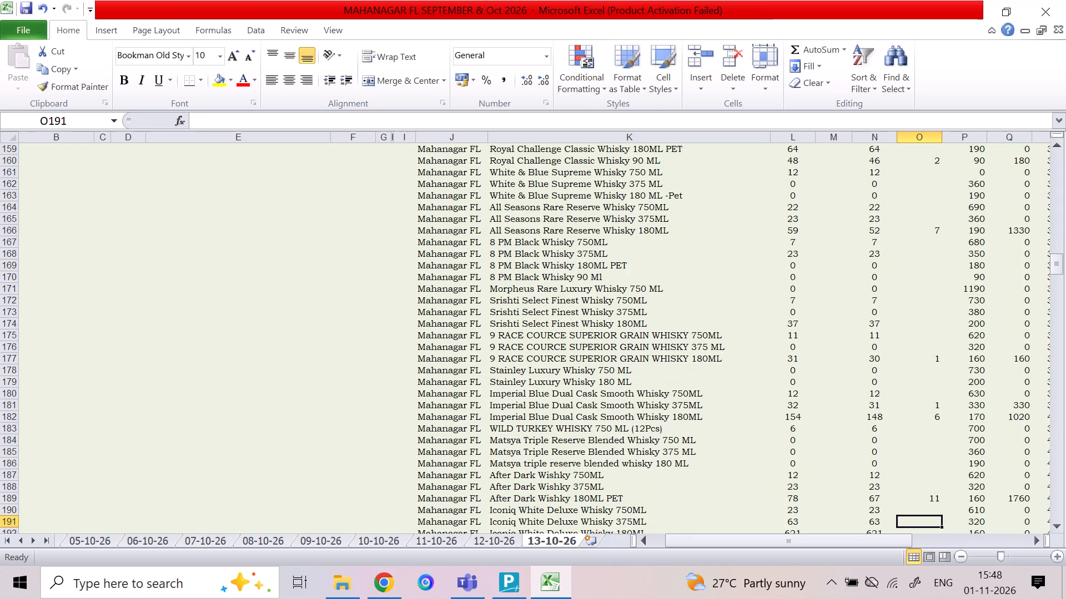
{"action": "key", "text": "Up"}
{"action": "key", "text": "Down"}
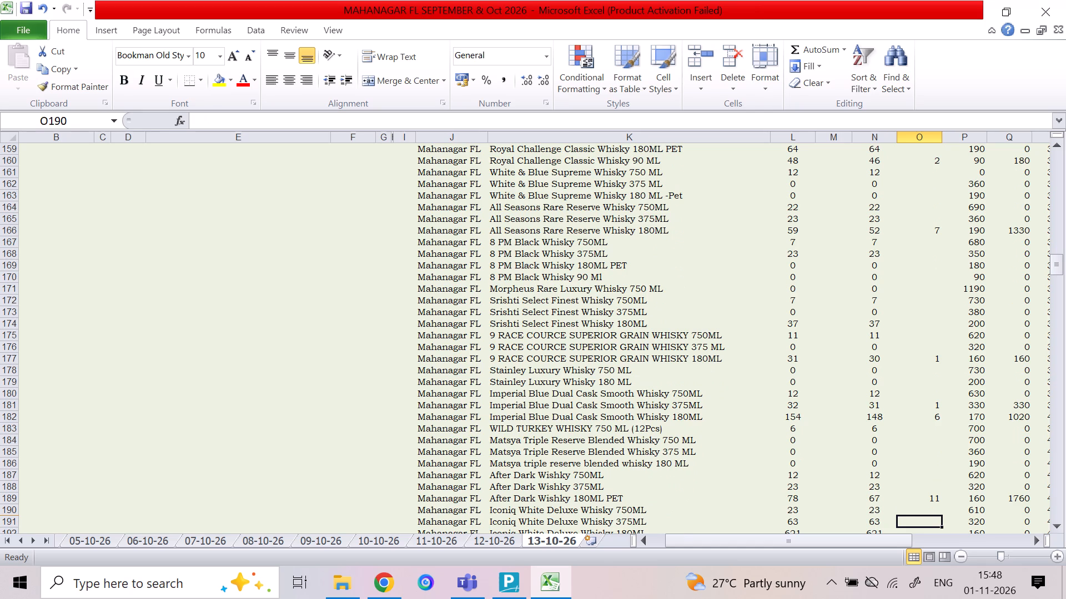
{"action": "key", "text": "8"}
{"action": "key", "text": "Down"}
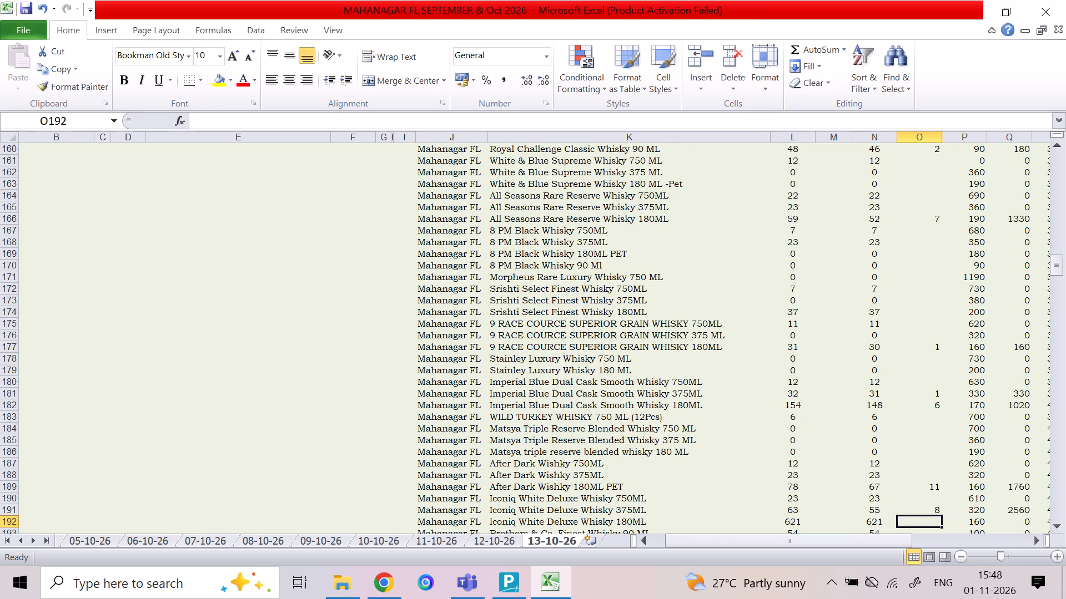
{"action": "type", "text": "36"}
{"action": "key", "text": "Down"}
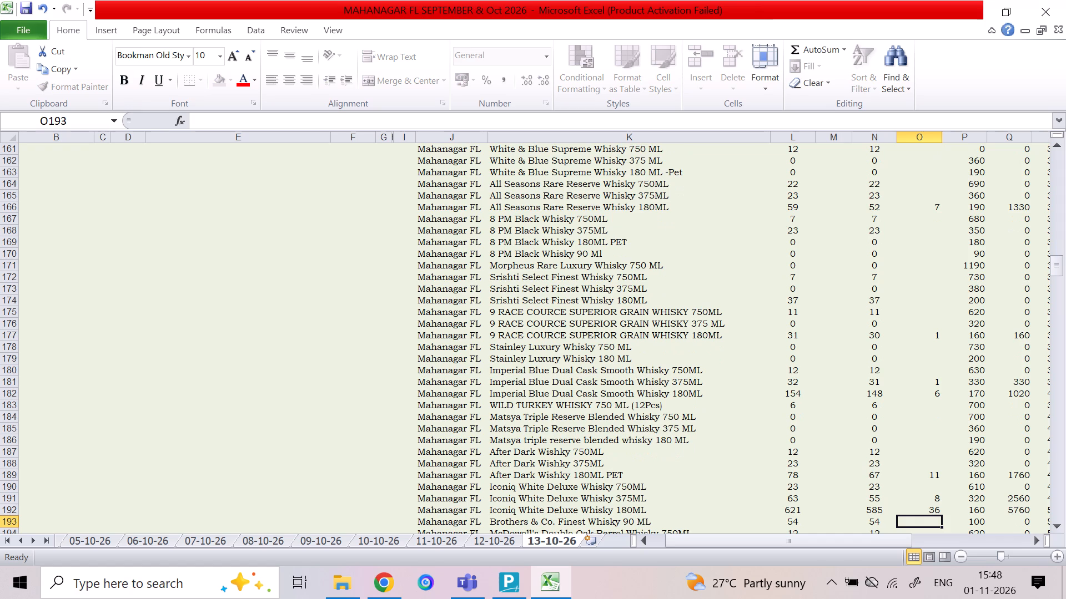
Enter a sale of 2 for the MCD No.1 Superior Whisky 375ML.
{"action": "key", "text": "Down"}
{"action": "key", "text": "Down"}
{"action": "key", "text": "Up"}
{"action": "key", "text": "Down"}
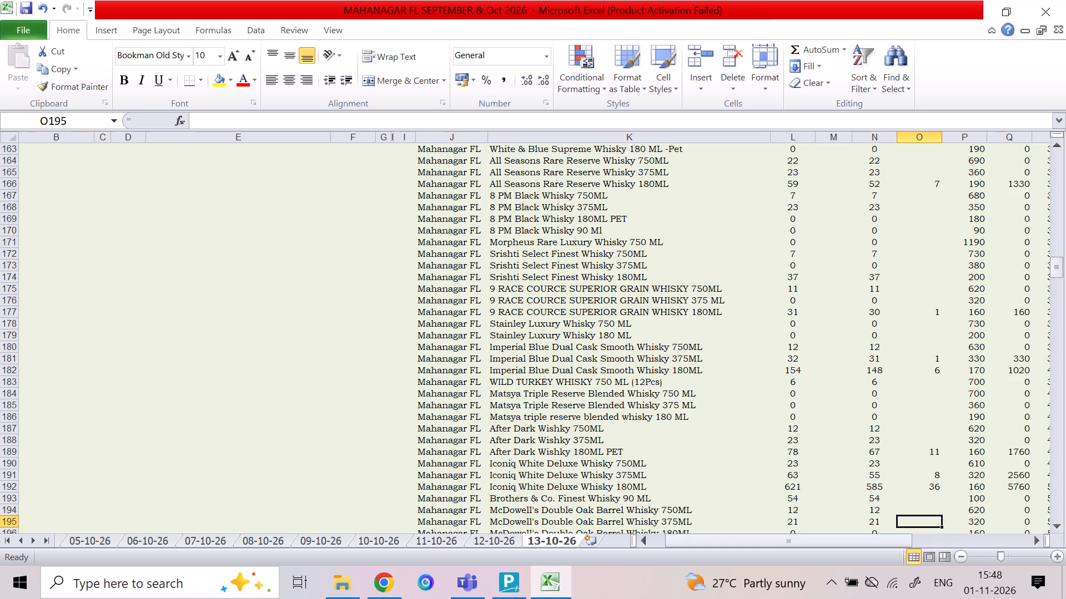
{"action": "key", "text": "Down"}
{"action": "key", "text": "Down"}
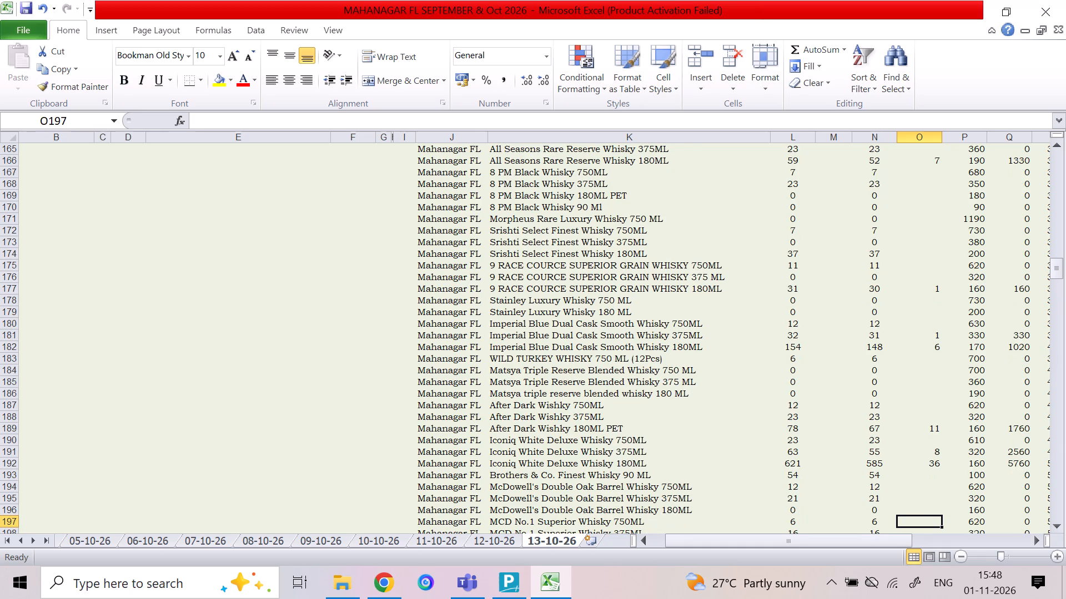
{"action": "key", "text": "Down"}
{"action": "key", "text": "2"}
{"action": "key", "text": "Right"}
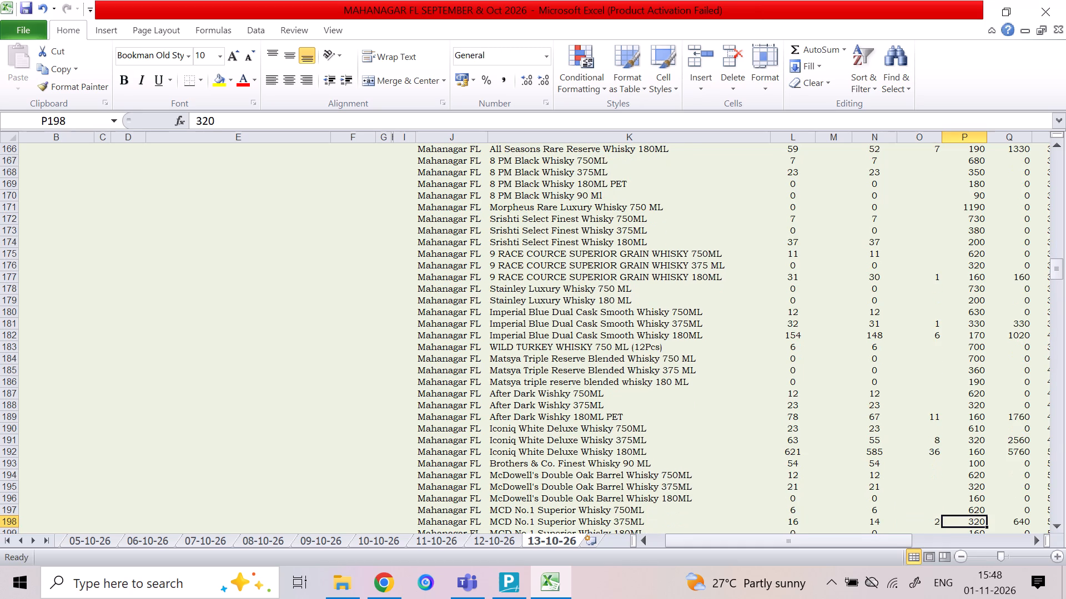
{"action": "key", "text": "Left"}
{"action": "key", "text": "Down"}
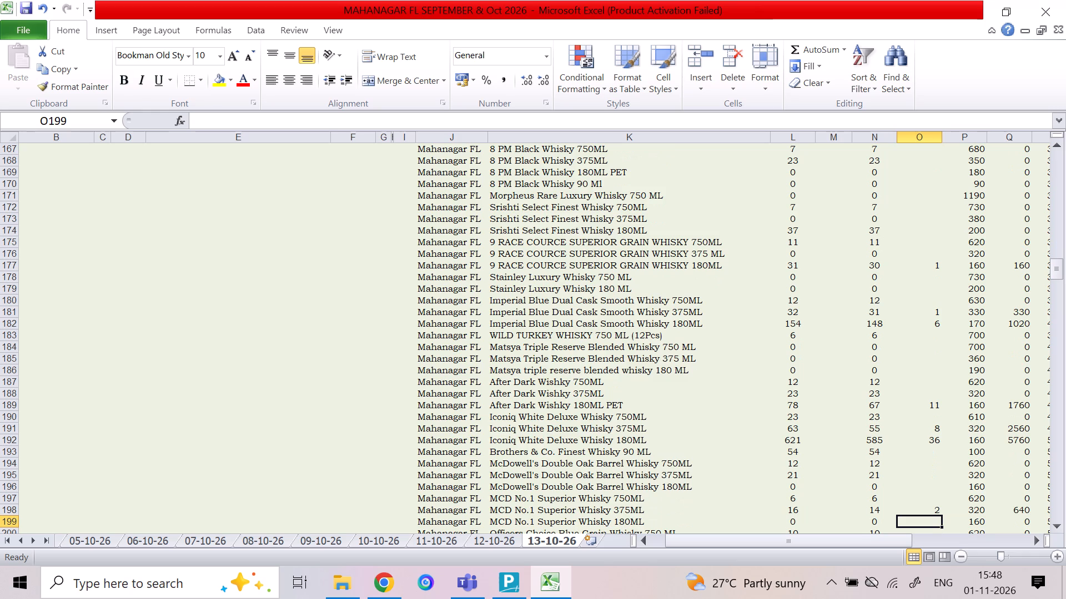
Enter a sale of 2 for the Mountain Oak Select Grain Whisky 375ML.
{"action": "key", "text": "Down"}
{"action": "key", "text": "Down"}
{"action": "key", "text": "Down"}
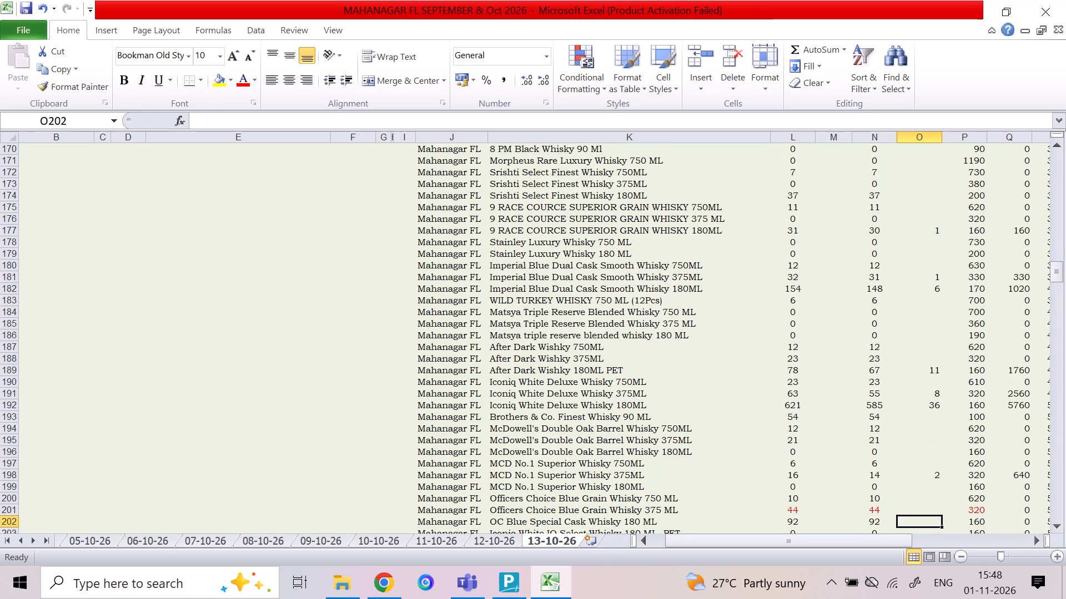
{"action": "key", "text": "Down"}
{"action": "key", "text": "Down"}
{"action": "key", "text": "Down"}
{"action": "key", "text": "Down"}
{"action": "key", "text": "Up"}
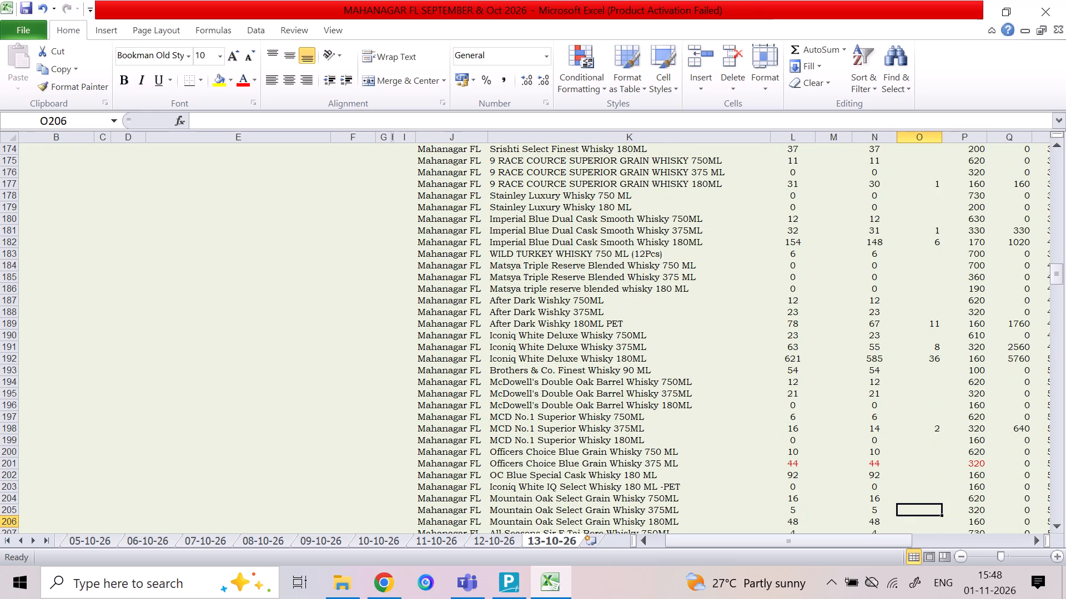
{"action": "key", "text": "2"}
{"action": "key", "text": "Down"}
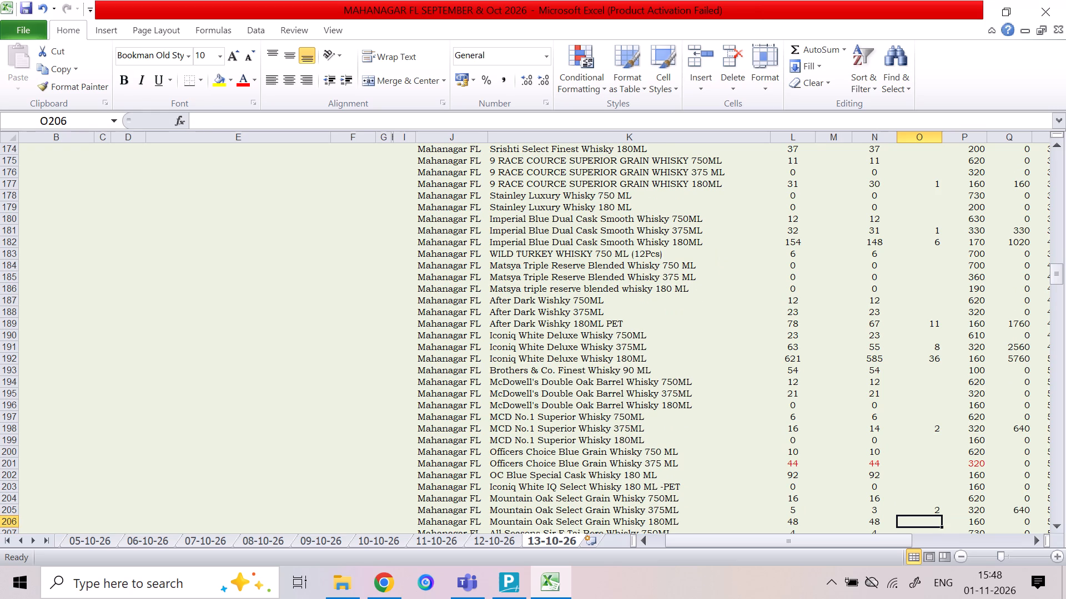
Enter a sale of 10 for the 8 PM Whisky 180ML Tetra.
{"action": "key", "text": "Down"}
{"action": "key", "text": "Down"}
{"action": "key", "text": "Down"}
{"action": "key", "text": "Down"}
{"action": "key", "text": "Down"}
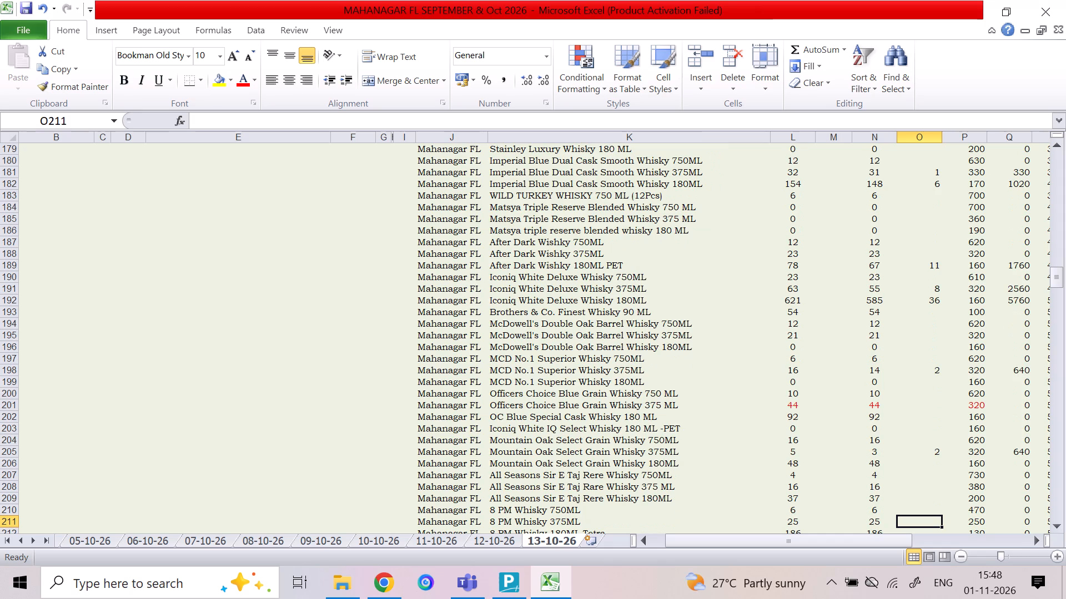
{"action": "key", "text": "Down"}
{"action": "type", "text": "10"}
{"action": "key", "text": "Down"}
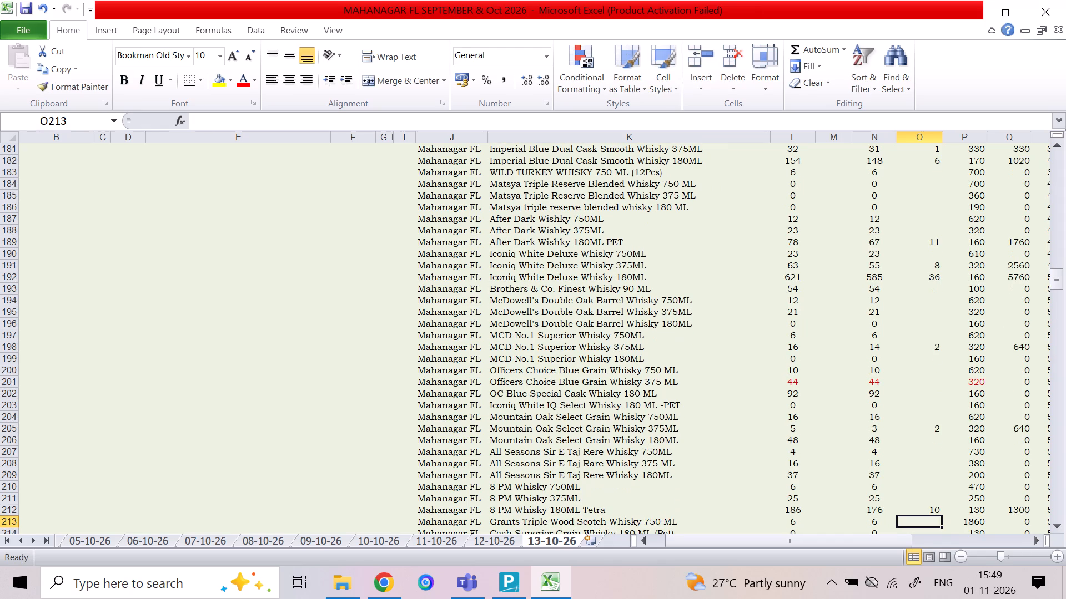
Enter a sale of 8 for the Officers Choice Whisky 180ML.
{"action": "key", "text": "Down"}
{"action": "key", "text": "Down"}
{"action": "key", "text": "Down"}
{"action": "key", "text": "Down"}
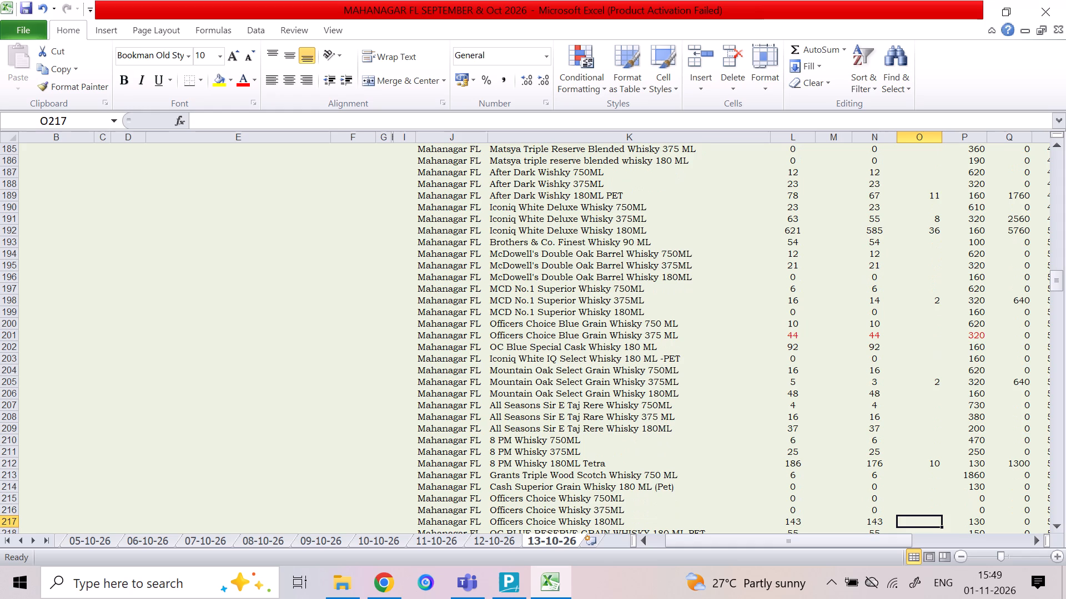
{"action": "key", "text": "8"}
{"action": "key", "text": "Down"}
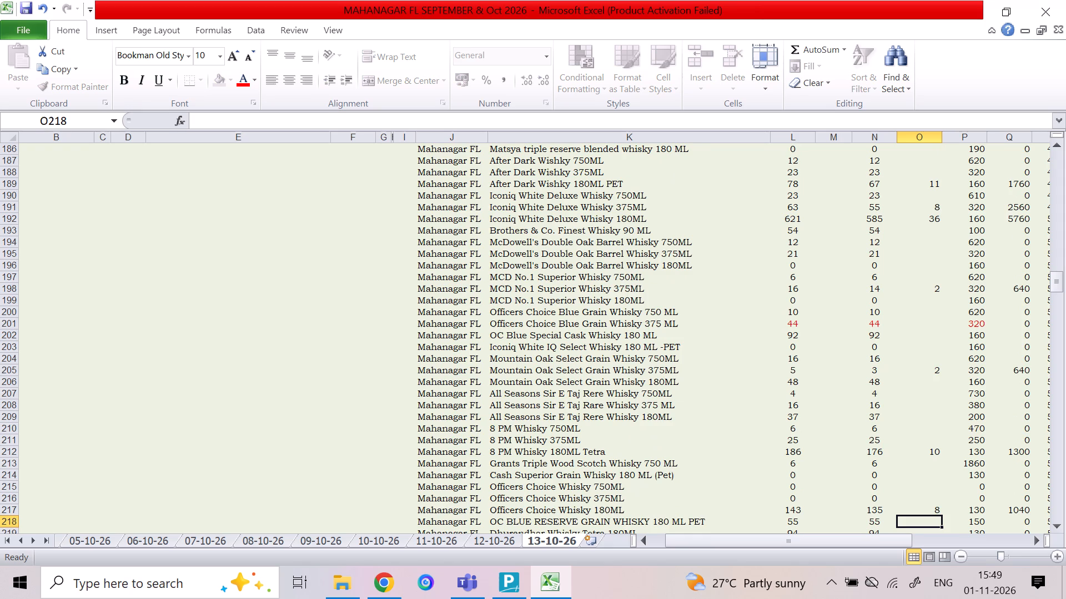
Enter the Prestige Green Classic Whisky sales: 2 for the 375 ML and 1 for the 180 ML.
{"action": "key", "text": "Down"}
{"action": "key", "text": "Up"}
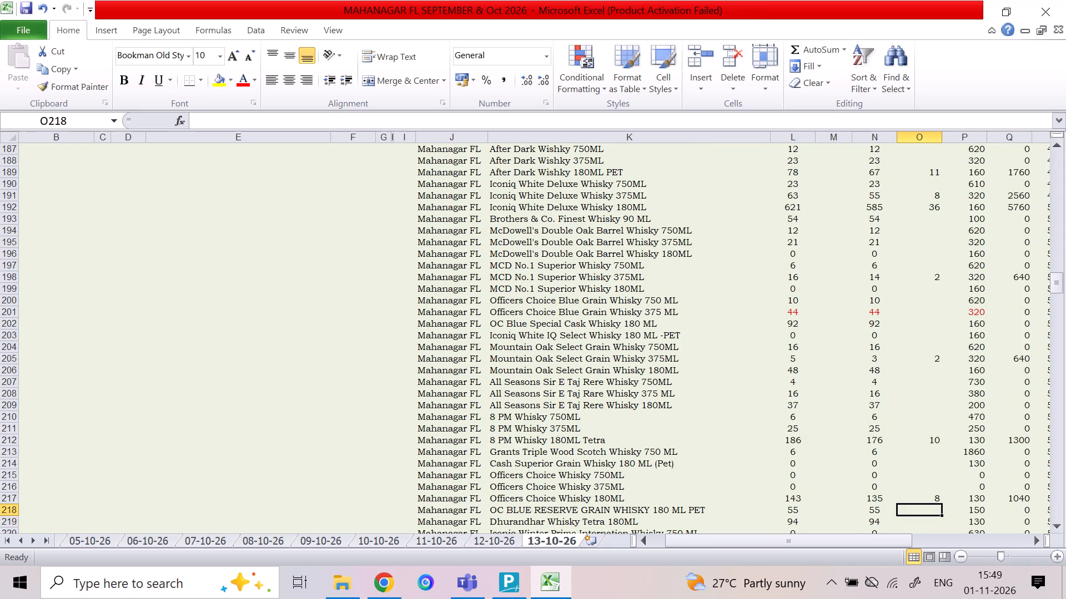
{"action": "key", "text": "Down"}
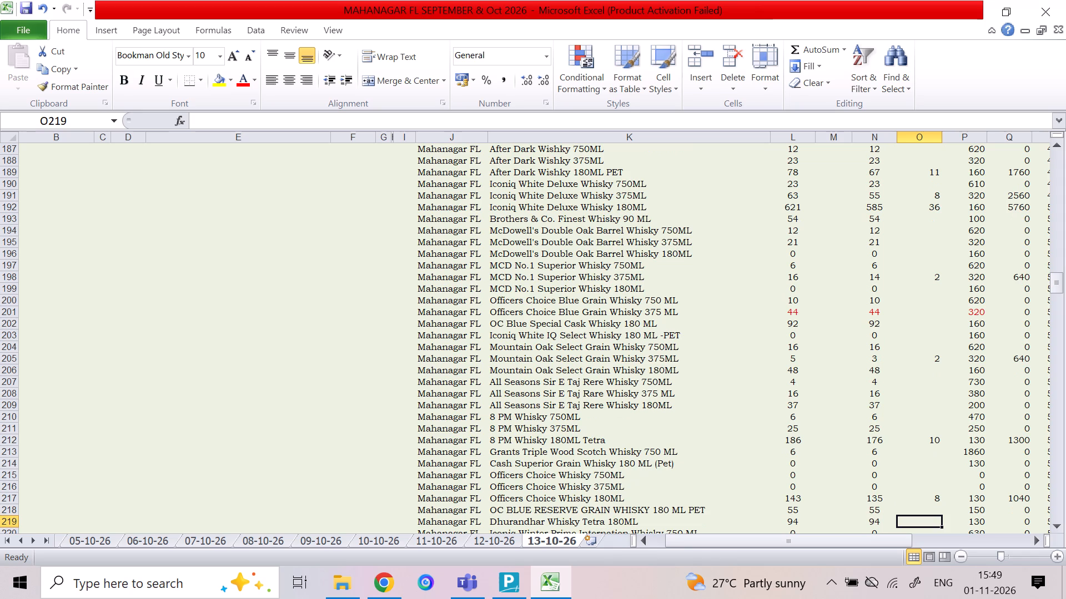
{"action": "key", "text": "Down"}
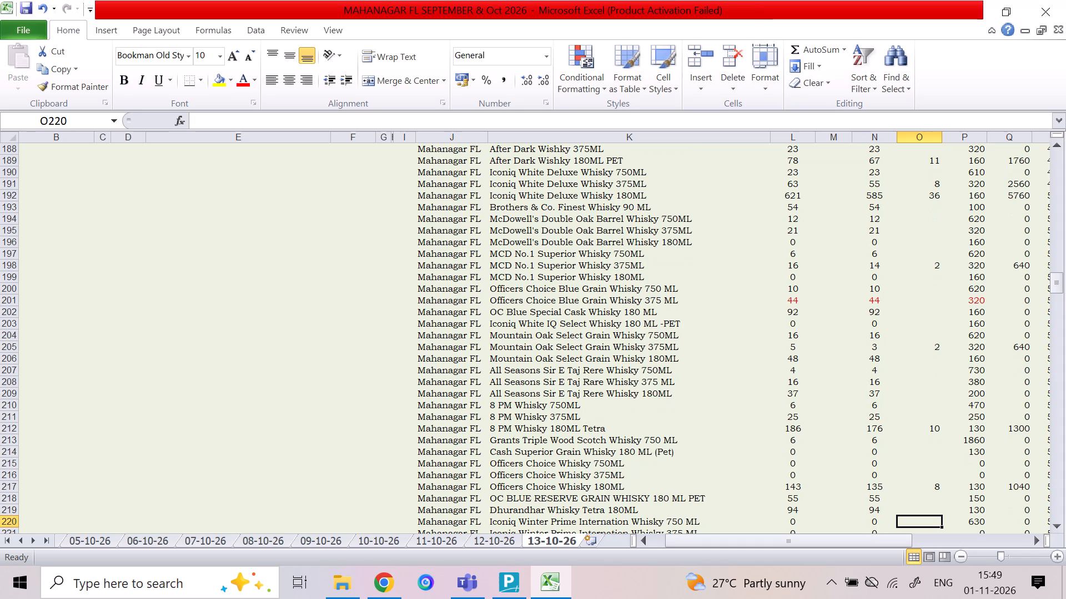
{"action": "key", "text": "Down"}
{"action": "key", "text": "Down"}
{"action": "key", "text": "Down"}
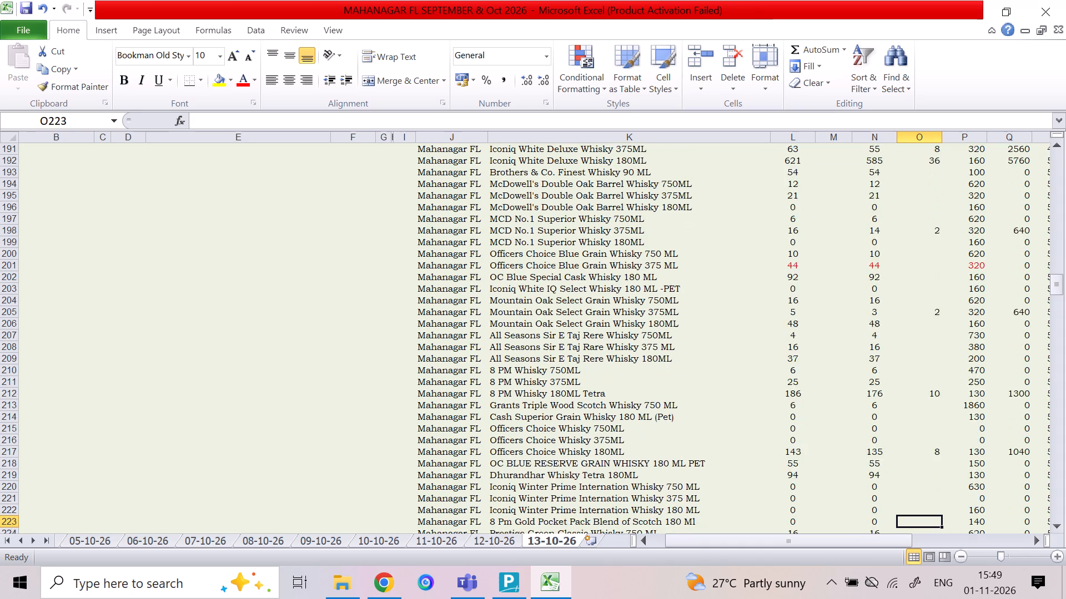
{"action": "key", "text": "Down"}
{"action": "key", "text": "Down"}
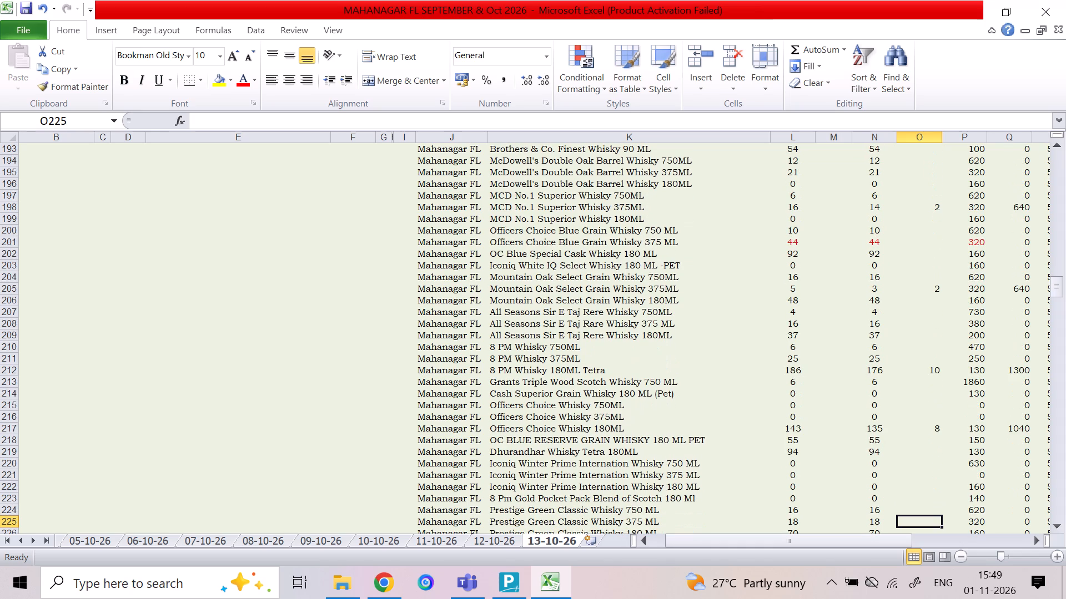
{"action": "key", "text": "2"}
{"action": "key", "text": "Down"}
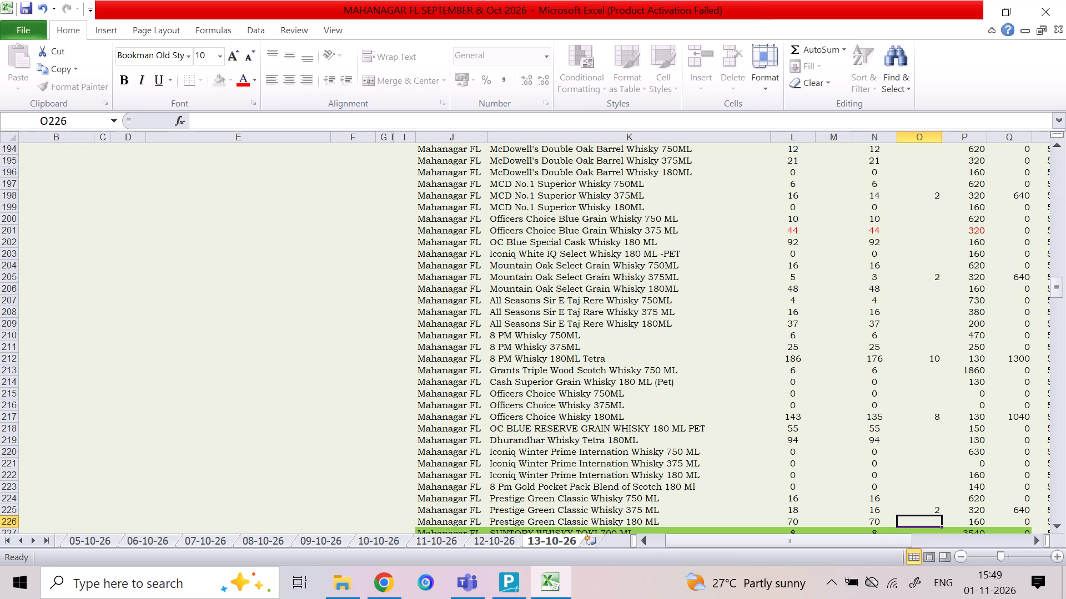
{"action": "key", "text": "Down"}
{"action": "key", "text": "Up"}
{"action": "key", "text": "Up"}
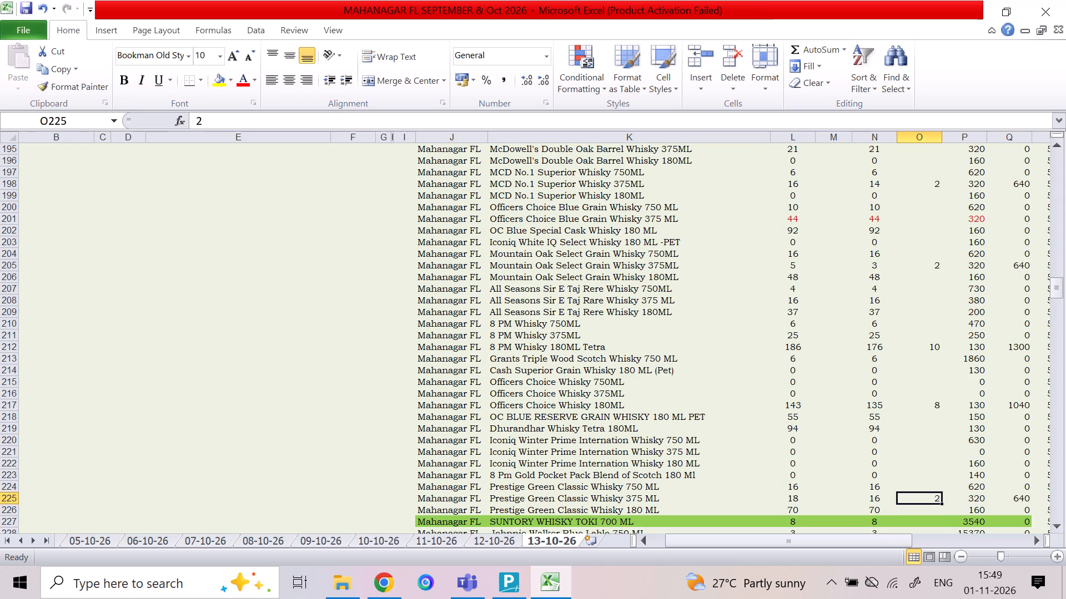
{"action": "key", "text": "Down"}
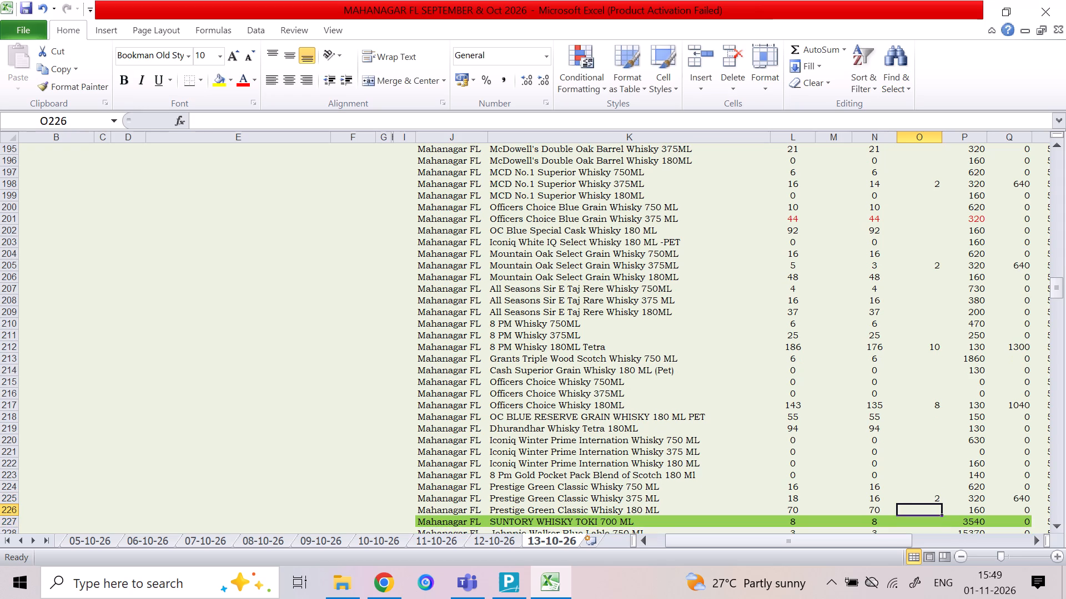
{"action": "key", "text": "1"}
{"action": "key", "text": "Down"}
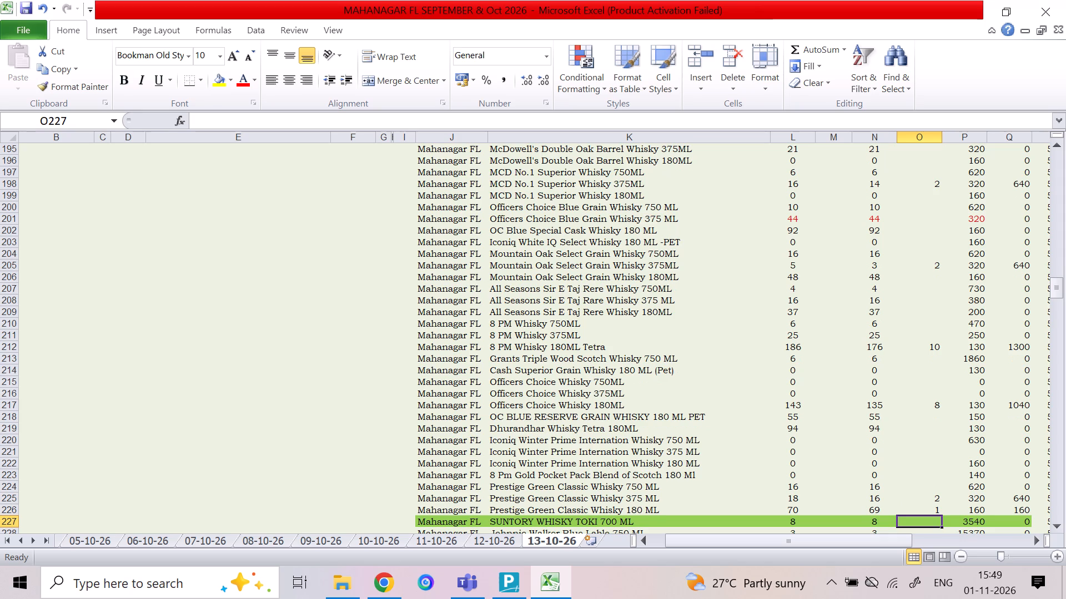
Check the running sale totals in columns R to T around the SUNTORY WHISKY TOKI 700 ML row.
{"action": "key", "text": "Down"}
{"action": "key", "text": "Down"}
{"action": "key", "text": "Down"}
{"action": "key", "text": "Down"}
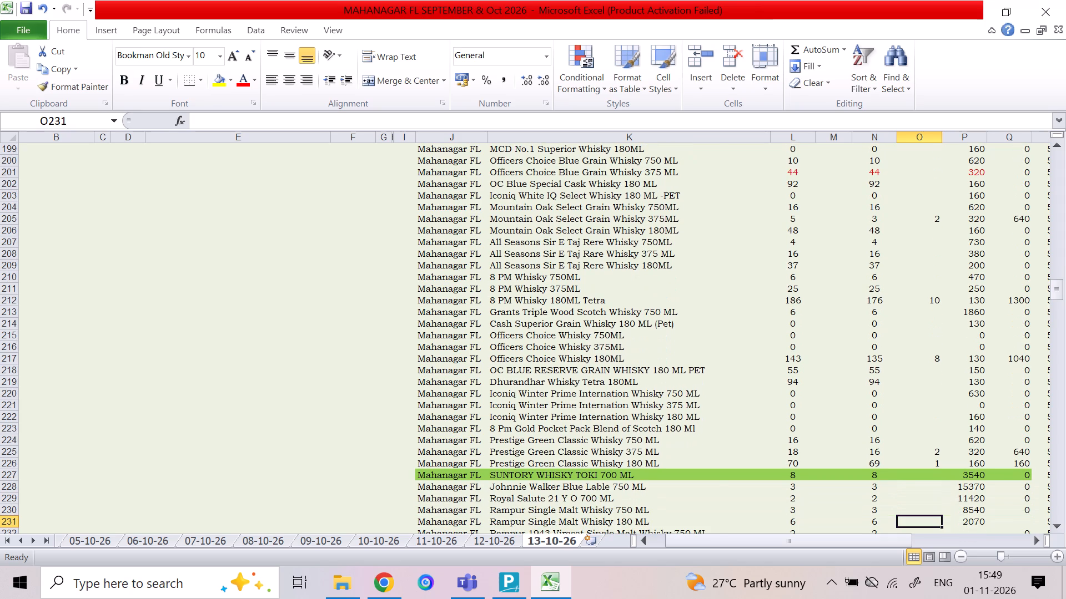
{"action": "key", "text": "Right"}
{"action": "key", "text": "Right"}
{"action": "key", "text": "Right"}
{"action": "key", "text": "Right"}
{"action": "key", "text": "Right"}
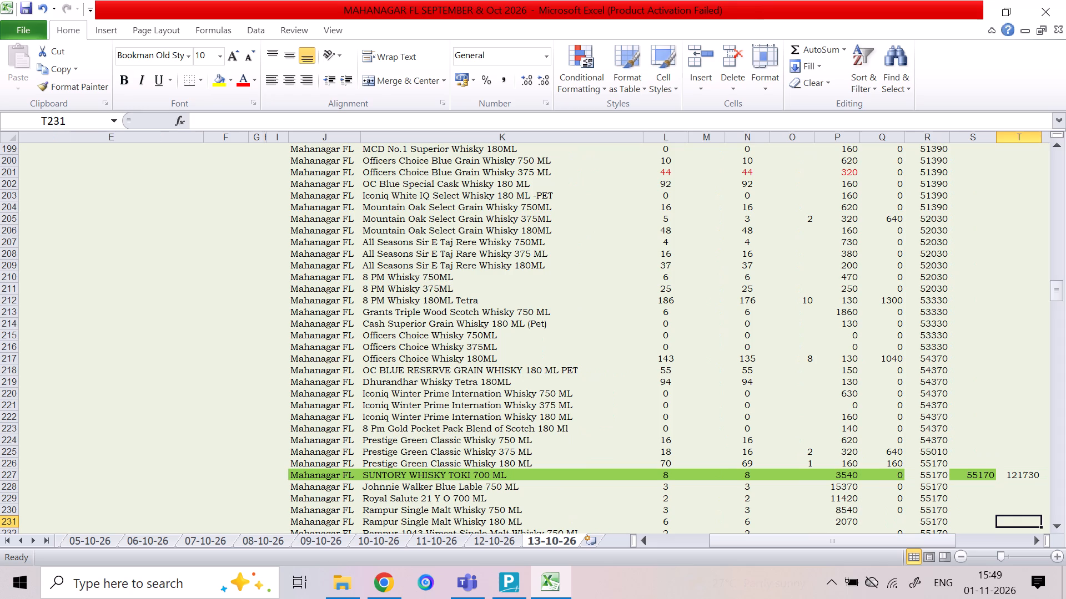
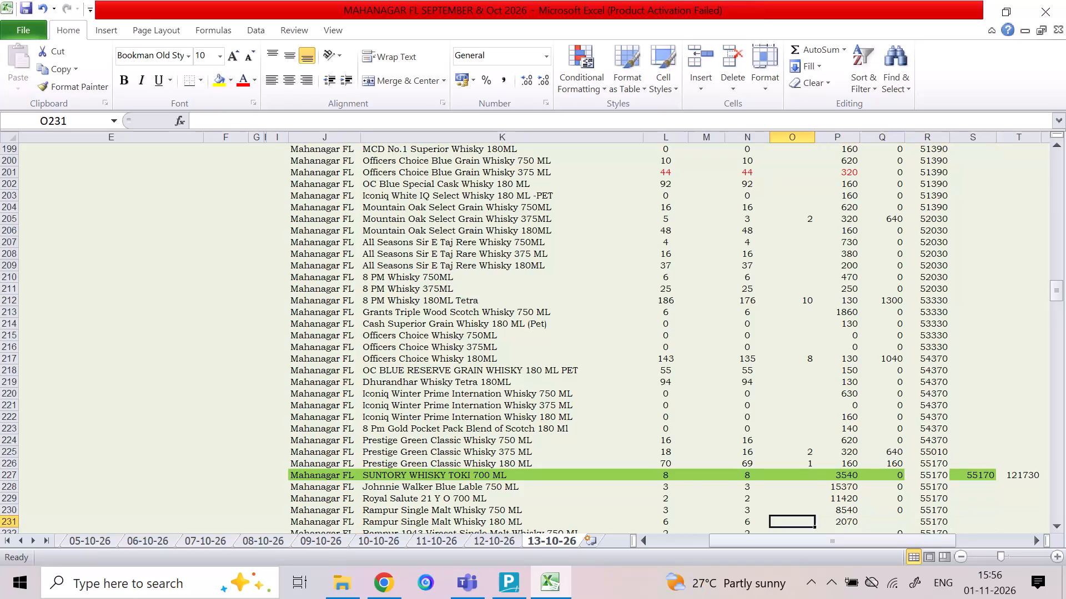
Enter a sale of 1 for the Glenfiddich 12 Y.O 700 ML in column O.
{"action": "key", "text": "Up"}
{"action": "key", "text": "Up"}
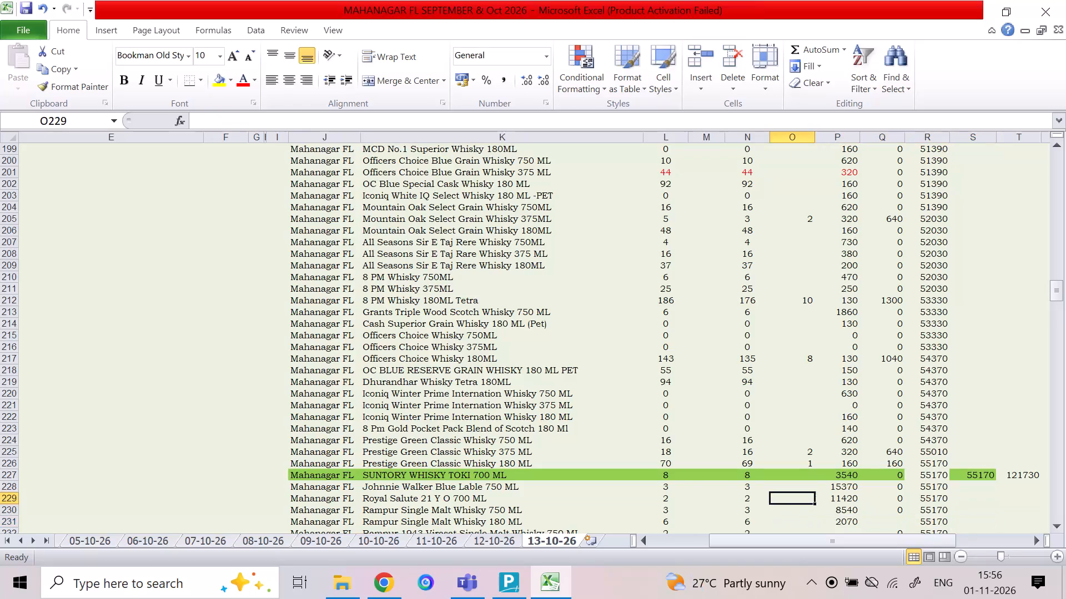
{"action": "key", "text": "Left"}
{"action": "key", "text": "Up"}
{"action": "key", "text": "Right"}
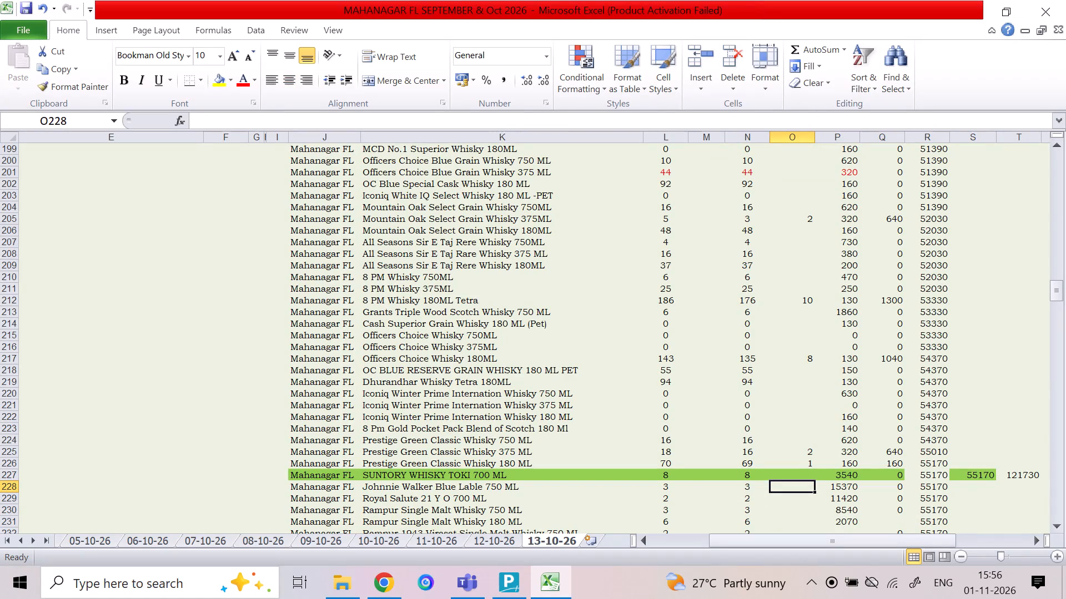
{"action": "key", "text": "Down"}
{"action": "key", "text": "Down"}
{"action": "key", "text": "Down"}
{"action": "key", "text": "Down"}
{"action": "key", "text": "Down"}
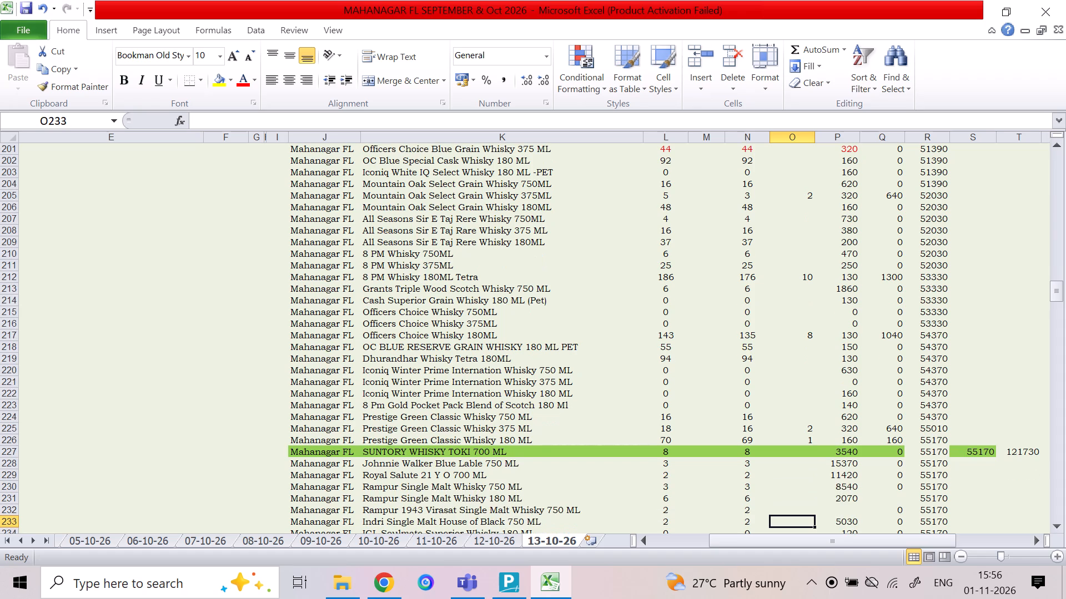
{"action": "key", "text": "Down"}
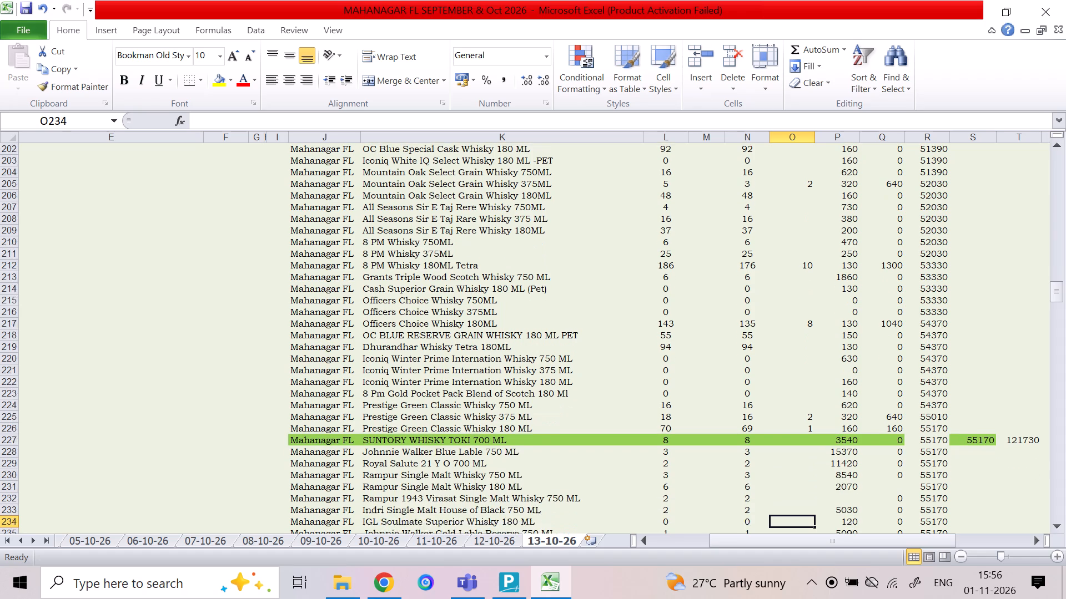
{"action": "key", "text": "Down"}
{"action": "key", "text": "Down"}
{"action": "key", "text": "Down"}
{"action": "key", "text": "Down"}
{"action": "key", "text": "Down"}
{"action": "key", "text": "Down"}
{"action": "key", "text": "Down"}
{"action": "key", "text": "Down"}
{"action": "key", "text": "Up"}
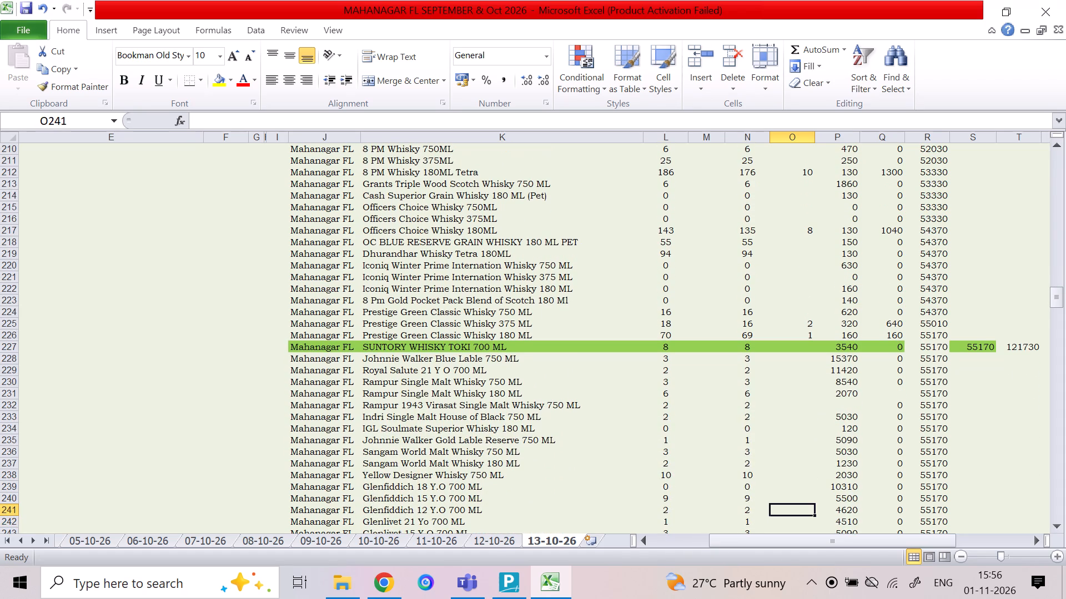
{"action": "key", "text": "1"}
{"action": "key", "text": "Down"}
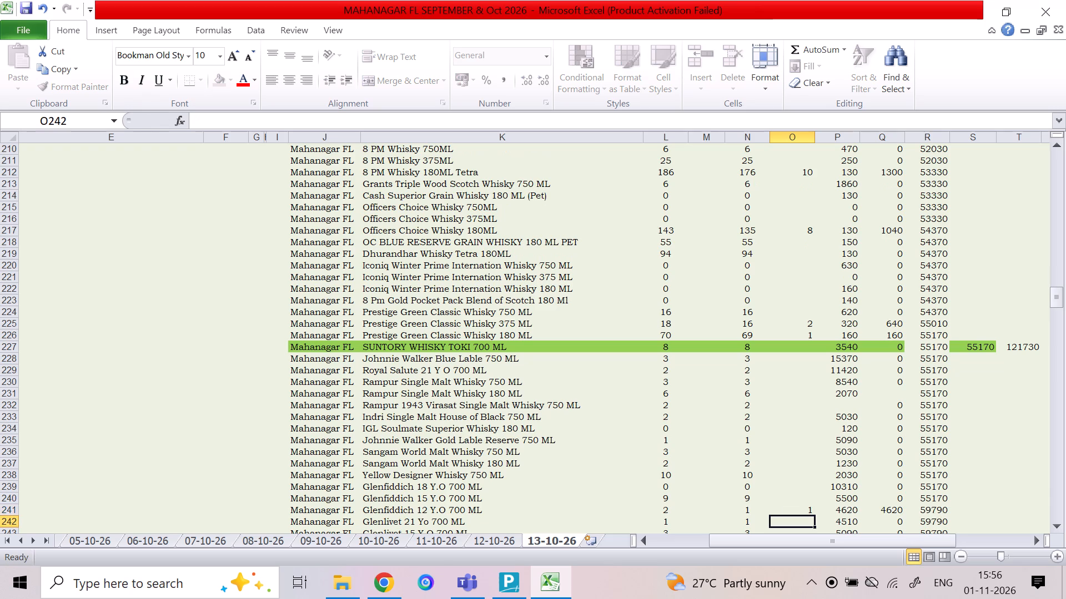
Check the closing stock and sale cells around the Glenfiddich 12 Y.O, Glenlivet and Chivas Regal rows.
{"action": "key", "text": "Down"}
{"action": "key", "text": "Down"}
{"action": "key", "text": "Down"}
{"action": "key", "text": "Down"}
{"action": "key", "text": "Down"}
{"action": "key", "text": "Down"}
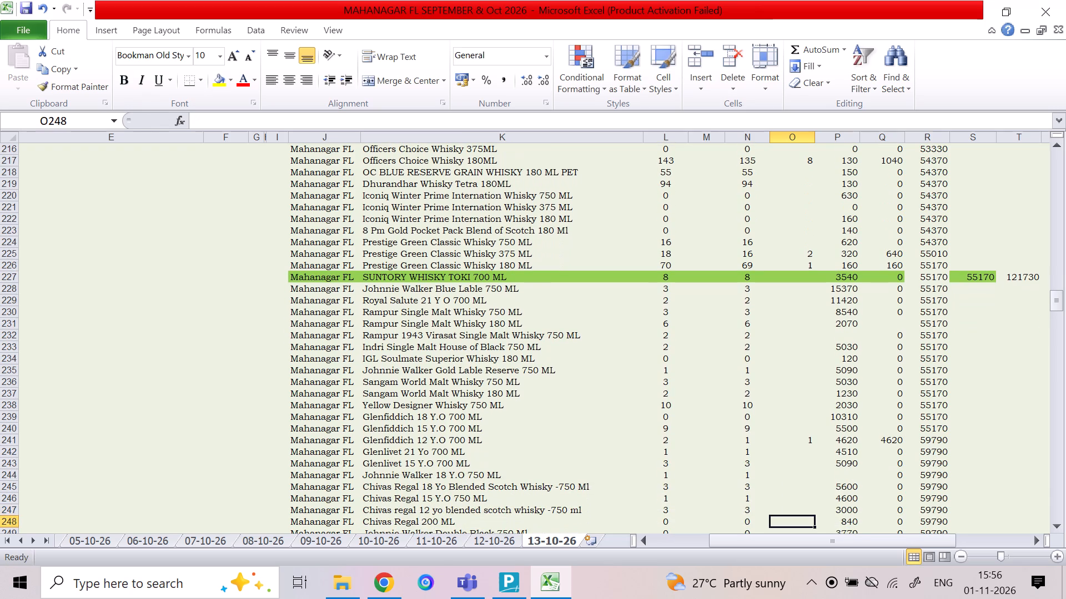
{"action": "key", "text": "Up"}
{"action": "key", "text": "Up"}
{"action": "key", "text": "Up"}
{"action": "key", "text": "Up"}
{"action": "key", "text": "Up"}
{"action": "key", "text": "Up"}
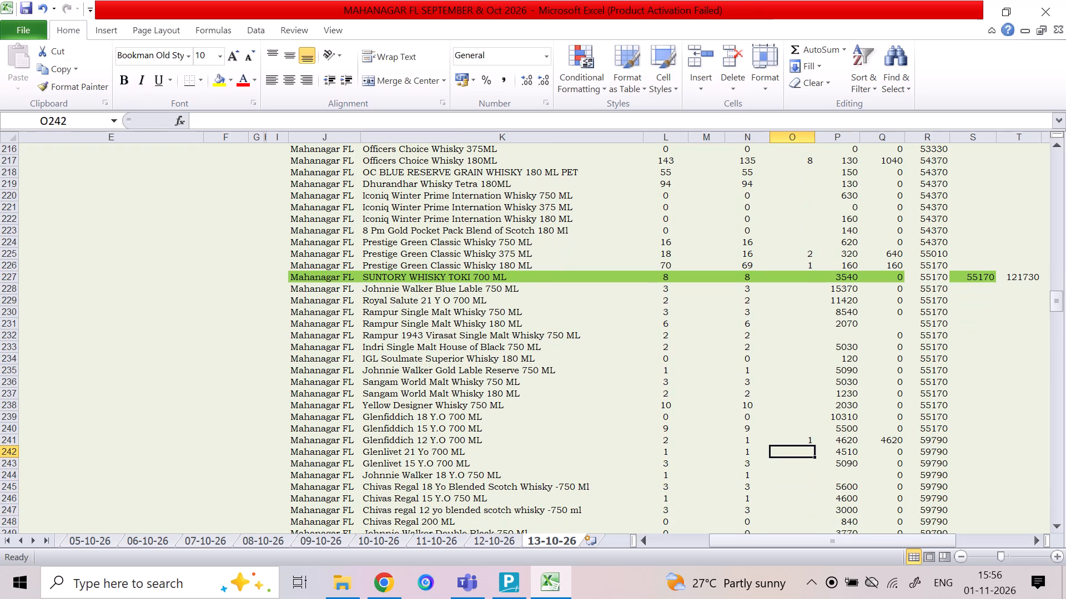
{"action": "key", "text": "Left"}
{"action": "key", "text": "Right"}
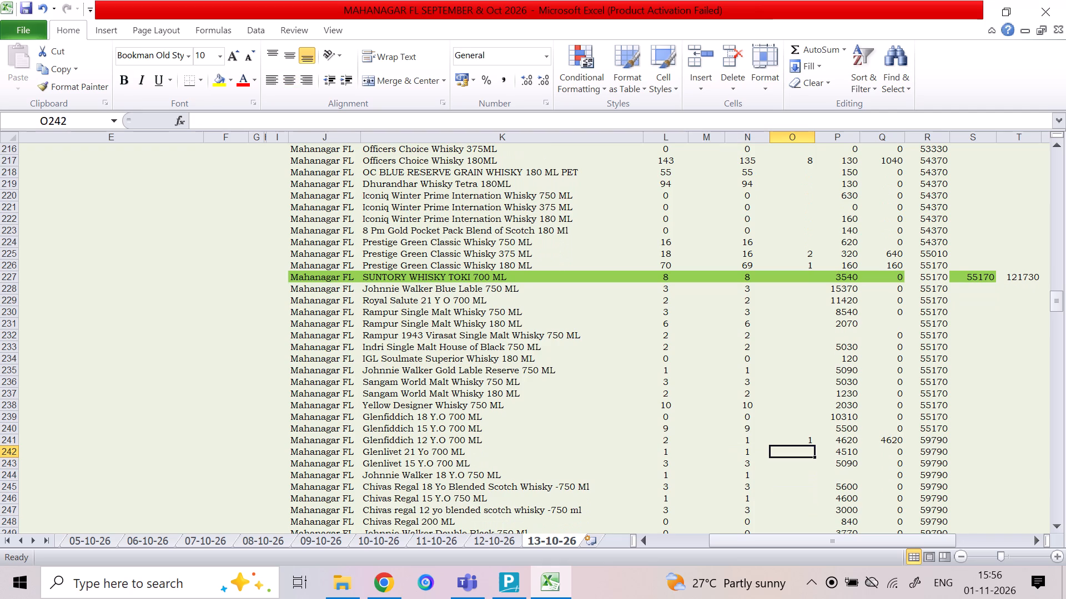
{"action": "key", "text": "Left"}
{"action": "key", "text": "Up"}
{"action": "key", "text": "Right"}
{"action": "key", "text": "Down"}
{"action": "key", "text": "Left"}
{"action": "key", "text": "Up"}
{"action": "key", "text": "Right"}
{"action": "key", "text": "Down"}
{"action": "key", "text": "Left"}
{"action": "key", "text": "Down"}
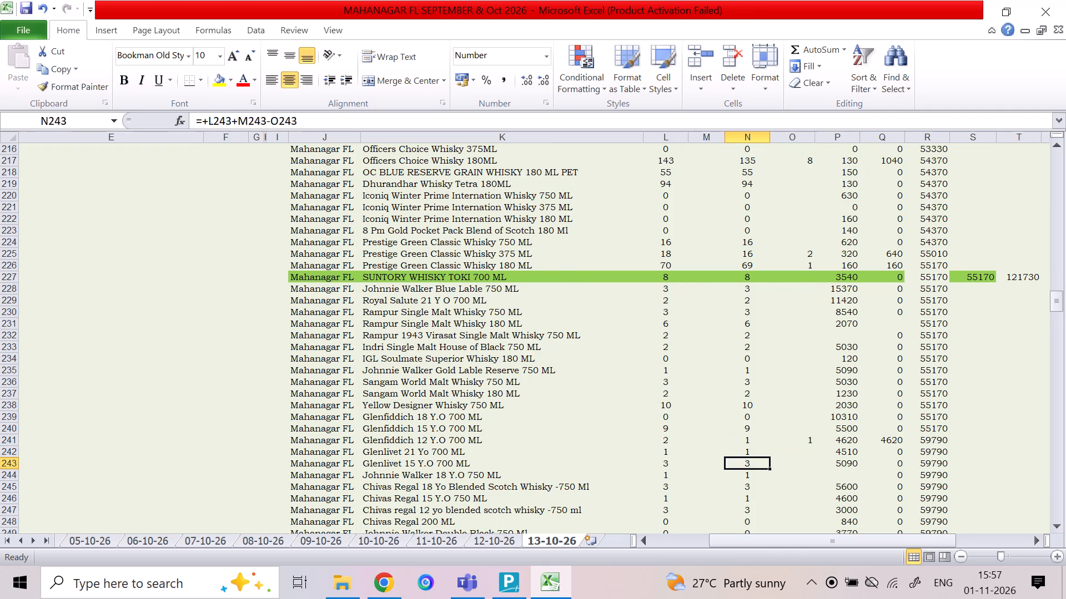
{"action": "key", "text": "Up"}
{"action": "key", "text": "Up"}
{"action": "key", "text": "Right"}
{"action": "key", "text": "Down"}
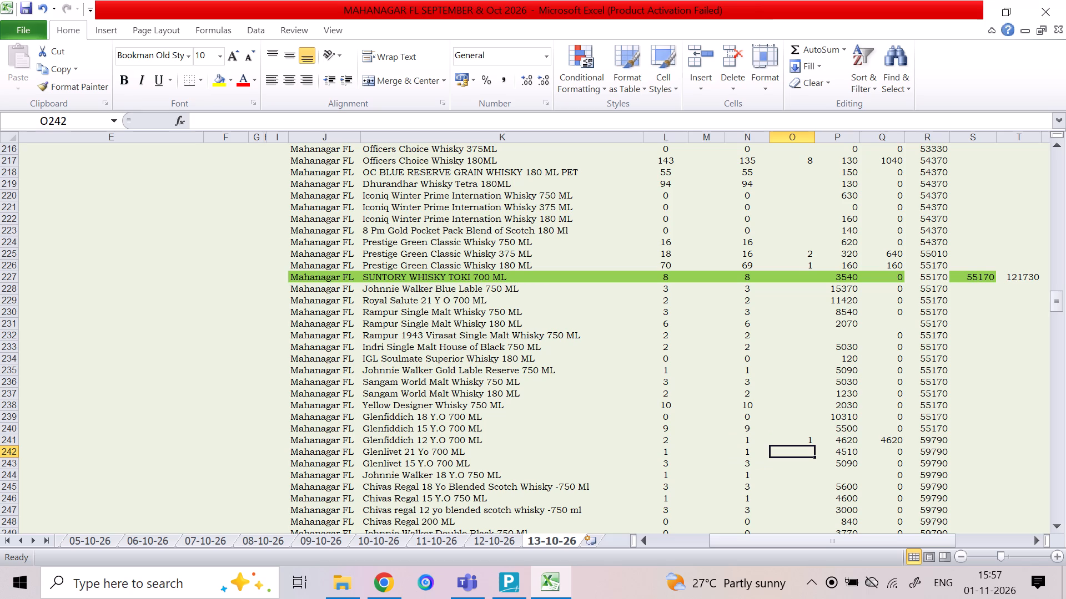
Enter a sale of 1 for the Chivas Regal 12 yo blended Scotch whisky 750 ml.
{"action": "key", "text": "Down"}
{"action": "key", "text": "Down"}
{"action": "key", "text": "Down"}
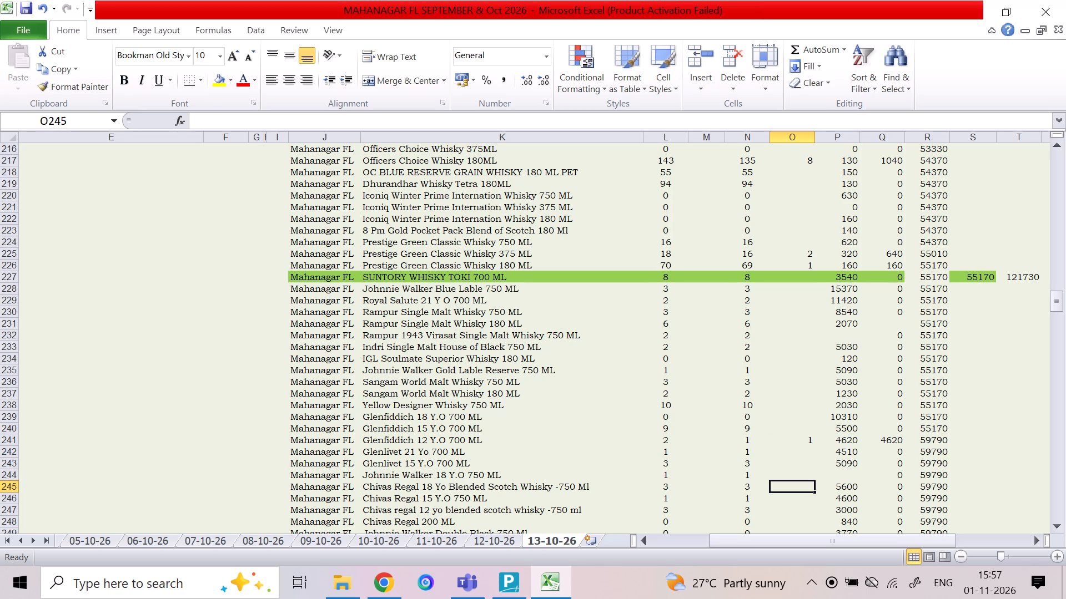
{"action": "key", "text": "Down"}
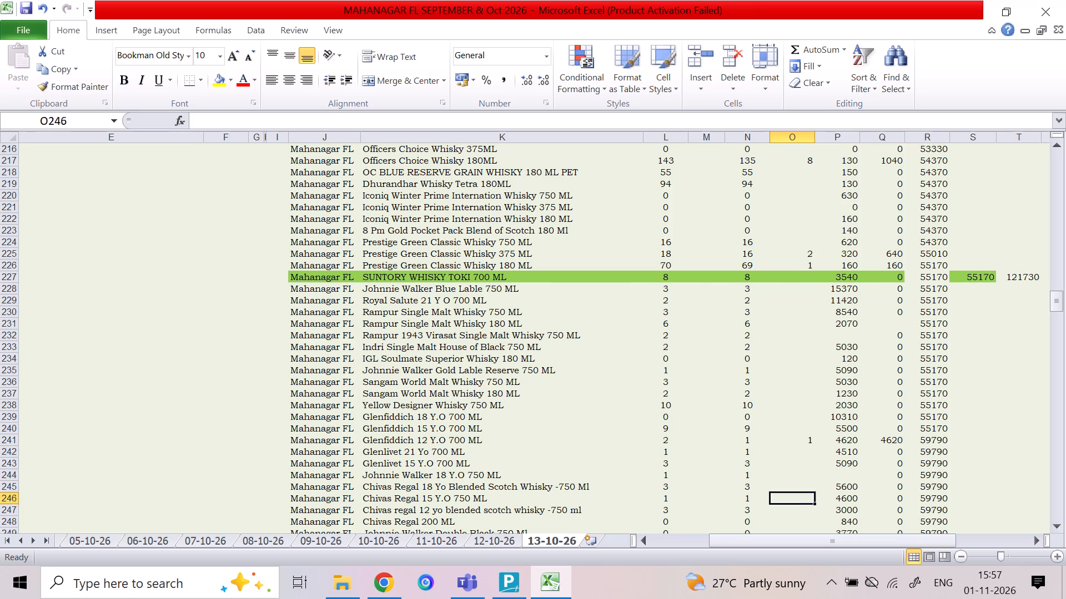
{"action": "key", "text": "Down"}
{"action": "key", "text": "Down"}
{"action": "key", "text": "Up"}
{"action": "key", "text": "Left"}
{"action": "key", "text": "Up"}
{"action": "key", "text": "Left"}
{"action": "key", "text": "Left"}
{"action": "key", "text": "Left"}
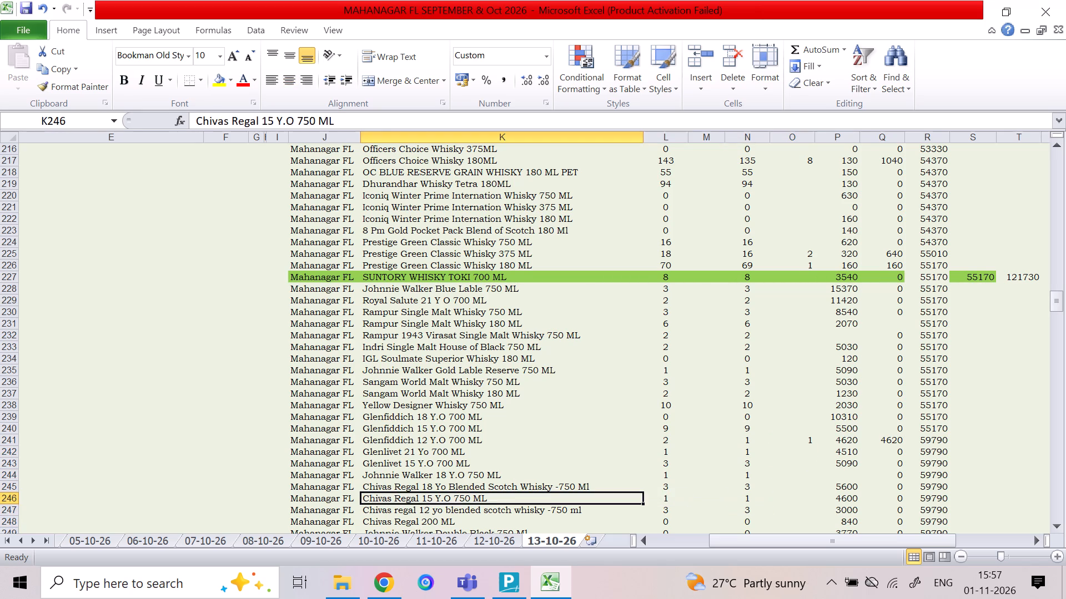
{"action": "key", "text": "Down"}
{"action": "key", "text": "Right"}
{"action": "key", "text": "Right"}
{"action": "key", "text": "Right"}
{"action": "key", "text": "Right"}
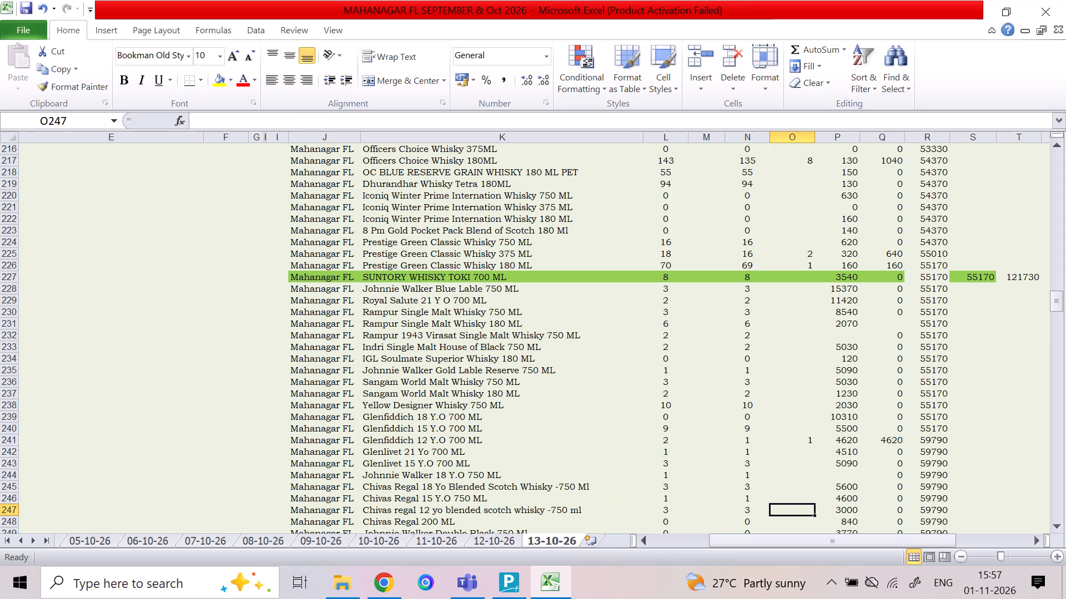
{"action": "key", "text": "1"}
{"action": "key", "text": "Down"}
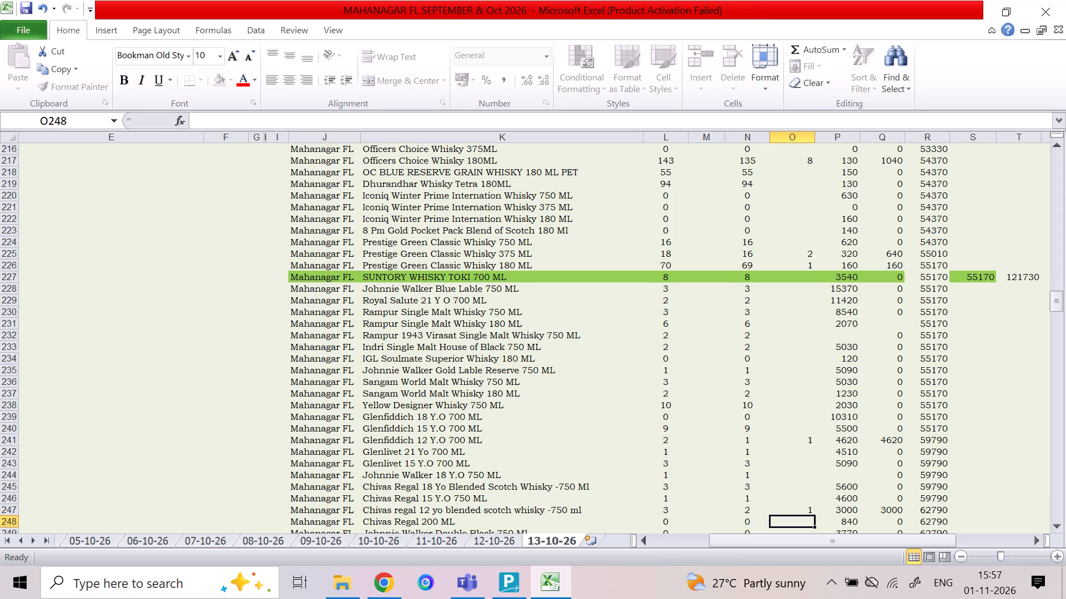
Examine the product names and opening stock around the Woodburns, Indari and Bowmore whisky rows.
{"action": "key", "text": "Down"}
{"action": "key", "text": "Down"}
{"action": "key", "text": "Down"}
{"action": "key", "text": "Down"}
{"action": "key", "text": "Down"}
{"action": "key", "text": "Down"}
{"action": "key", "text": "Down"}
{"action": "key", "text": "Down"}
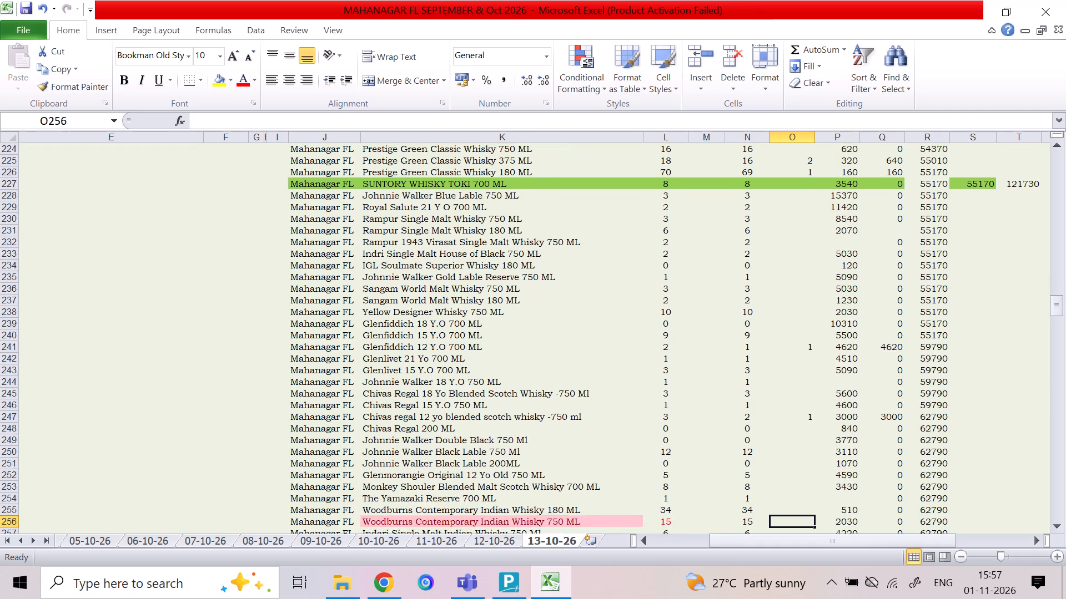
{"action": "key", "text": "Down"}
{"action": "key", "text": "Down"}
{"action": "key", "text": "Down"}
{"action": "key", "text": "Down"}
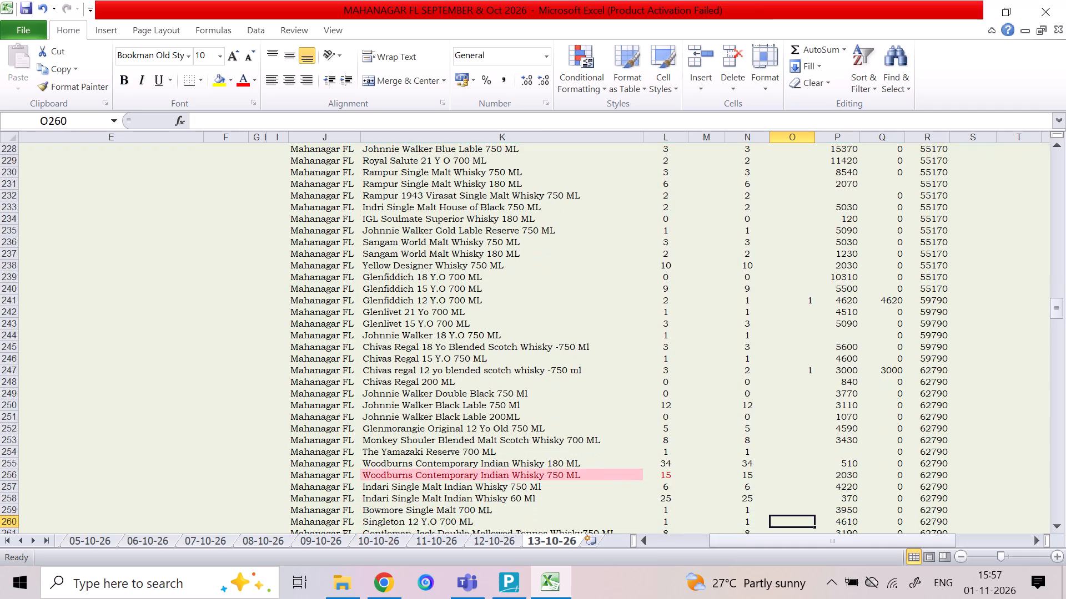
{"action": "key", "text": "Down"}
{"action": "key", "text": "Down"}
{"action": "key", "text": "Up"}
{"action": "key", "text": "Up"}
{"action": "key", "text": "Up"}
{"action": "key", "text": "Up"}
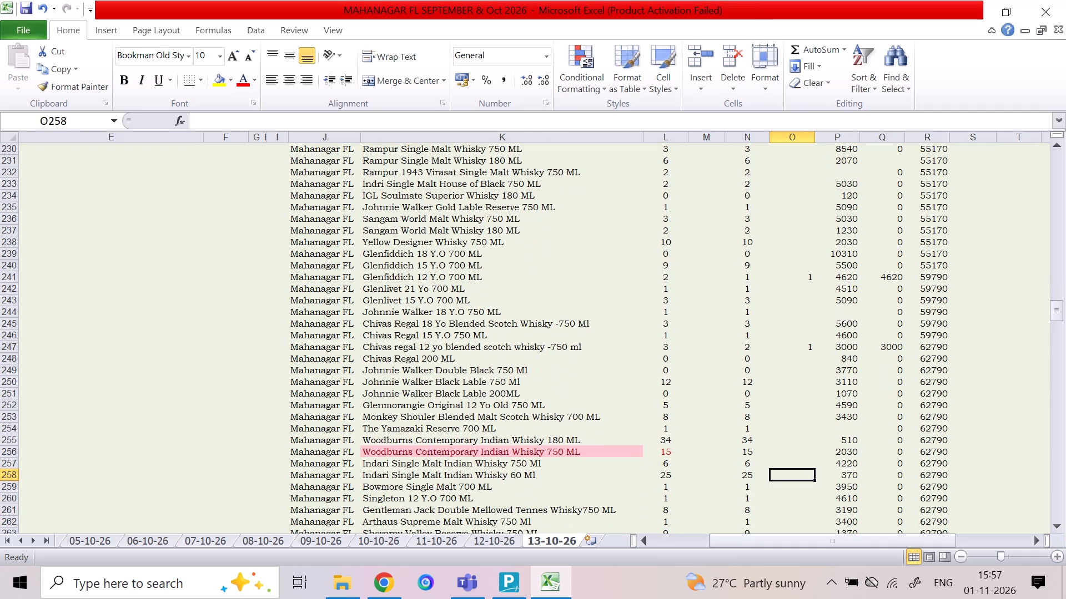
{"action": "key", "text": "Up"}
{"action": "key", "text": "Up"}
{"action": "key", "text": "Up"}
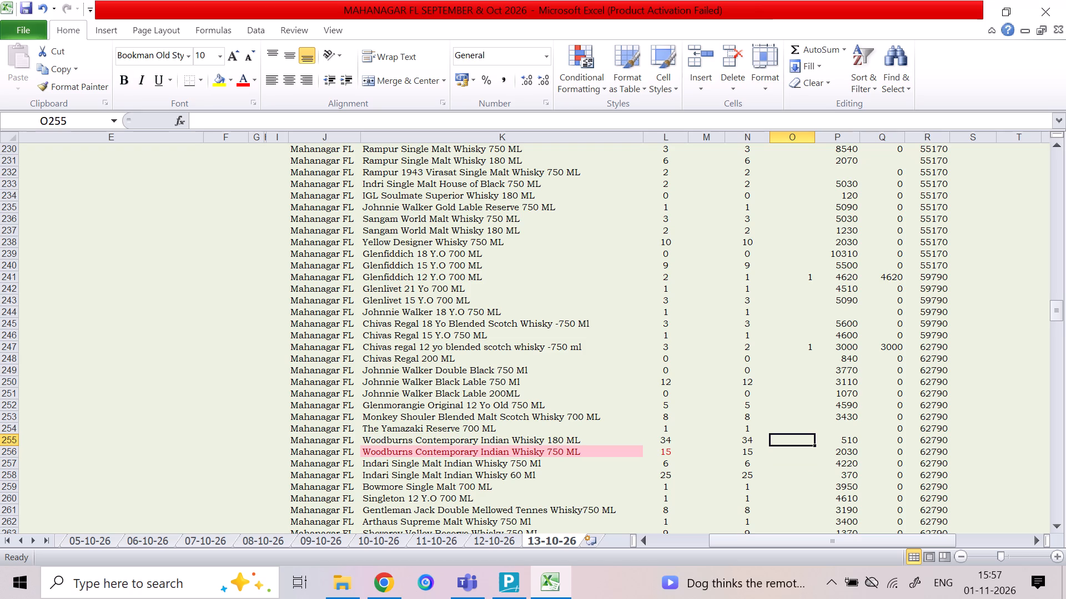
{"action": "key", "text": "Left"}
{"action": "key", "text": "Left"}
{"action": "key", "text": "Left"}
{"action": "key", "text": "Left"}
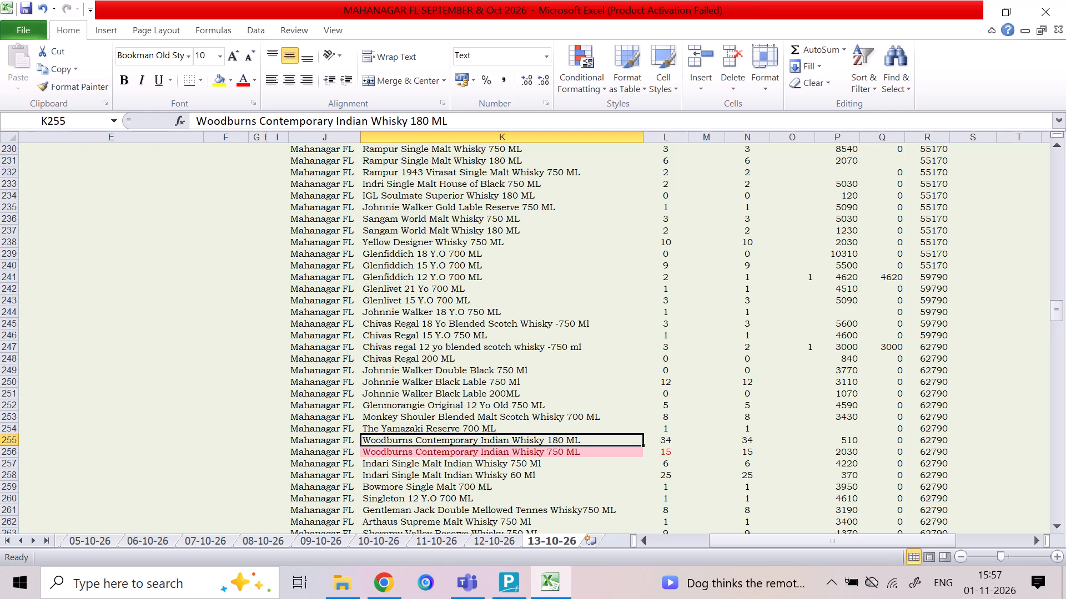
{"action": "key", "text": "Down"}
{"action": "key", "text": "Down"}
{"action": "key", "text": "Down"}
{"action": "key", "text": "Down"}
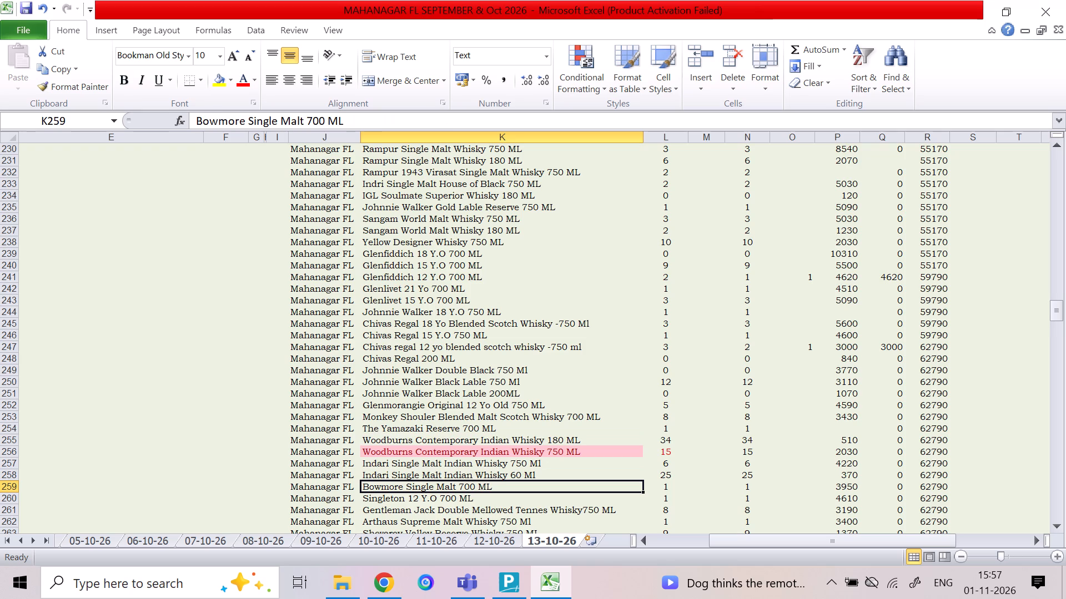
{"action": "key", "text": "Right"}
{"action": "key", "text": "Right"}
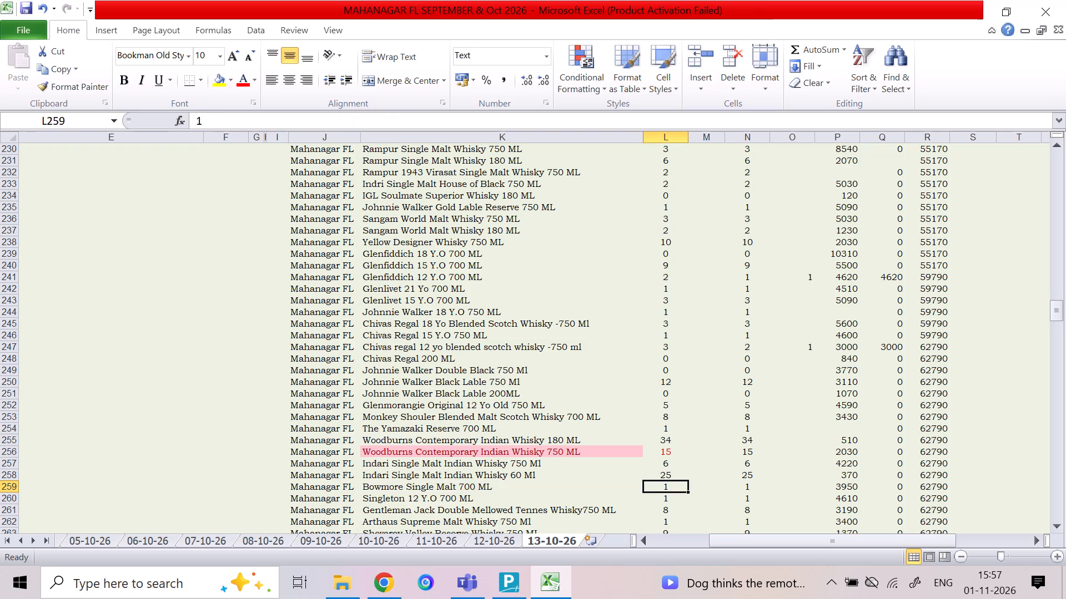
{"action": "key", "text": "Up"}
{"action": "key", "text": "Left"}
{"action": "key", "text": "Up"}
{"action": "key", "text": "Left"}
{"action": "key", "text": "Up"}
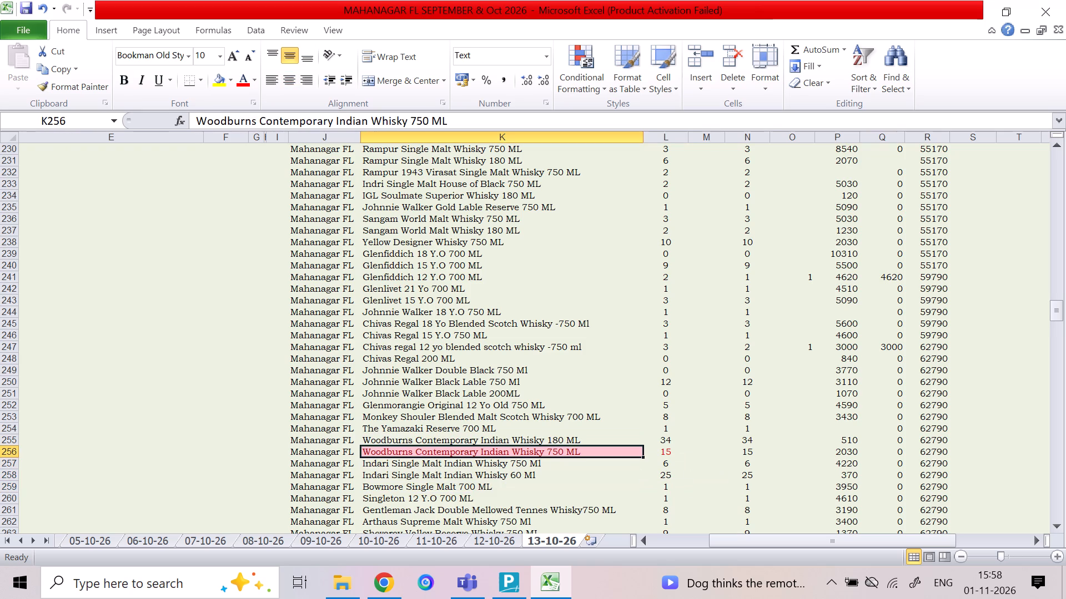
{"action": "key", "text": "Up"}
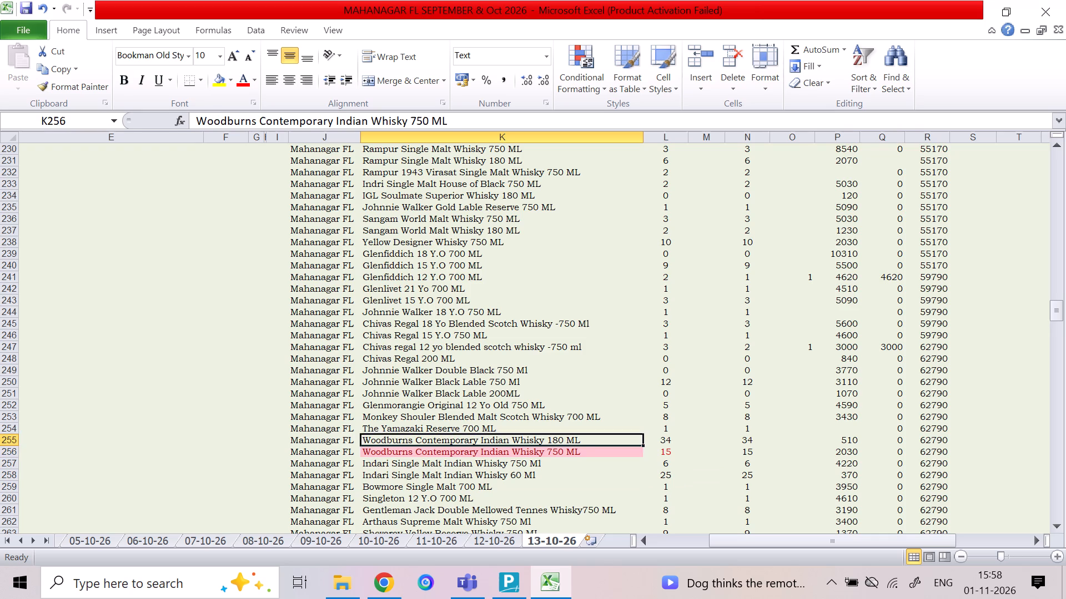
{"action": "key", "text": "Up"}
{"action": "key", "text": "Right"}
{"action": "key", "text": "Up"}
{"action": "key", "text": "Down"}
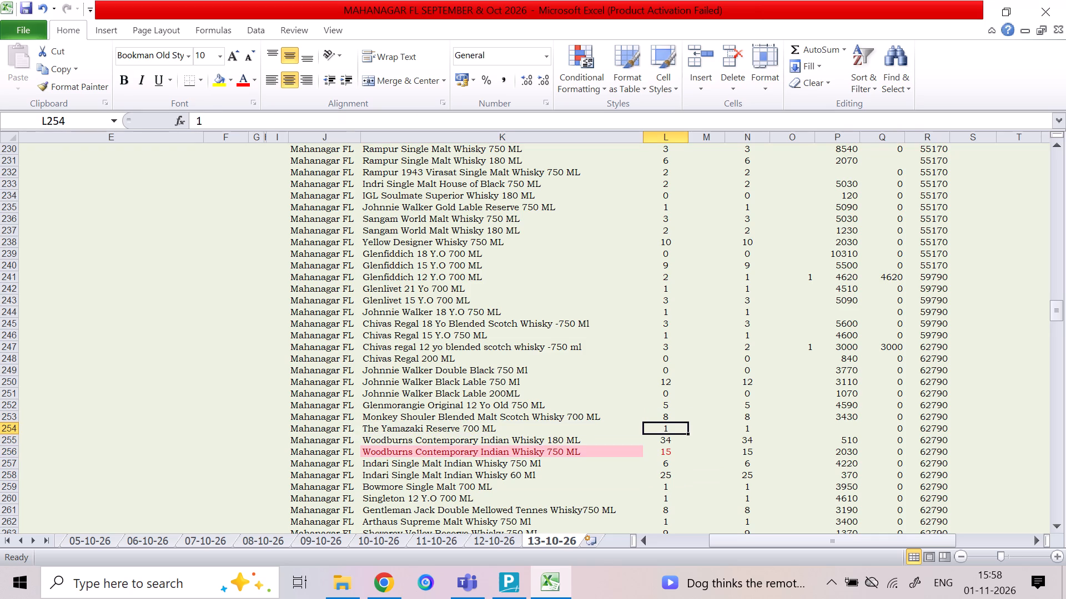
{"action": "key", "text": "Down"}
{"action": "key", "text": "Down"}
{"action": "key", "text": "Up"}
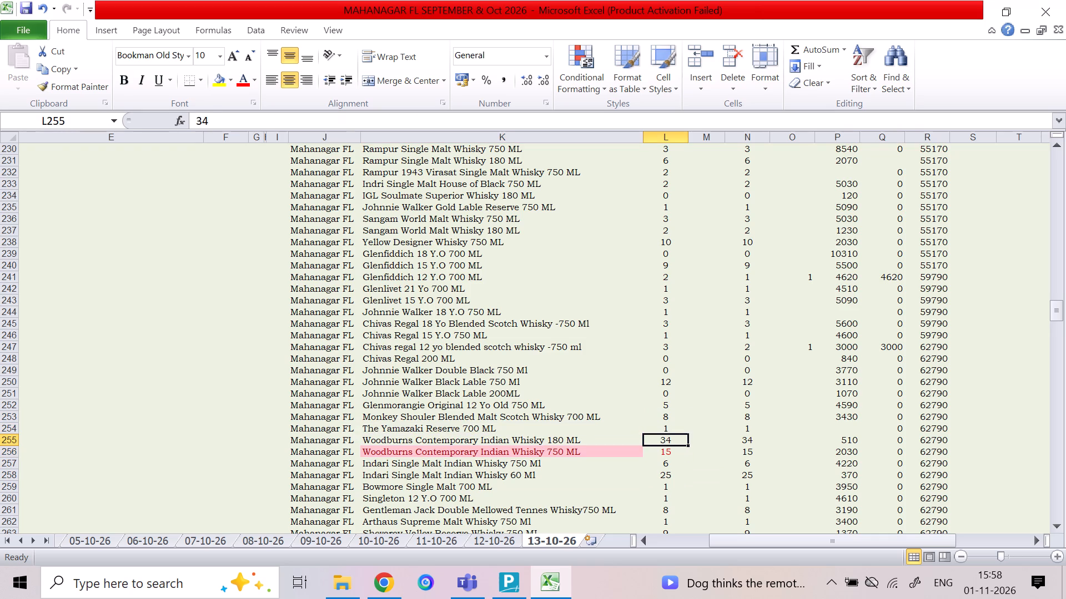
Enter a sale of 1 for the Woodburns Contemporary Indian Whisky 180 ML.
{"action": "key", "text": "Right"}
{"action": "key", "text": "Right"}
{"action": "key", "text": "Right"}
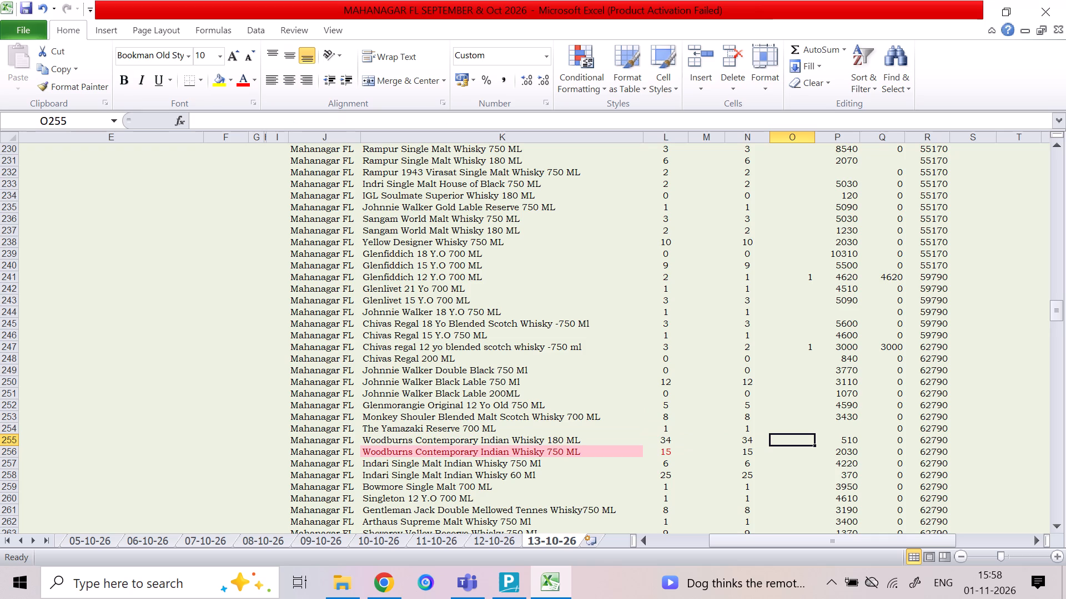
{"action": "key", "text": "1"}
{"action": "key", "text": "Down"}
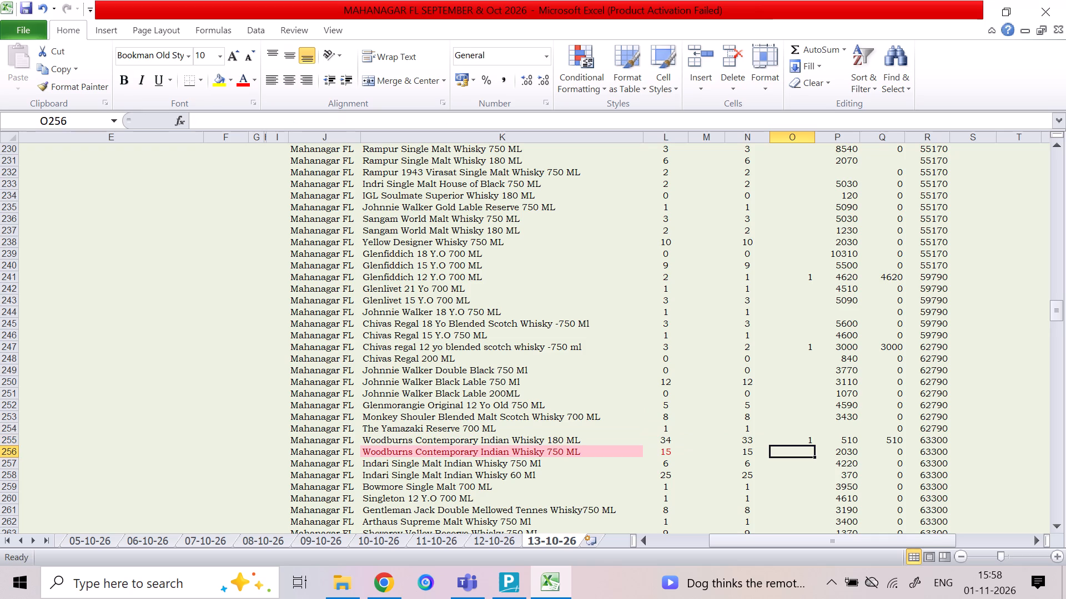
Enter a sale of 1 for the Bowmore Single Malt 700 ML.
{"action": "key", "text": "Down"}
{"action": "key", "text": "Down"}
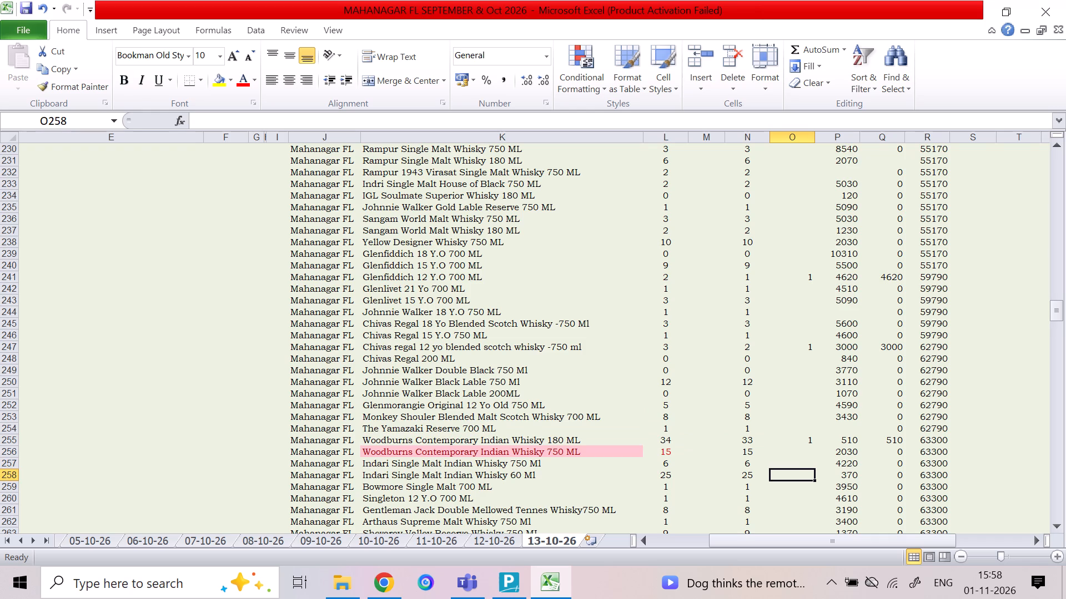
{"action": "key", "text": "Down"}
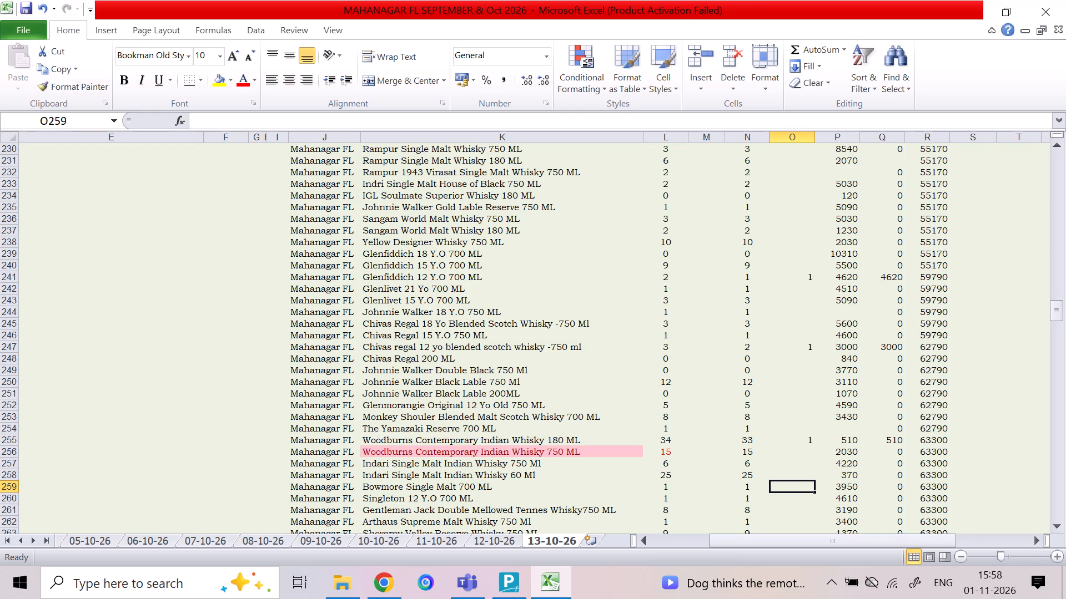
{"action": "key", "text": "1"}
{"action": "key", "text": "Down"}
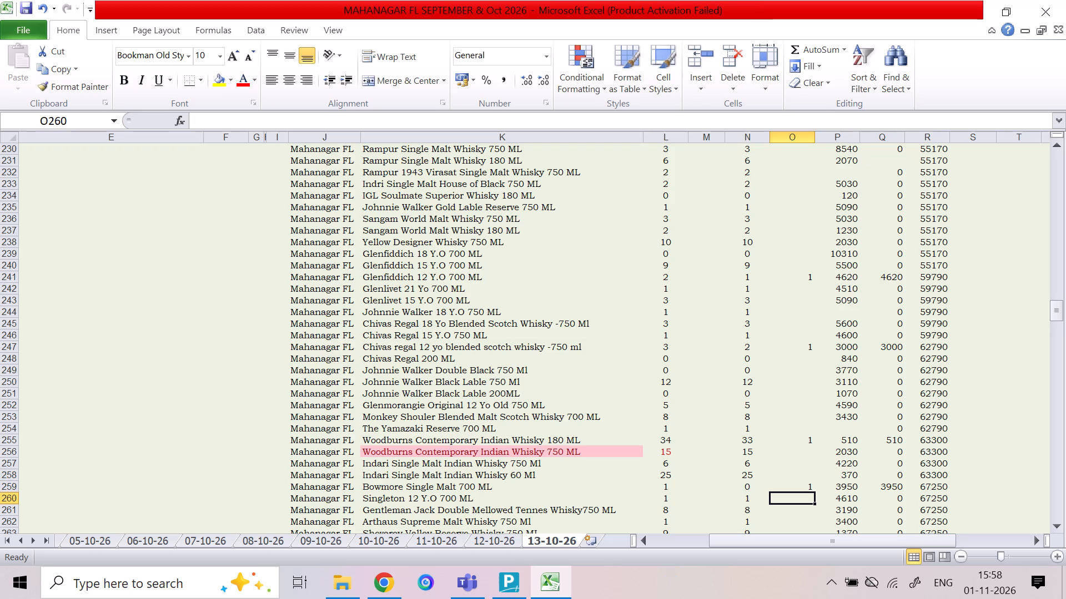
Enter a sale of 1 for the Jameson Irish Whisky 750 ML.
{"action": "key", "text": "Down"}
{"action": "key", "text": "Down"}
{"action": "key", "text": "Down"}
{"action": "key", "text": "Down"}
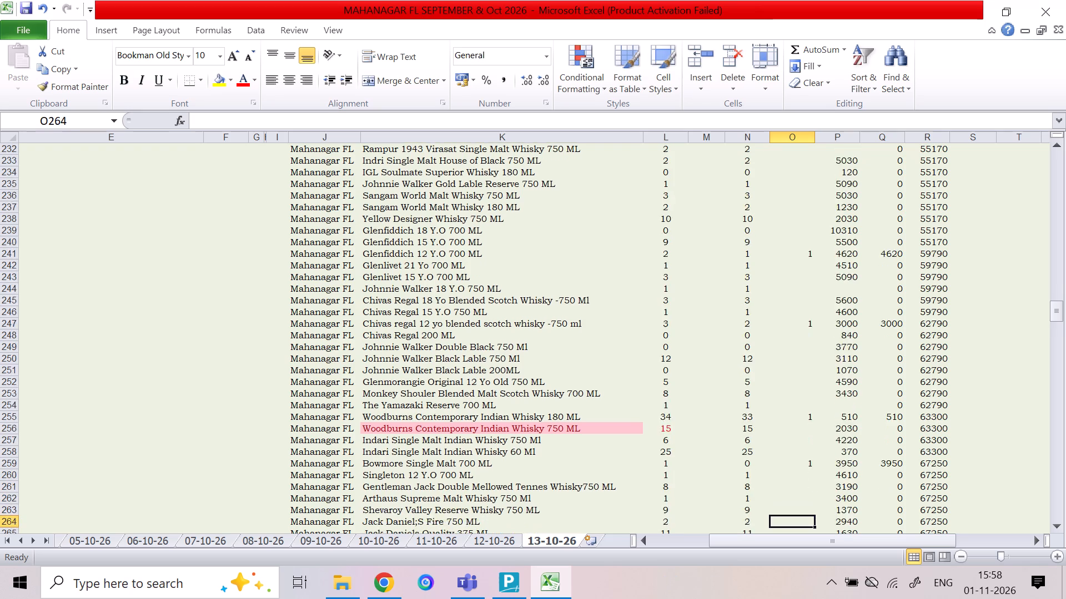
{"action": "key", "text": "Down"}
{"action": "key", "text": "Down"}
{"action": "key", "text": "Down"}
{"action": "key", "text": "Down"}
{"action": "key", "text": "Down"}
{"action": "key", "text": "Down"}
{"action": "key", "text": "Down"}
{"action": "key", "text": "Down"}
{"action": "key", "text": "Down"}
{"action": "key", "text": "Down"}
{"action": "key", "text": "Down"}
{"action": "key", "text": "Down"}
{"action": "key", "text": "Down"}
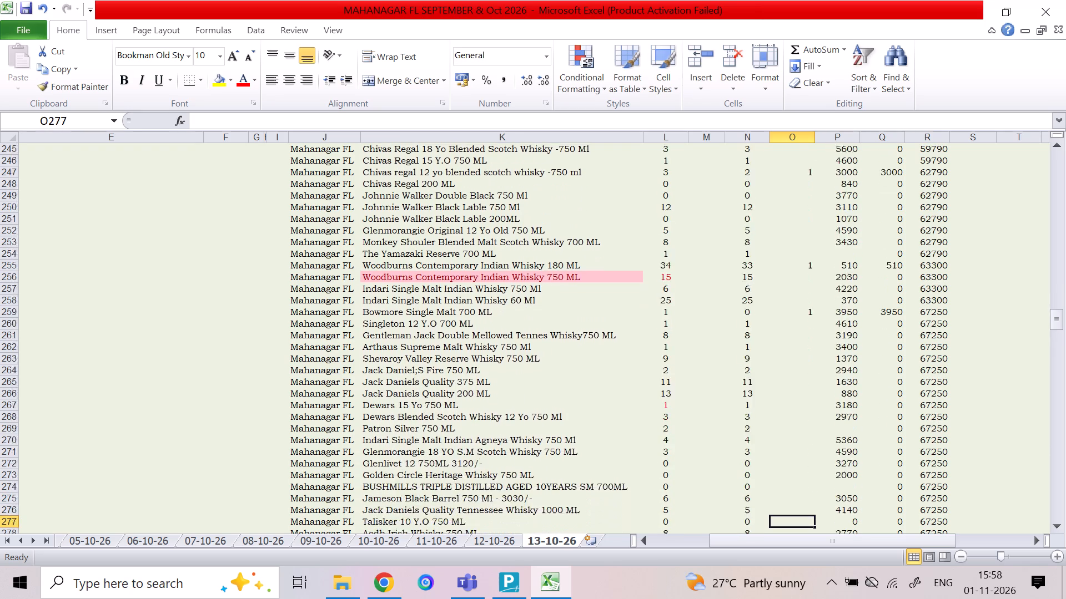
{"action": "key", "text": "Down"}
{"action": "key", "text": "Down"}
{"action": "key", "text": "Down"}
{"action": "key", "text": "Down"}
{"action": "key", "text": "Down"}
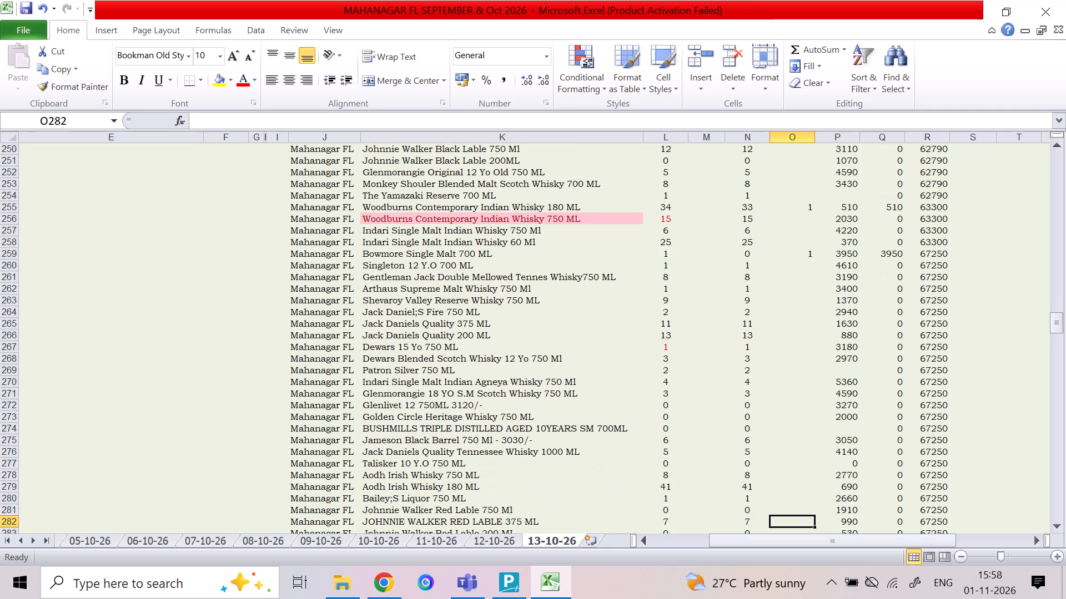
{"action": "key", "text": "Down"}
{"action": "key", "text": "Down"}
{"action": "key", "text": "Down"}
{"action": "key", "text": "Up"}
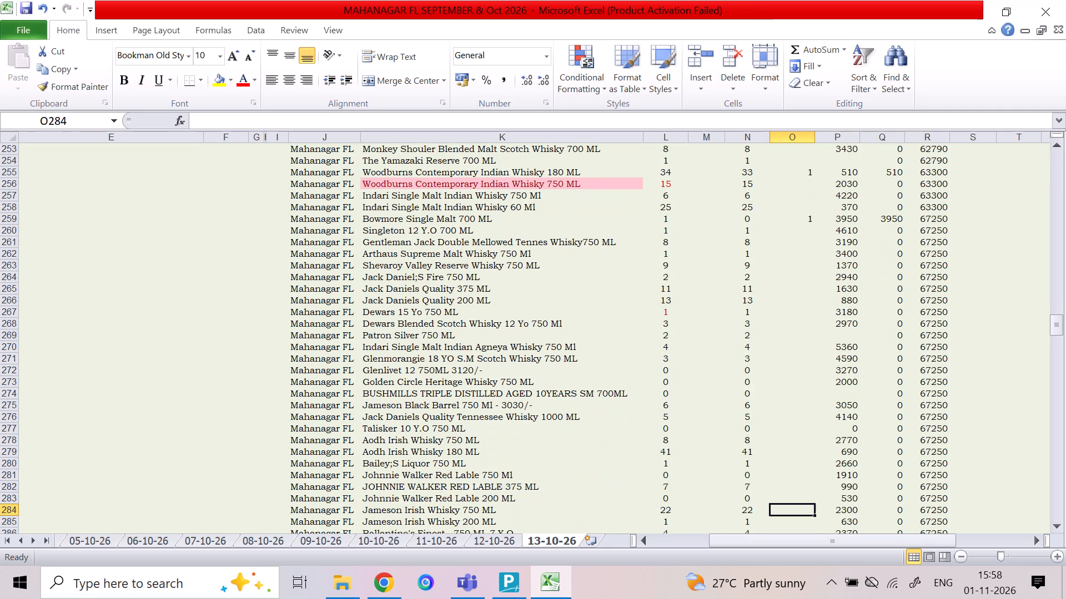
{"action": "key", "text": "1"}
{"action": "key", "text": "Down"}
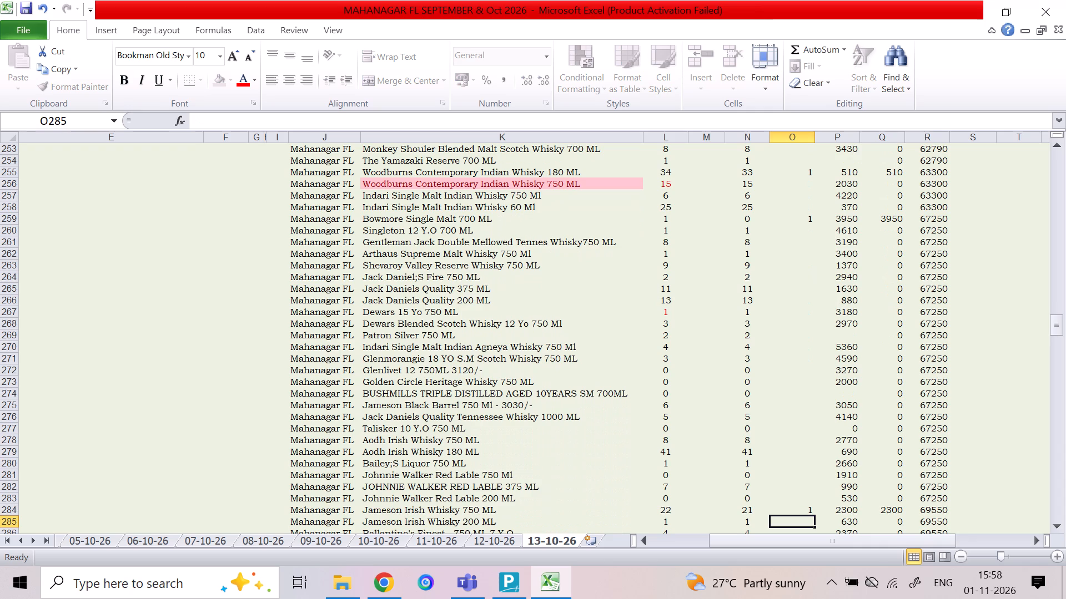
Enter a sale of 1 for the Jameson Irish Whisky 200 ML.
{"action": "key", "text": "Down"}
{"action": "key", "text": "Down"}
{"action": "key", "text": "Down"}
{"action": "key", "text": "Up"}
{"action": "key", "text": "Up"}
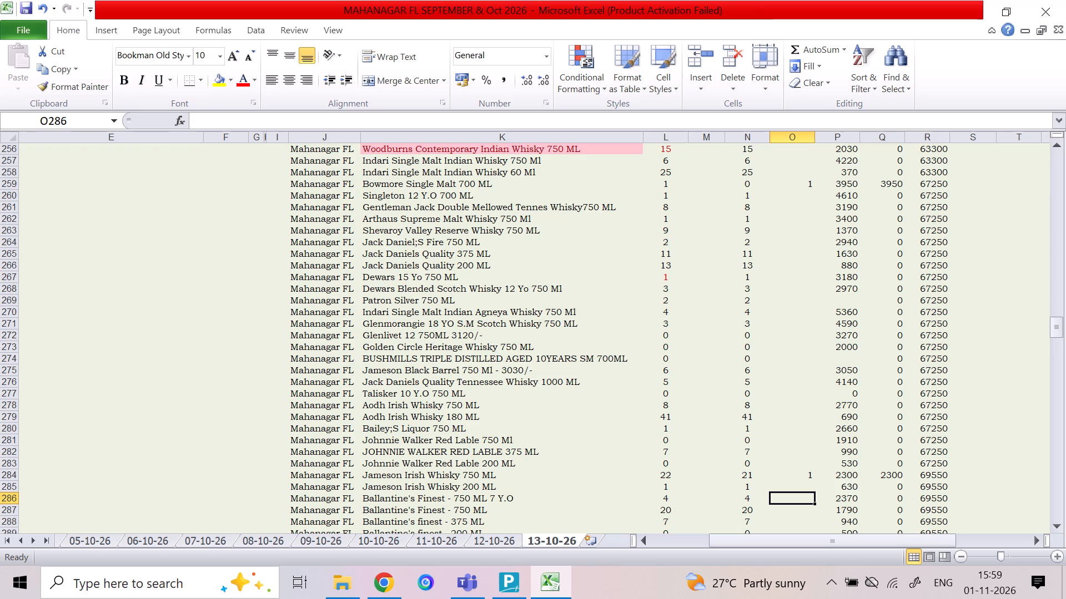
{"action": "key", "text": "Up"}
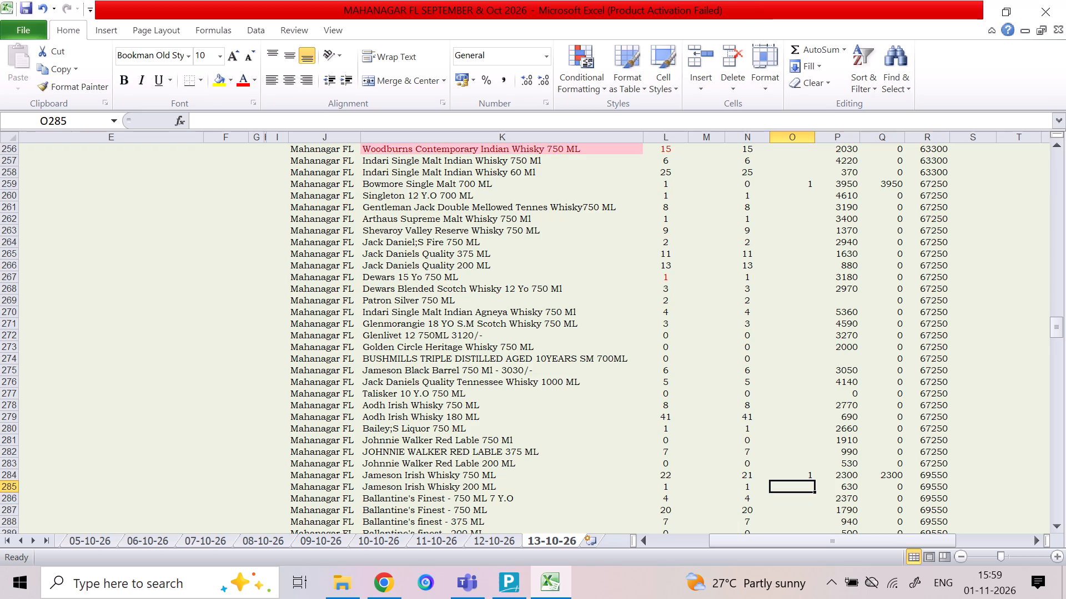
{"action": "key", "text": "1"}
{"action": "key", "text": "Down"}
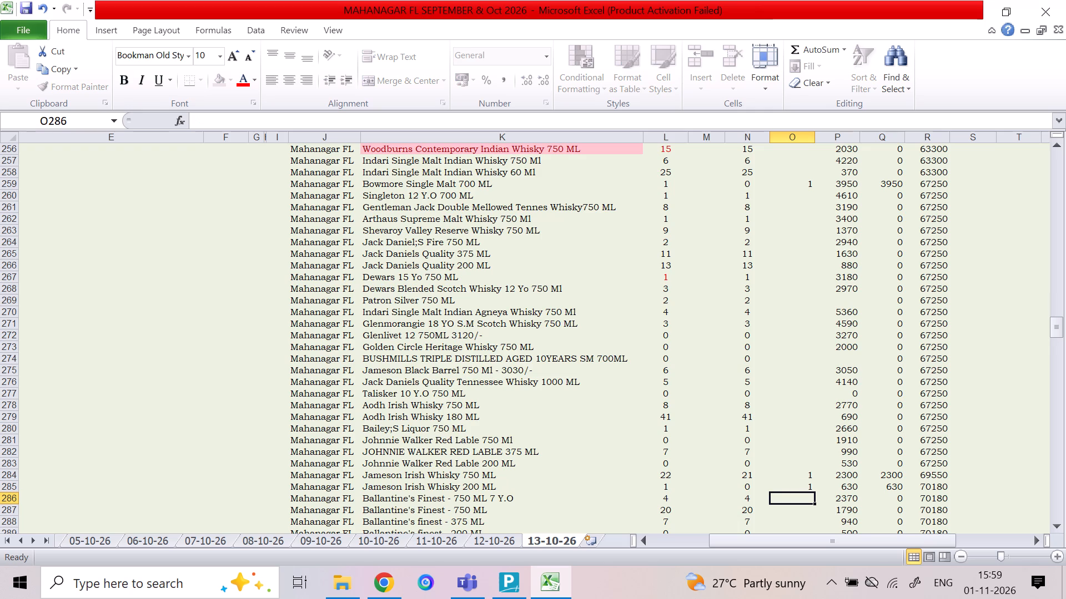
Enter a sale of 1 for the Jack Daniels Honey Smooth & Balanced 750 ML.
{"action": "key", "text": "Down"}
{"action": "key", "text": "Down"}
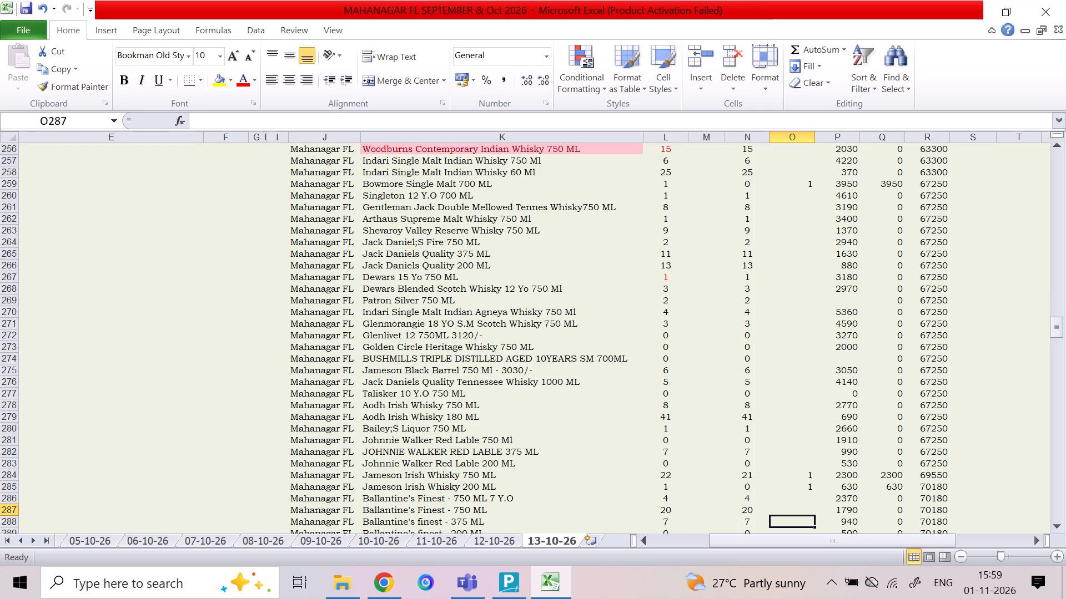
{"action": "key", "text": "Down"}
{"action": "key", "text": "Down"}
{"action": "key", "text": "Down"}
{"action": "key", "text": "Down"}
{"action": "key", "text": "Up"}
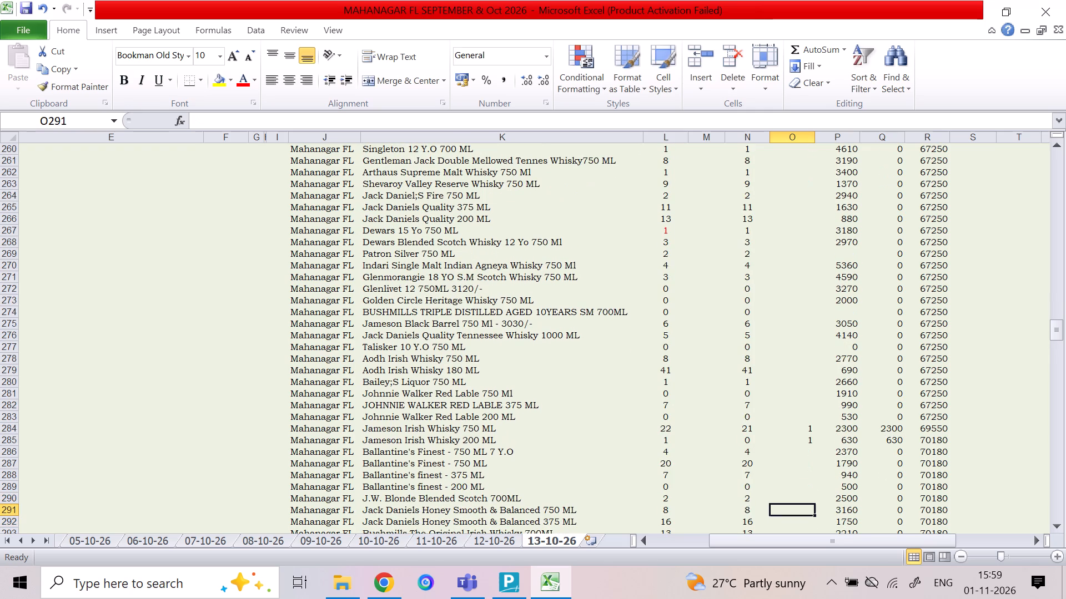
{"action": "key", "text": "1"}
{"action": "key", "text": "Down"}
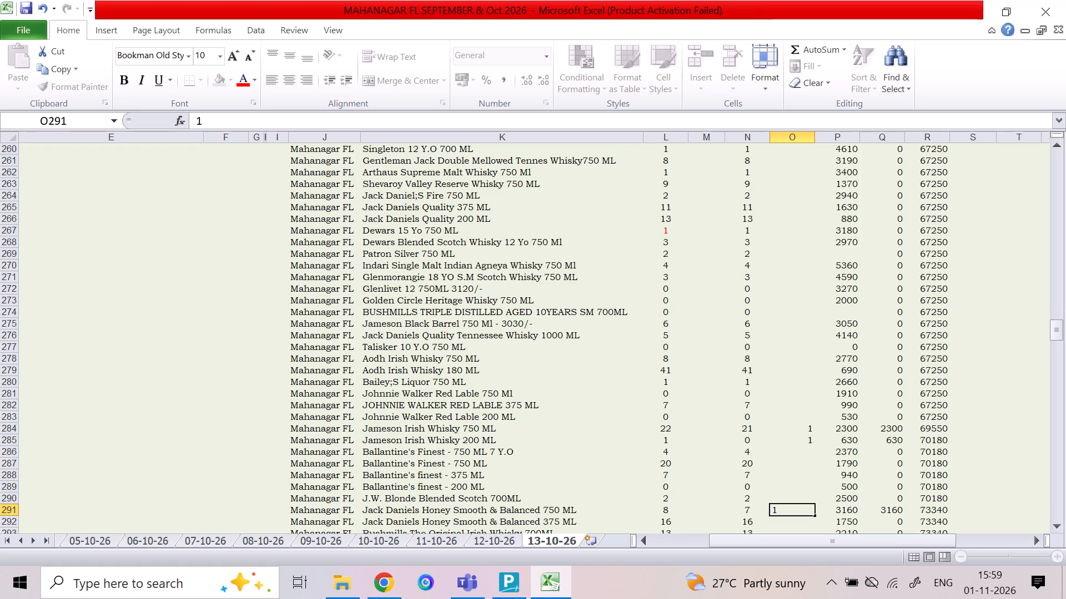
Examine the stock rows from Bushmills The Original Irish Whisky through the Zoya, Beefeater and Jaisalmer gins.
{"action": "key", "text": "Down"}
{"action": "key", "text": "Down"}
{"action": "key", "text": "Down"}
{"action": "key", "text": "Down"}
{"action": "key", "text": "Down"}
{"action": "key", "text": "Down"}
{"action": "key", "text": "Up"}
{"action": "key", "text": "Up"}
{"action": "key", "text": "Up"}
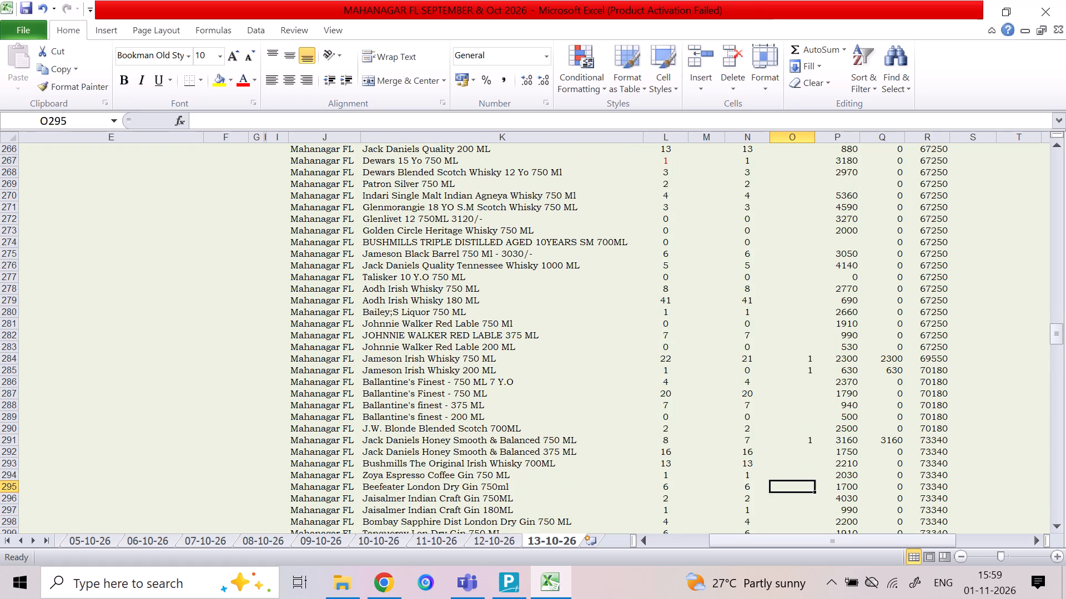
{"action": "key", "text": "Up"}
{"action": "key", "text": "Up"}
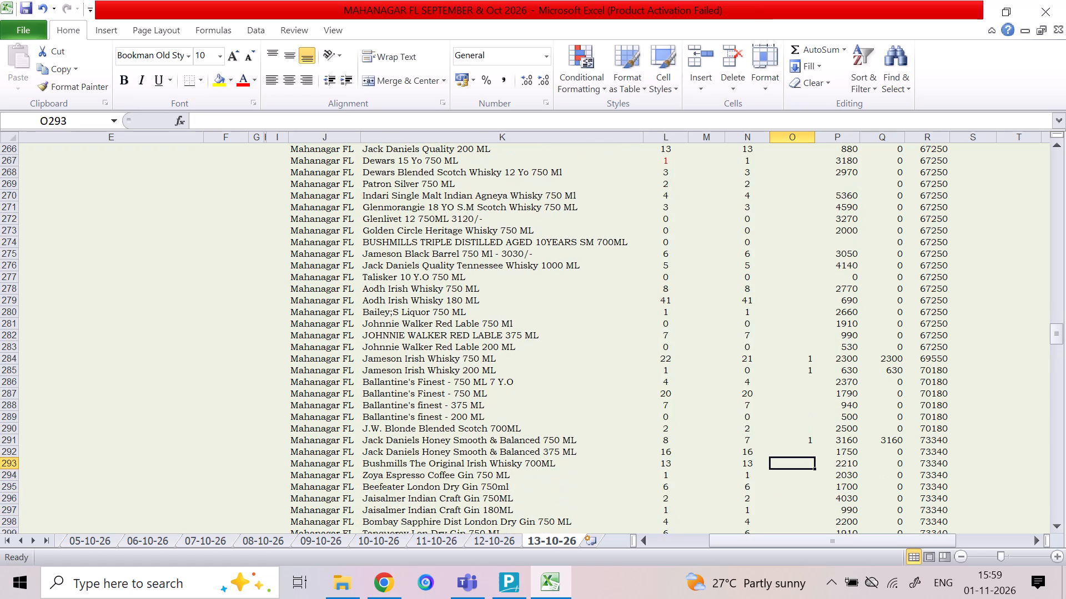
{"action": "key", "text": "Down"}
{"action": "key", "text": "Down"}
{"action": "key", "text": "Down"}
{"action": "key", "text": "Down"}
{"action": "key", "text": "Down"}
{"action": "key", "text": "Up"}
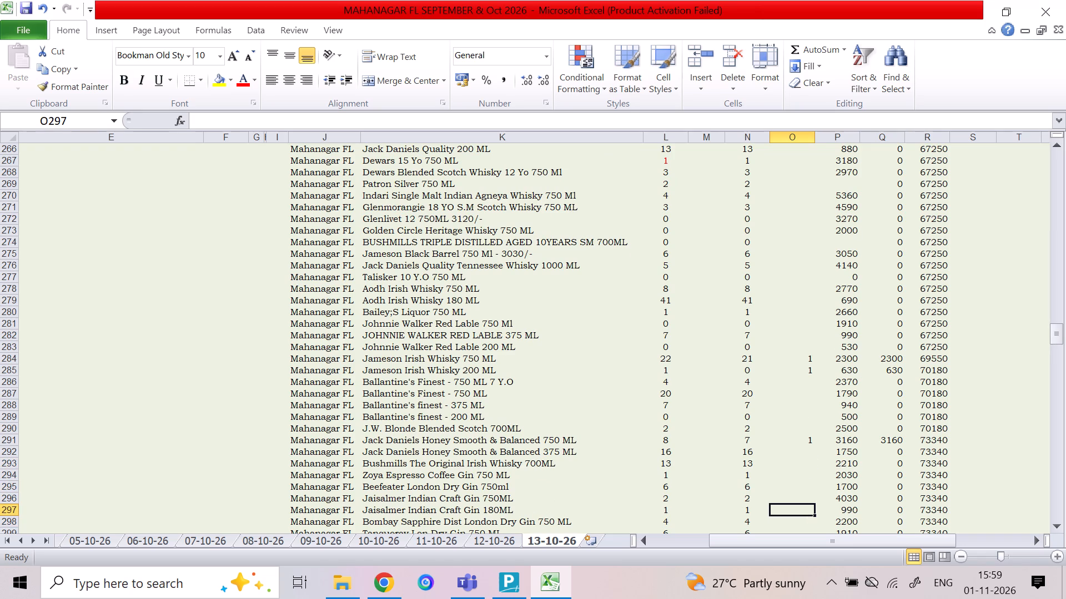
{"action": "key", "text": "Left"}
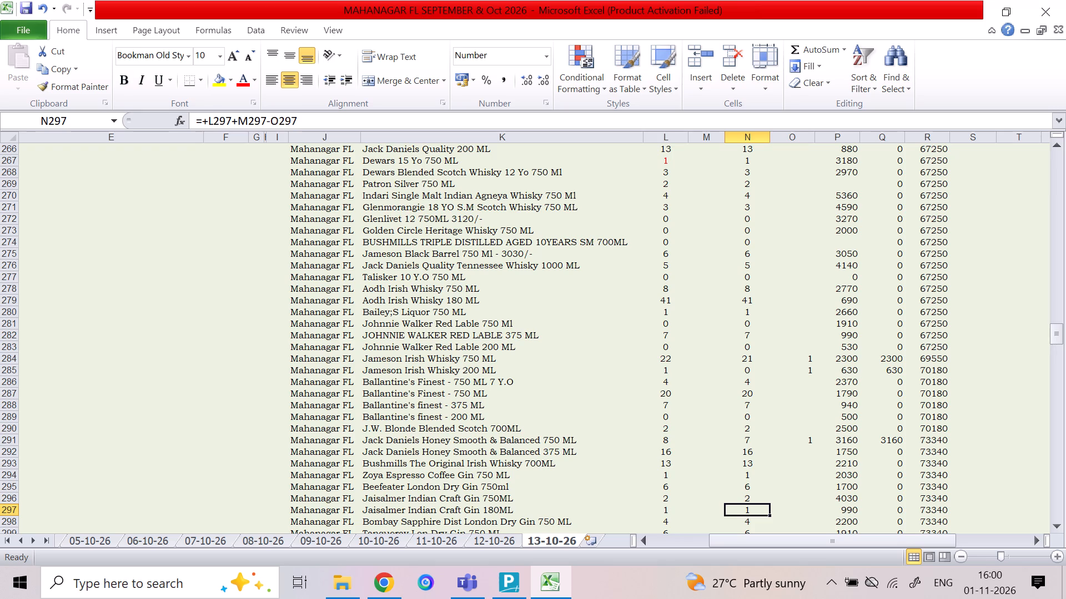
{"action": "key", "text": "Right"}
Enter a sale of 2 for the BOHO Deluxe Blended Whisky 375 ml.
{"action": "key", "text": "Down"}
{"action": "key", "text": "Down"}
{"action": "key", "text": "Down"}
{"action": "key", "text": "Down"}
{"action": "key", "text": "Down"}
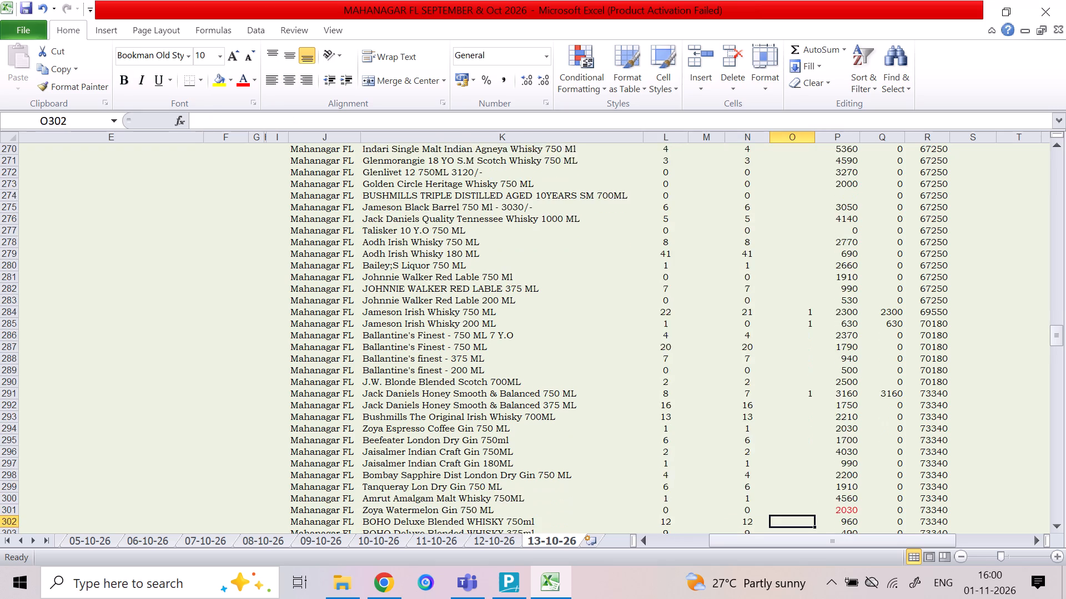
{"action": "key", "text": "Down"}
{"action": "key", "text": "Down"}
{"action": "key", "text": "Up"}
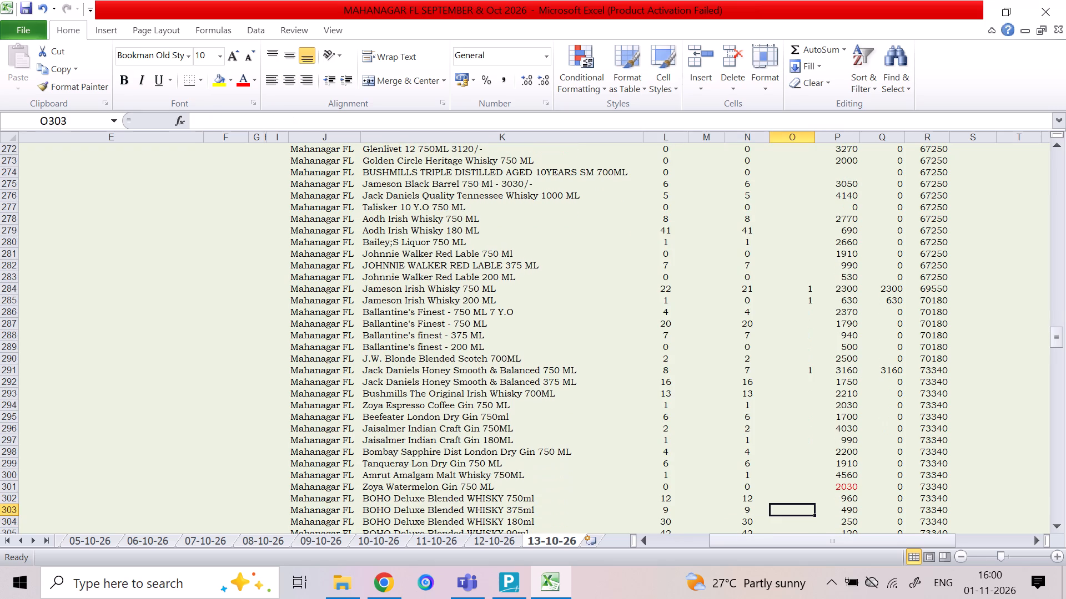
{"action": "key", "text": "2"}
{"action": "key", "text": "Down"}
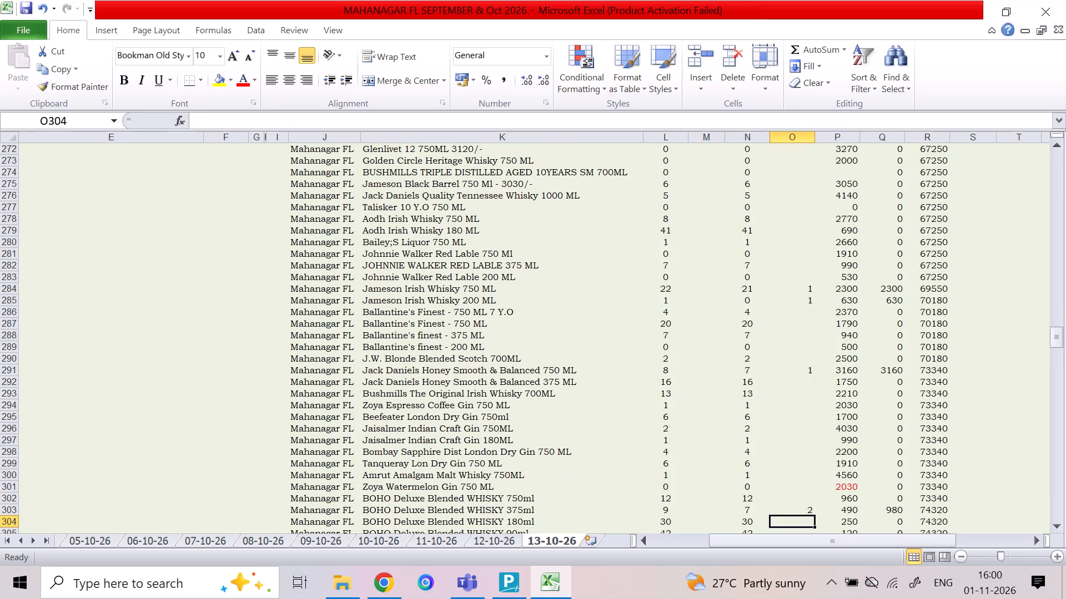
Enter a sale of 1 for the Glenlivet 18 Y.O 700 ML.
{"action": "key", "text": "Down"}
{"action": "key", "text": "Down"}
{"action": "key", "text": "Down"}
{"action": "key", "text": "Down"}
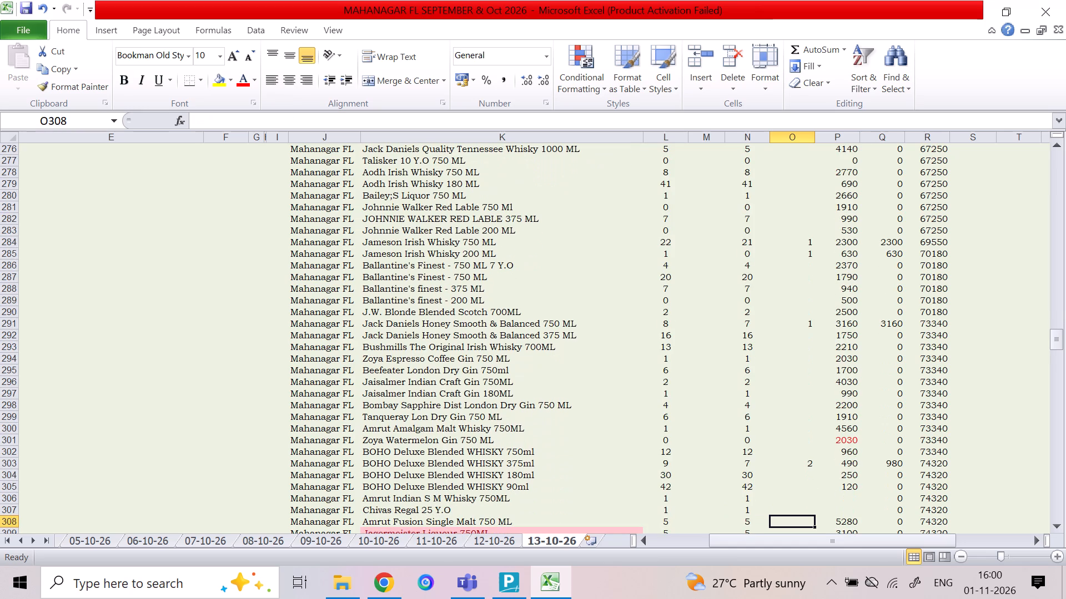
{"action": "key", "text": "Down"}
{"action": "key", "text": "Down"}
{"action": "key", "text": "Down"}
{"action": "key", "text": "Down"}
{"action": "key", "text": "Down"}
{"action": "key", "text": "Down"}
{"action": "key", "text": "Down"}
{"action": "key", "text": "Down"}
{"action": "key", "text": "Down"}
{"action": "key", "text": "Down"}
{"action": "key", "text": "Down"}
{"action": "key", "text": "Down"}
{"action": "key", "text": "Down"}
{"action": "key", "text": "Down"}
{"action": "key", "text": "Down"}
{"action": "key", "text": "Down"}
{"action": "key", "text": "Down"}
{"action": "key", "text": "Down"}
{"action": "key", "text": "Down"}
{"action": "key", "text": "Down"}
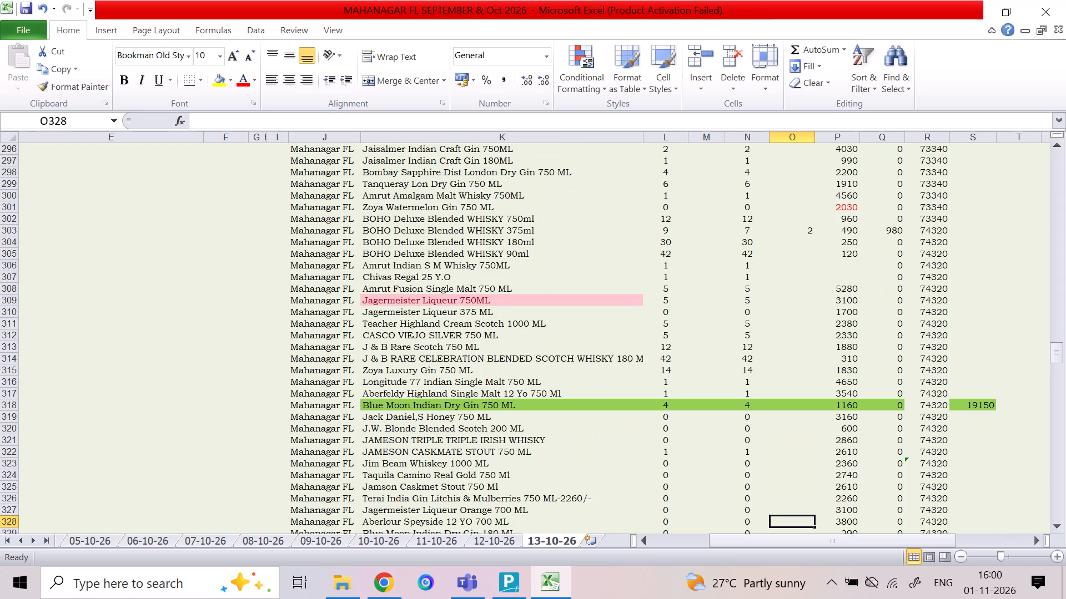
{"action": "key", "text": "Up"}
{"action": "key", "text": "Up"}
{"action": "key", "text": "Up"}
{"action": "key", "text": "Up"}
{"action": "key", "text": "Up"}
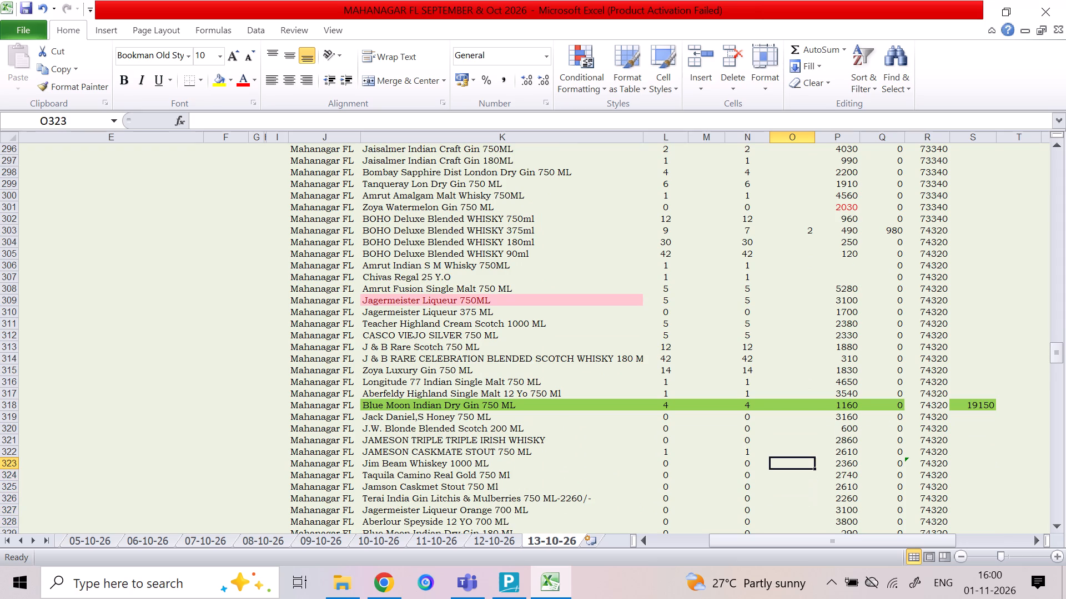
{"action": "key", "text": "Down"}
{"action": "key", "text": "Down"}
{"action": "key", "text": "Down"}
{"action": "key", "text": "Down"}
{"action": "key", "text": "Down"}
{"action": "key", "text": "Down"}
{"action": "key", "text": "Down"}
{"action": "key", "text": "Down"}
{"action": "key", "text": "Down"}
{"action": "key", "text": "Down"}
{"action": "key", "text": "Down"}
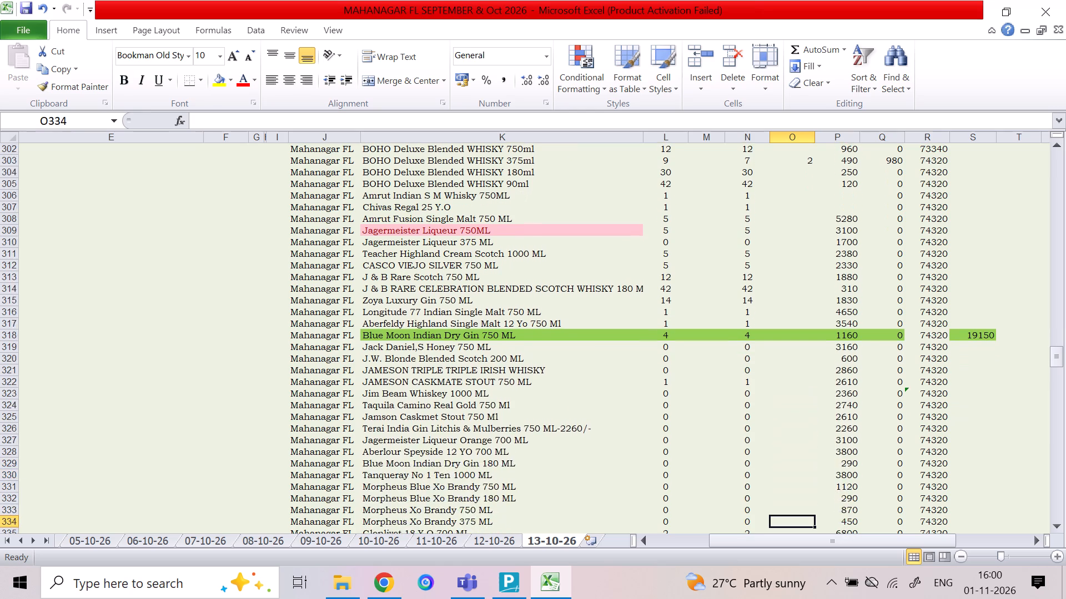
{"action": "key", "text": "Down"}
{"action": "key", "text": "Down"}
{"action": "key", "text": "Up"}
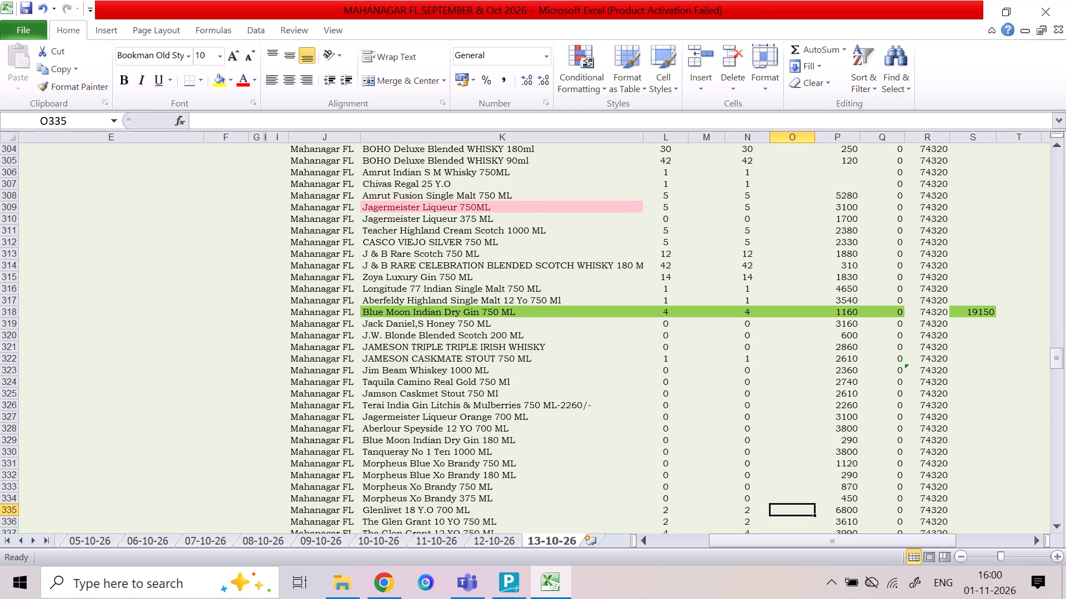
{"action": "key", "text": "1"}
{"action": "key", "text": "Down"}
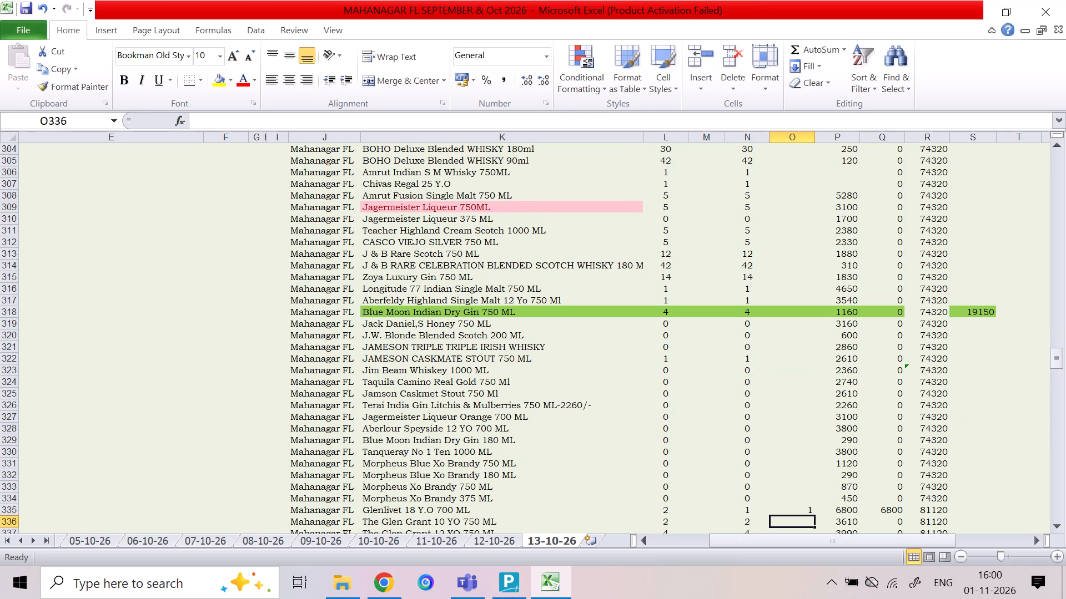
Enter a sale of 2 for the Bacardi Super Classic Guava Rum 180 ML.
{"action": "key", "text": "Down"}
{"action": "key", "text": "Down"}
{"action": "key", "text": "Down"}
{"action": "key", "text": "Down"}
{"action": "key", "text": "Up"}
{"action": "key", "text": "Down"}
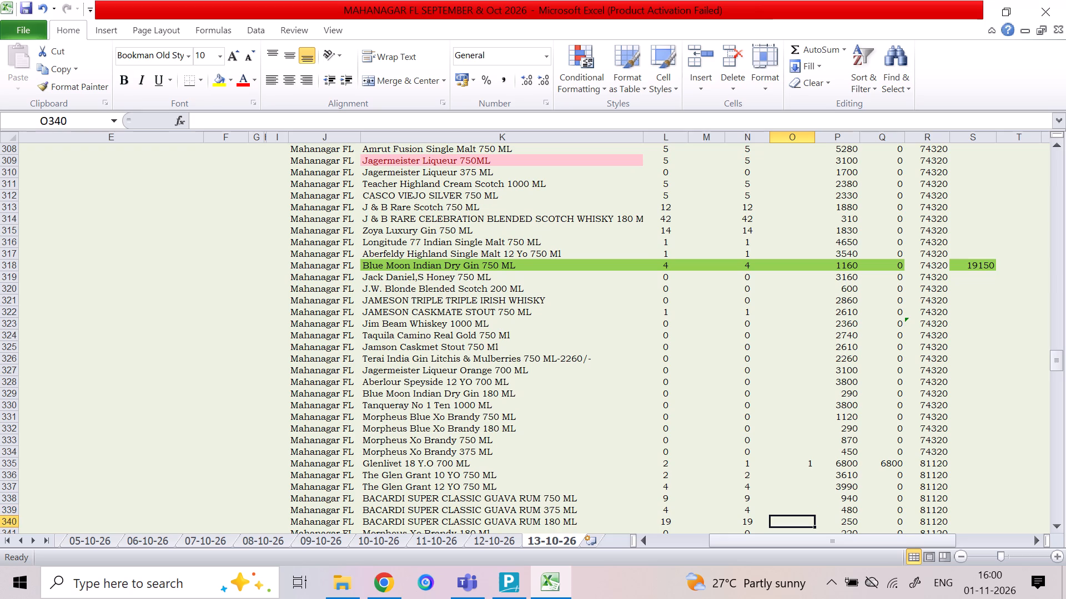
{"action": "key", "text": "2"}
{"action": "key", "text": "Down"}
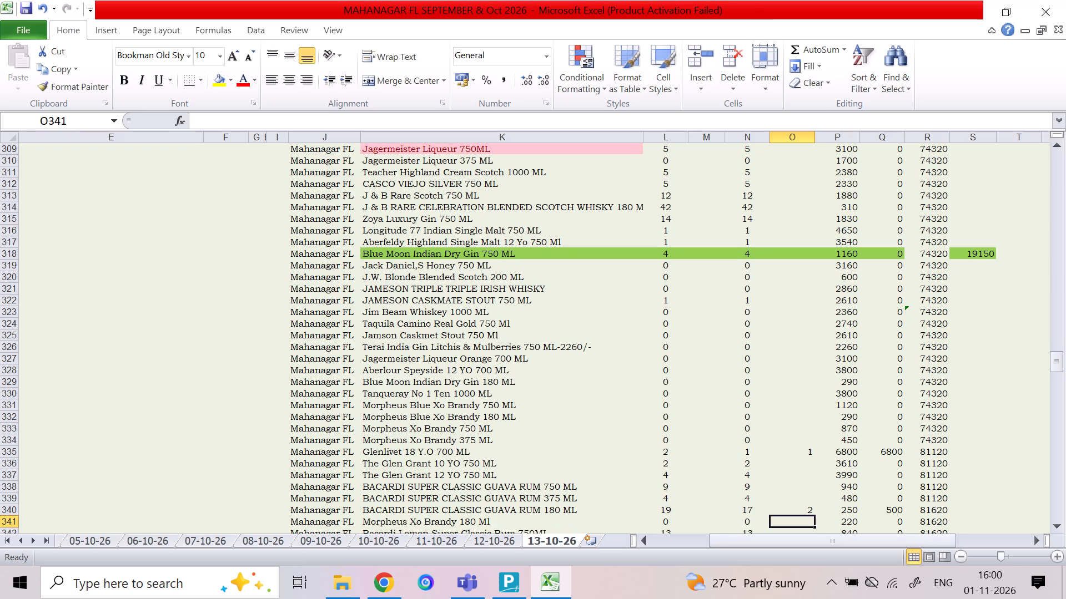
Enter a sale of 5 for the Bacardi Lemon Super Classic Rum 180 ML.
{"action": "key", "text": "Down"}
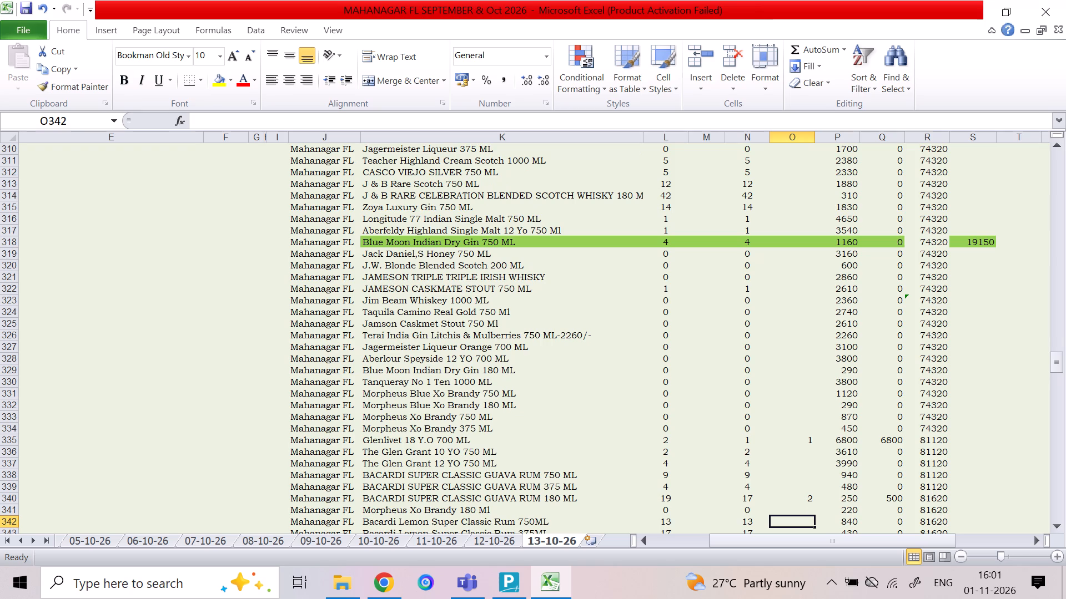
{"action": "key", "text": "Down"}
{"action": "key", "text": "Down"}
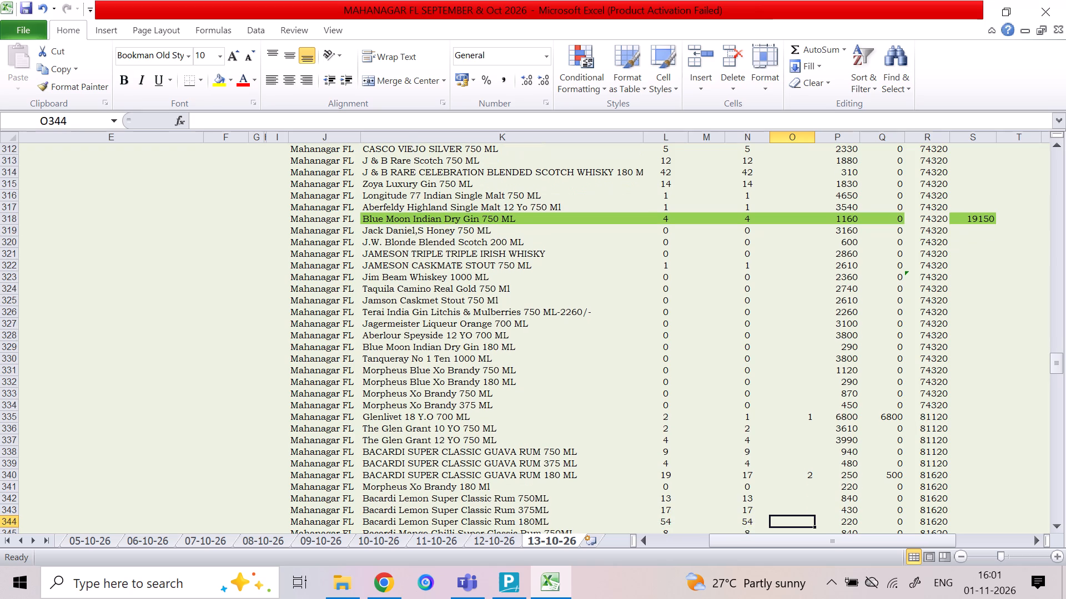
{"action": "key", "text": "5"}
{"action": "key", "text": "Down"}
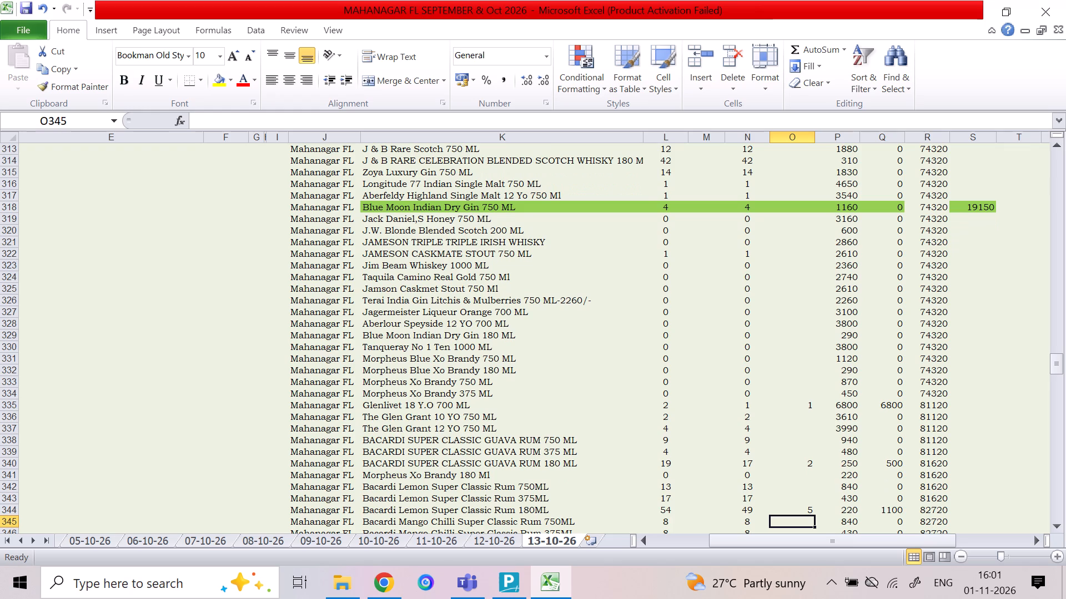
Enter Bacardi Mango Chilli Super Classic Rum sales of 4 for the 375 ML and 3 for the 180 ML.
{"action": "key", "text": "Down"}
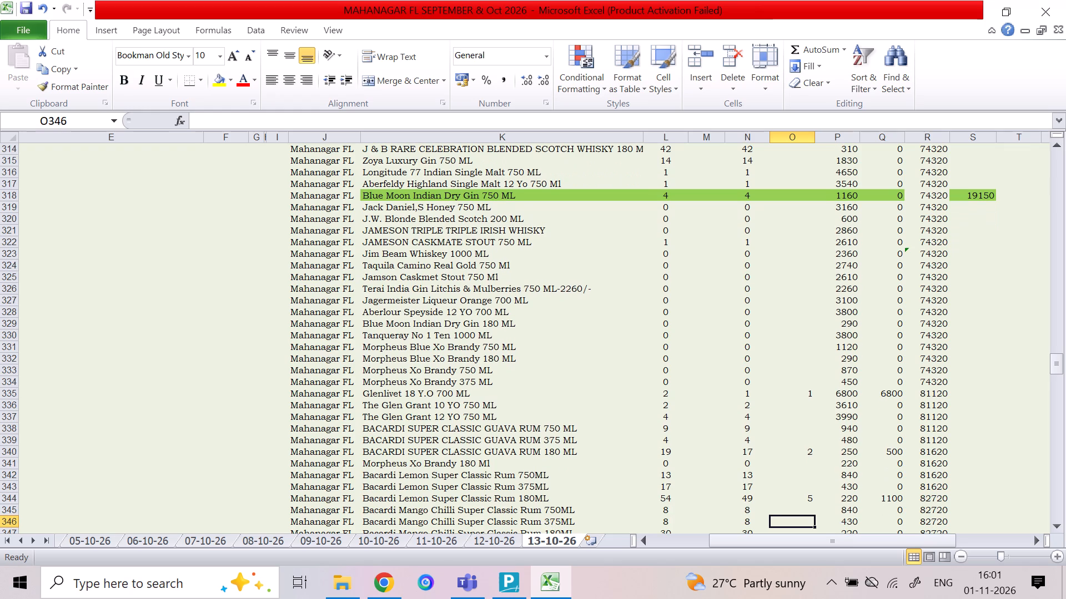
{"action": "key", "text": "4"}
{"action": "key", "text": "Down"}
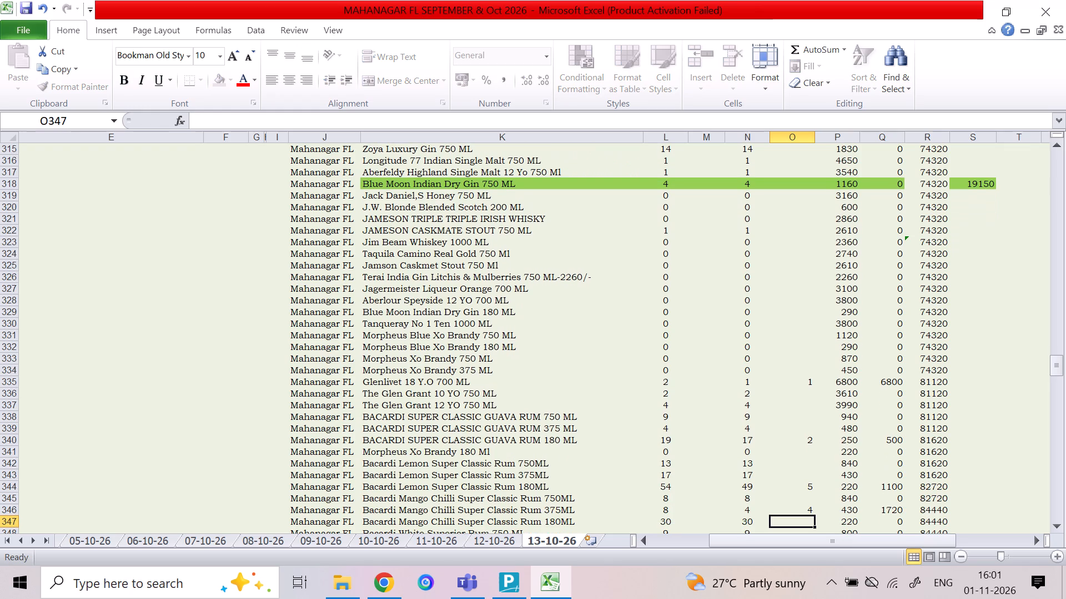
{"action": "key", "text": "3"}
{"action": "key", "text": "Down"}
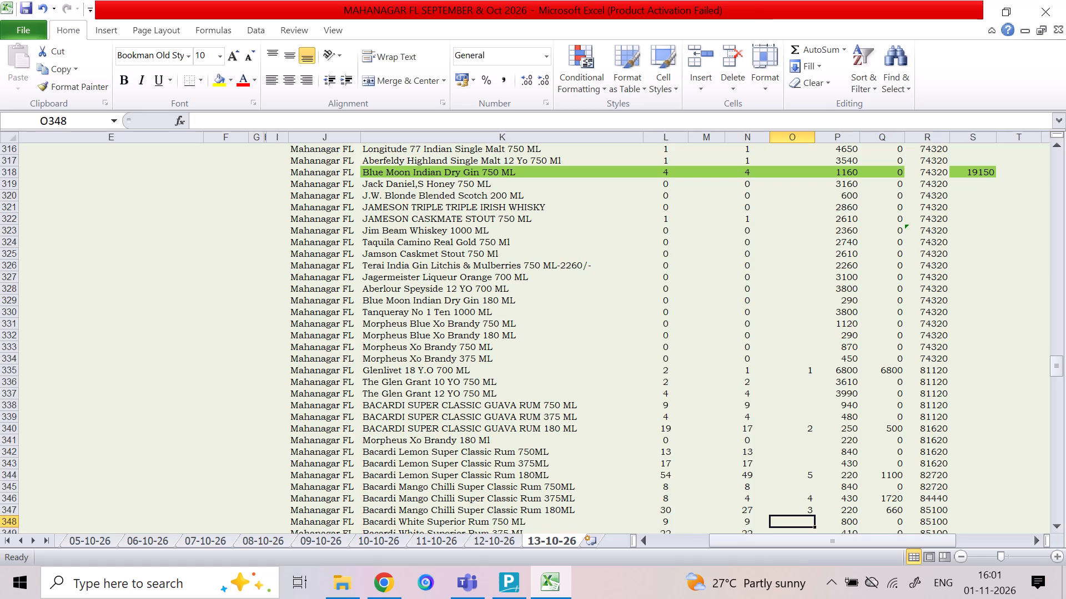
Enter Bacardi White Superior Rum sales of 1 for the 750 ML and 2 for the 180 ML.
{"action": "key", "text": "1"}
{"action": "key", "text": "Down"}
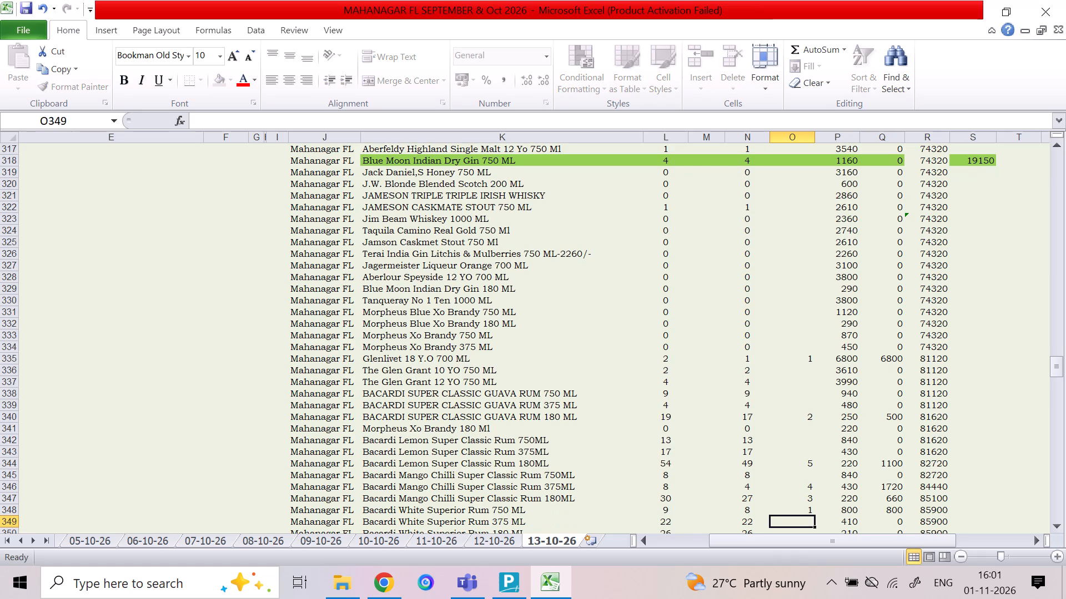
{"action": "key", "text": "Down"}
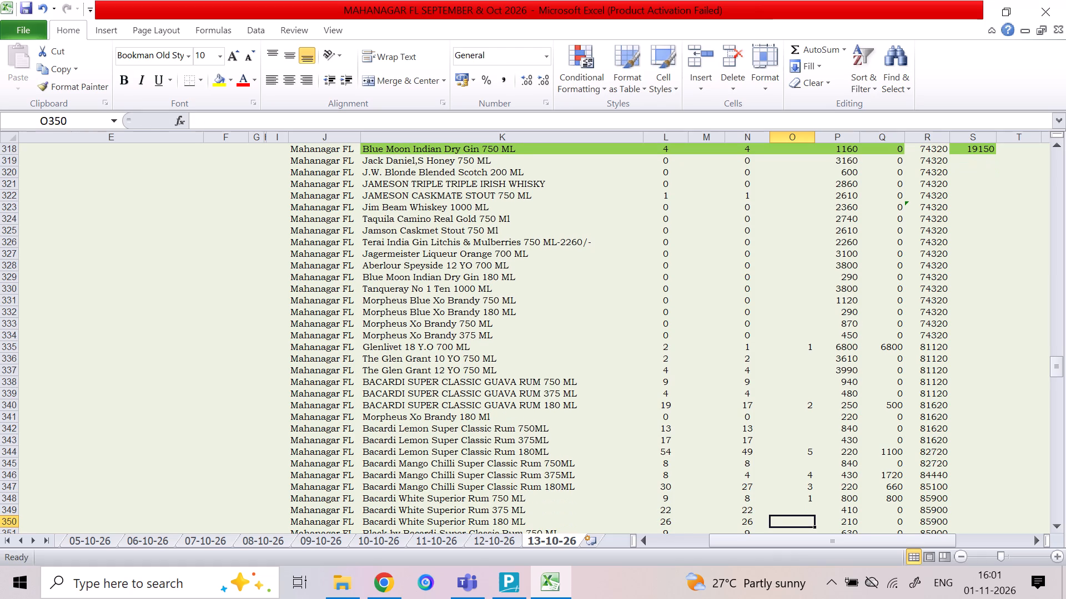
{"action": "key", "text": "2"}
{"action": "key", "text": "Down"}
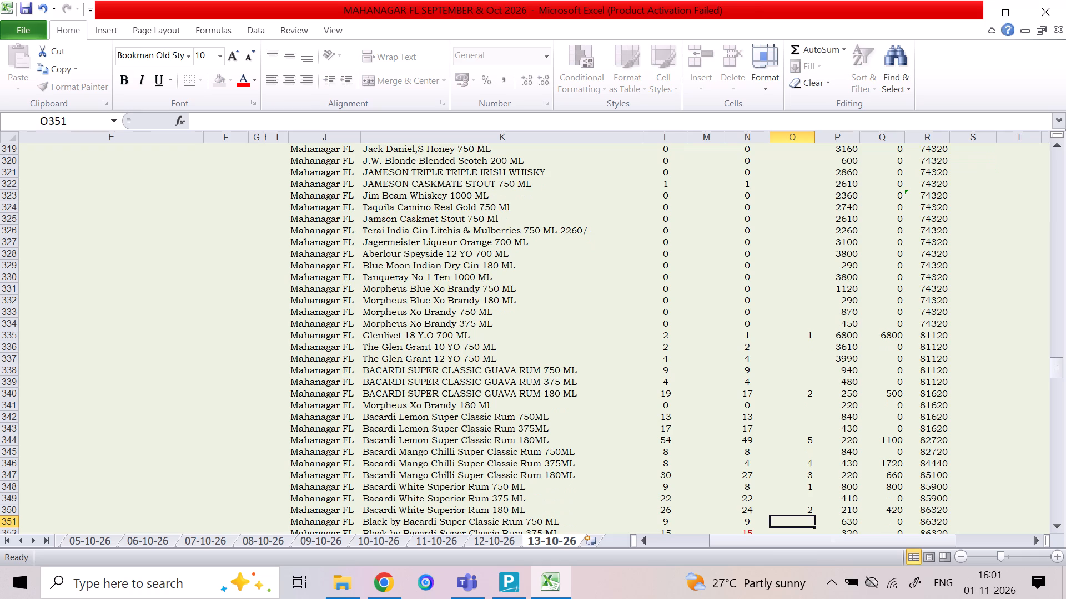
Look through the rum rows from Black by Bacardi to Old Monk the Legend for the next sale entry.
{"action": "key", "text": "Down"}
{"action": "key", "text": "Down"}
{"action": "key", "text": "Down"}
{"action": "key", "text": "Up"}
{"action": "key", "text": "Up"}
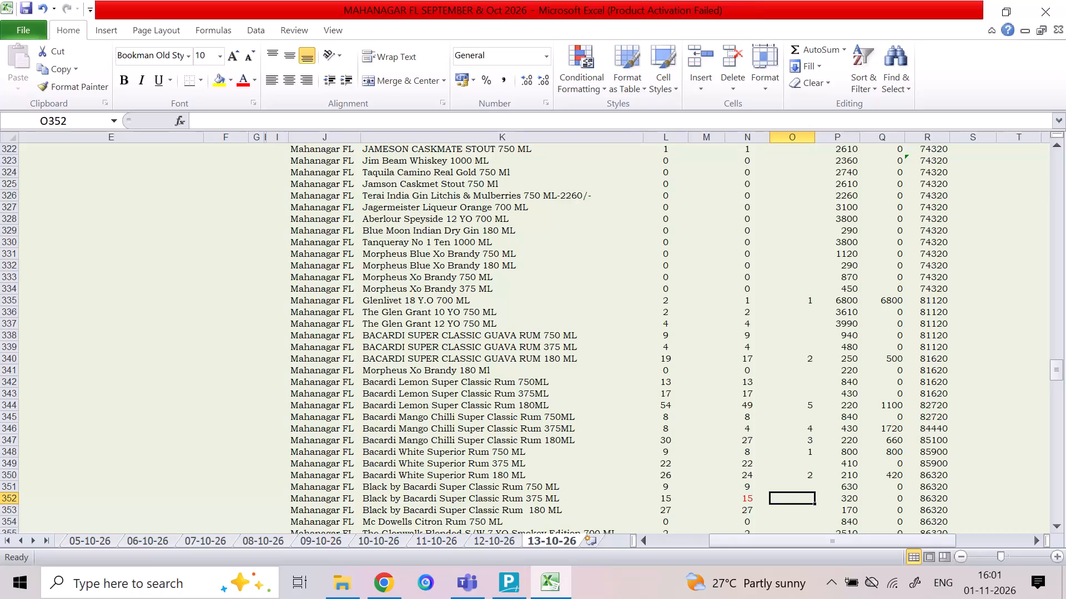
{"action": "key", "text": "Down"}
{"action": "key", "text": "Down"}
{"action": "key", "text": "Down"}
{"action": "key", "text": "Down"}
{"action": "key", "text": "Down"}
{"action": "key", "text": "Down"}
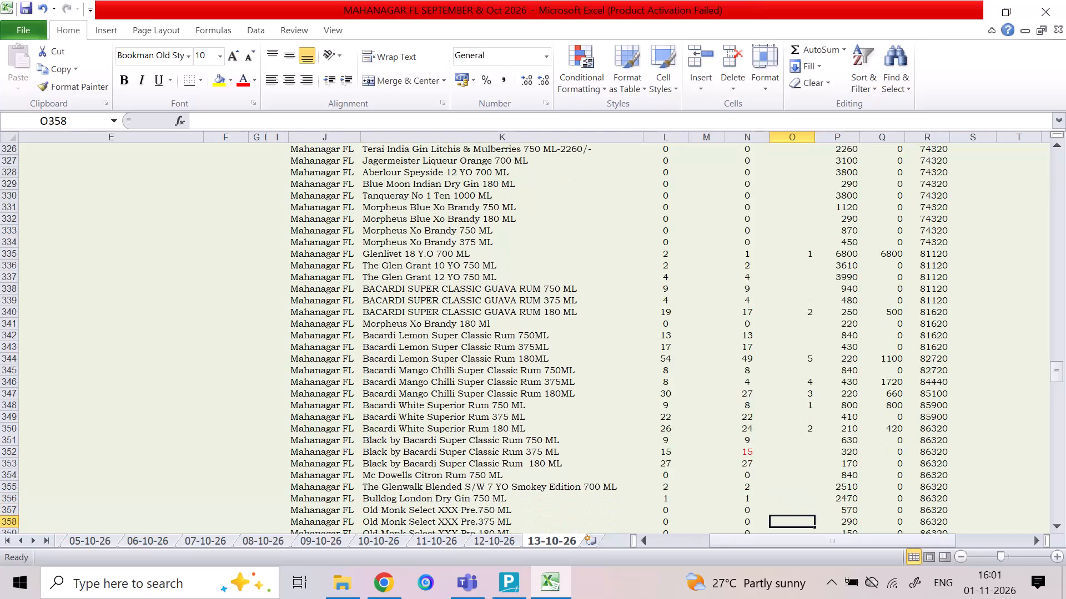
{"action": "key", "text": "Down"}
{"action": "key", "text": "Down"}
{"action": "key", "text": "Down"}
{"action": "key", "text": "Down"}
{"action": "key", "text": "Down"}
{"action": "key", "text": "Down"}
{"action": "key", "text": "Down"}
{"action": "key", "text": "Down"}
{"action": "key", "text": "Down"}
{"action": "key", "text": "Down"}
{"action": "key", "text": "Down"}
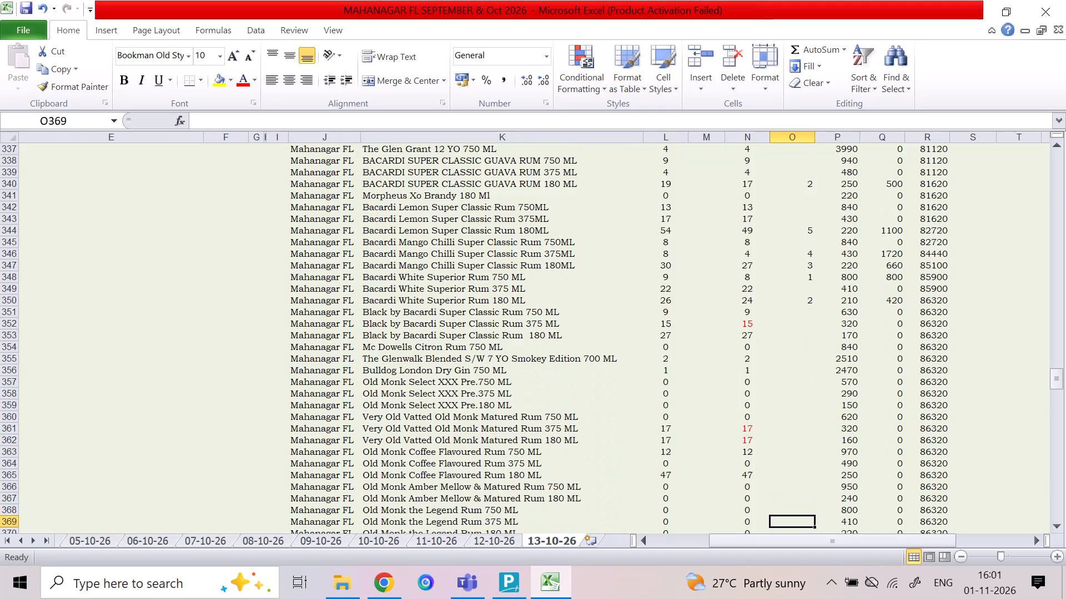
{"action": "key", "text": "Down"}
{"action": "key", "text": "Down"}
{"action": "key", "text": "Down"}
{"action": "key", "text": "Down"}
{"action": "key", "text": "Up"}
{"action": "key", "text": "Up"}
{"action": "key", "text": "Up"}
{"action": "key", "text": "Up"}
{"action": "key", "text": "Up"}
{"action": "key", "text": "Up"}
{"action": "key", "text": "Up"}
{"action": "key", "text": "Up"}
{"action": "key", "text": "Up"}
{"action": "key", "text": "Up"}
{"action": "key", "text": "Up"}
{"action": "key", "text": "Up"}
{"action": "key", "text": "Up"}
{"action": "key", "text": "Up"}
{"action": "key", "text": "Up"}
{"action": "key", "text": "Up"}
{"action": "key", "text": "Up"}
{"action": "key", "text": "Up"}
{"action": "key", "text": "Up"}
{"action": "key", "text": "Up"}
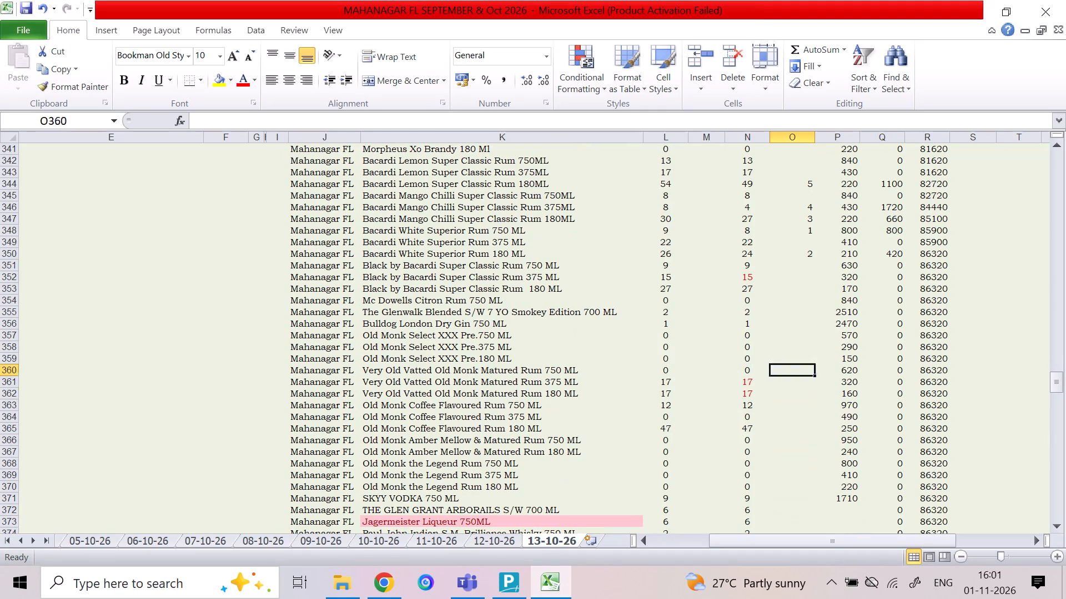
{"action": "key", "text": "Down"}
{"action": "key", "text": "Down"}
{"action": "key", "text": "Down"}
{"action": "key", "text": "Down"}
{"action": "key", "text": "Down"}
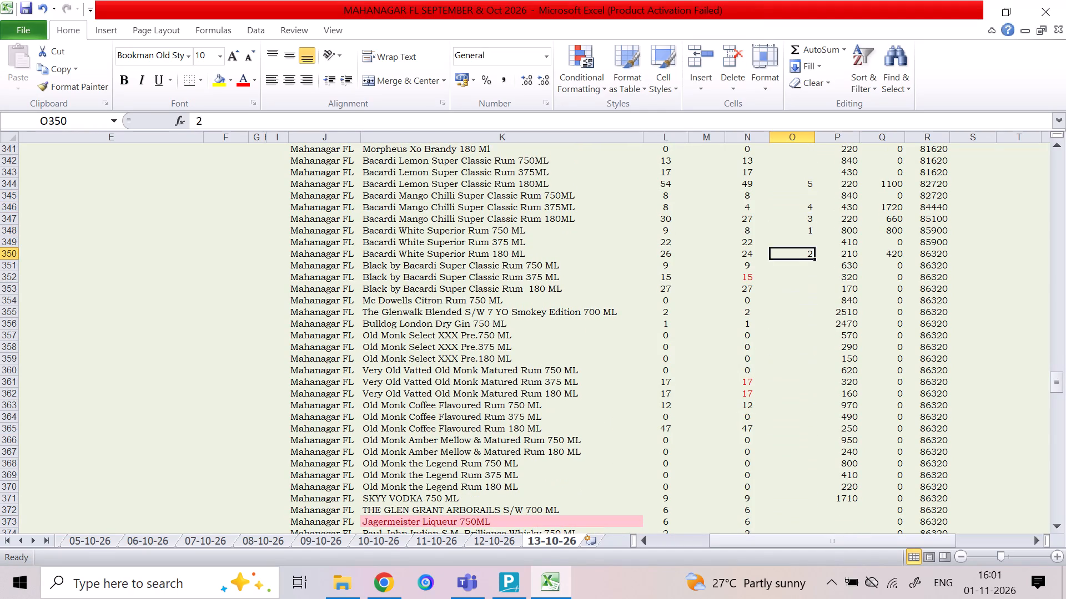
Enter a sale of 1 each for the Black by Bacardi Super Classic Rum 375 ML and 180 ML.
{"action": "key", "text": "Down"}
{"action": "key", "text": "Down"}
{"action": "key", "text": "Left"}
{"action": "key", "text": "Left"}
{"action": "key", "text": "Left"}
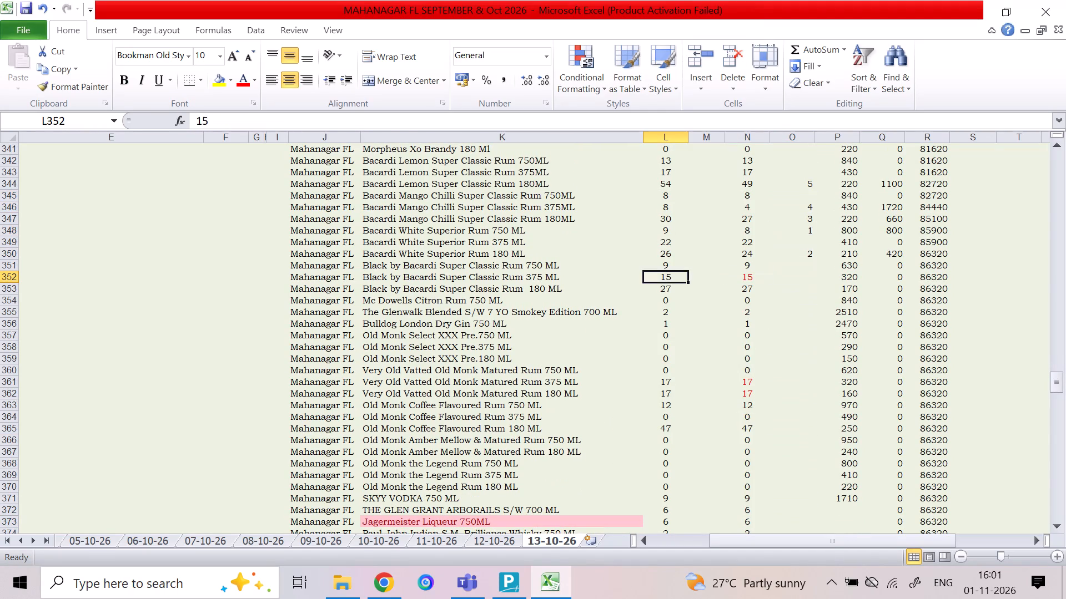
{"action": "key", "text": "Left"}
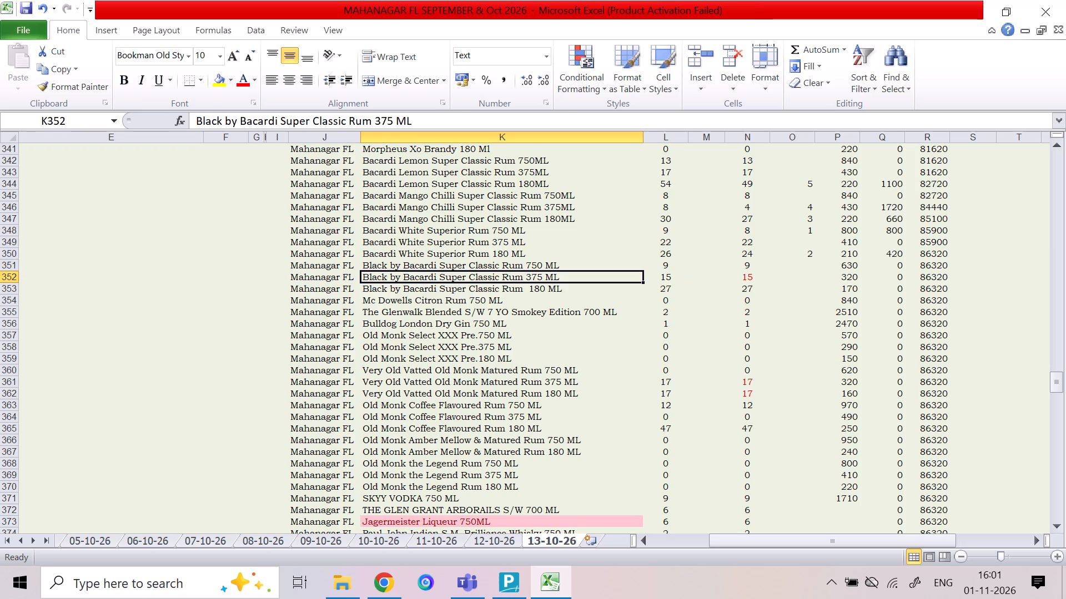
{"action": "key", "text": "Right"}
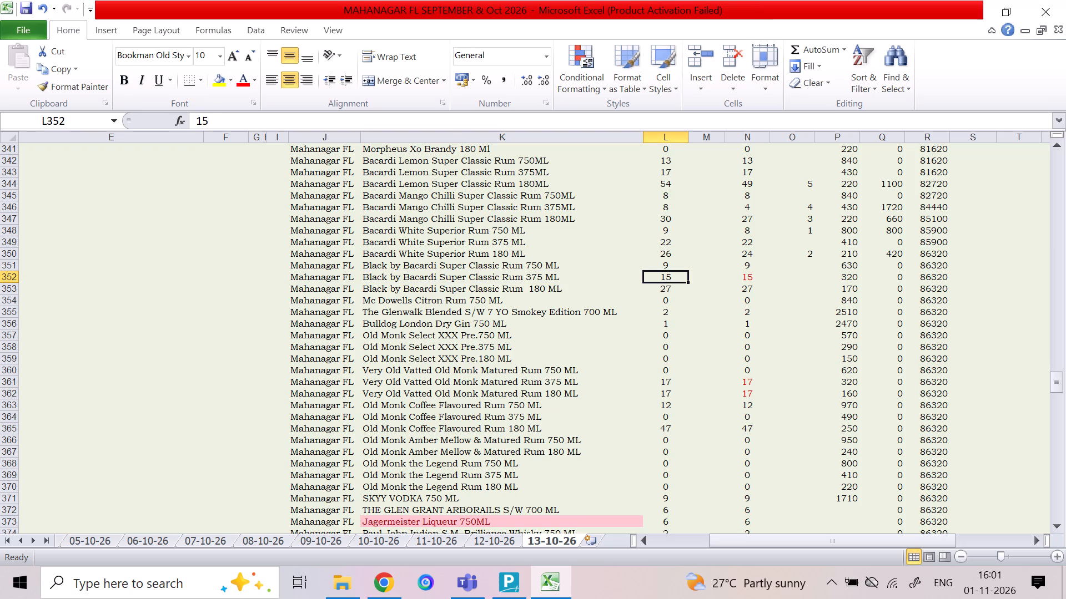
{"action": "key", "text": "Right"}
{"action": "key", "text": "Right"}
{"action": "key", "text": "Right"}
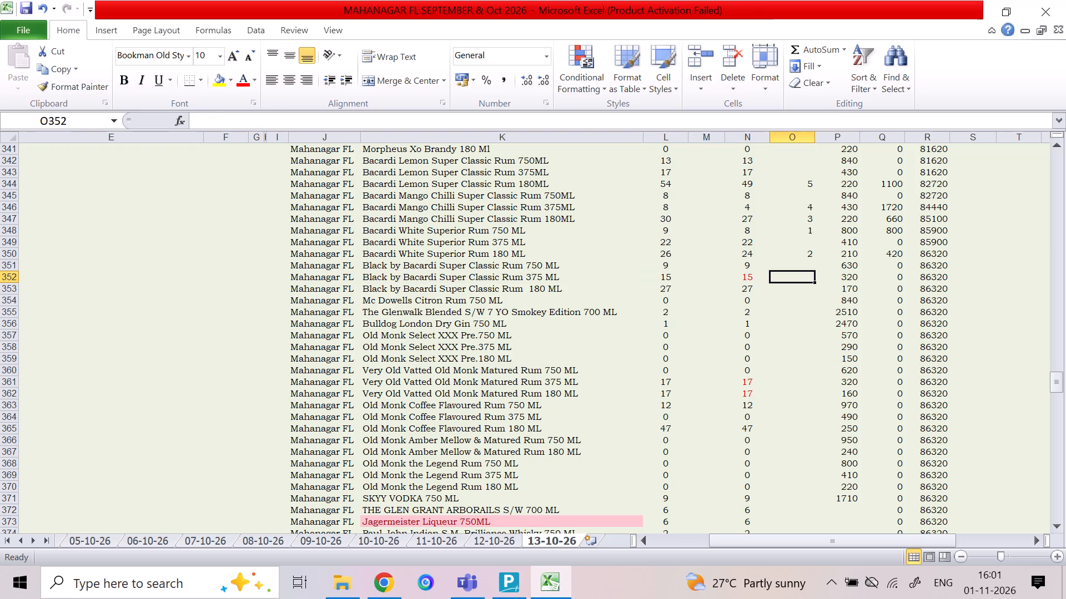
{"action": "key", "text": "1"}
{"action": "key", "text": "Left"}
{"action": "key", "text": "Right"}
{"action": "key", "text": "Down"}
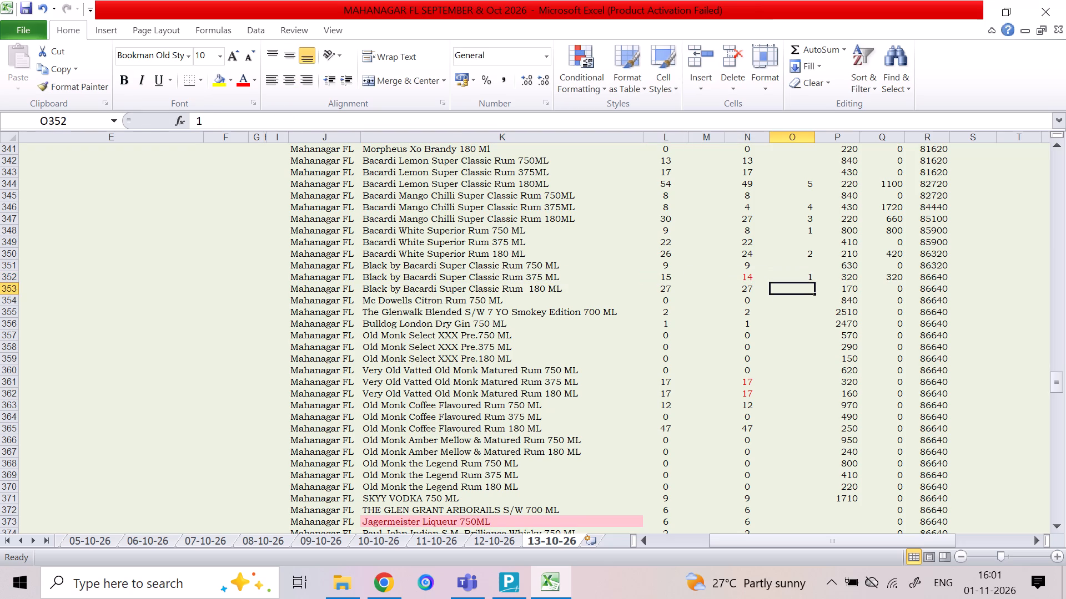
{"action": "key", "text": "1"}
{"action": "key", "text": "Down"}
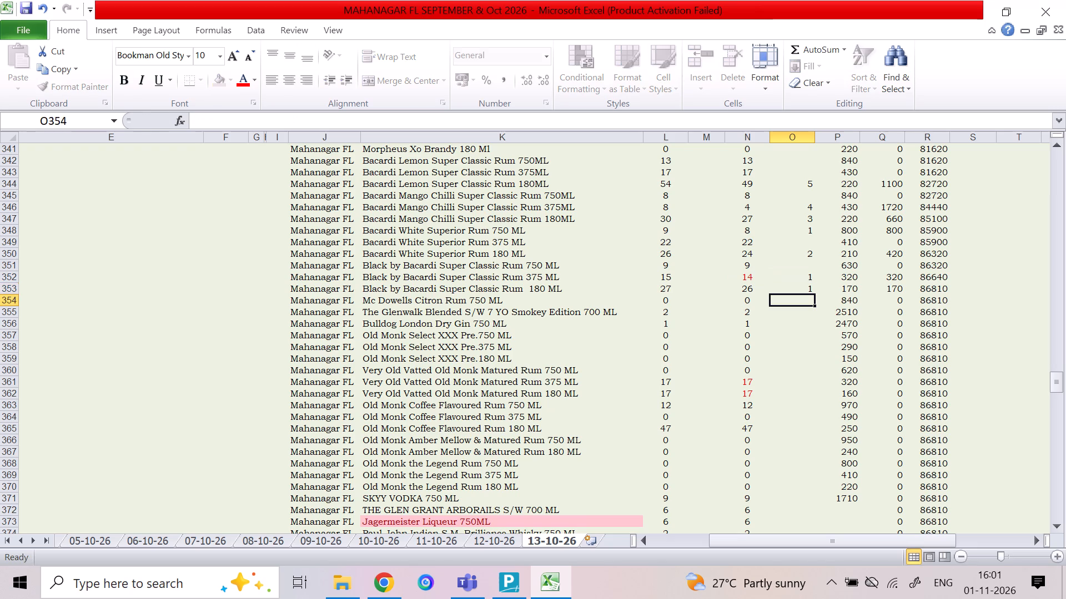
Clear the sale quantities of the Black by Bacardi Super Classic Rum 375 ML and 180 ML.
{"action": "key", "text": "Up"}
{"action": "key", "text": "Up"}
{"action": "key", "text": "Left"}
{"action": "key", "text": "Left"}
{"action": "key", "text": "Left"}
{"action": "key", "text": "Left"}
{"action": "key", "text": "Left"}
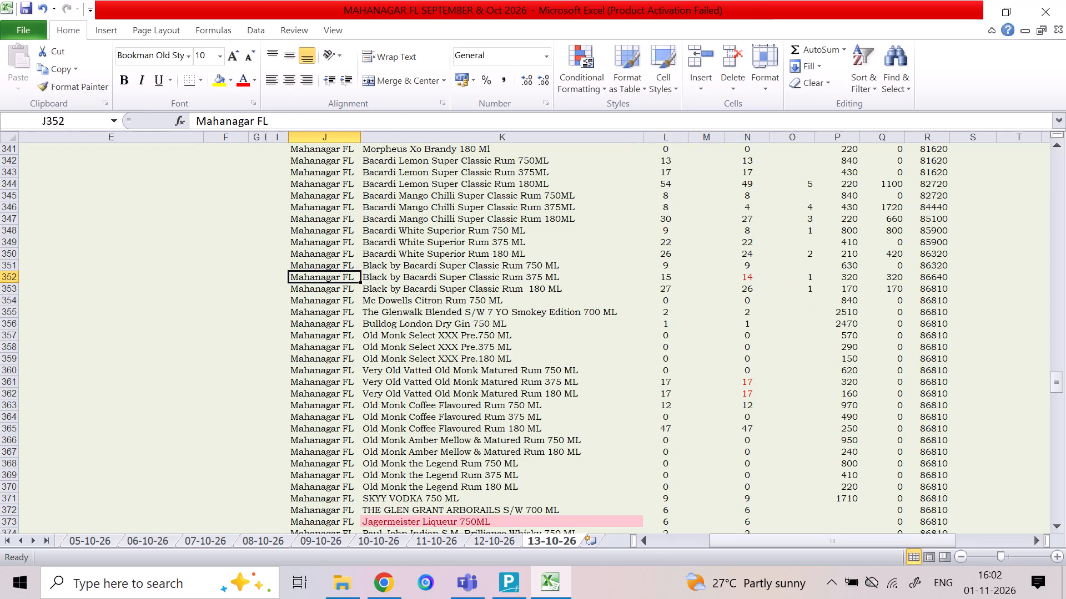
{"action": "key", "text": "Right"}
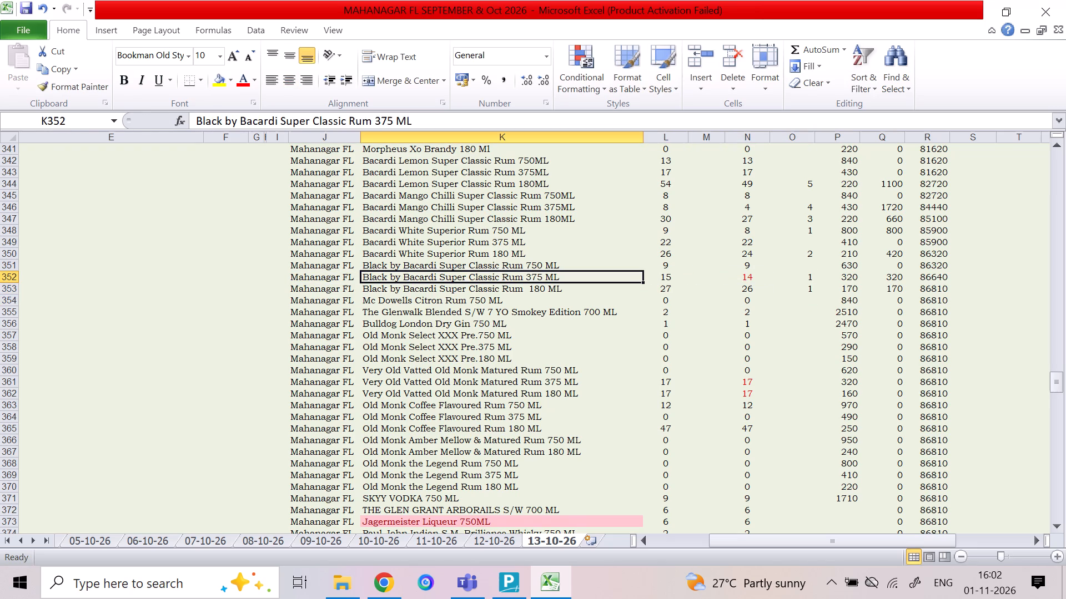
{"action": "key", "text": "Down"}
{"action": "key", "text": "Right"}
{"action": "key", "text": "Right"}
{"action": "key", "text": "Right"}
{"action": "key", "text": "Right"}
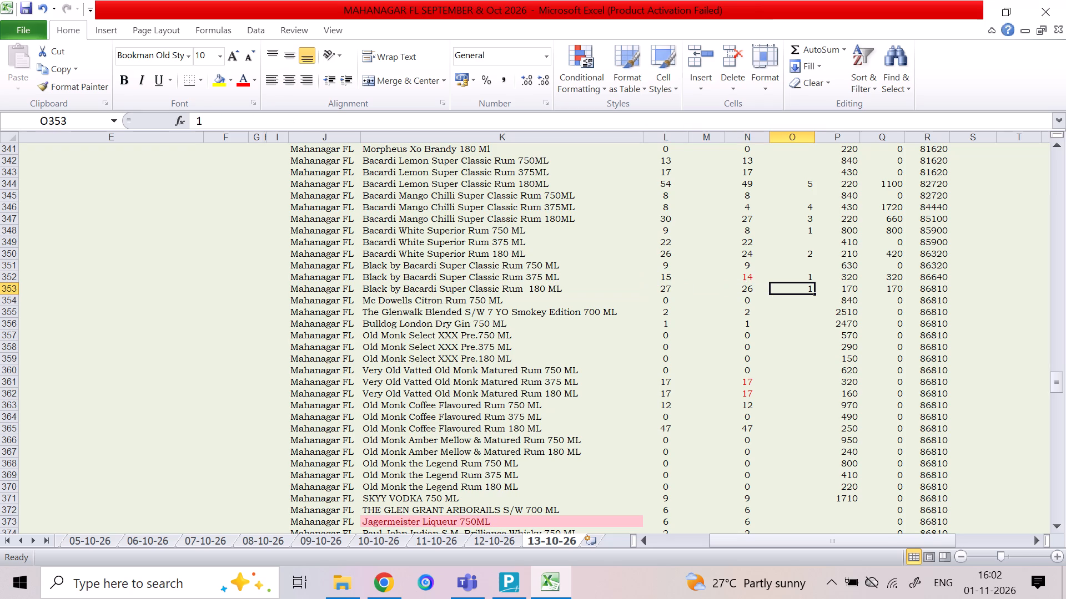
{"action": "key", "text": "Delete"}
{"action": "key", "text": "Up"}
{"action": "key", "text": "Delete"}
Enter a sale of 1 each for the Very Old Vatted Old Monk Matured Rum 375 ML and 180 ML.
{"action": "key", "text": "Down"}
{"action": "key", "text": "Down"}
{"action": "key", "text": "Down"}
{"action": "key", "text": "Down"}
{"action": "key", "text": "Down"}
{"action": "key", "text": "Down"}
{"action": "key", "text": "Down"}
{"action": "key", "text": "Down"}
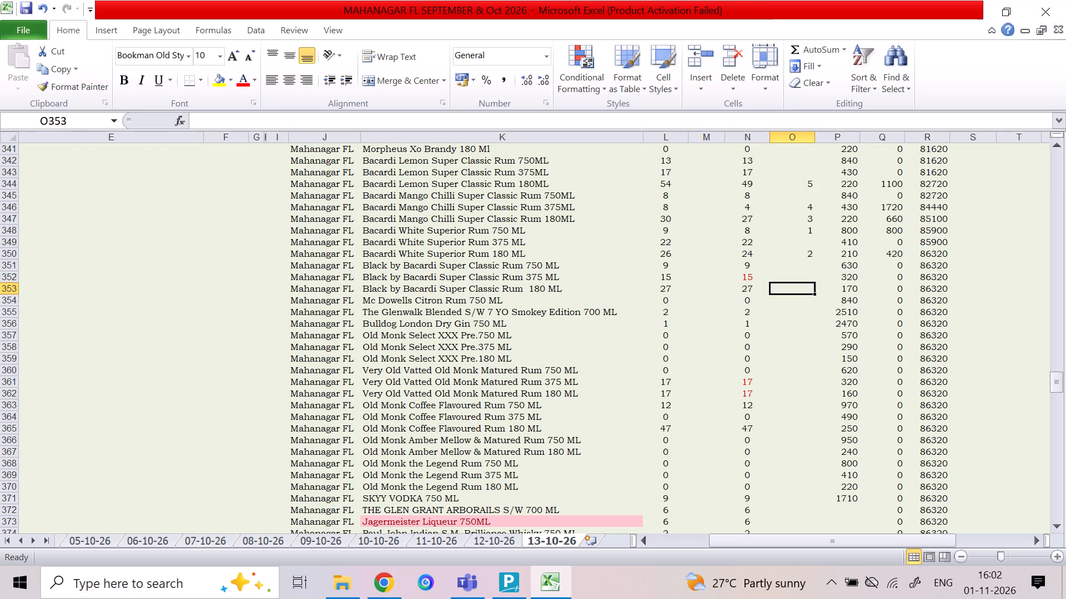
{"action": "key", "text": "Down"}
{"action": "key", "text": "1"}
{"action": "key", "text": "Down"}
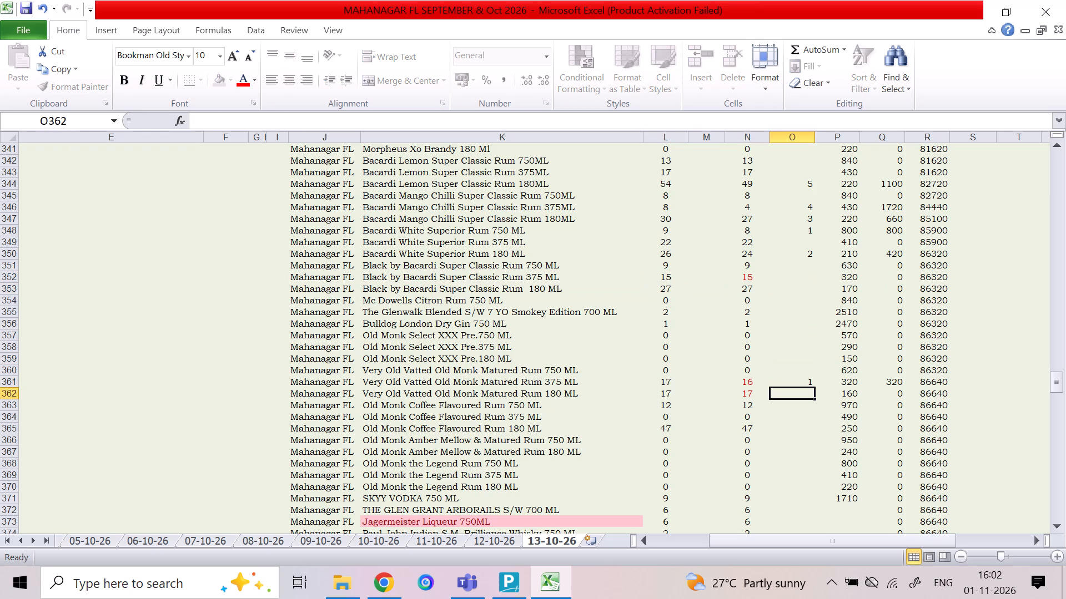
{"action": "key", "text": "1"}
{"action": "key", "text": "Down"}
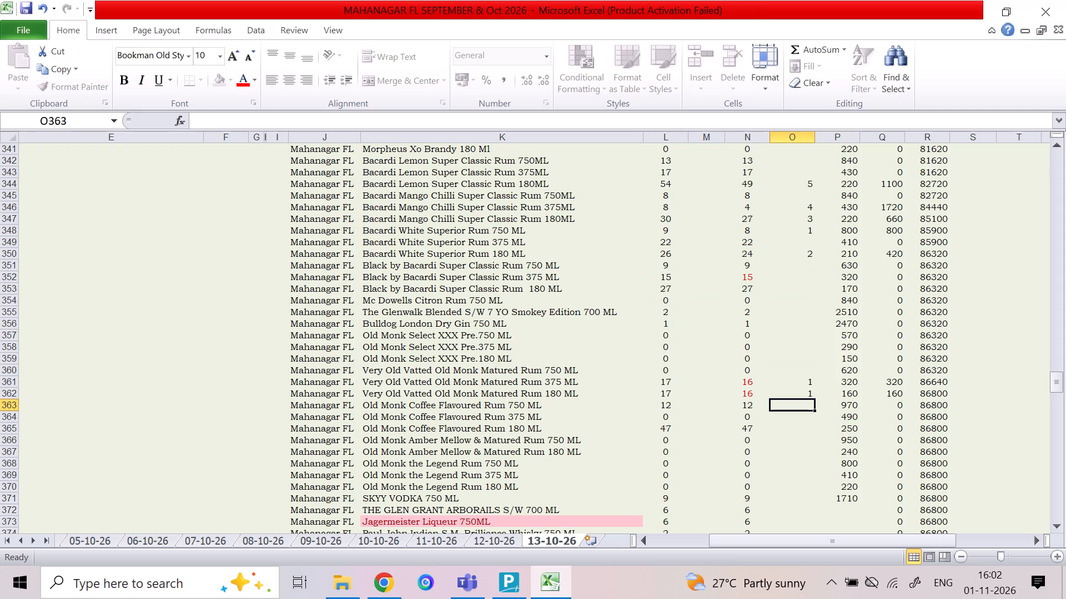
Enter a sale of 2 for the Bro Code Orignal 250 ML.
{"action": "key", "text": "Down"}
{"action": "key", "text": "Down"}
{"action": "key", "text": "Down"}
{"action": "key", "text": "Down"}
{"action": "key", "text": "Down"}
{"action": "key", "text": "Down"}
{"action": "key", "text": "Down"}
{"action": "key", "text": "Down"}
{"action": "key", "text": "Down"}
{"action": "key", "text": "Down"}
{"action": "key", "text": "Down"}
{"action": "key", "text": "Down"}
{"action": "key", "text": "Down"}
{"action": "key", "text": "Down"}
{"action": "key", "text": "Down"}
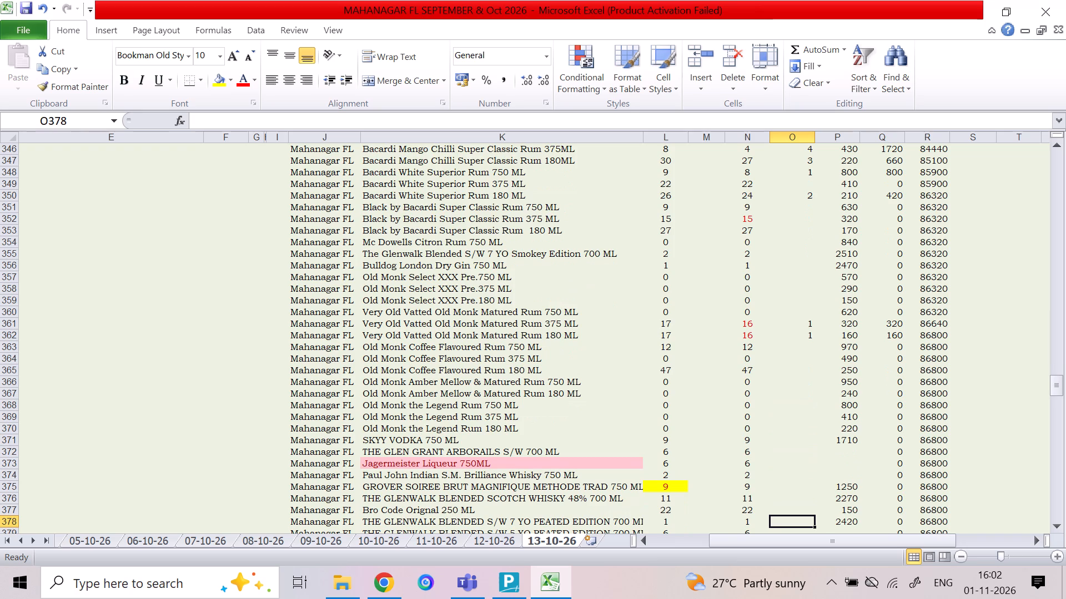
{"action": "key", "text": "Down"}
{"action": "key", "text": "Down"}
{"action": "key", "text": "Down"}
{"action": "key", "text": "Down"}
{"action": "key", "text": "Down"}
{"action": "key", "text": "Down"}
{"action": "key", "text": "Down"}
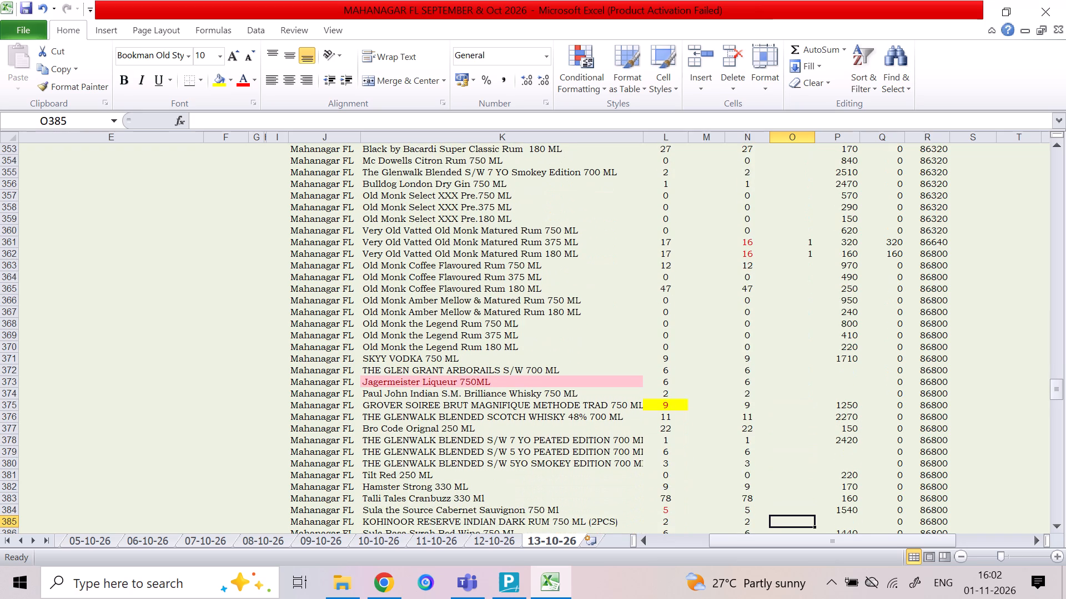
{"action": "key", "text": "Up"}
{"action": "key", "text": "Up"}
{"action": "key", "text": "Up"}
{"action": "key", "text": "Up"}
{"action": "key", "text": "Up"}
{"action": "key", "text": "Up"}
{"action": "key", "text": "Up"}
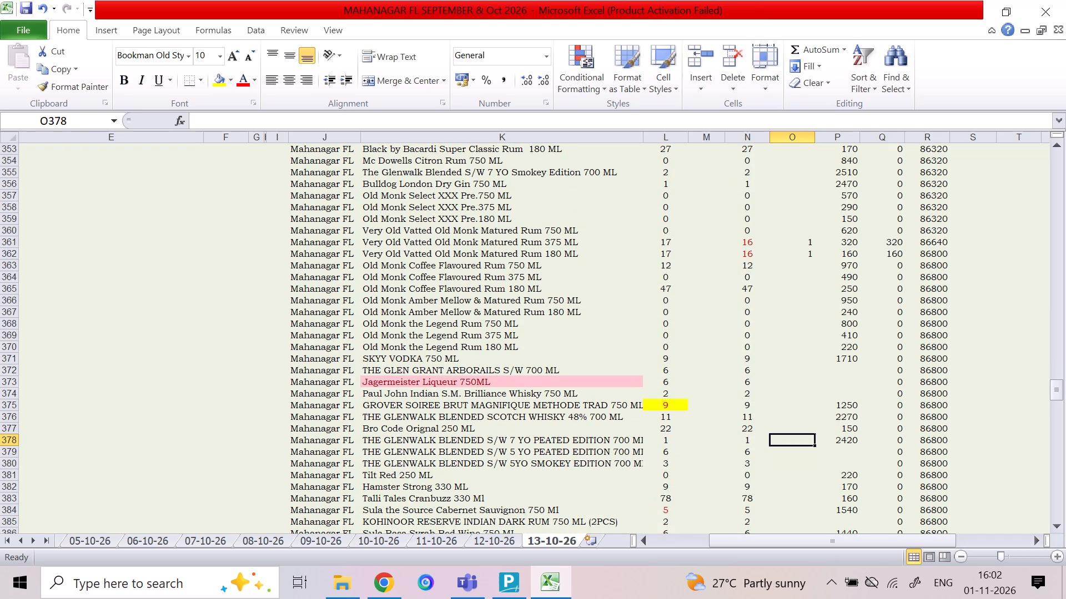
{"action": "key", "text": "Up"}
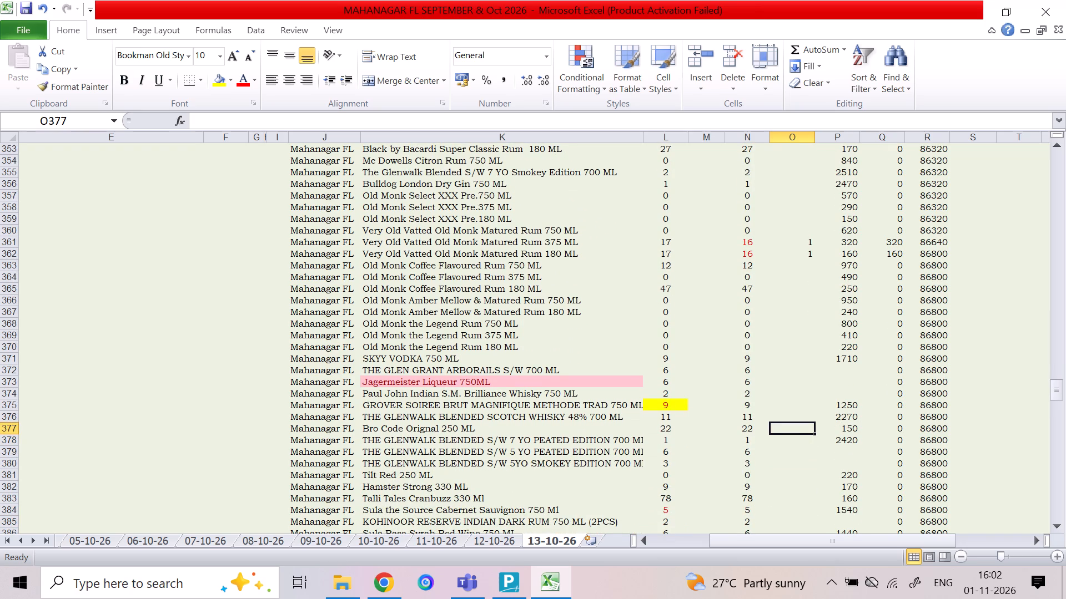
{"action": "key", "text": "2"}
{"action": "key", "text": "Down"}
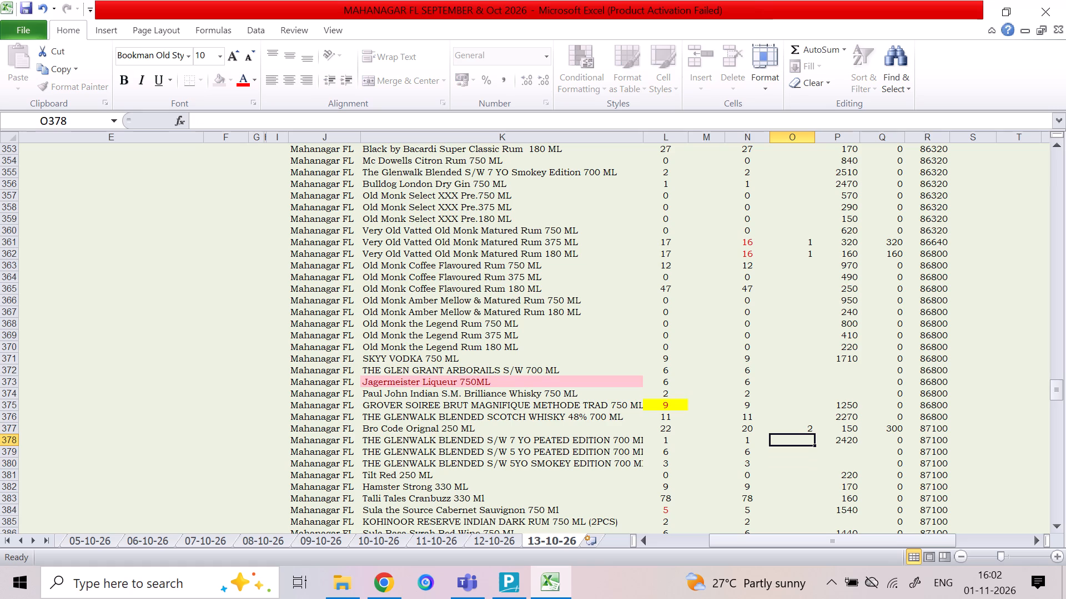
Enter a sale of 4 for the Talli Tales Cranbuzz 330 Ml.
{"action": "key", "text": "Down"}
{"action": "key", "text": "Down"}
{"action": "key", "text": "Down"}
{"action": "key", "text": "Down"}
{"action": "key", "text": "Down"}
{"action": "key", "text": "4"}
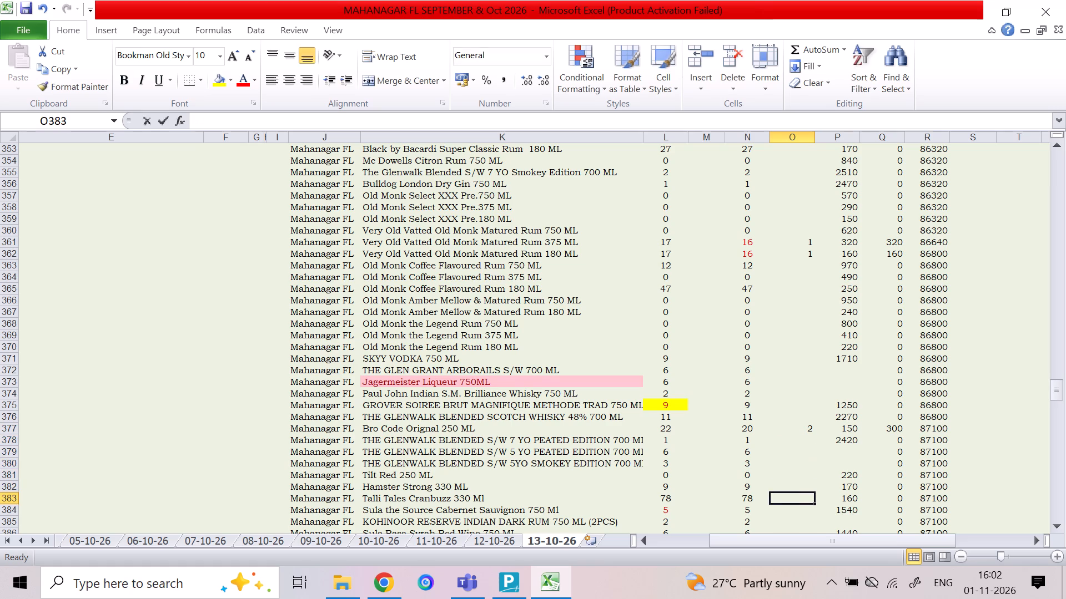
{"action": "key", "text": "Down"}
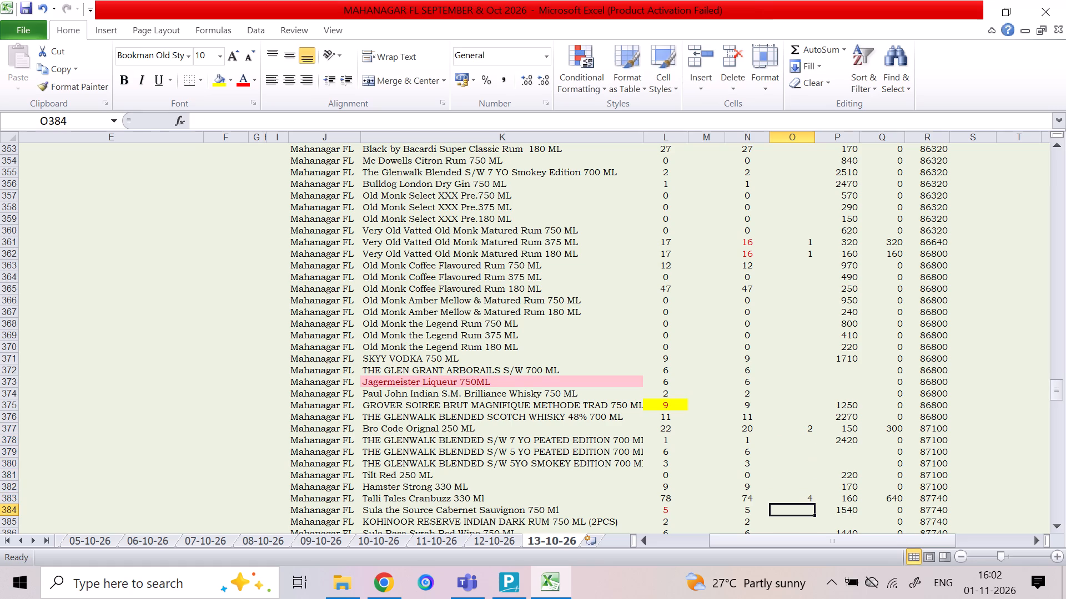
Enter a sale of 1 for the Jacob's Creek Chardonnay 750 ML.
{"action": "key", "text": "Down"}
{"action": "key", "text": "Down"}
{"action": "key", "text": "Down"}
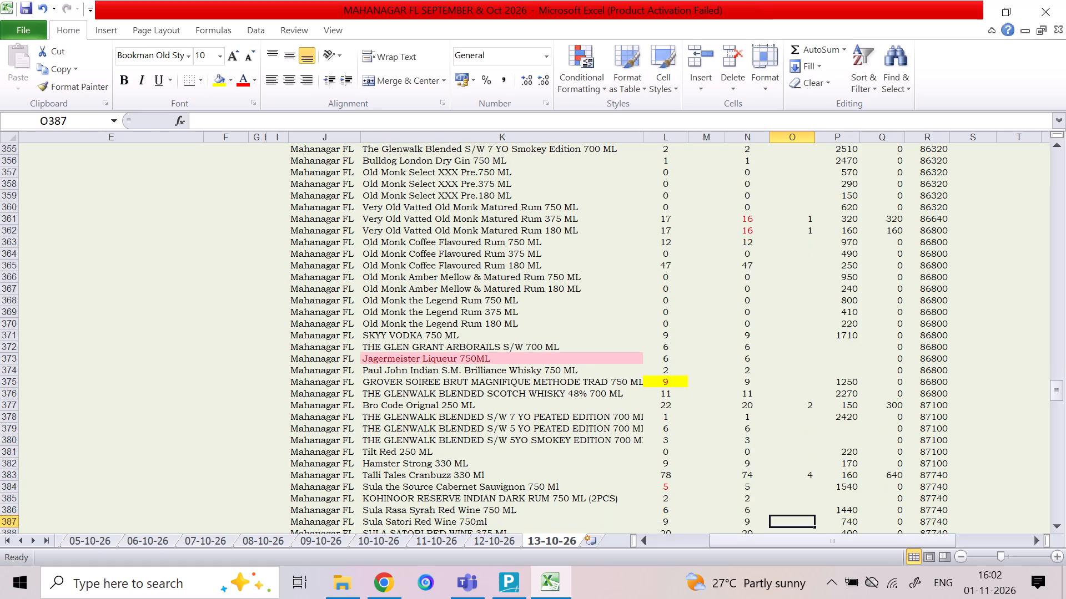
{"action": "key", "text": "Down"}
{"action": "key", "text": "Down"}
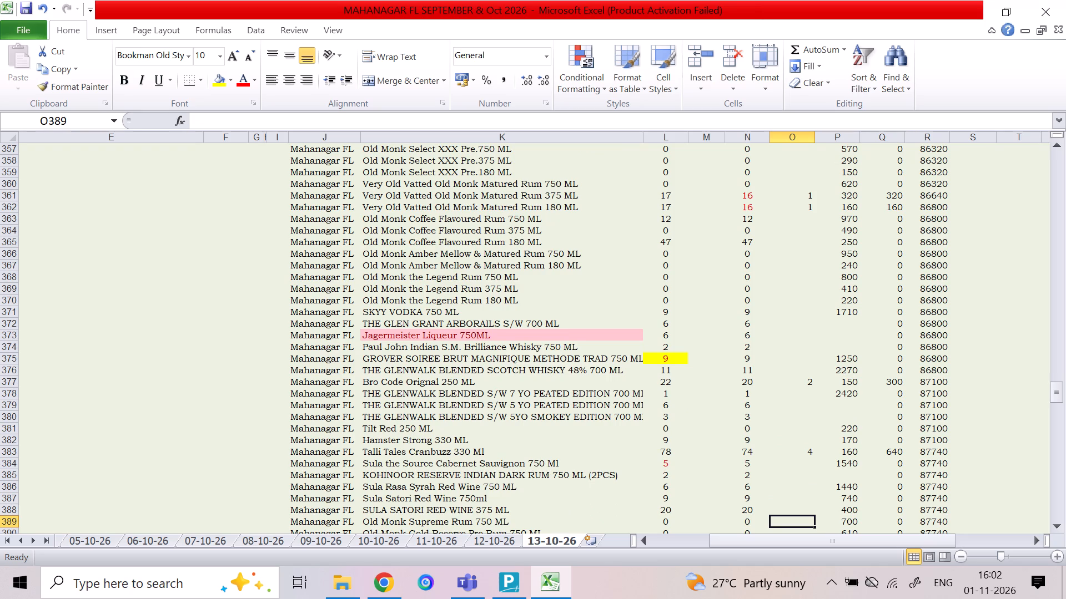
{"action": "key", "text": "Down"}
{"action": "key", "text": "Down"}
{"action": "key", "text": "Down"}
{"action": "key", "text": "Down"}
{"action": "key", "text": "Down"}
{"action": "key", "text": "Down"}
{"action": "key", "text": "Down"}
{"action": "key", "text": "Down"}
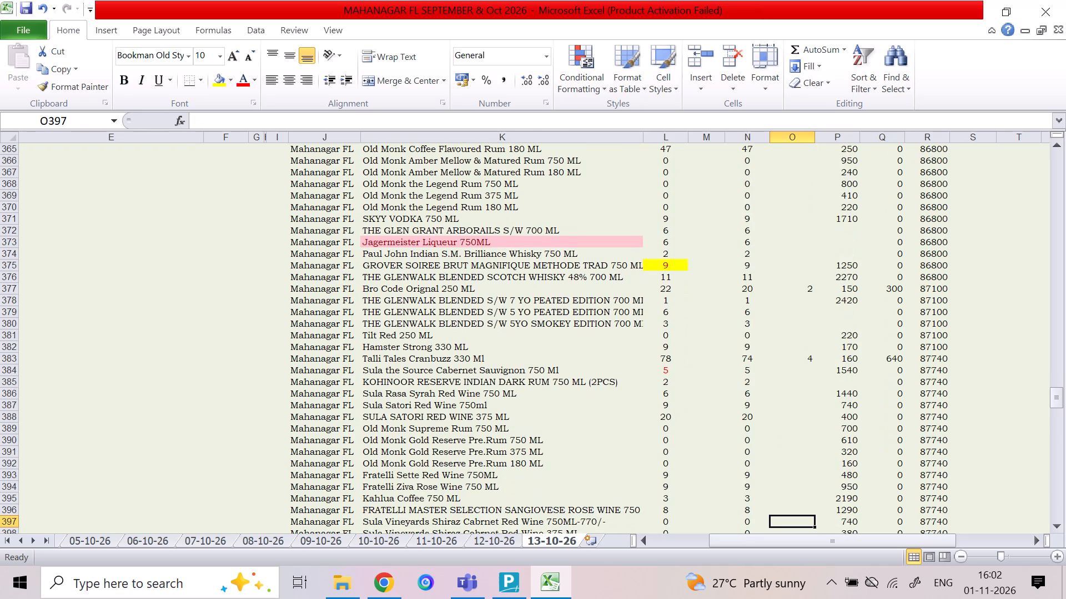
{"action": "key", "text": "Down"}
{"action": "key", "text": "Down"}
{"action": "key", "text": "Down"}
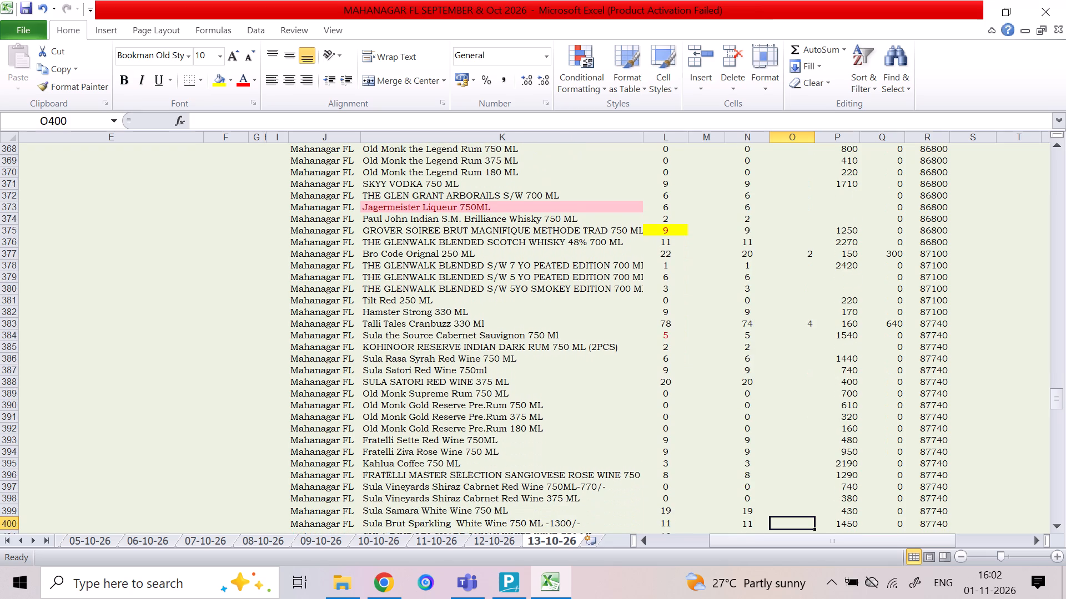
{"action": "key", "text": "Down"}
{"action": "key", "text": "Down"}
{"action": "key", "text": "Down"}
{"action": "key", "text": "Down"}
{"action": "key", "text": "Down"}
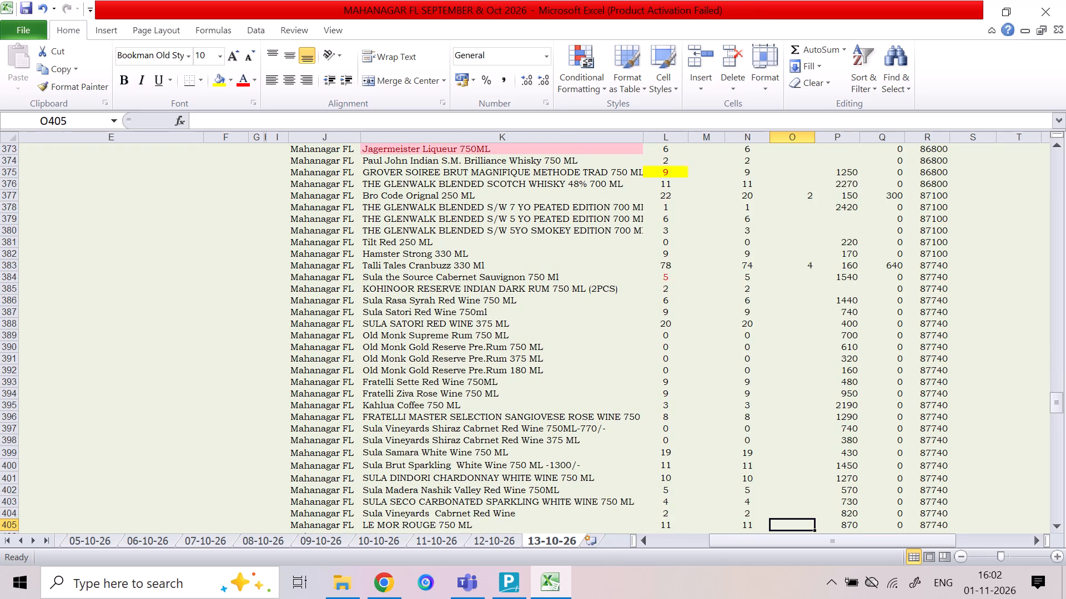
{"action": "key", "text": "Down"}
{"action": "key", "text": "Down"}
{"action": "key", "text": "Down"}
{"action": "key", "text": "Down"}
{"action": "key", "text": "Down"}
{"action": "key", "text": "Up"}
{"action": "key", "text": "Up"}
{"action": "key", "text": "Up"}
{"action": "key", "text": "Up"}
{"action": "key", "text": "Up"}
{"action": "key", "text": "Up"}
{"action": "key", "text": "Up"}
{"action": "key", "text": "Up"}
{"action": "key", "text": "Up"}
{"action": "key", "text": "Up"}
{"action": "key", "text": "Up"}
{"action": "key", "text": "Up"}
{"action": "key", "text": "Up"}
{"action": "key", "text": "Up"}
{"action": "key", "text": "Up"}
{"action": "key", "text": "Up"}
{"action": "key", "text": "Up"}
{"action": "key", "text": "Up"}
{"action": "key", "text": "Up"}
{"action": "key", "text": "Up"}
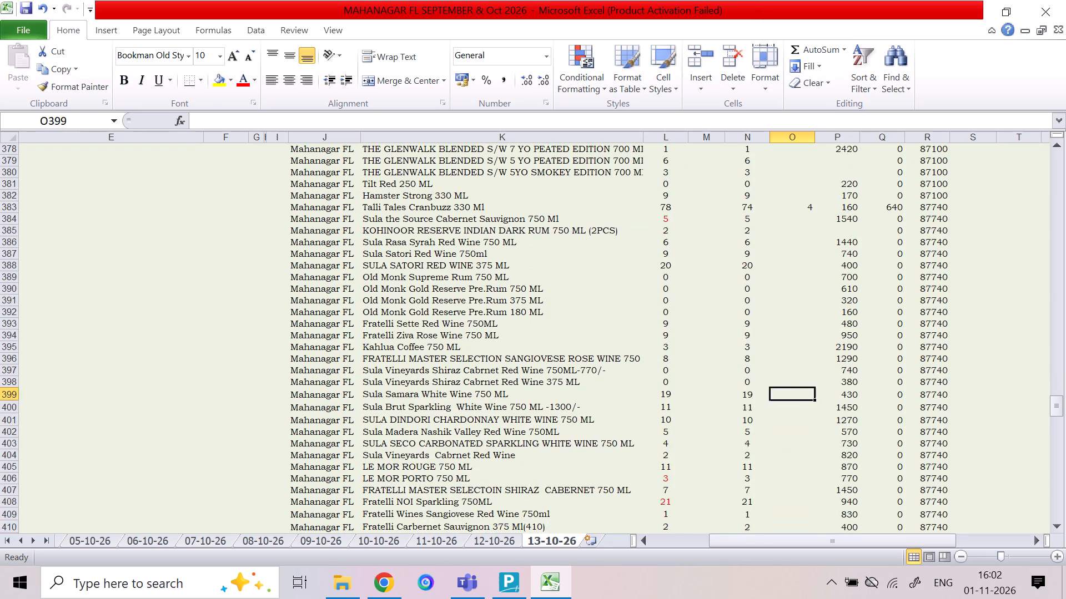
{"action": "key", "text": "Down"}
{"action": "key", "text": "Down"}
{"action": "key", "text": "Down"}
{"action": "key", "text": "Down"}
{"action": "key", "text": "Down"}
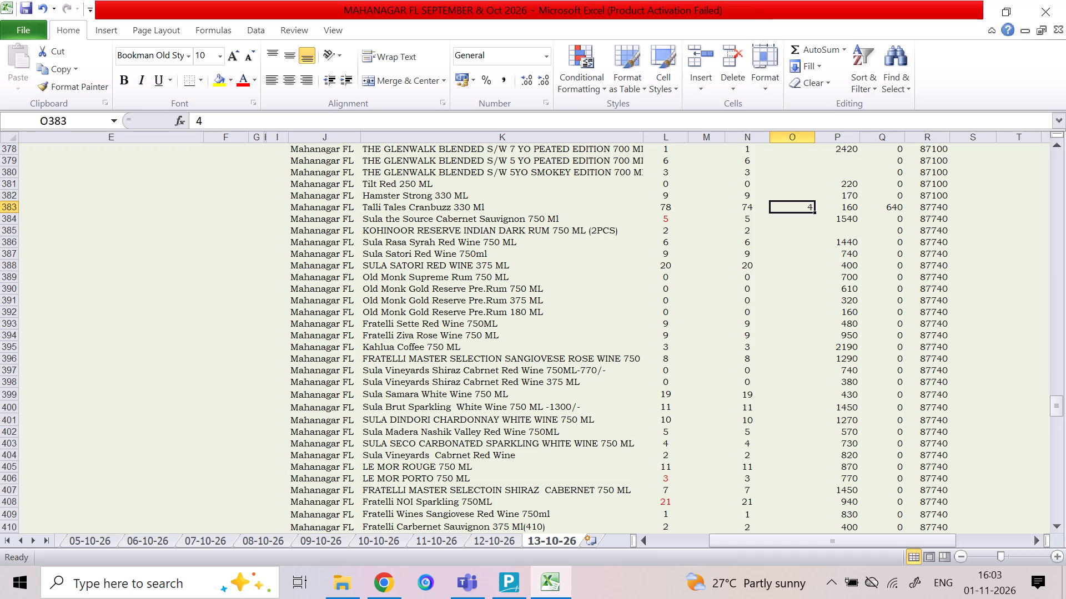
{"action": "key", "text": "Down"}
{"action": "key", "text": "Down"}
{"action": "key", "text": "Down"}
{"action": "key", "text": "Down"}
{"action": "key", "text": "Down"}
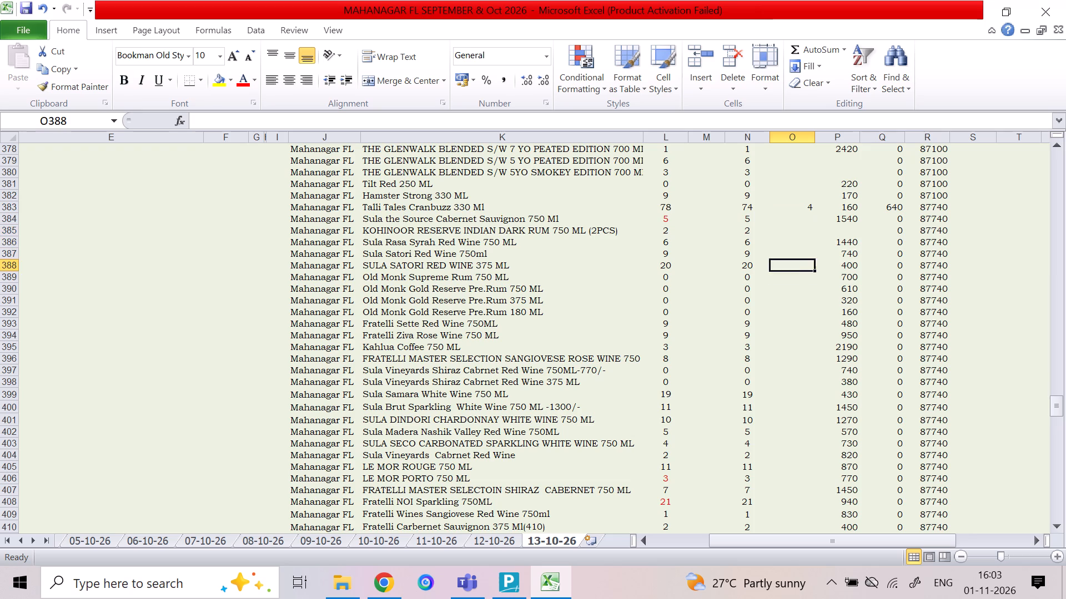
{"action": "key", "text": "Down"}
{"action": "key", "text": "Down"}
{"action": "key", "text": "Down"}
{"action": "key", "text": "Down"}
{"action": "key", "text": "Down"}
{"action": "key", "text": "Down"}
{"action": "key", "text": "Down"}
{"action": "key", "text": "Down"}
{"action": "key", "text": "Down"}
{"action": "key", "text": "Down"}
{"action": "key", "text": "Down"}
{"action": "key", "text": "Down"}
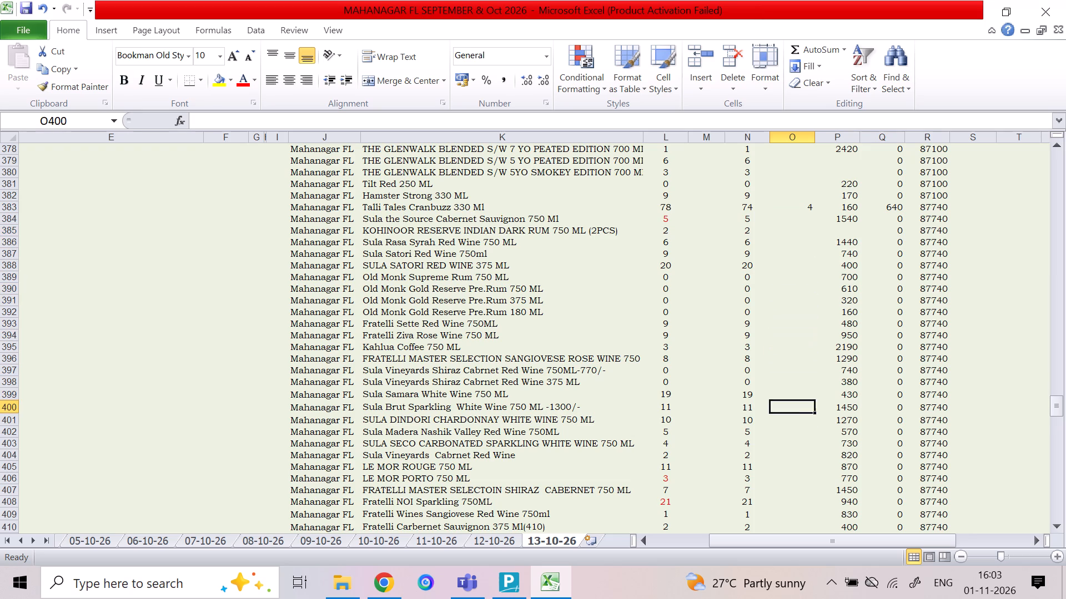
{"action": "key", "text": "Down"}
{"action": "key", "text": "Down"}
{"action": "key", "text": "Down"}
{"action": "key", "text": "Down"}
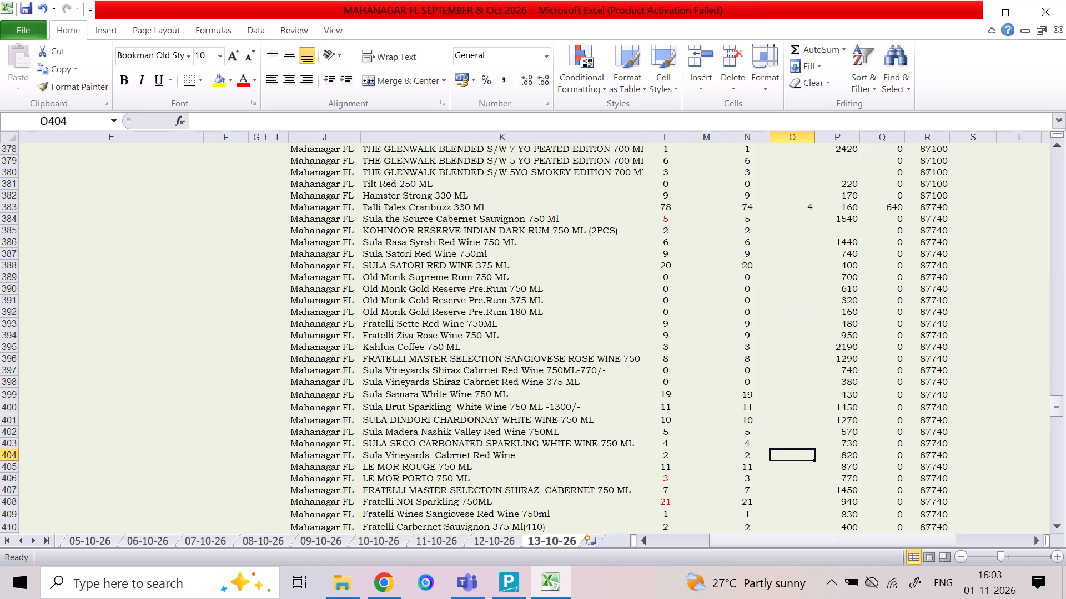
{"action": "key", "text": "Down"}
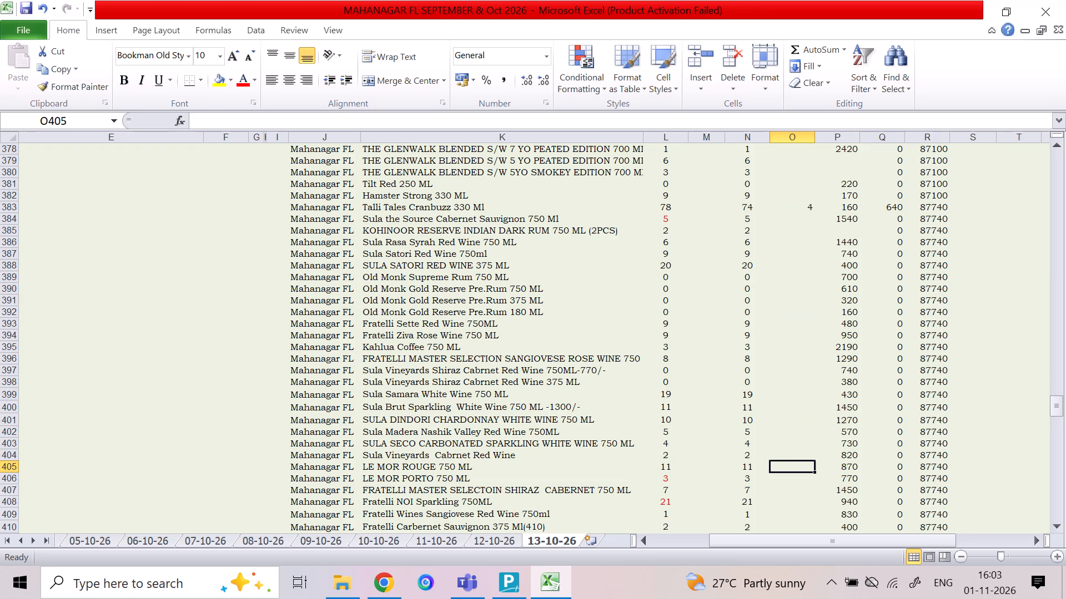
{"action": "key", "text": "Down"}
{"action": "key", "text": "Down"}
{"action": "key", "text": "Down"}
{"action": "key", "text": "Down"}
{"action": "key", "text": "Down"}
{"action": "key", "text": "Down"}
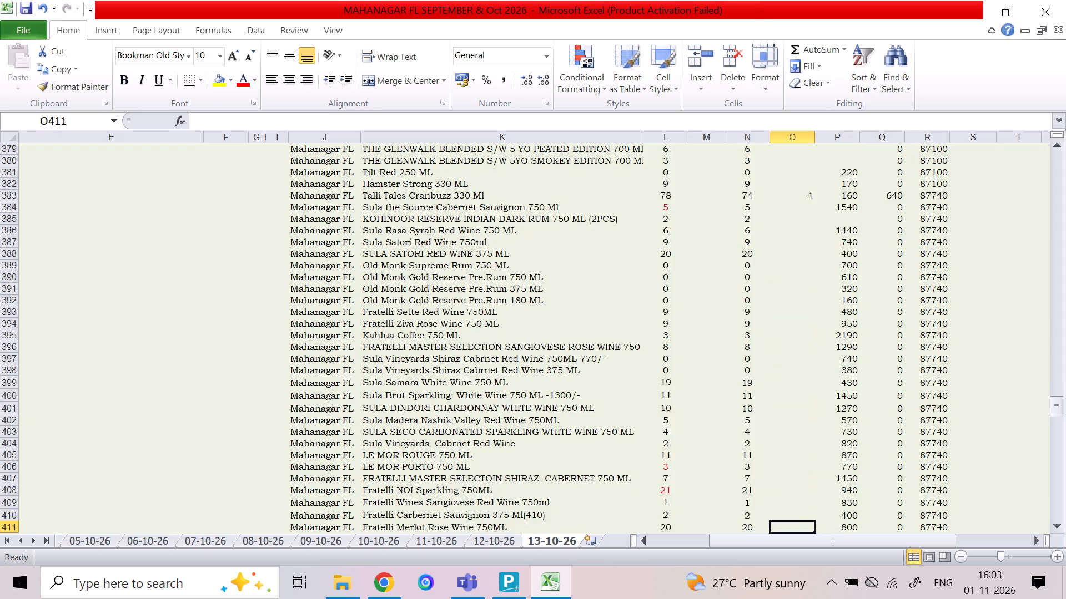
{"action": "key", "text": "Down"}
{"action": "key", "text": "Down"}
{"action": "key", "text": "Down"}
{"action": "key", "text": "Down"}
{"action": "key", "text": "Down"}
{"action": "key", "text": "Down"}
{"action": "key", "text": "Down"}
{"action": "key", "text": "Down"}
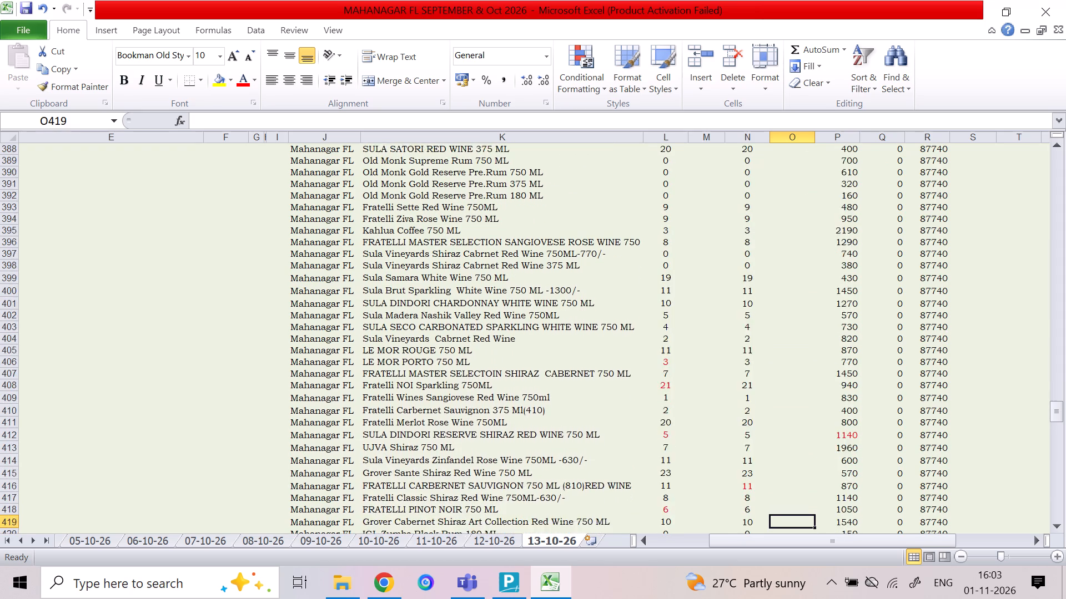
{"action": "key", "text": "Down"}
{"action": "key", "text": "Down"}
{"action": "key", "text": "Down"}
{"action": "key", "text": "Down"}
{"action": "key", "text": "Down"}
{"action": "key", "text": "Down"}
{"action": "key", "text": "Down"}
{"action": "key", "text": "Down"}
{"action": "key", "text": "Down"}
{"action": "key", "text": "Down"}
{"action": "key", "text": "Down"}
{"action": "key", "text": "Down"}
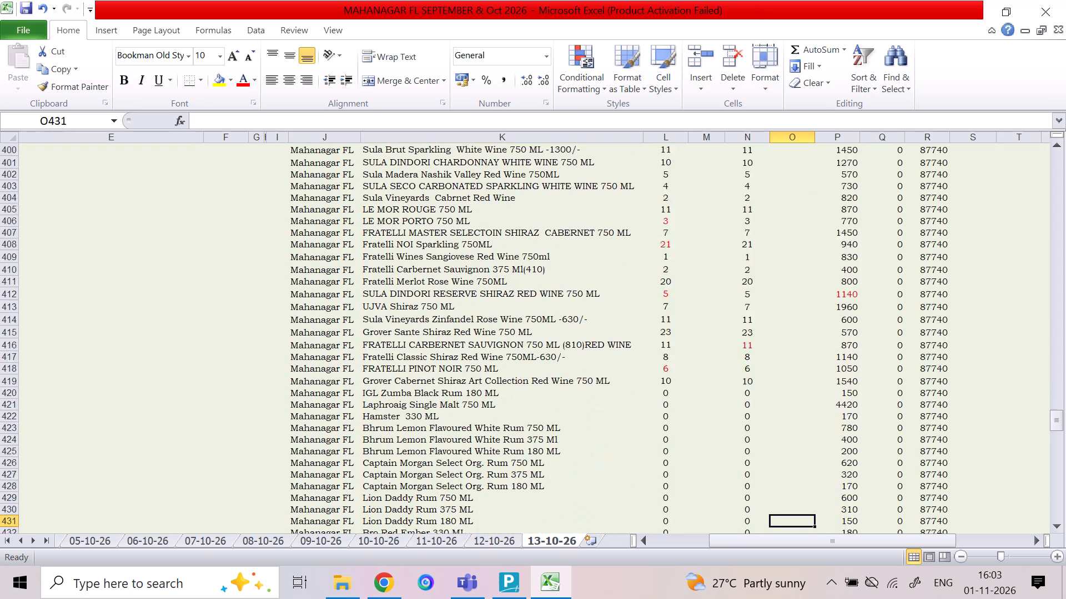
{"action": "key", "text": "Down"}
{"action": "key", "text": "Down"}
{"action": "key", "text": "Down"}
{"action": "key", "text": "Down"}
{"action": "key", "text": "Down"}
{"action": "key", "text": "Down"}
{"action": "key", "text": "Down"}
{"action": "key", "text": "Up"}
{"action": "key", "text": "Up"}
{"action": "key", "text": "Up"}
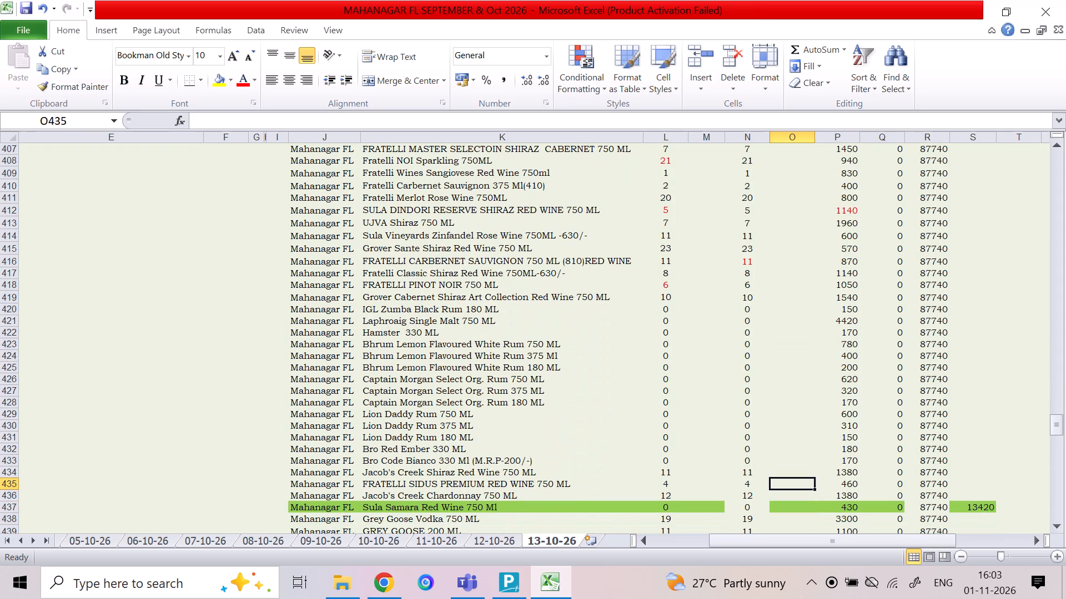
{"action": "key", "text": "Down"}
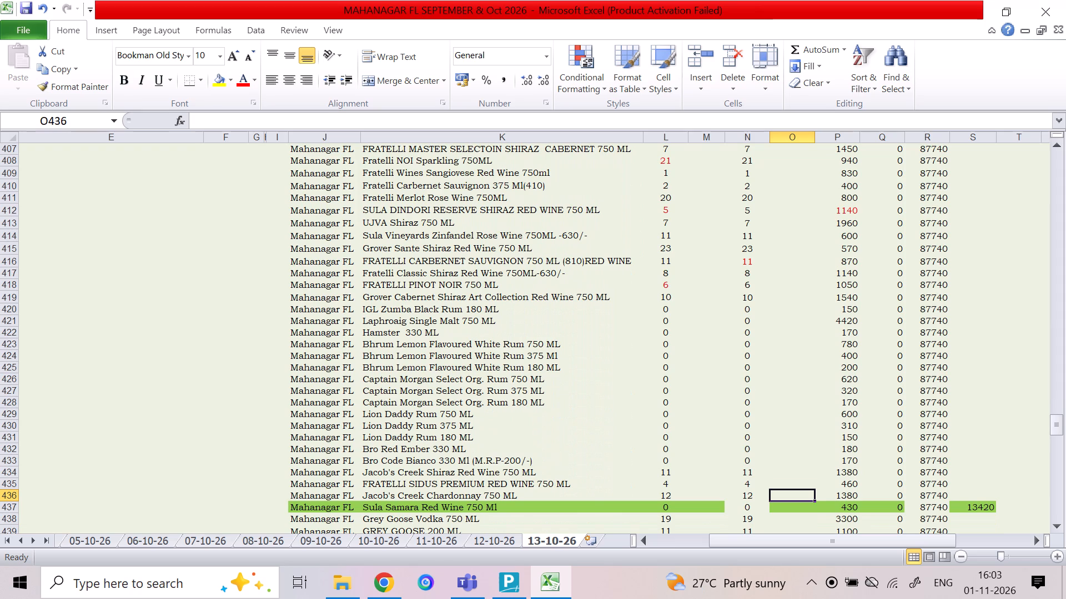
{"action": "key", "text": "1"}
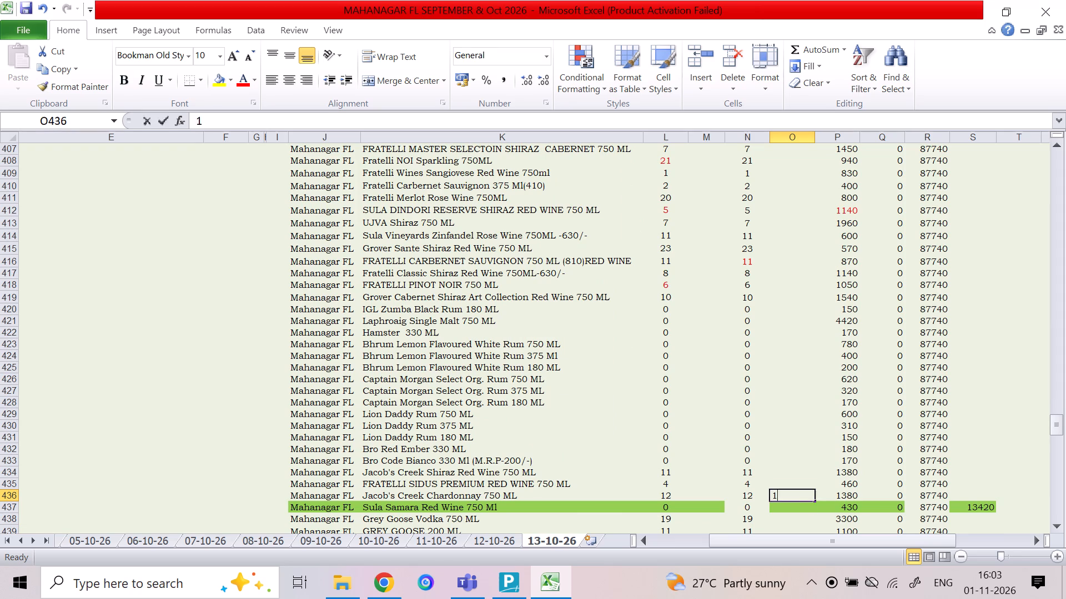
{"action": "key", "text": "Down"}
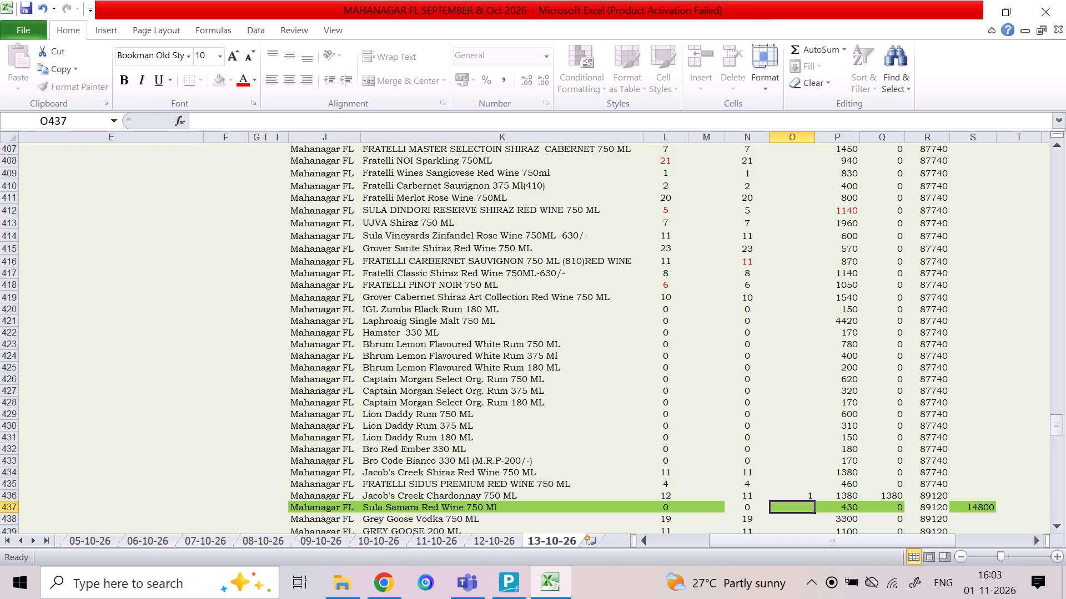
Look back up the wine and rum closing stock and enter a sale of 1 for the SULA SATORI RED WINE 375 ML.
{"action": "key", "text": "Left"}
{"action": "key", "text": "Up"}
{"action": "key", "text": "Up"}
{"action": "key", "text": "Up"}
{"action": "key", "text": "Up"}
{"action": "key", "text": "Up"}
{"action": "key", "text": "Up"}
{"action": "key", "text": "Up"}
{"action": "key", "text": "Up"}
{"action": "key", "text": "Up"}
{"action": "key", "text": "Up"}
{"action": "key", "text": "Up"}
{"action": "key", "text": "Up"}
{"action": "key", "text": "Up"}
{"action": "key", "text": "Up"}
{"action": "key", "text": "Up"}
{"action": "key", "text": "Up"}
{"action": "key", "text": "Up"}
{"action": "key", "text": "Up"}
{"action": "key", "text": "Up"}
{"action": "key", "text": "Up"}
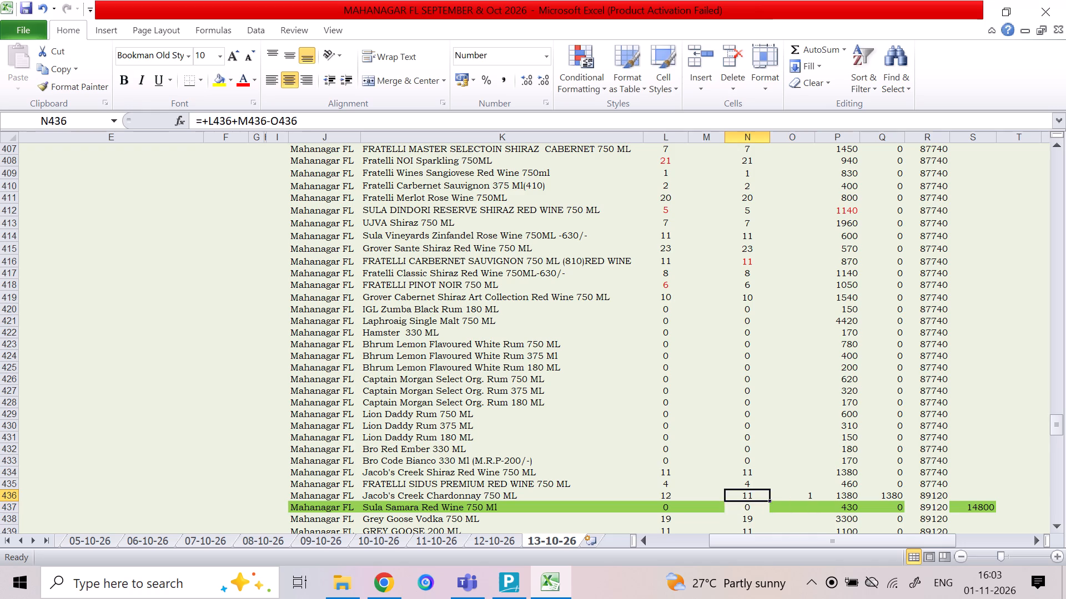
{"action": "key", "text": "Up"}
{"action": "key", "text": "Up"}
{"action": "key", "text": "Up"}
{"action": "key", "text": "Up"}
{"action": "key", "text": "Up"}
{"action": "key", "text": "Up"}
{"action": "key", "text": "Up"}
{"action": "key", "text": "Up"}
{"action": "key", "text": "Up"}
{"action": "key", "text": "Up"}
{"action": "key", "text": "Up"}
{"action": "key", "text": "Up"}
{"action": "key", "text": "Up"}
{"action": "key", "text": "Up"}
{"action": "key", "text": "Up"}
{"action": "key", "text": "Up"}
{"action": "key", "text": "Up"}
{"action": "key", "text": "Up"}
{"action": "key", "text": "Up"}
{"action": "key", "text": "Up"}
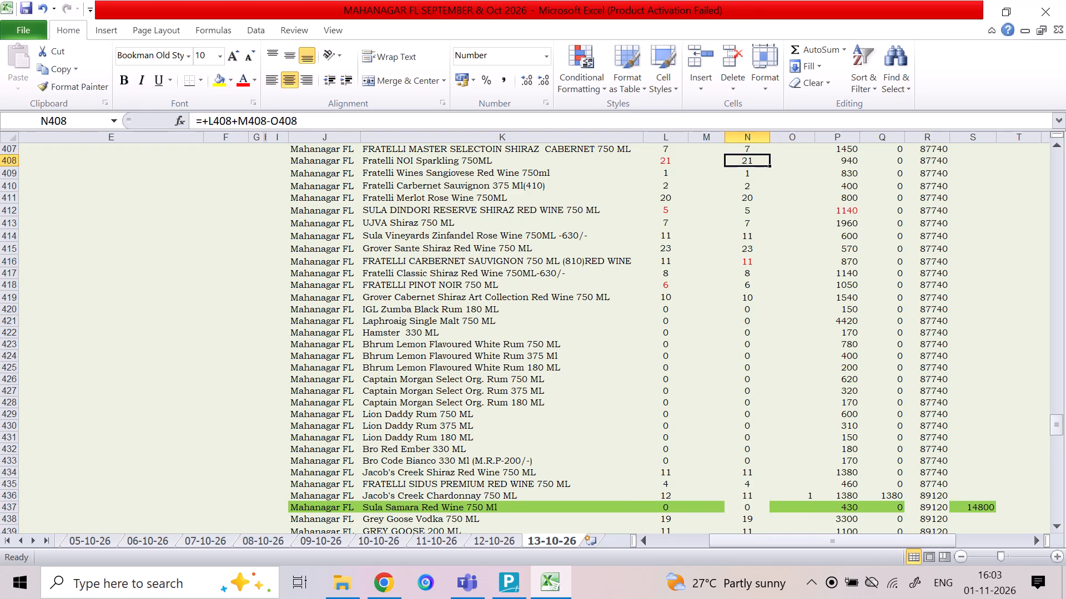
{"action": "key", "text": "Down"}
{"action": "key", "text": "Down"}
{"action": "key", "text": "Down"}
{"action": "key", "text": "Down"}
{"action": "key", "text": "Down"}
{"action": "key", "text": "Down"}
{"action": "key", "text": "Down"}
{"action": "key", "text": "Down"}
{"action": "key", "text": "Down"}
{"action": "key", "text": "Down"}
{"action": "key", "text": "Down"}
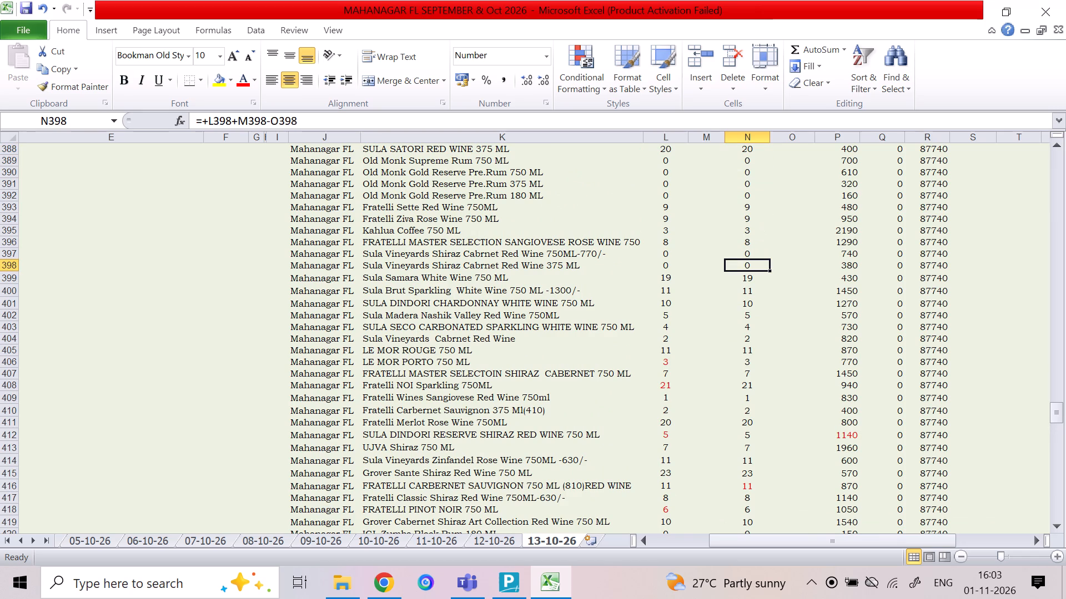
{"action": "key", "text": "Up"}
{"action": "key", "text": "Up"}
{"action": "key", "text": "Up"}
{"action": "key", "text": "Up"}
{"action": "key", "text": "Up"}
{"action": "key", "text": "Up"}
{"action": "key", "text": "Up"}
{"action": "key", "text": "Up"}
{"action": "key", "text": "Up"}
{"action": "key", "text": "Up"}
{"action": "key", "text": "Up"}
{"action": "key", "text": "Up"}
{"action": "key", "text": "Up"}
{"action": "key", "text": "Up"}
{"action": "key", "text": "Up"}
{"action": "key", "text": "Up"}
{"action": "key", "text": "Up"}
{"action": "key", "text": "Up"}
{"action": "key", "text": "Up"}
{"action": "key", "text": "Up"}
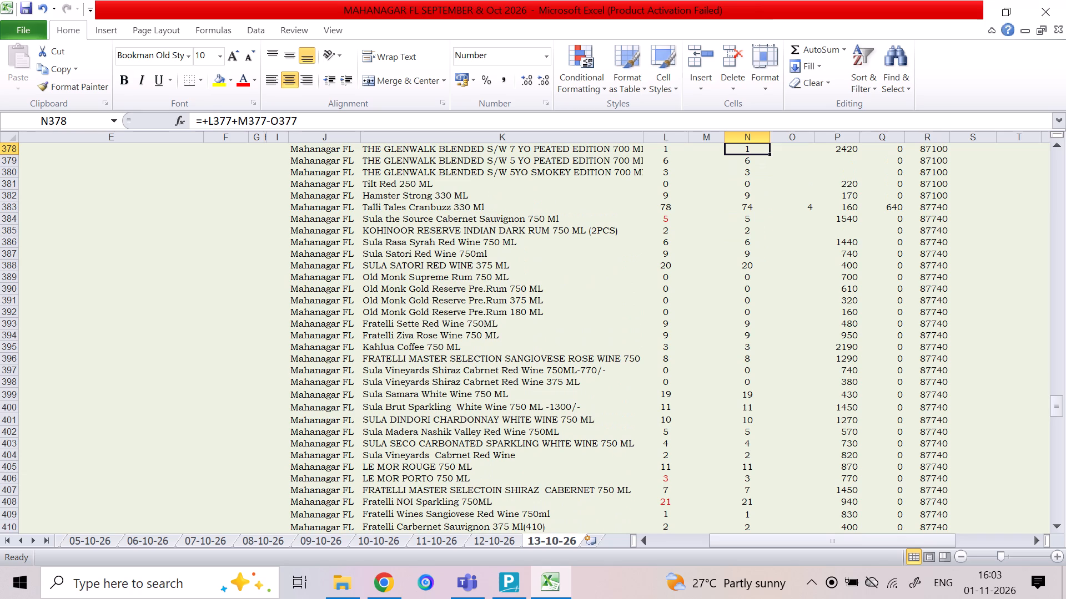
{"action": "key", "text": "Down"}
{"action": "key", "text": "Down"}
{"action": "key", "text": "Down"}
{"action": "key", "text": "Down"}
{"action": "key", "text": "Down"}
{"action": "key", "text": "Down"}
{"action": "key", "text": "Down"}
{"action": "key", "text": "Down"}
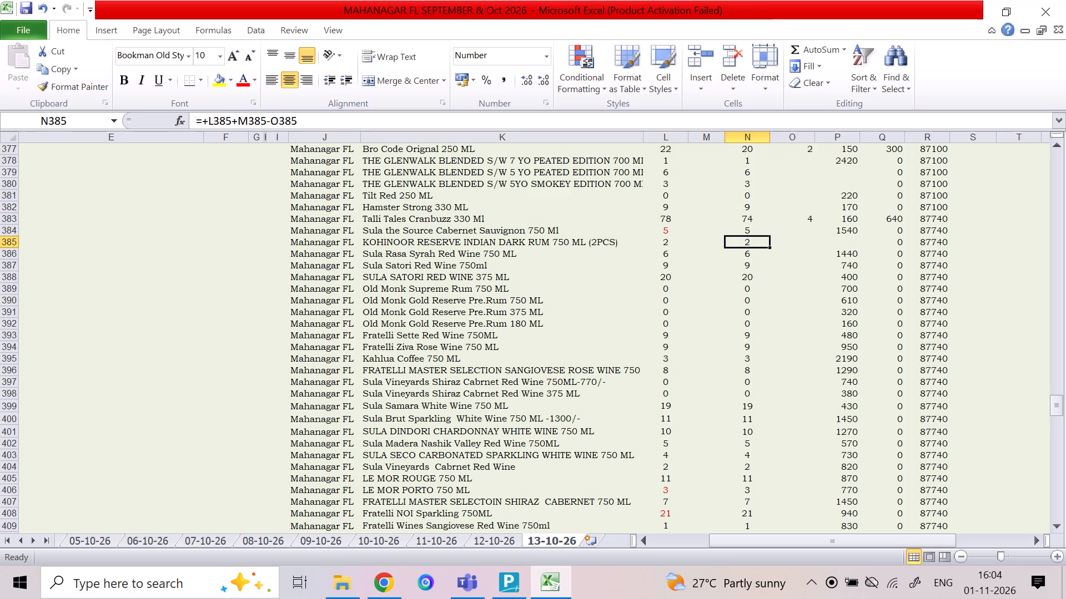
{"action": "key", "text": "Down"}
{"action": "key", "text": "Down"}
{"action": "key", "text": "Down"}
{"action": "key", "text": "Right"}
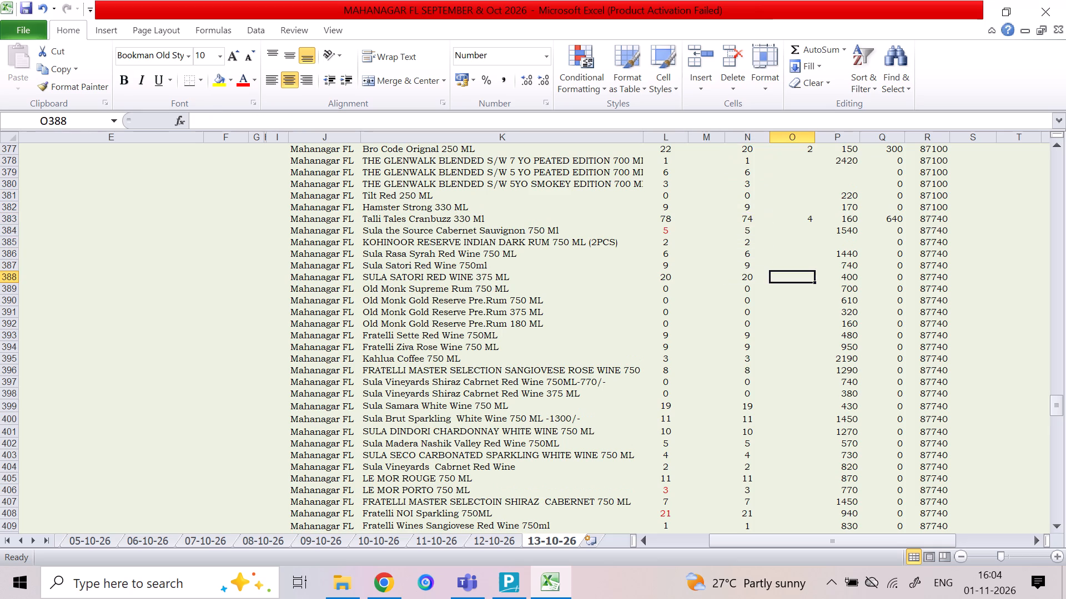
{"action": "key", "text": "1"}
{"action": "key", "text": "Down"}
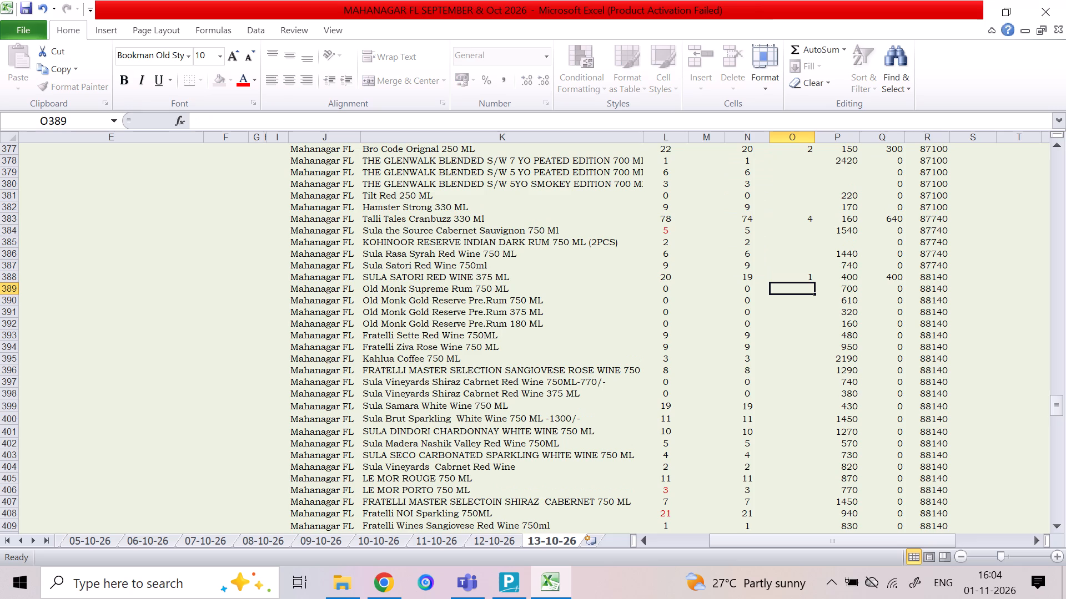
Go down the wine and rum sales column to the green Sula Samara Red Wine 750 Ml row and check the totals there.
{"action": "key", "text": "Down"}
{"action": "key", "text": "Down"}
{"action": "key", "text": "Down"}
{"action": "key", "text": "Down"}
{"action": "key", "text": "Down"}
{"action": "key", "text": "Down"}
{"action": "key", "text": "Down"}
{"action": "key", "text": "Down"}
{"action": "key", "text": "Down"}
{"action": "key", "text": "Down"}
{"action": "key", "text": "Down"}
{"action": "key", "text": "Down"}
{"action": "key", "text": "Down"}
{"action": "key", "text": "Down"}
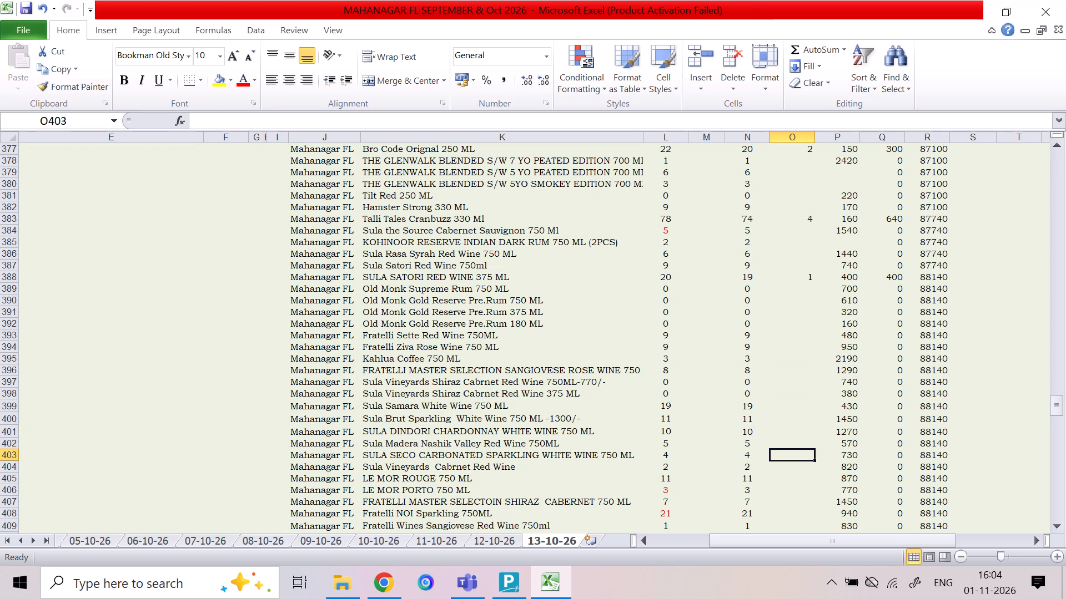
{"action": "key", "text": "Down"}
{"action": "key", "text": "Down"}
{"action": "key", "text": "Down"}
{"action": "key", "text": "Down"}
{"action": "key", "text": "Down"}
{"action": "key", "text": "Down"}
{"action": "key", "text": "Down"}
{"action": "key", "text": "Down"}
{"action": "key", "text": "Down"}
{"action": "key", "text": "Down"}
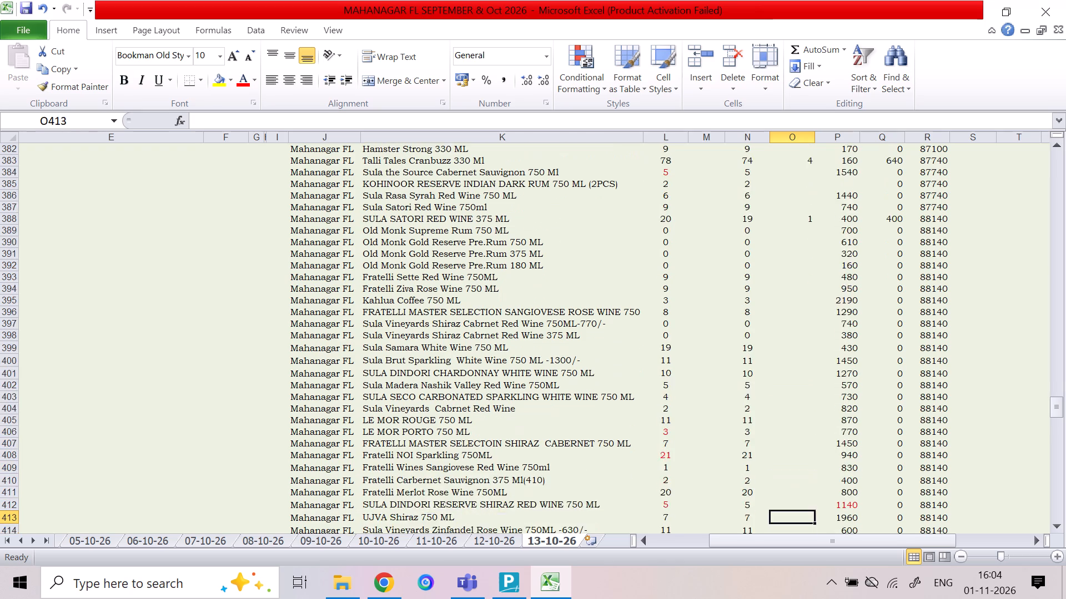
{"action": "key", "text": "Down"}
{"action": "key", "text": "Down"}
{"action": "key", "text": "Down"}
{"action": "key", "text": "Down"}
{"action": "key", "text": "Down"}
{"action": "key", "text": "Down"}
{"action": "key", "text": "Down"}
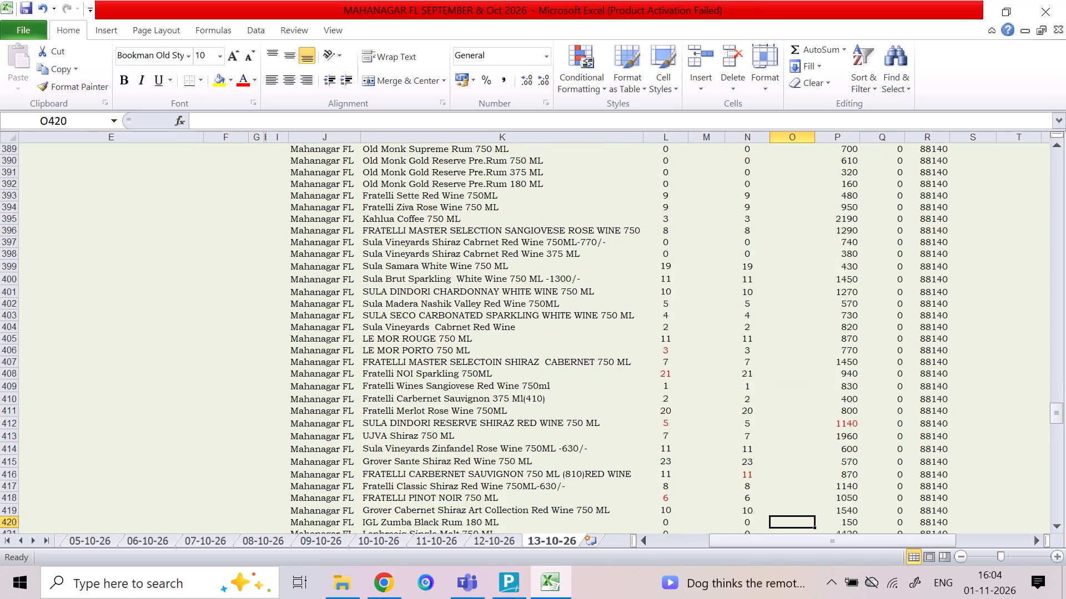
{"action": "key", "text": "Down"}
{"action": "key", "text": "Down"}
{"action": "key", "text": "Down"}
{"action": "key", "text": "Down"}
{"action": "key", "text": "Down"}
{"action": "key", "text": "Down"}
{"action": "key", "text": "Down"}
{"action": "key", "text": "Down"}
{"action": "key", "text": "Down"}
{"action": "key", "text": "Down"}
{"action": "key", "text": "Down"}
{"action": "key", "text": "Down"}
{"action": "key", "text": "Down"}
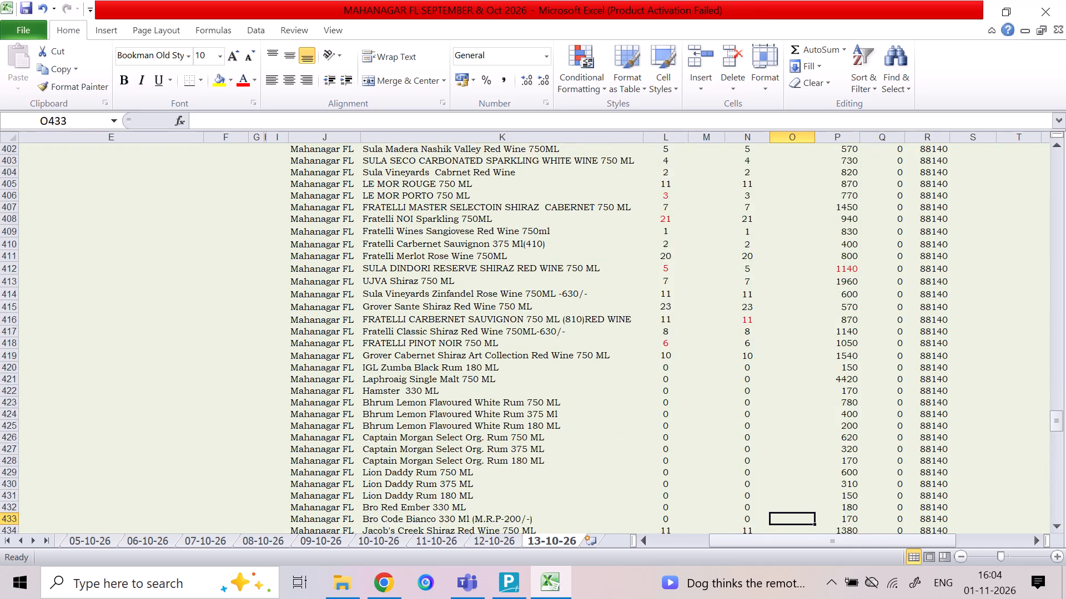
{"action": "key", "text": "Down"}
{"action": "key", "text": "Down"}
{"action": "key", "text": "Down"}
{"action": "key", "text": "Down"}
Look back up the wine closing stock and enter a sale of 1 for the UJVA Shiraz 750 ML.
{"action": "key", "text": "Up"}
{"action": "key", "text": "Up"}
{"action": "key", "text": "Left"}
{"action": "key", "text": "Up"}
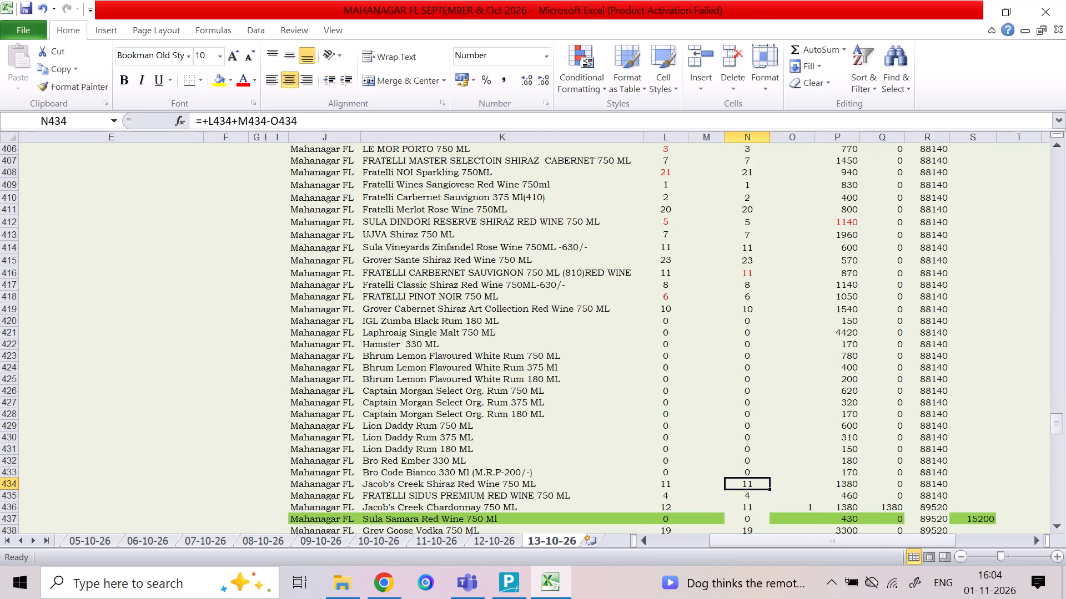
{"action": "key", "text": "Up"}
{"action": "key", "text": "Up"}
{"action": "key", "text": "Up"}
{"action": "key", "text": "Up"}
{"action": "key", "text": "Up"}
{"action": "key", "text": "Up"}
{"action": "key", "text": "Up"}
{"action": "key", "text": "Up"}
{"action": "key", "text": "Up"}
{"action": "key", "text": "Up"}
{"action": "key", "text": "Up"}
{"action": "key", "text": "Up"}
{"action": "key", "text": "Up"}
{"action": "key", "text": "Up"}
{"action": "key", "text": "Up"}
{"action": "key", "text": "Up"}
{"action": "key", "text": "Up"}
{"action": "key", "text": "Up"}
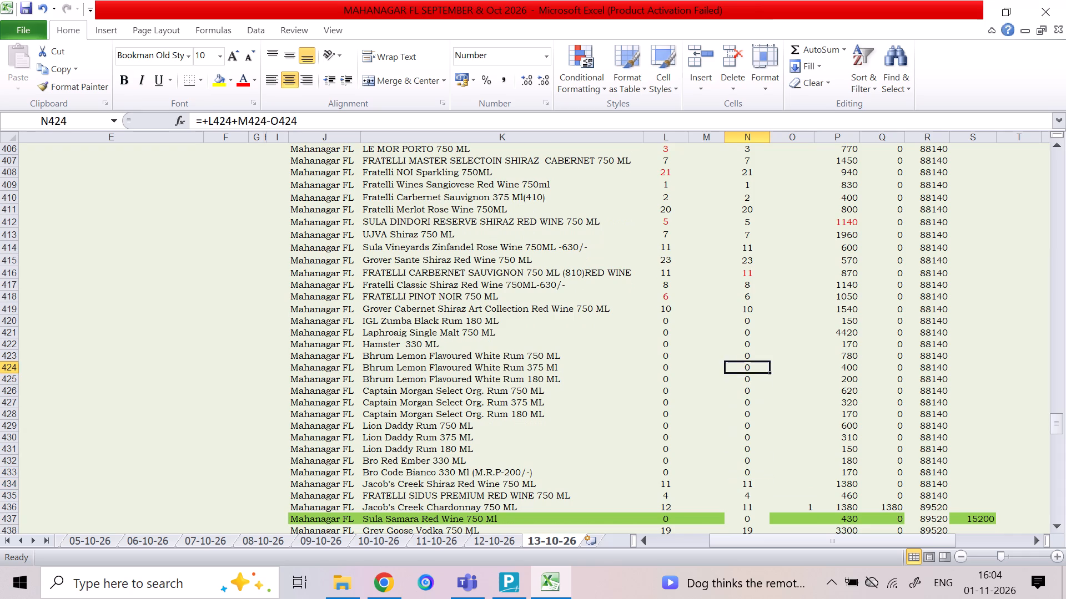
{"action": "key", "text": "Up"}
{"action": "key", "text": "Up"}
{"action": "key", "text": "Up"}
{"action": "key", "text": "Right"}
{"action": "key", "text": "1"}
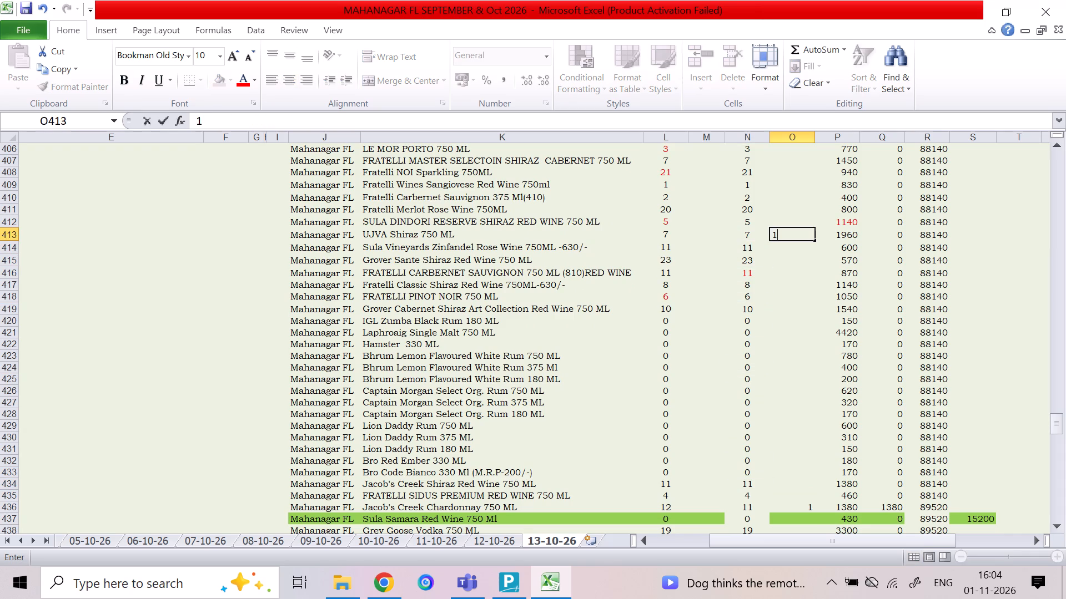
{"action": "key", "text": "Down"}
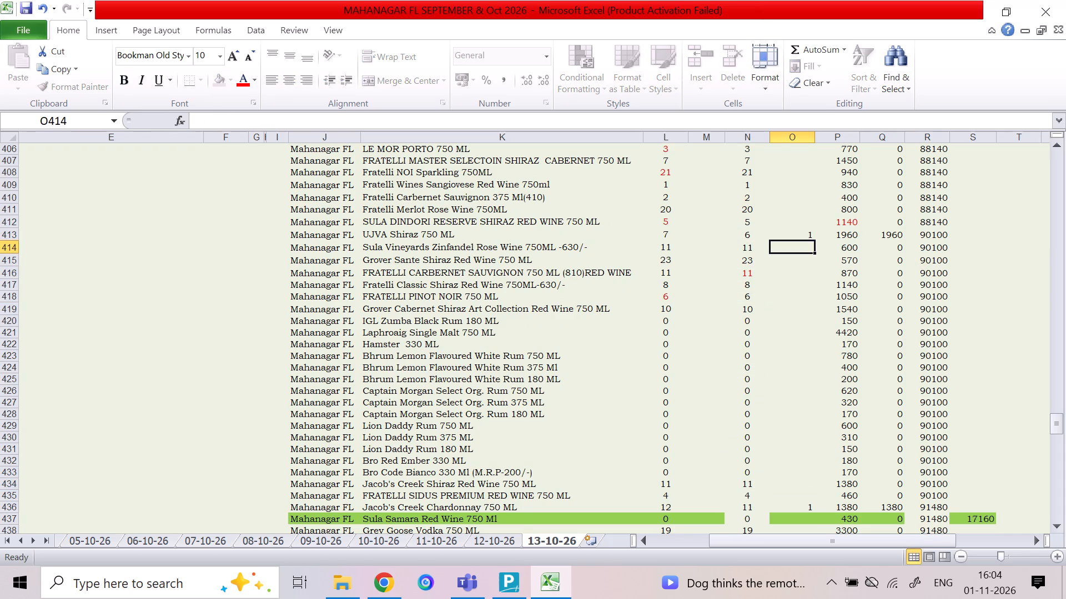
Go back down the wine and rum sales column toward the green Sula Samara Red Wine 750 Ml row to check the totals.
{"action": "key", "text": "Down"}
{"action": "key", "text": "Down"}
{"action": "key", "text": "Down"}
{"action": "key", "text": "Down"}
{"action": "key", "text": "Down"}
{"action": "key", "text": "Down"}
{"action": "key", "text": "Down"}
{"action": "key", "text": "Down"}
{"action": "key", "text": "Down"}
{"action": "key", "text": "Down"}
{"action": "key", "text": "Down"}
{"action": "key", "text": "Down"}
{"action": "key", "text": "Down"}
{"action": "key", "text": "Down"}
{"action": "key", "text": "Down"}
{"action": "key", "text": "Down"}
{"action": "key", "text": "Down"}
{"action": "key", "text": "Down"}
{"action": "key", "text": "Down"}
{"action": "key", "text": "Down"}
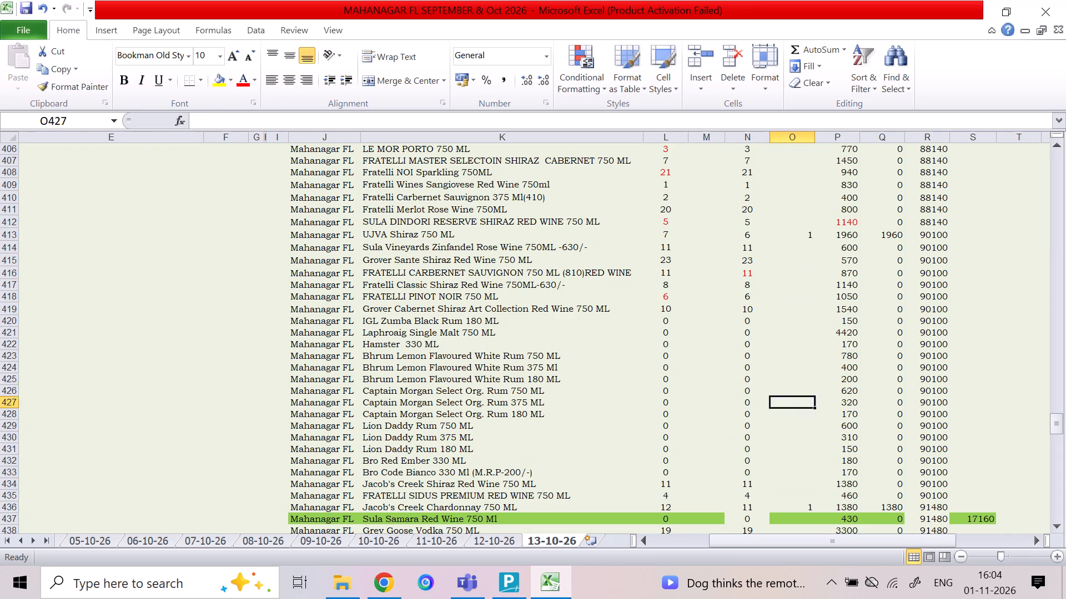
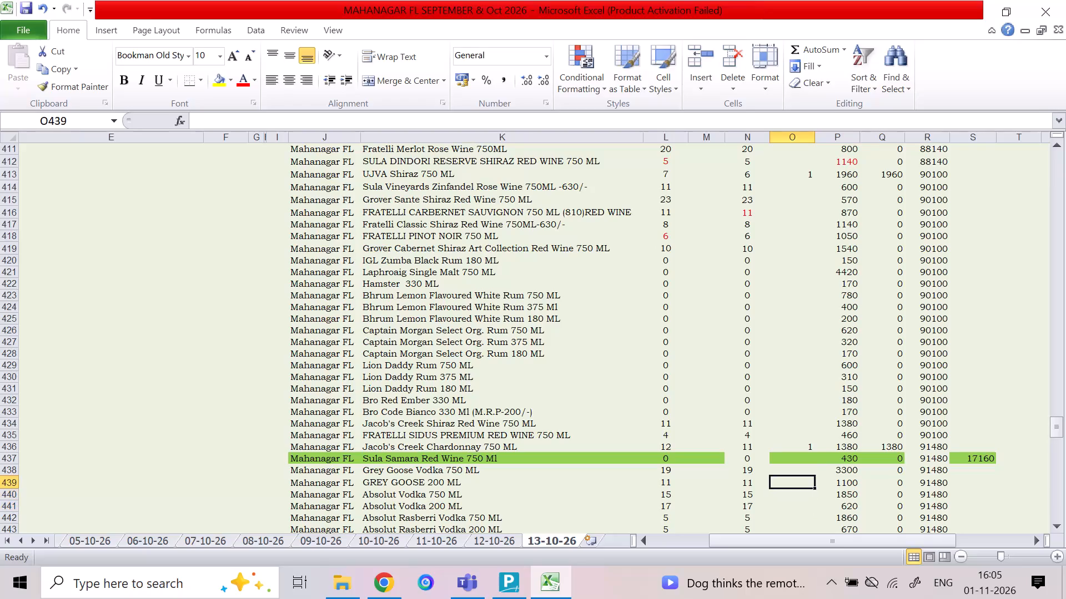
Enter a quantity of 1 in column O for Absolut Rasberri Vodka 750 ML on the 13-10-26 sheet.
{"action": "key", "text": "Up"}
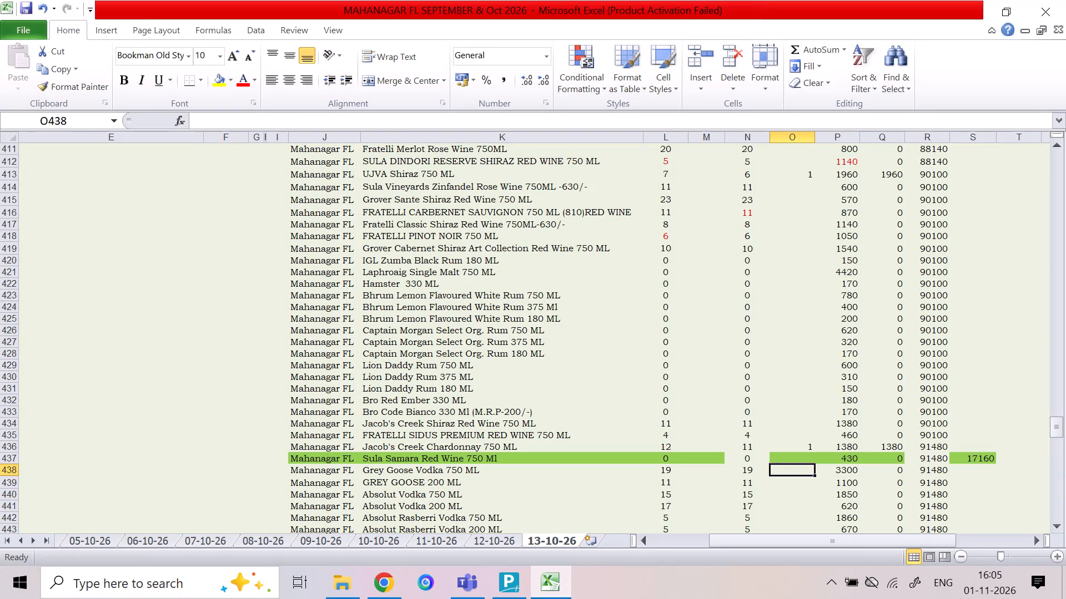
{"action": "key", "text": "Down"}
{"action": "key", "text": "Down"}
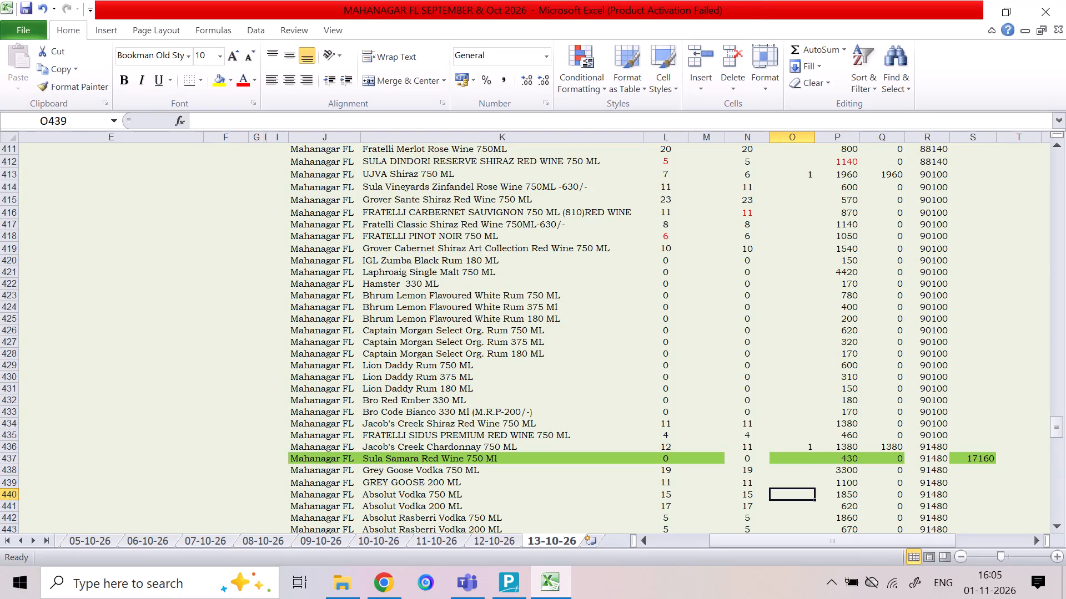
{"action": "key", "text": "Down"}
{"action": "key", "text": "Down"}
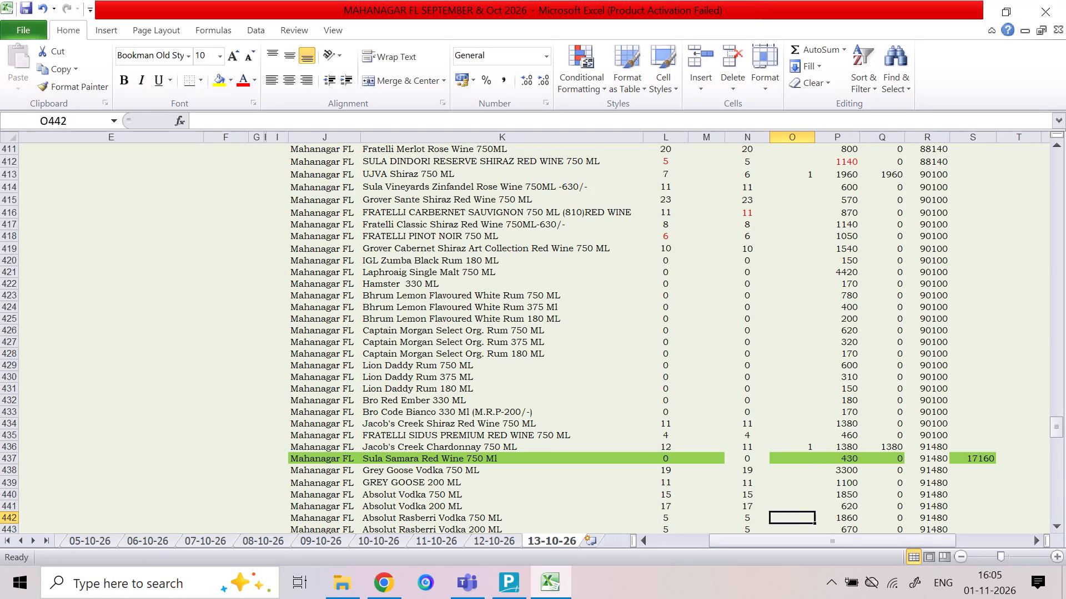
{"action": "key", "text": "1"}
{"action": "key", "text": "Down"}
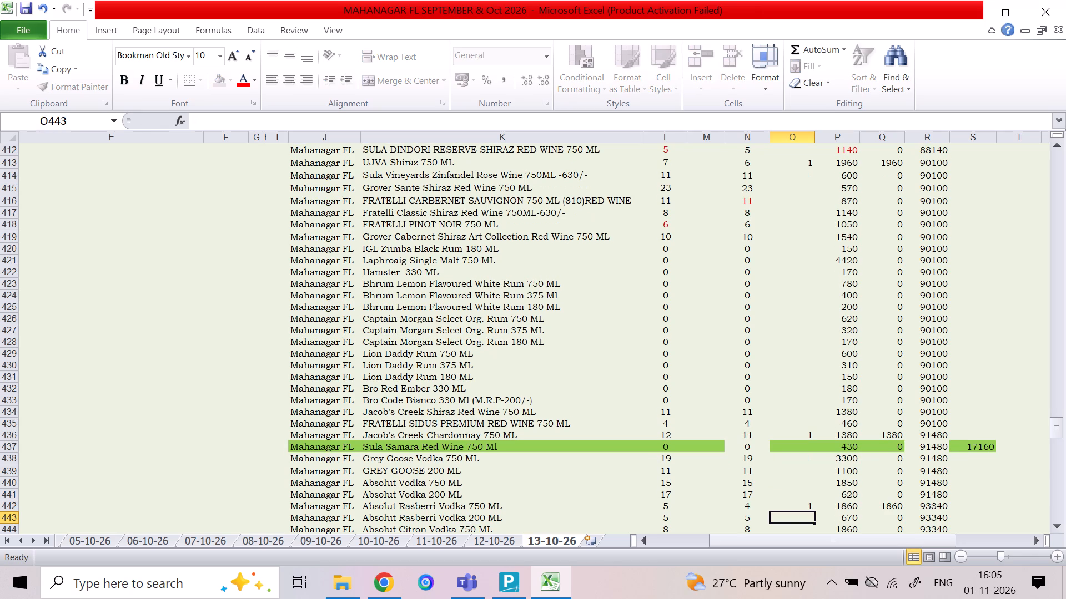
Enter column O quantities for Amazing Premium Mint Jamun Vodka: 1 for the 375ML row and 4 for the 180ML row.
{"action": "key", "text": "Down"}
{"action": "key", "text": "Down"}
{"action": "key", "text": "Down"}
{"action": "key", "text": "Down"}
{"action": "key", "text": "Down"}
{"action": "key", "text": "Down"}
{"action": "key", "text": "Down"}
{"action": "key", "text": "Down"}
{"action": "key", "text": "Down"}
{"action": "key", "text": "Up"}
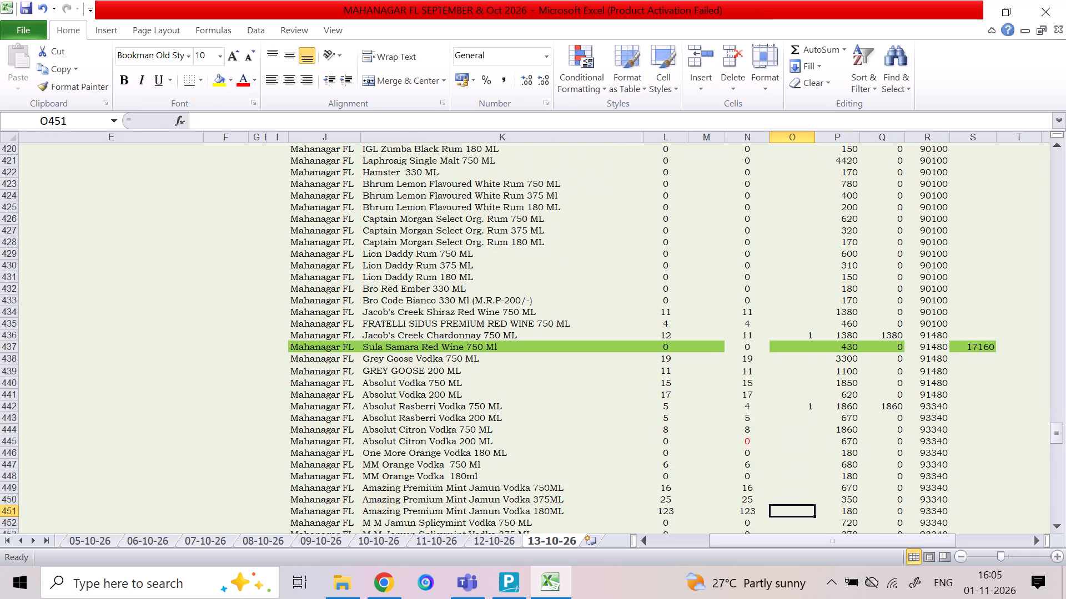
{"action": "key", "text": "Up"}
{"action": "key", "text": "1"}
{"action": "key", "text": "Down"}
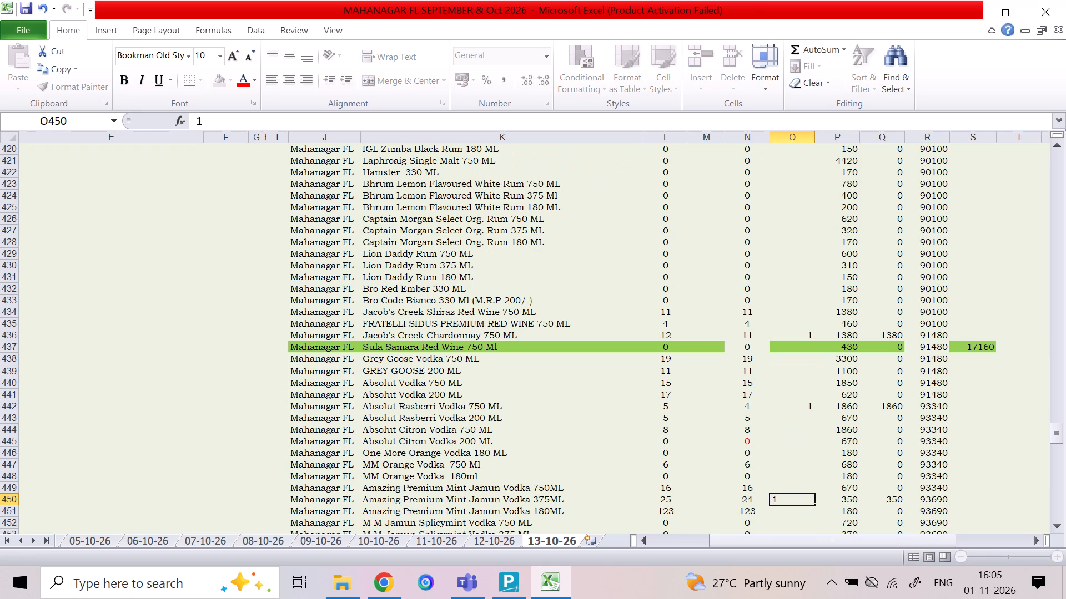
{"action": "key", "text": "4"}
{"action": "key", "text": "Down"}
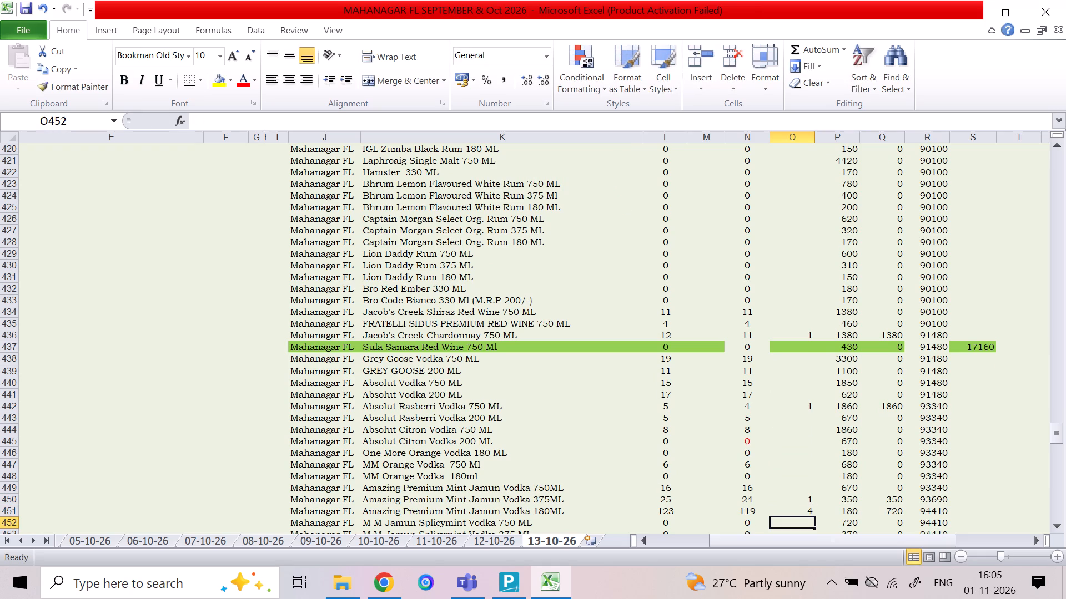
Enter a quantity of 3 in column O for M M Verve Super Lemon 180ML.
{"action": "key", "text": "Down"}
{"action": "key", "text": "Down"}
{"action": "key", "text": "Down"}
{"action": "key", "text": "Down"}
{"action": "key", "text": "Down"}
{"action": "key", "text": "Down"}
{"action": "key", "text": "Down"}
{"action": "key", "text": "Down"}
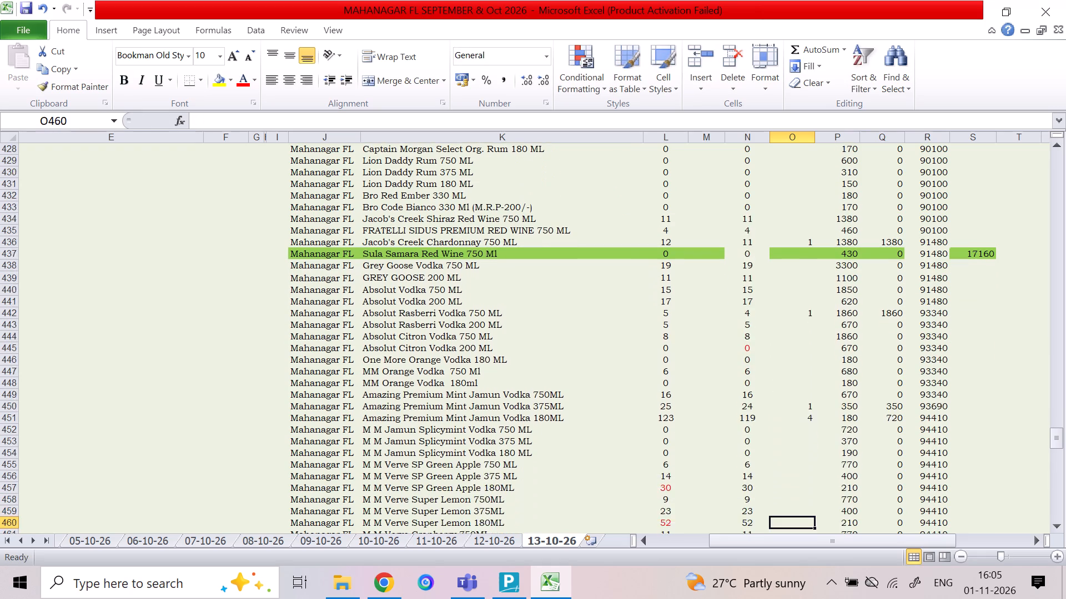
{"action": "key", "text": "Down"}
{"action": "key", "text": "Down"}
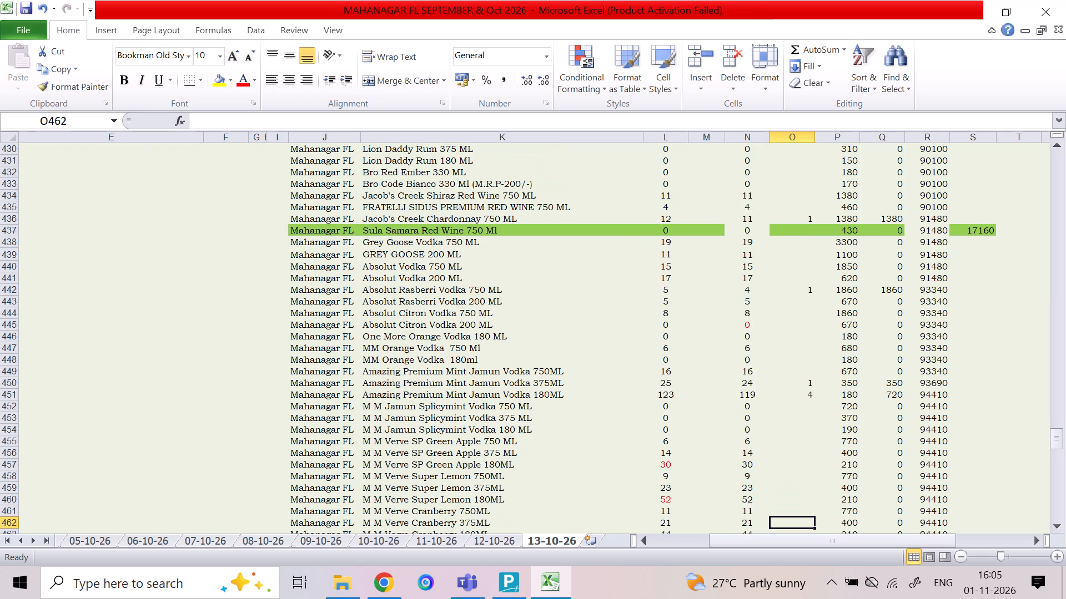
{"action": "key", "text": "Down"}
{"action": "key", "text": "Down"}
{"action": "key", "text": "Up"}
{"action": "key", "text": "Up"}
{"action": "key", "text": "Up"}
{"action": "key", "text": "Up"}
{"action": "key", "text": "Up"}
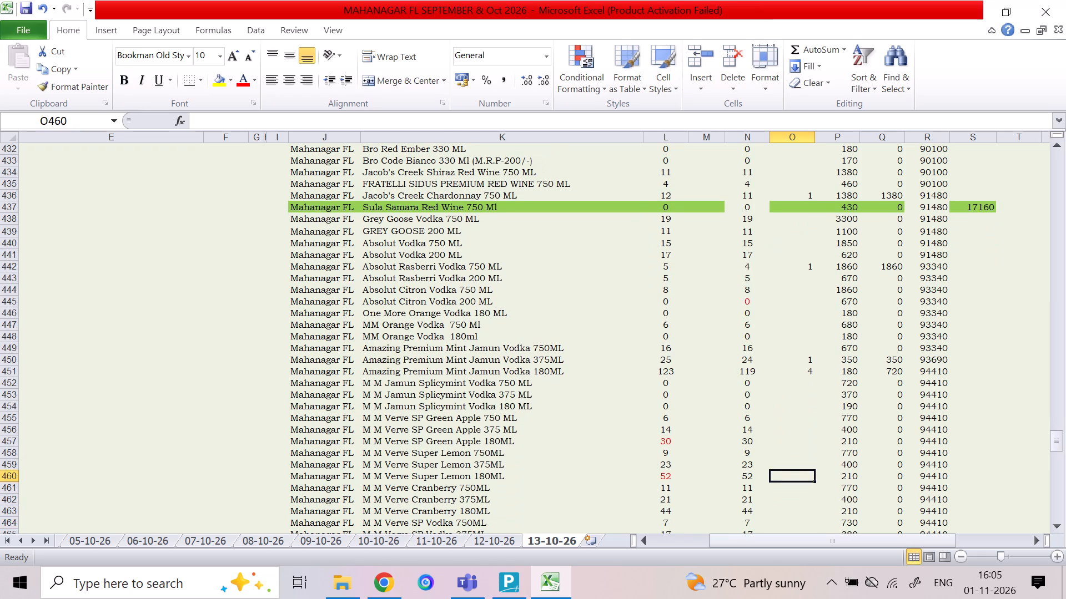
{"action": "key", "text": "Down"}
{"action": "key", "text": "3"}
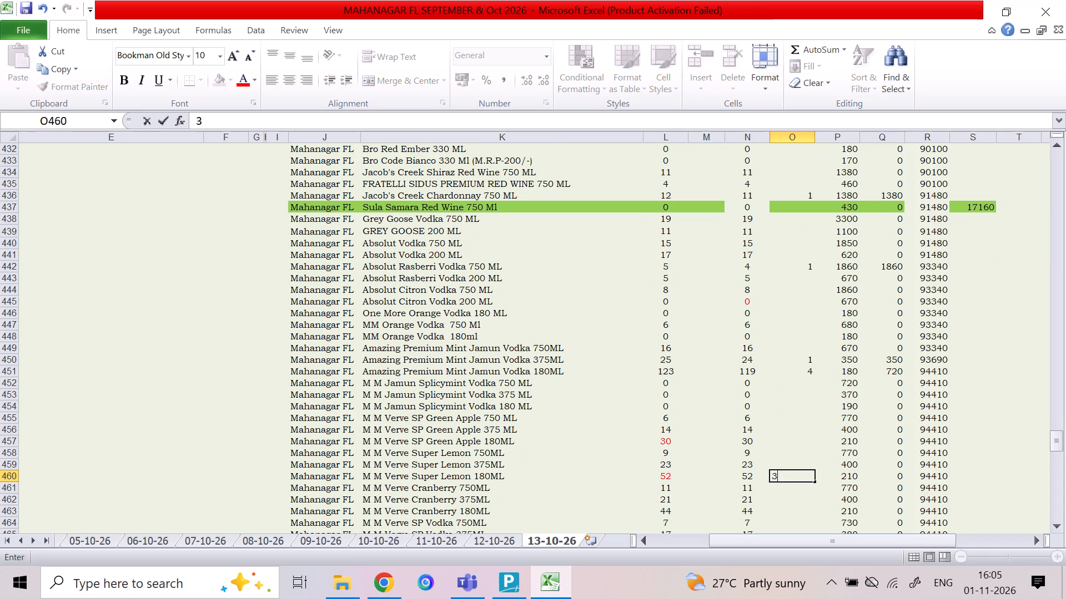
{"action": "key", "text": "Down"}
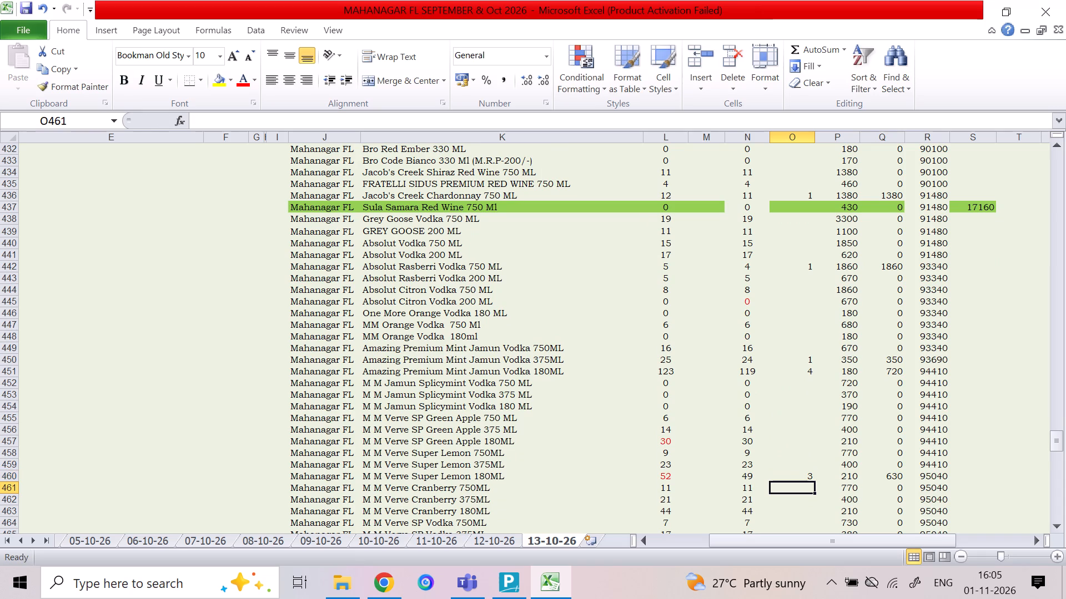
Enter column O quantities of 7 for M M Verve Cranberry 180ML and 3 for M M Verve SP Vodka 180ML.
{"action": "key", "text": "Down"}
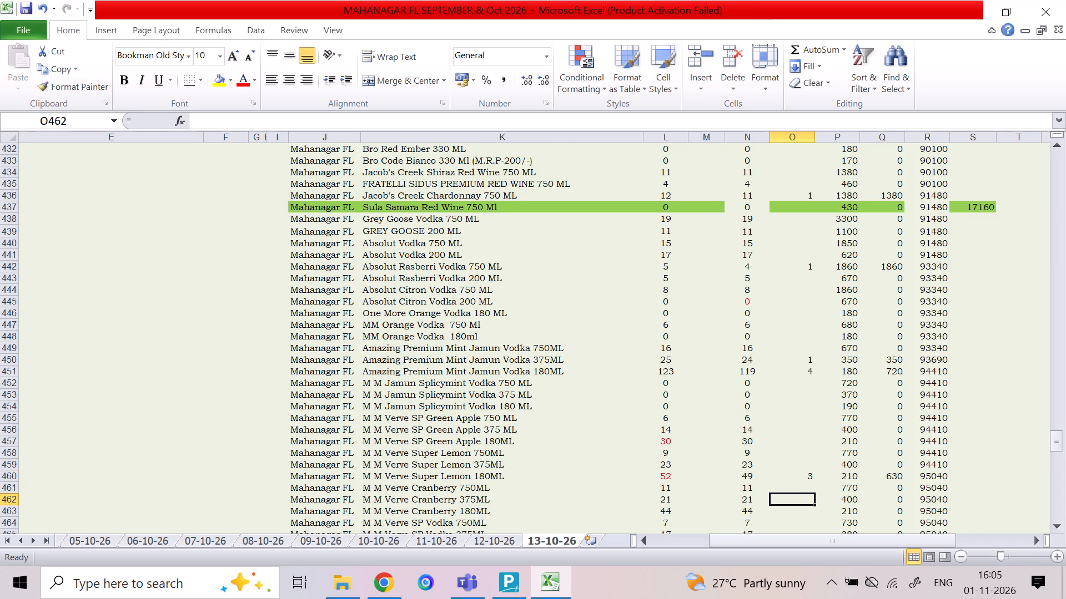
{"action": "key", "text": "Down"}
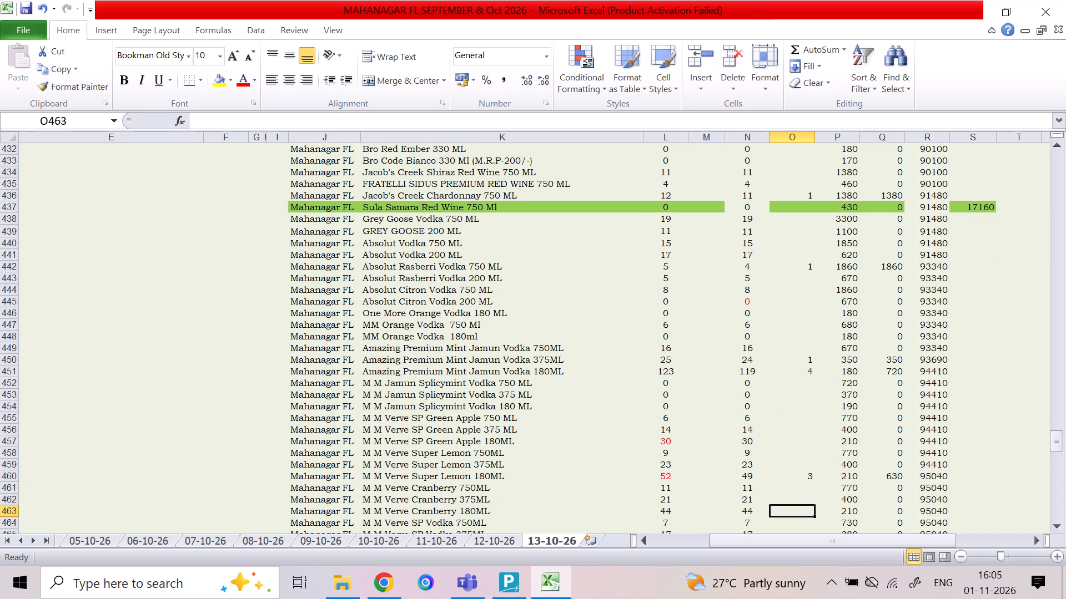
{"action": "key", "text": "7"}
{"action": "key", "text": "Down"}
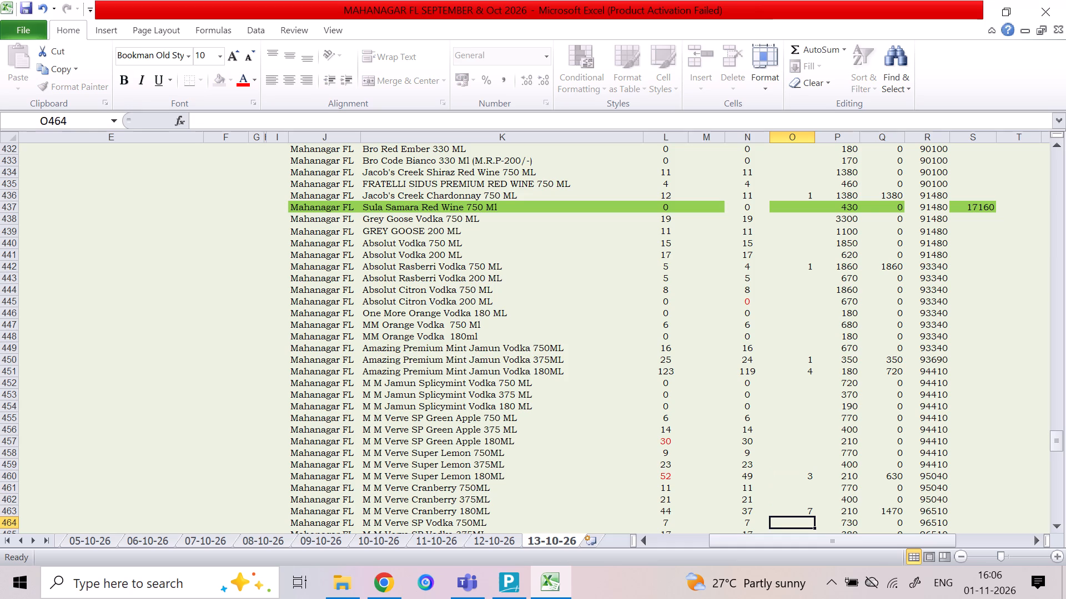
{"action": "key", "text": "Down"}
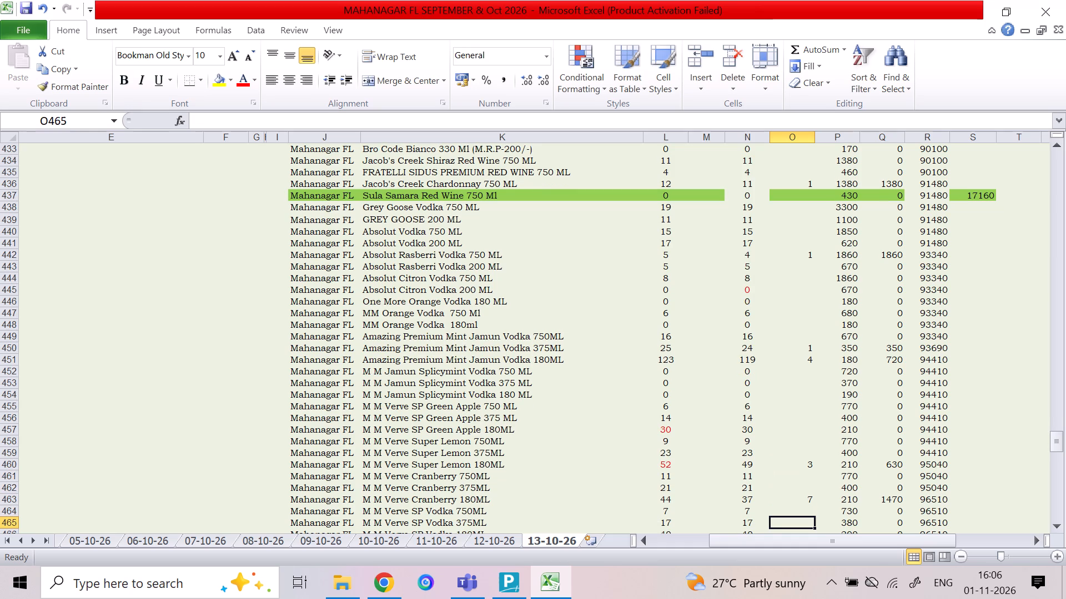
{"action": "key", "text": "Down"}
{"action": "key", "text": "3"}
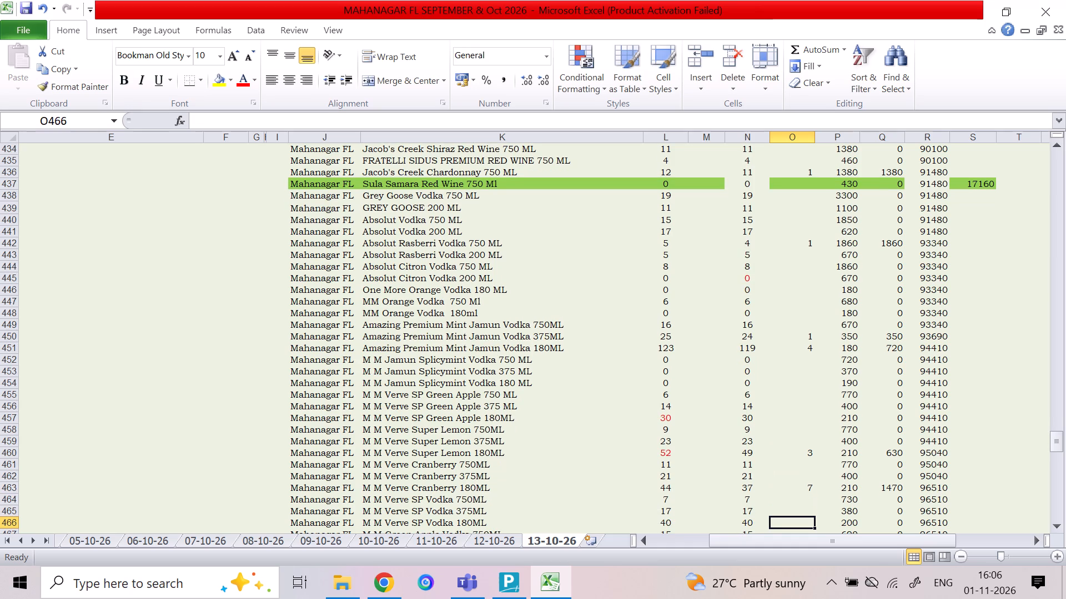
{"action": "key", "text": "Down"}
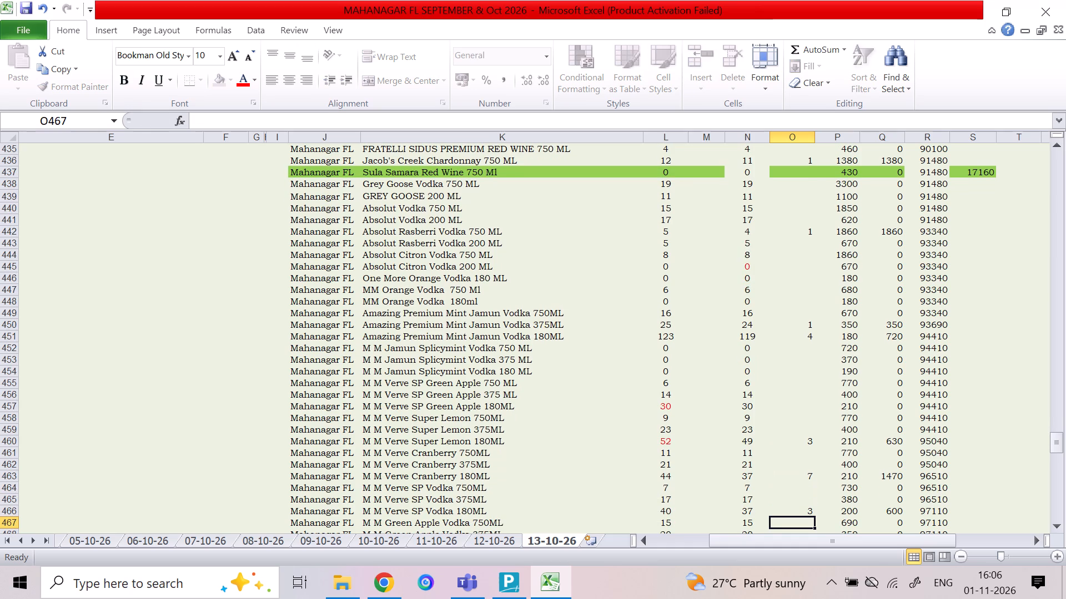
Enter column O quantities of 3 for M M Green Apple Vodka 180ML and 1 for M M Vodka Pre 375ML.
{"action": "key", "text": "Down"}
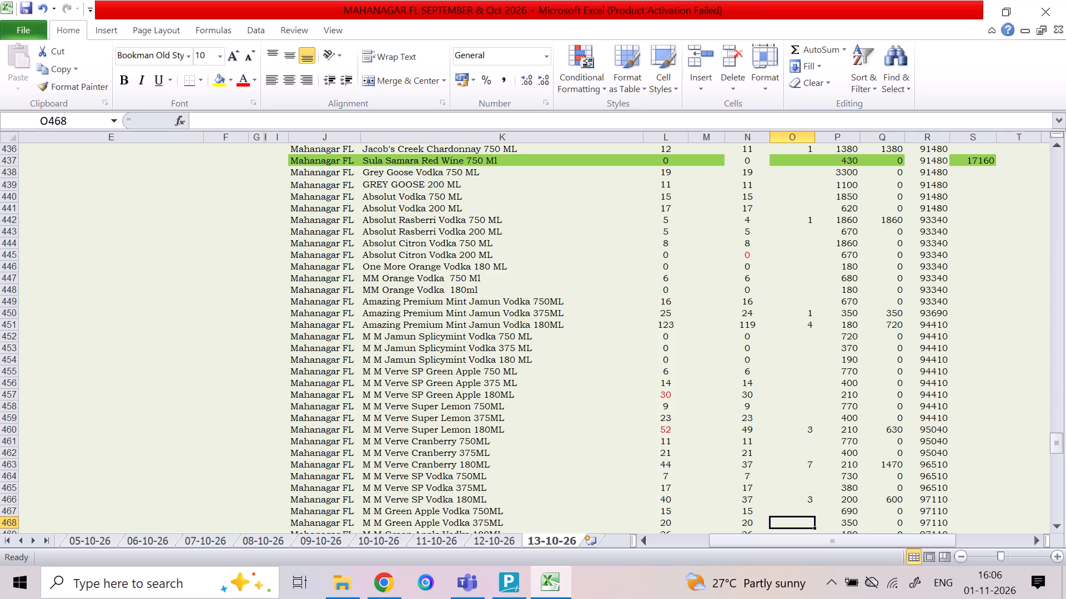
{"action": "key", "text": "Down"}
{"action": "key", "text": "3"}
{"action": "key", "text": "Down"}
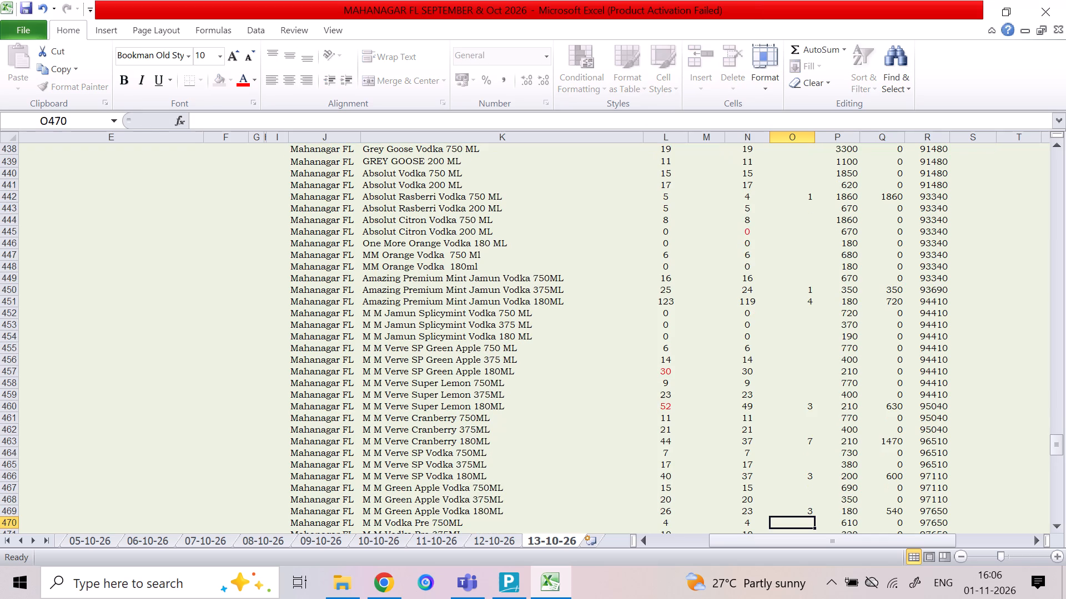
{"action": "key", "text": "Down"}
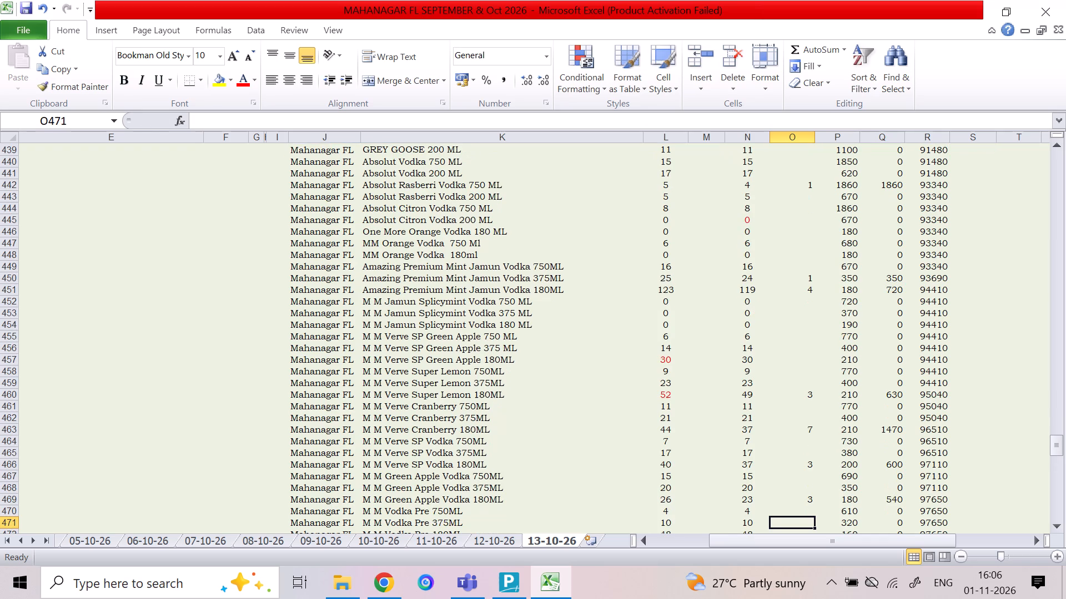
{"action": "key", "text": "1"}
{"action": "key", "text": "Down"}
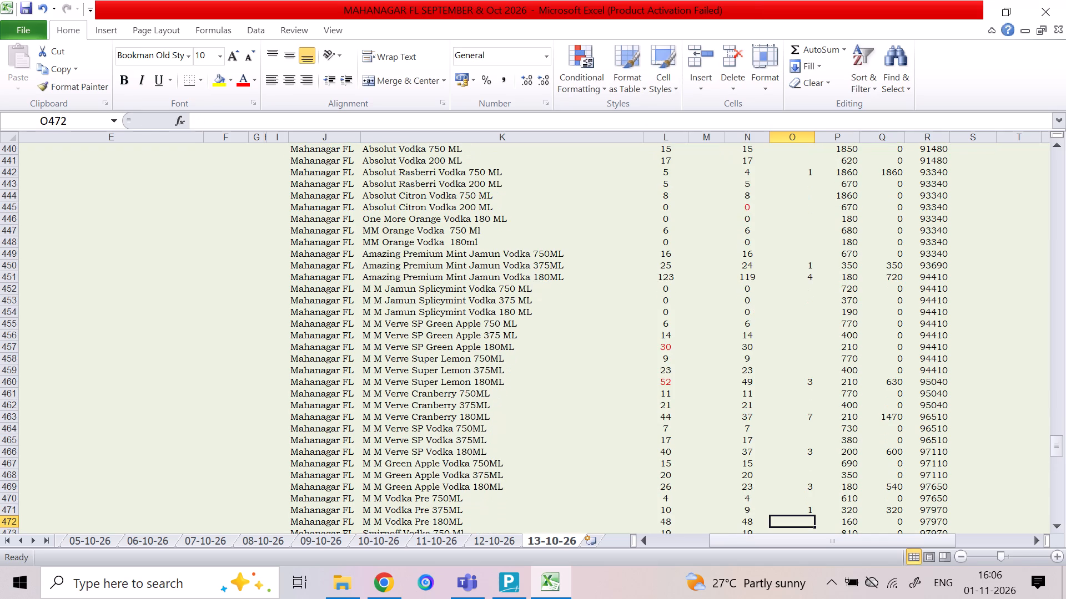
Enter column O quantities for Smirnoff Vodka: 5 for the 750 Ml row and 3 for the 180ML row.
{"action": "key", "text": "Down"}
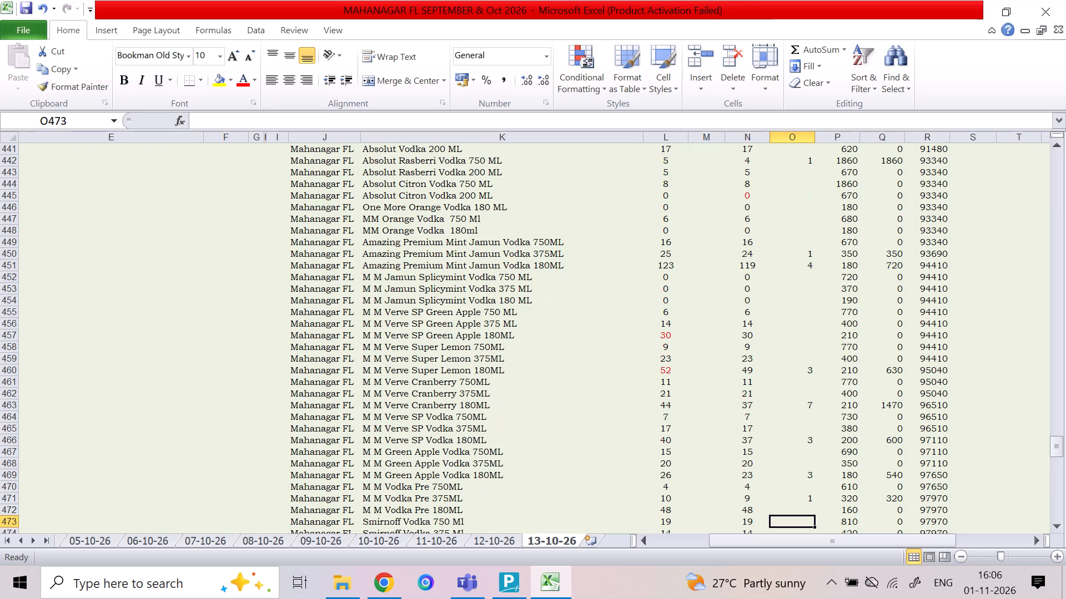
{"action": "key", "text": "Down"}
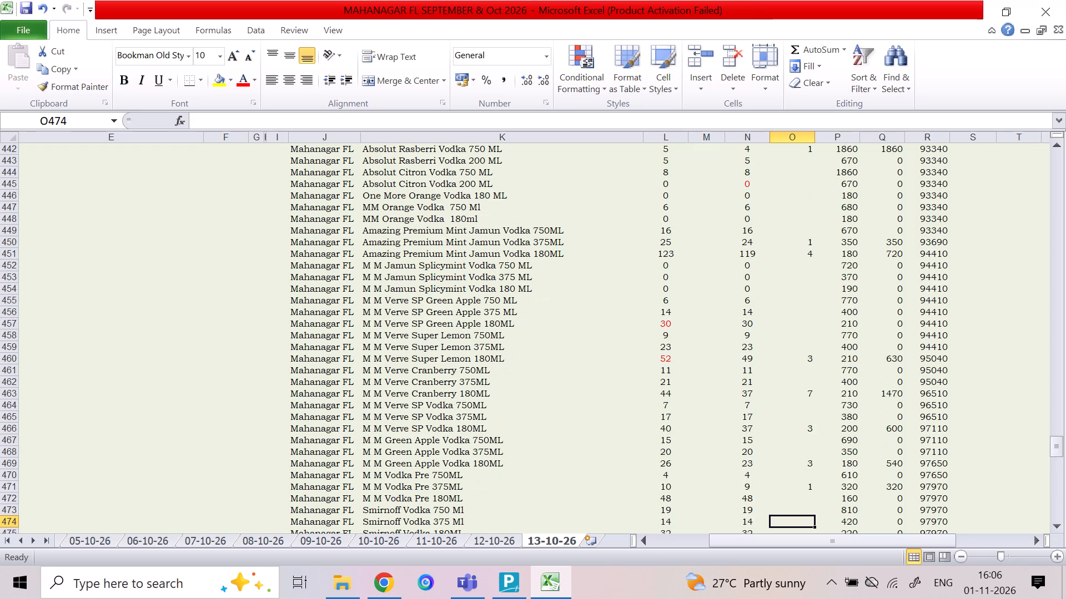
{"action": "key", "text": "Up"}
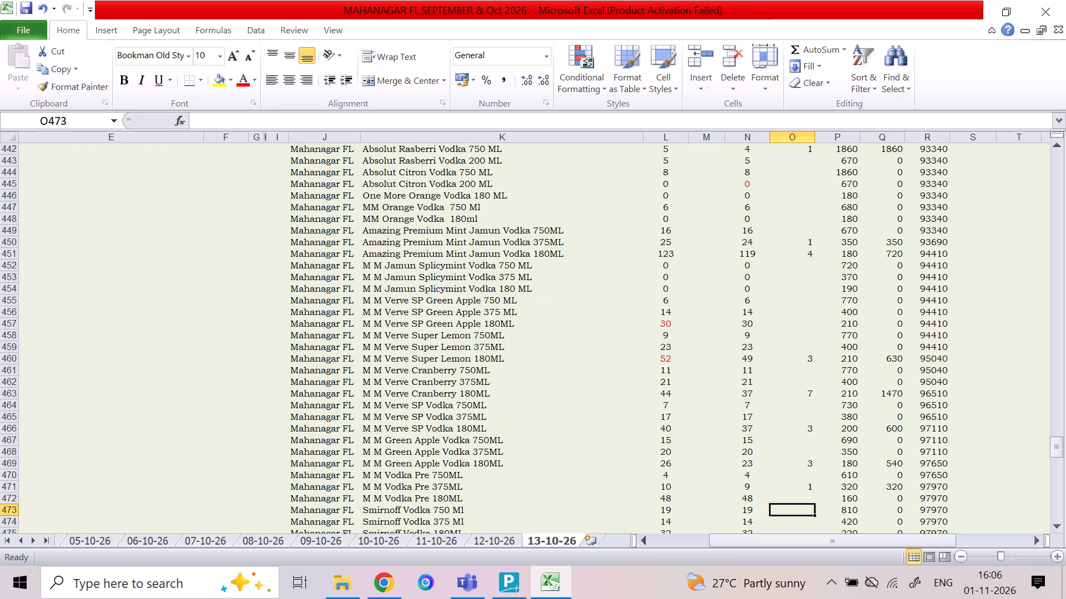
{"action": "key", "text": "5"}
{"action": "key", "text": "Down"}
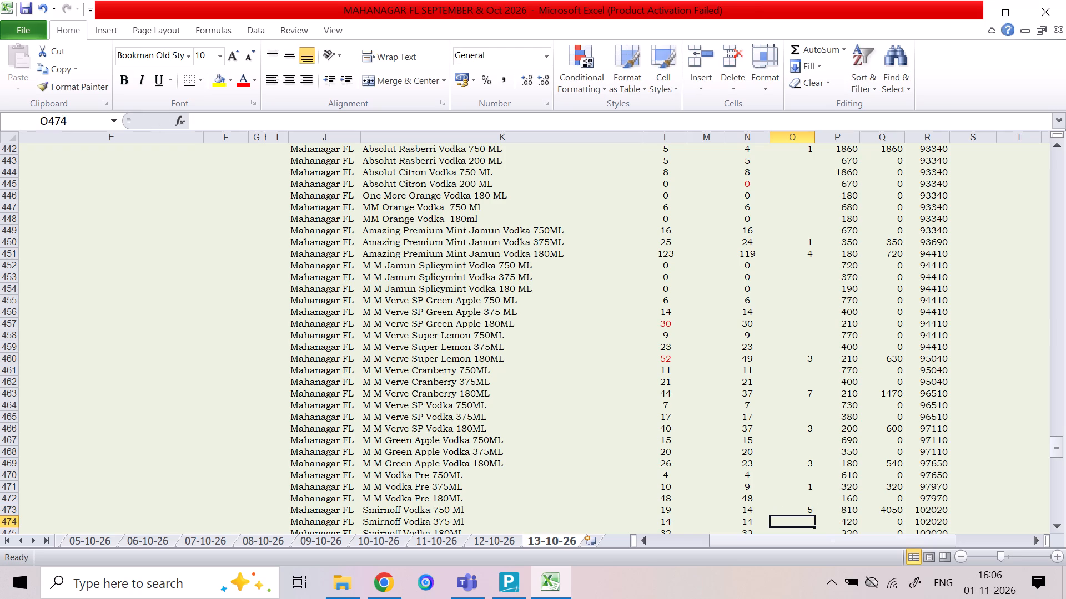
{"action": "key", "text": "Down"}
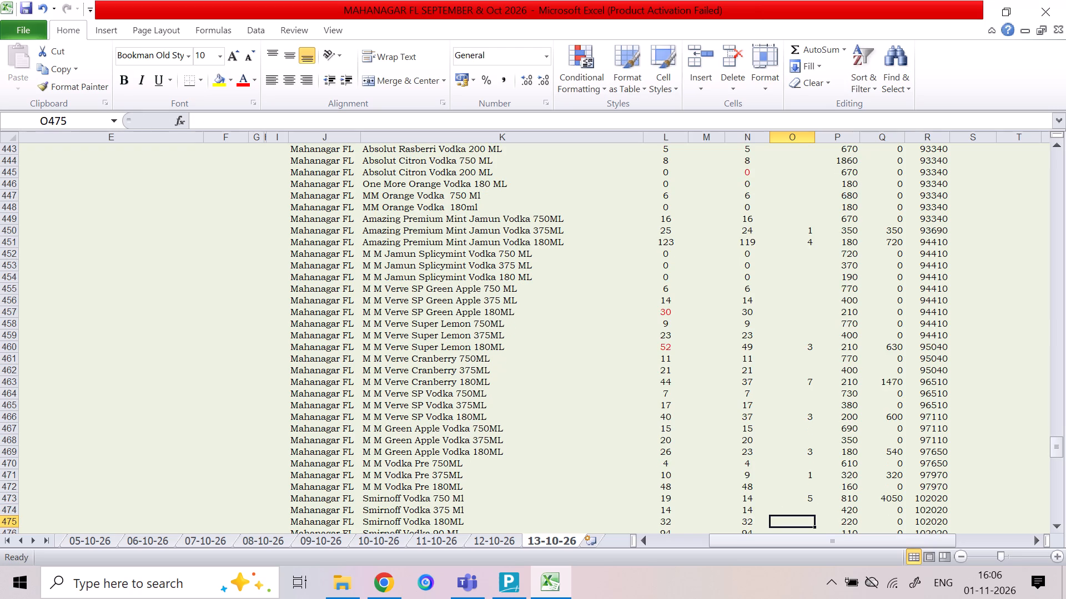
{"action": "key", "text": "3"}
{"action": "key", "text": "Down"}
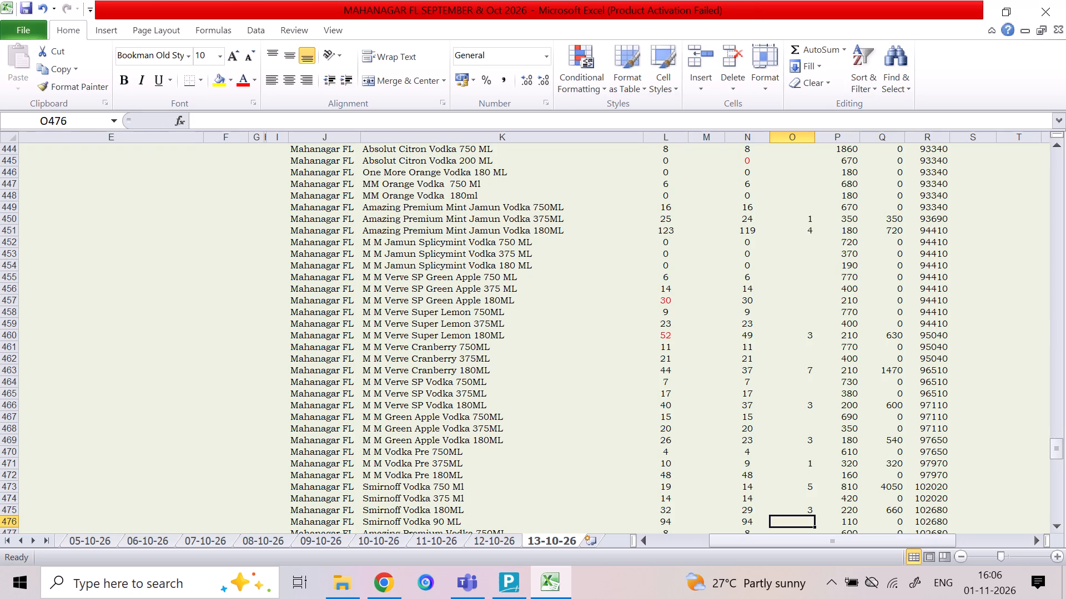
Enter a quantity of 3 in column O for Amazing Premium Vodka 375ML.
{"action": "key", "text": "Down"}
{"action": "key", "text": "Down"}
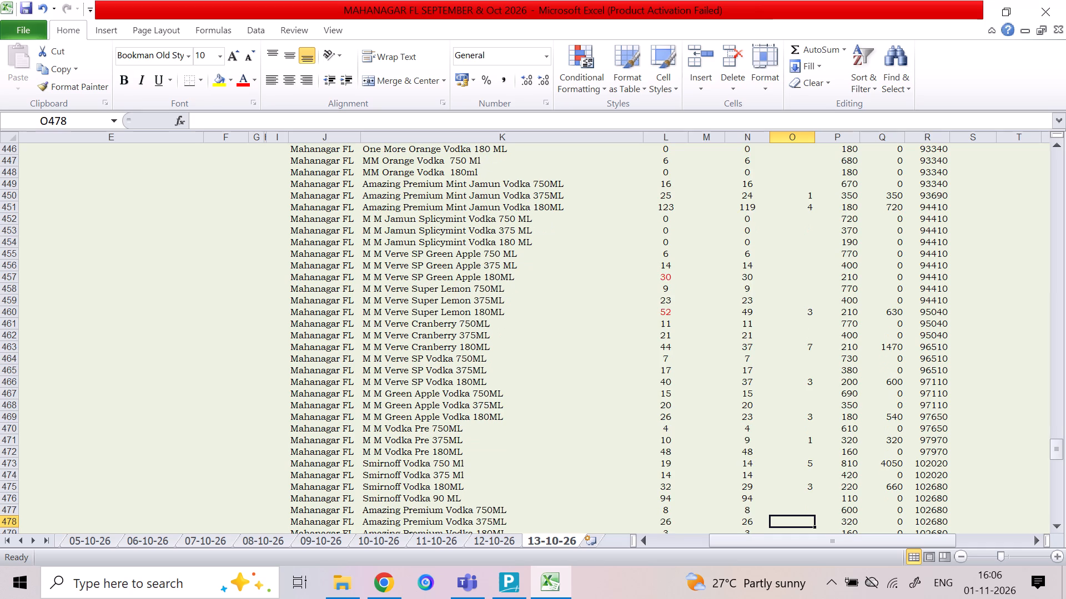
{"action": "key", "text": "3"}
{"action": "key", "text": "Down"}
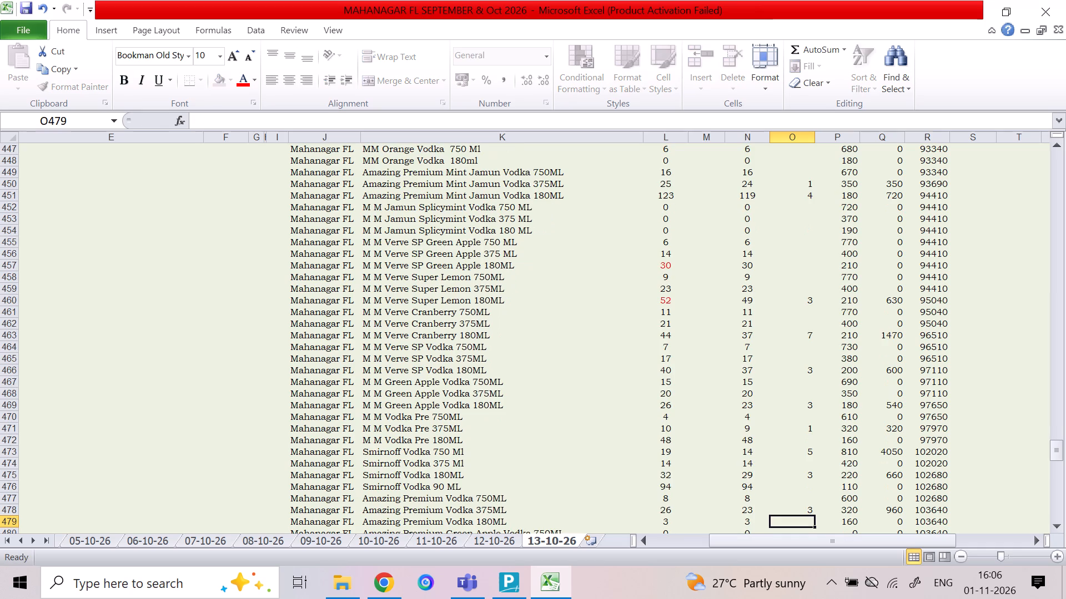
Enter a quantity of 5 in column O for Snoski Classic Crafted Vodka Litchi 180 ML(Active).
{"action": "key", "text": "Down"}
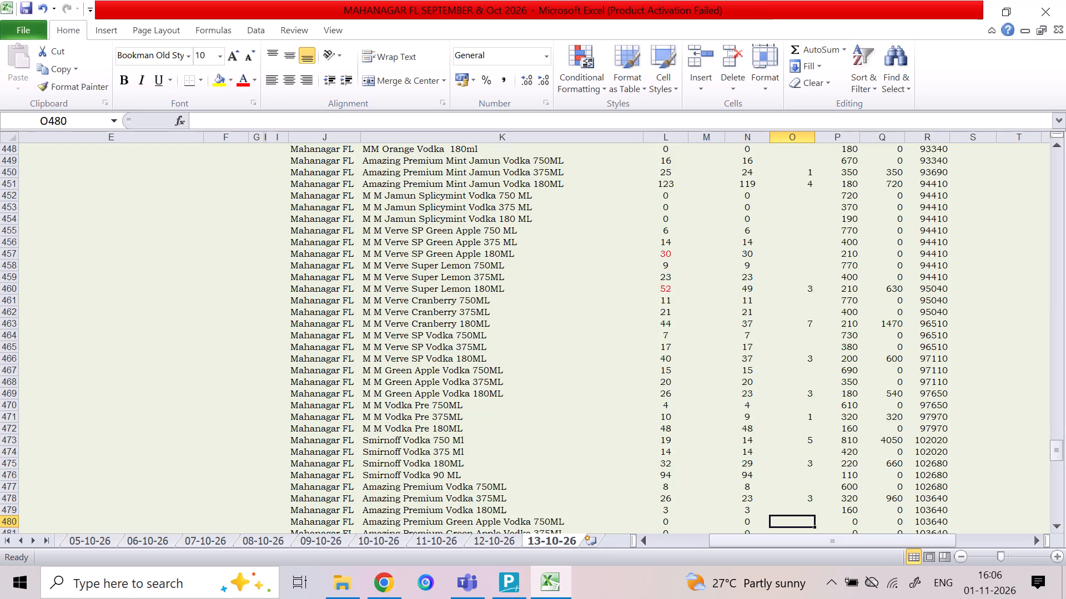
{"action": "key", "text": "Down"}
{"action": "key", "text": "Down"}
{"action": "key", "text": "Down"}
{"action": "key", "text": "Down"}
{"action": "key", "text": "Down"}
{"action": "key", "text": "Down"}
{"action": "key", "text": "Down"}
{"action": "key", "text": "Down"}
{"action": "key", "text": "Down"}
{"action": "key", "text": "Down"}
{"action": "key", "text": "Down"}
{"action": "key", "text": "Down"}
{"action": "key", "text": "Down"}
{"action": "key", "text": "Down"}
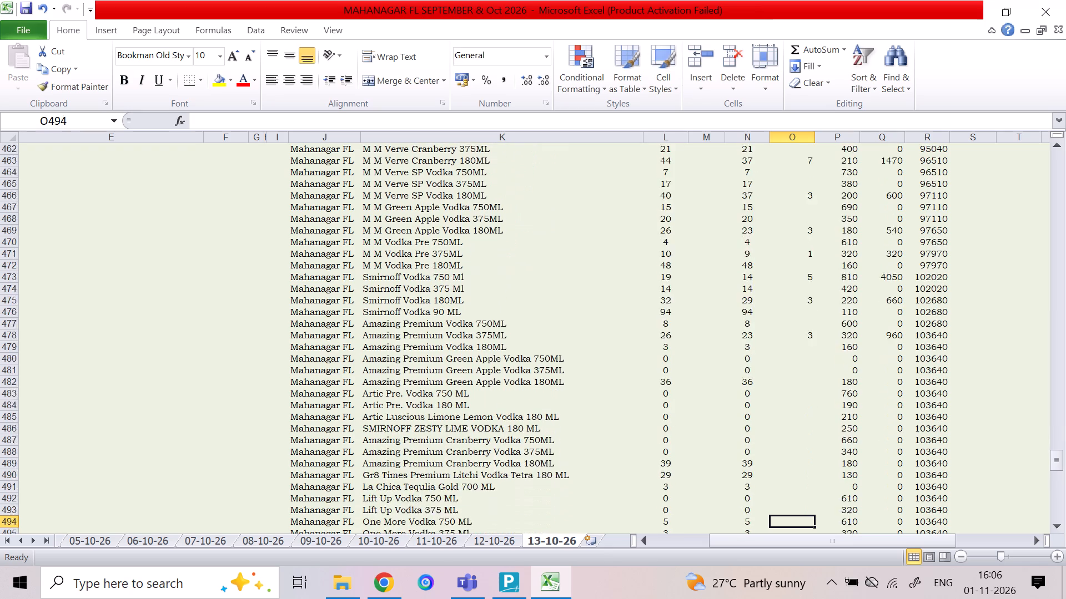
{"action": "key", "text": "Down"}
{"action": "key", "text": "Down"}
{"action": "key", "text": "Up"}
{"action": "key", "text": "Up"}
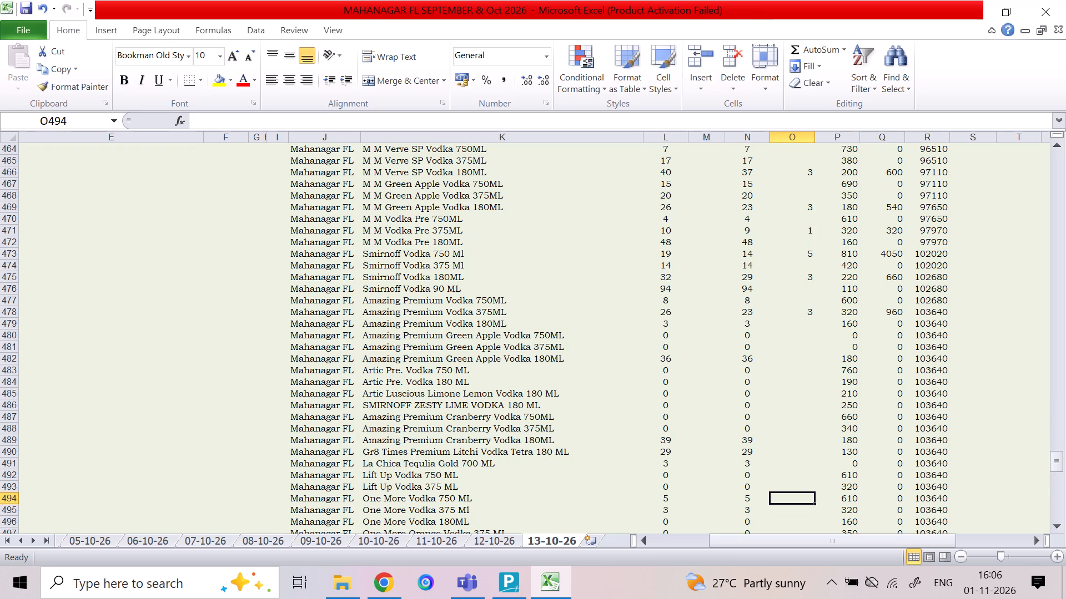
{"action": "key", "text": "Down"}
{"action": "key", "text": "Down"}
{"action": "key", "text": "Down"}
{"action": "key", "text": "Down"}
{"action": "key", "text": "Down"}
{"action": "key", "text": "Down"}
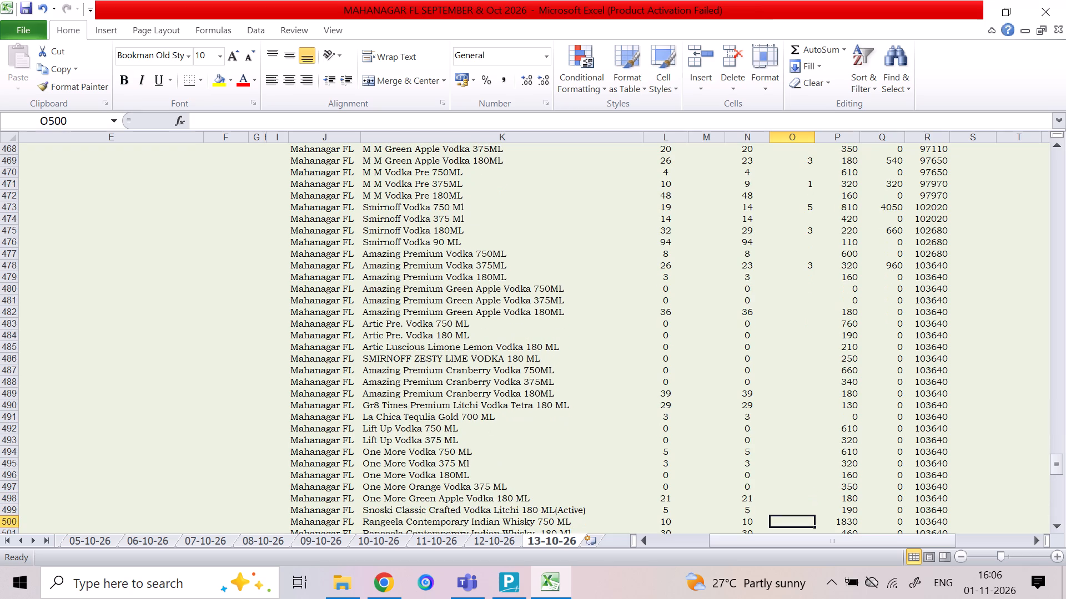
{"action": "key", "text": "Up"}
{"action": "key", "text": "5"}
{"action": "key", "text": "Down"}
Enter a quantity of 9 in column O for IGL Bunty Cranberry Pre Vodka 180 ML.
{"action": "key", "text": "Down"}
{"action": "key", "text": "Down"}
{"action": "key", "text": "Down"}
{"action": "key", "text": "Down"}
{"action": "key", "text": "Down"}
{"action": "key", "text": "Down"}
{"action": "key", "text": "Down"}
{"action": "key", "text": "Down"}
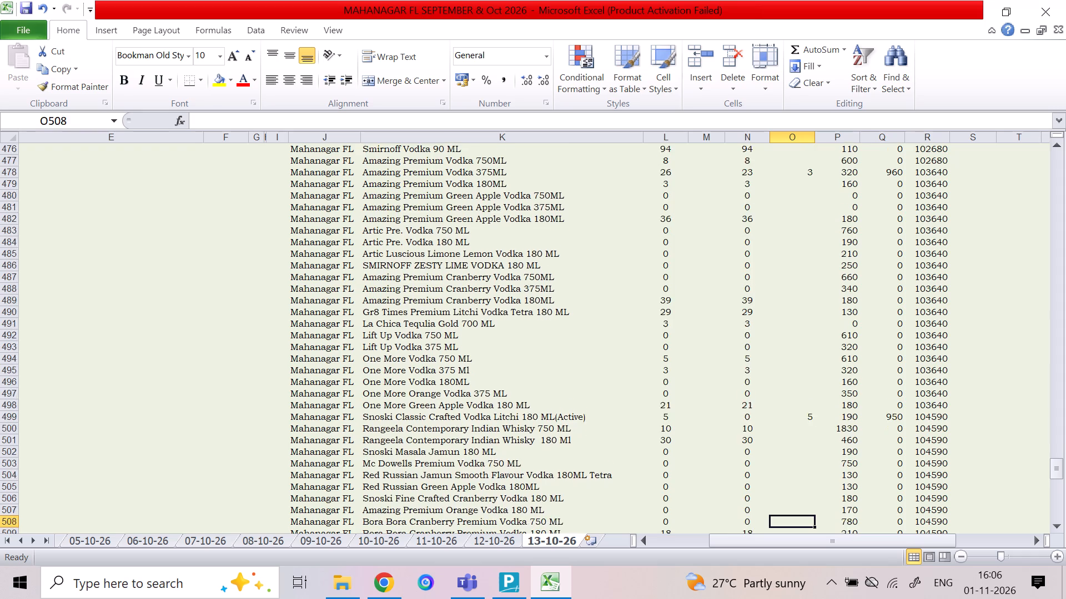
{"action": "key", "text": "Down"}
{"action": "key", "text": "Down"}
{"action": "key", "text": "Down"}
{"action": "key", "text": "Down"}
{"action": "key", "text": "Down"}
{"action": "key", "text": "Down"}
{"action": "key", "text": "Up"}
{"action": "key", "text": "Up"}
{"action": "key", "text": "Up"}
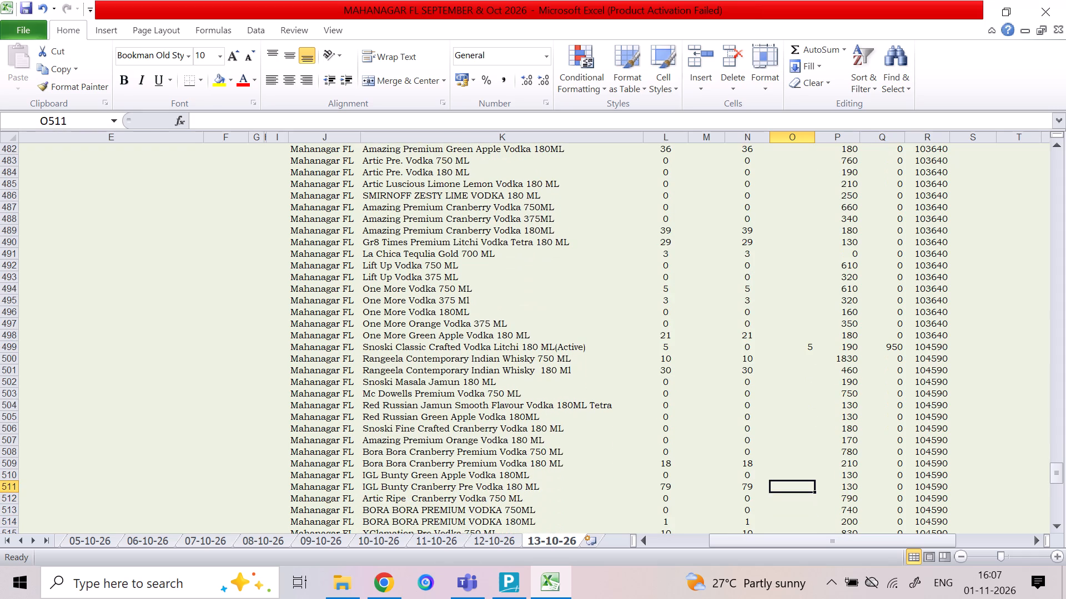
{"action": "key", "text": "9"}
{"action": "key", "text": "Right"}
{"action": "key", "text": "Left"}
Enter a quantity of 1 in column O for BORA BORA PREMIUM VODKA 180ML.
{"action": "key", "text": "Down"}
{"action": "key", "text": "Down"}
{"action": "key", "text": "Down"}
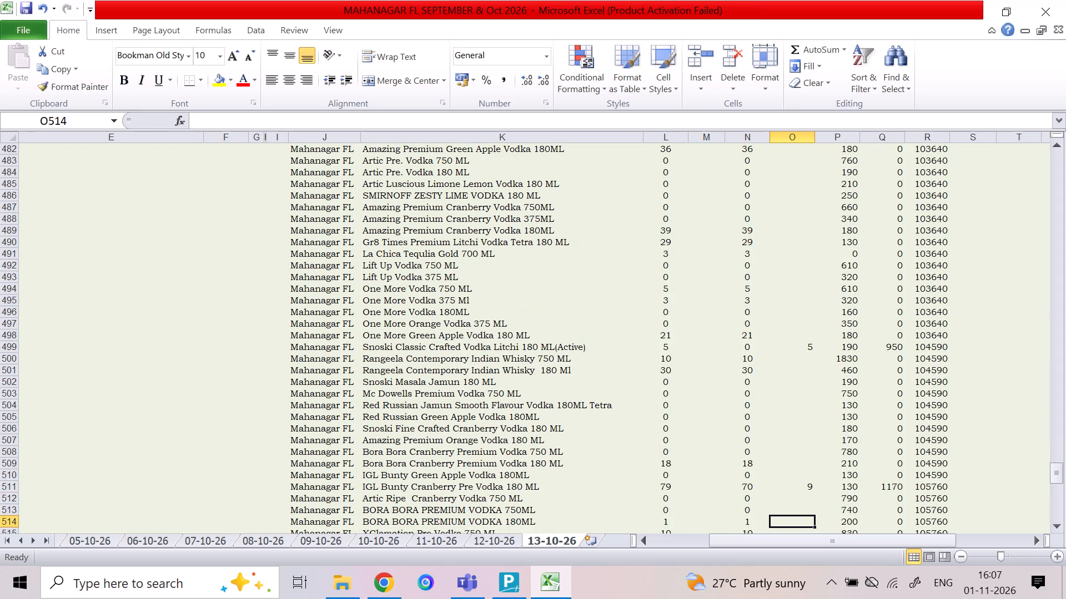
{"action": "key", "text": "1"}
{"action": "key", "text": "Down"}
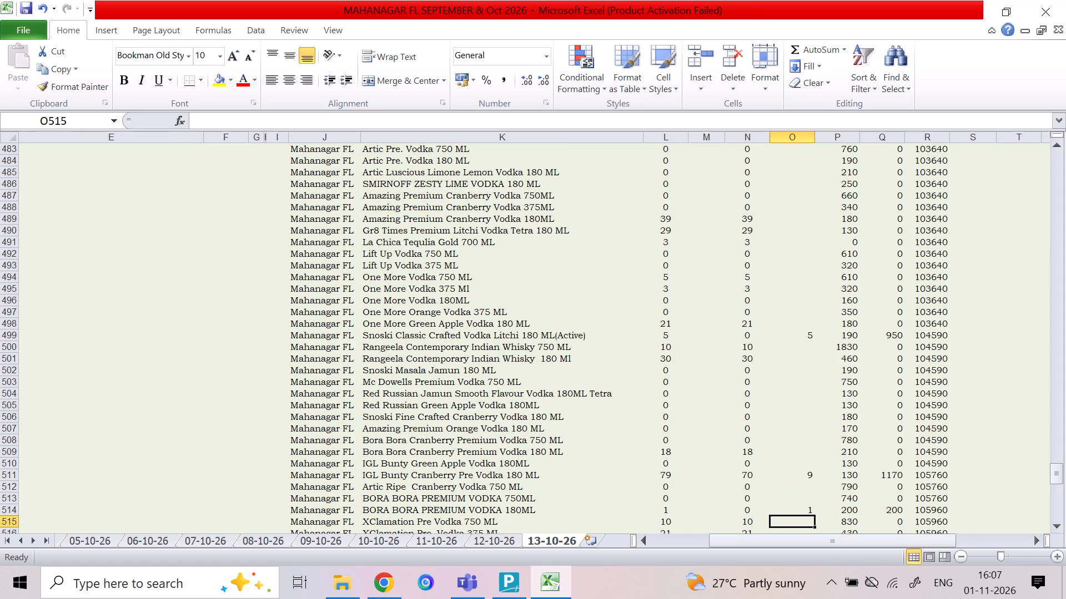
Enter a quantity of 2 in column O for Fratelli Shotgun Strong 330ML.
{"action": "key", "text": "Down"}
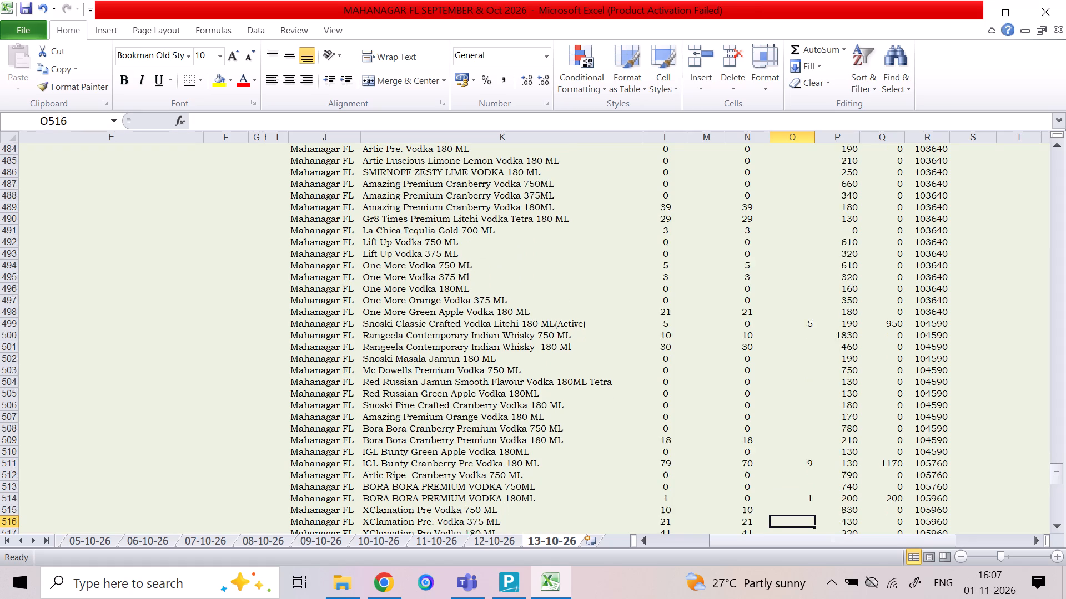
{"action": "key", "text": "Down"}
{"action": "key", "text": "Down"}
{"action": "key", "text": "Down"}
{"action": "key", "text": "Down"}
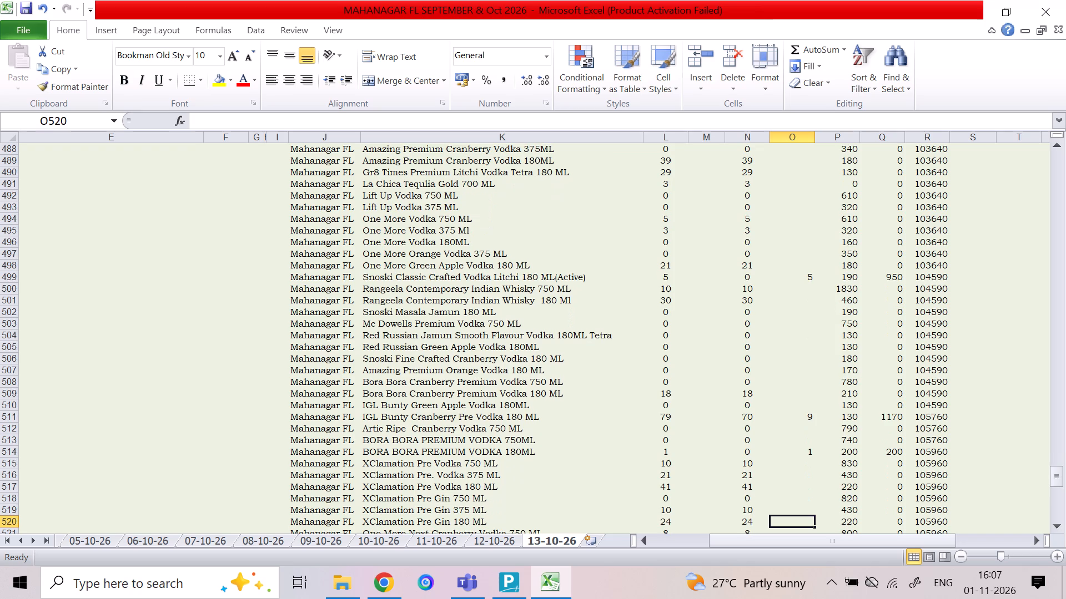
{"action": "key", "text": "Down"}
{"action": "key", "text": "Down"}
{"action": "key", "text": "Down"}
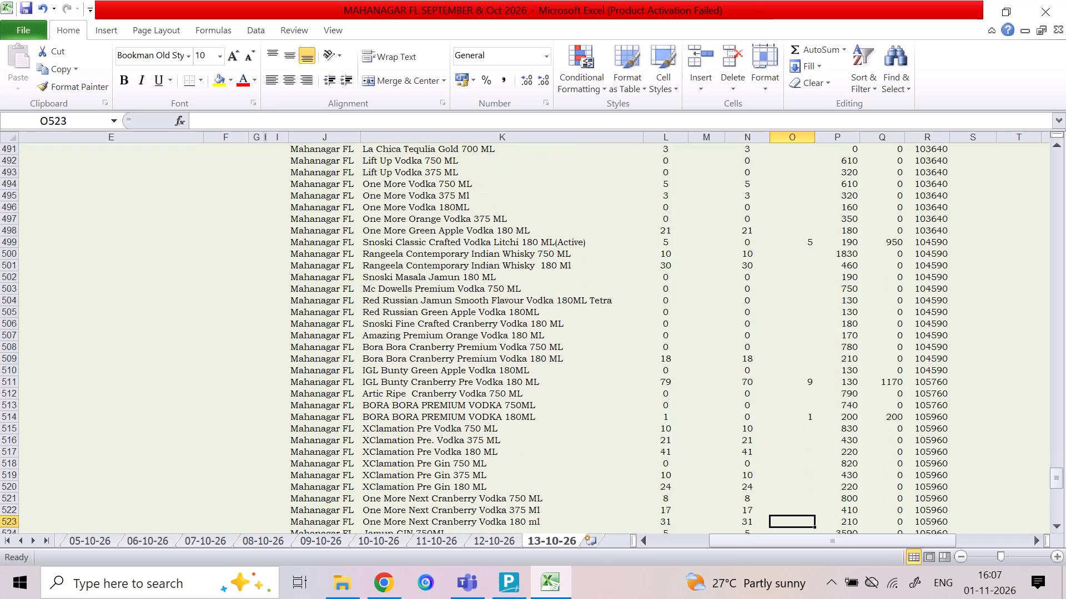
{"action": "key", "text": "Down"}
{"action": "key", "text": "Down"}
{"action": "key", "text": "Down"}
{"action": "key", "text": "Down"}
{"action": "key", "text": "Down"}
{"action": "key", "text": "Down"}
{"action": "key", "text": "Down"}
{"action": "key", "text": "Down"}
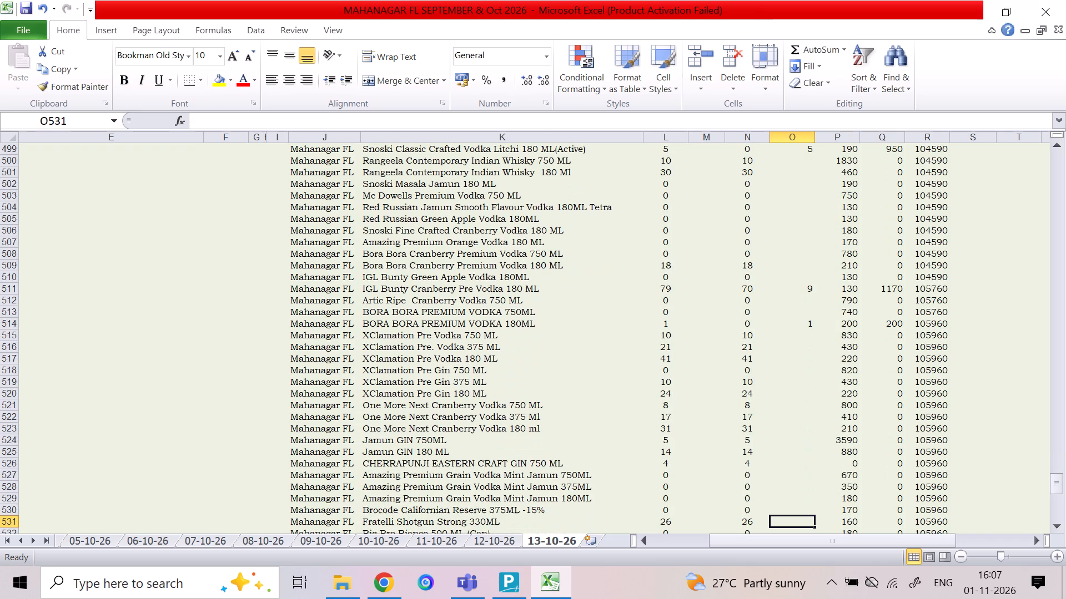
{"action": "key", "text": "2"}
{"action": "key", "text": "Down"}
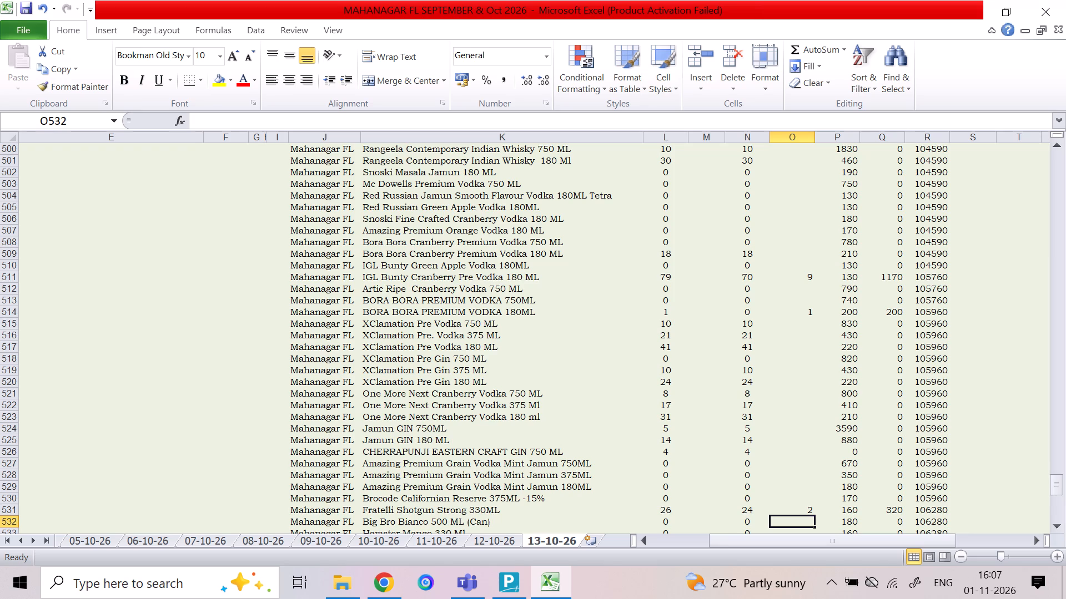
Enter a quantity of 4 in column O for Smirnoff Mirchi Mango Vodka 180ML.
{"action": "key", "text": "Down"}
{"action": "key", "text": "Down"}
{"action": "key", "text": "Down"}
{"action": "key", "text": "Down"}
{"action": "key", "text": "Down"}
{"action": "key", "text": "Down"}
{"action": "key", "text": "Down"}
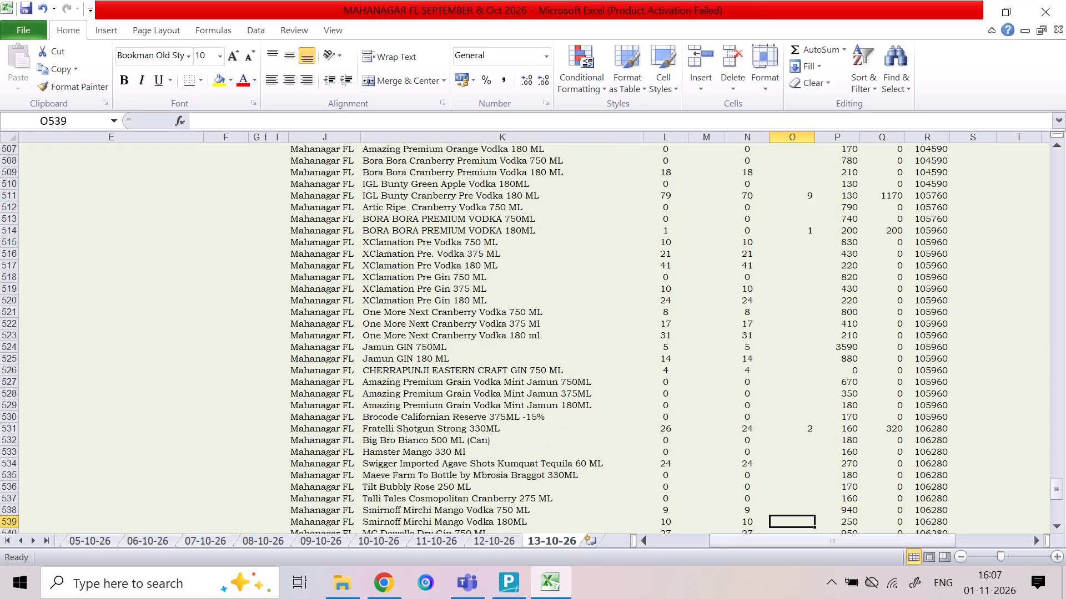
{"action": "key", "text": "4"}
{"action": "key", "text": "Down"}
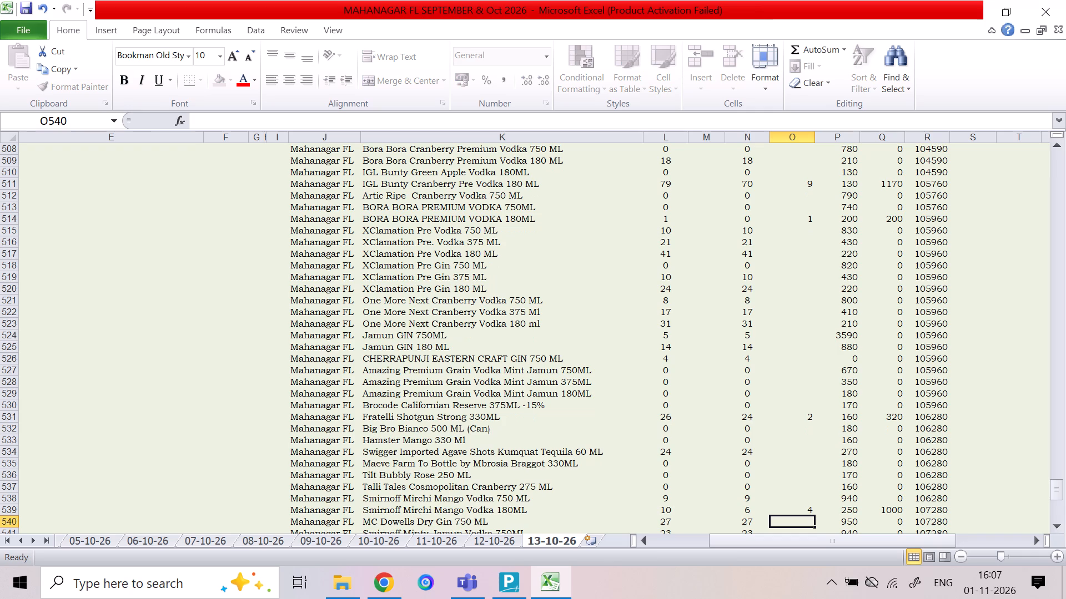
Enter column O quantities for Smirnoff Minty Jamun Vodka: 2 for 750ML, 3 for 375ML, 15 for 180ML and 5 for 90 ML.
{"action": "key", "text": "Down"}
{"action": "key", "text": "Up"}
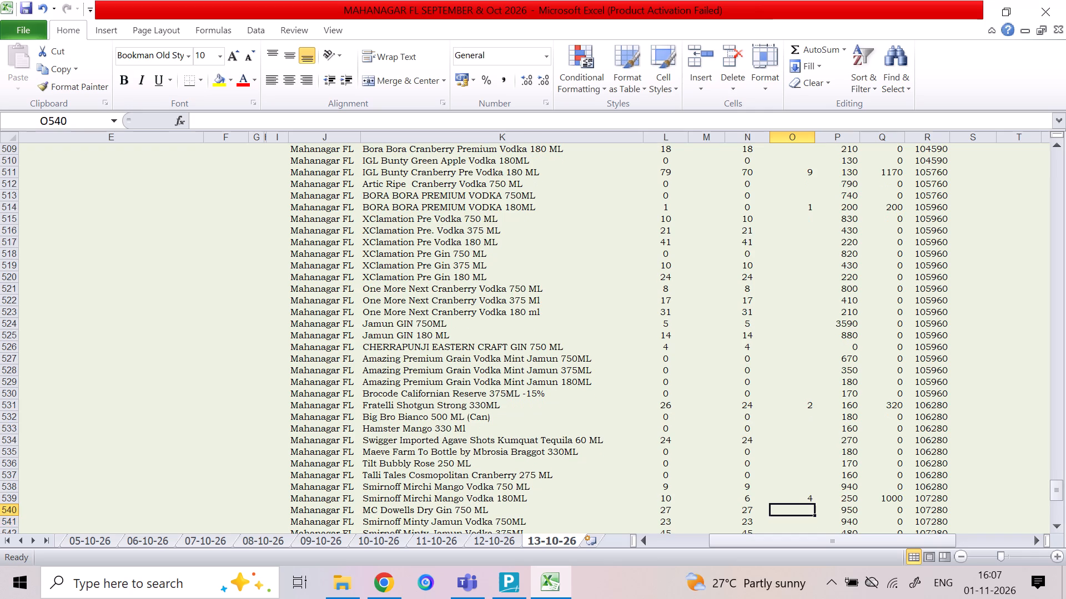
{"action": "key", "text": "Down"}
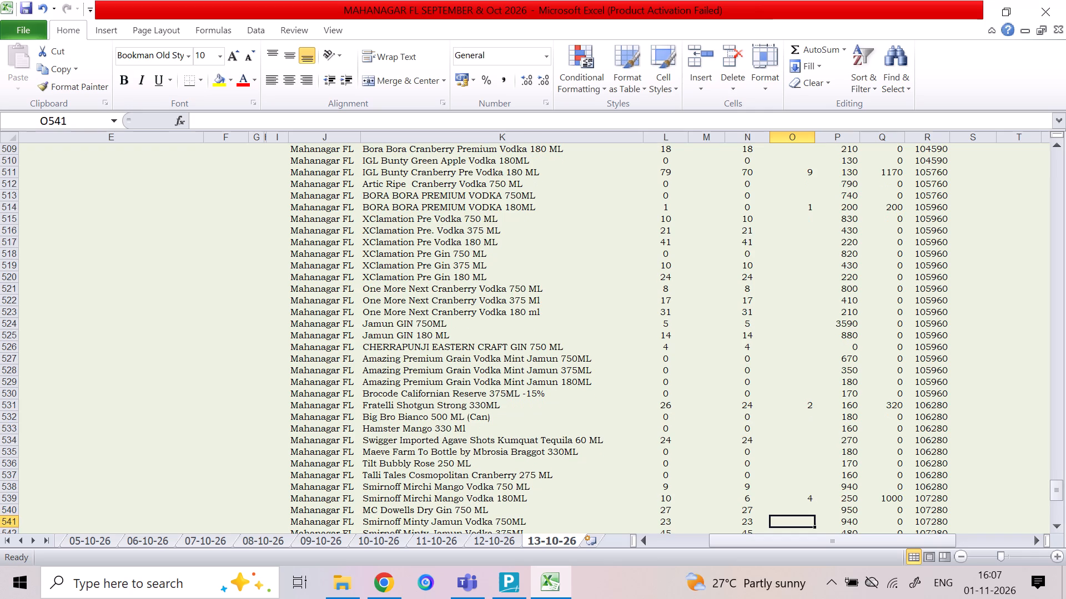
{"action": "key", "text": "2"}
{"action": "key", "text": "Down"}
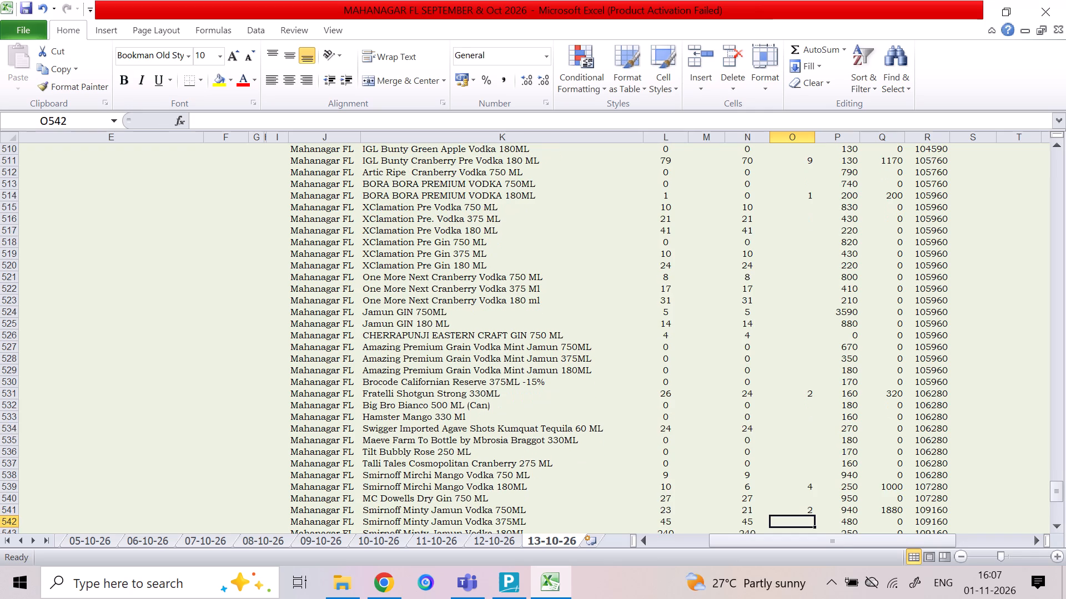
{"action": "key", "text": "3"}
{"action": "key", "text": "Down"}
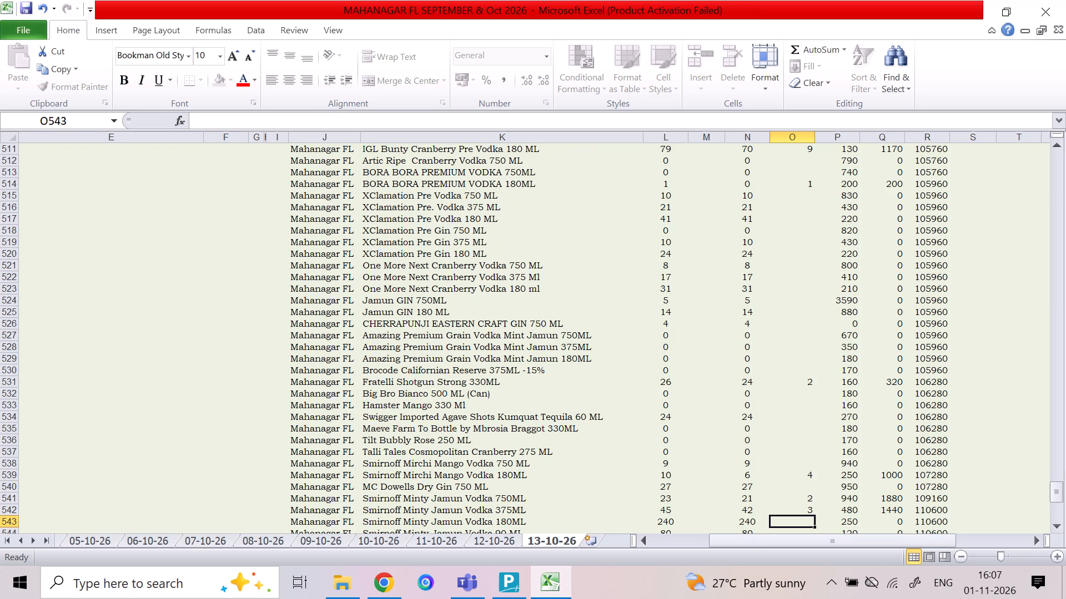
{"action": "type", "text": "15"}
{"action": "key", "text": "Down"}
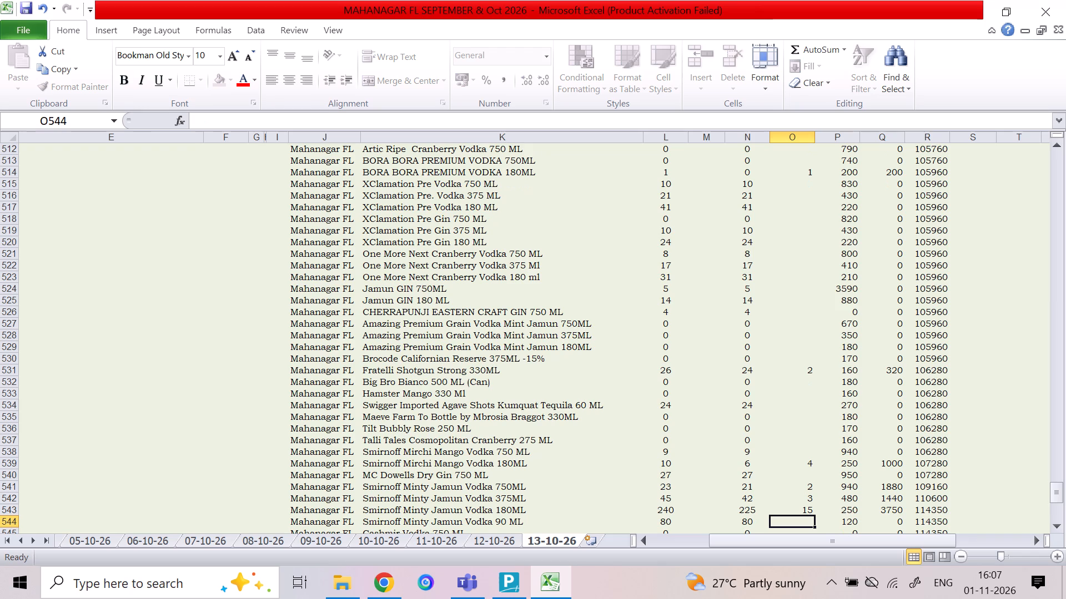
{"action": "key", "text": "5"}
{"action": "key", "text": "Down"}
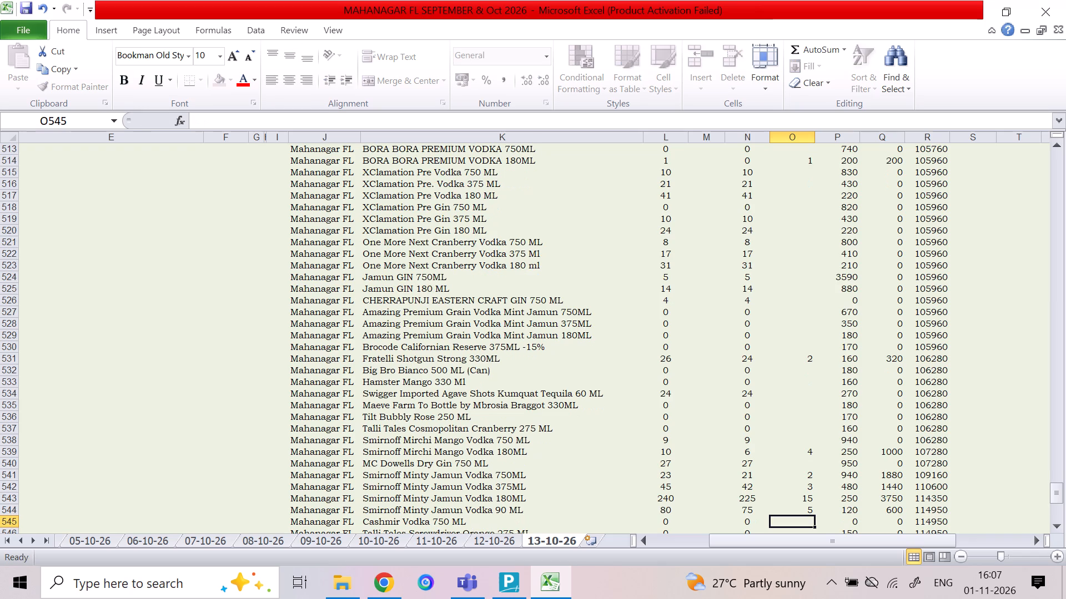
Enter a quantity of 1 in column O for Jameson Black Barrel 750 Ml.
{"action": "key", "text": "Down"}
{"action": "key", "text": "Down"}
{"action": "key", "text": "Down"}
{"action": "key", "text": "Down"}
{"action": "key", "text": "Down"}
{"action": "key", "text": "Down"}
{"action": "key", "text": "Down"}
{"action": "key", "text": "Down"}
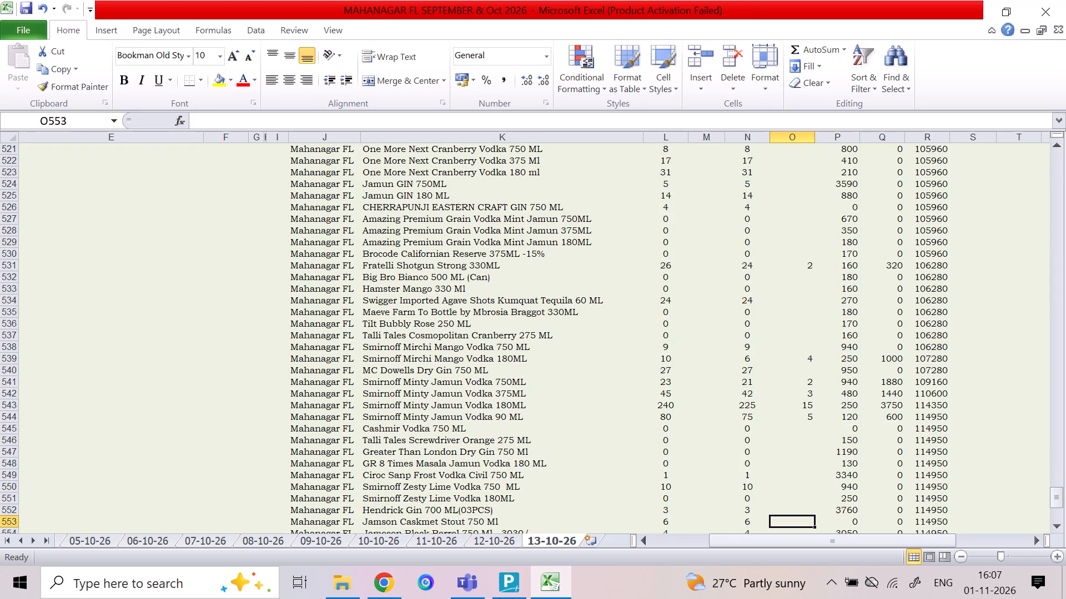
{"action": "key", "text": "Down"}
{"action": "key", "text": "Up"}
{"action": "key", "text": "Down"}
{"action": "key", "text": "1"}
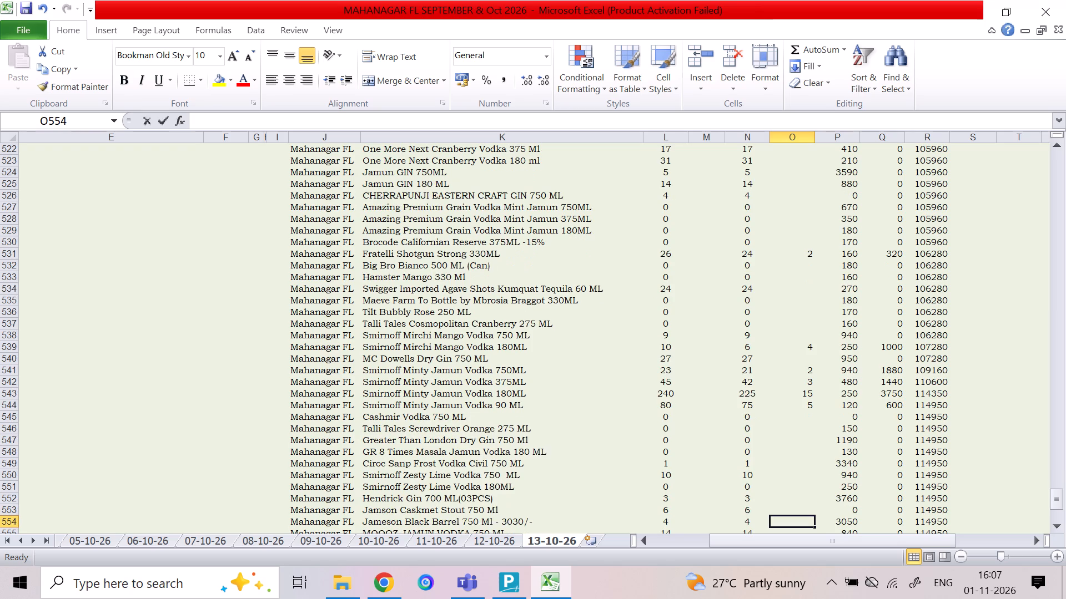
{"action": "key", "text": "Down"}
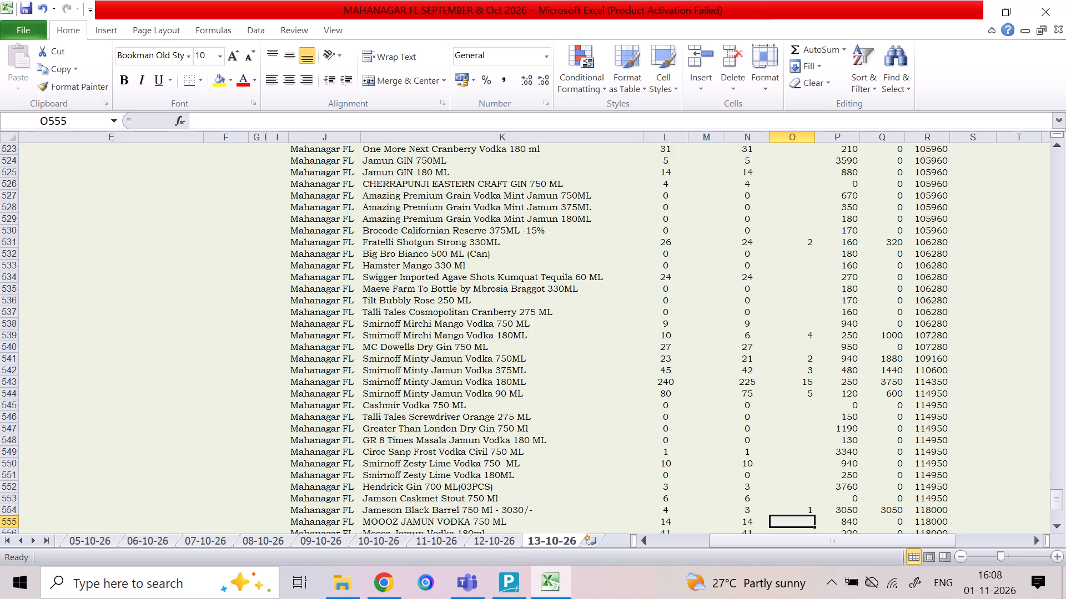
Check the remaining items at the end of the list and the totals rows beneath them.
{"action": "key", "text": "Down"}
{"action": "key", "text": "Down"}
{"action": "key", "text": "Down"}
{"action": "key", "text": "Down"}
{"action": "key", "text": "Down"}
{"action": "key", "text": "Down"}
{"action": "key", "text": "Down"}
{"action": "key", "text": "Down"}
{"action": "key", "text": "Down"}
{"action": "key", "text": "Down"}
{"action": "key", "text": "Down"}
{"action": "key", "text": "Down"}
{"action": "key", "text": "Down"}
{"action": "key", "text": "Down"}
{"action": "key", "text": "Down"}
{"action": "key", "text": "Down"}
{"action": "key", "text": "Down"}
{"action": "key", "text": "Down"}
{"action": "key", "text": "Down"}
{"action": "key", "text": "Down"}
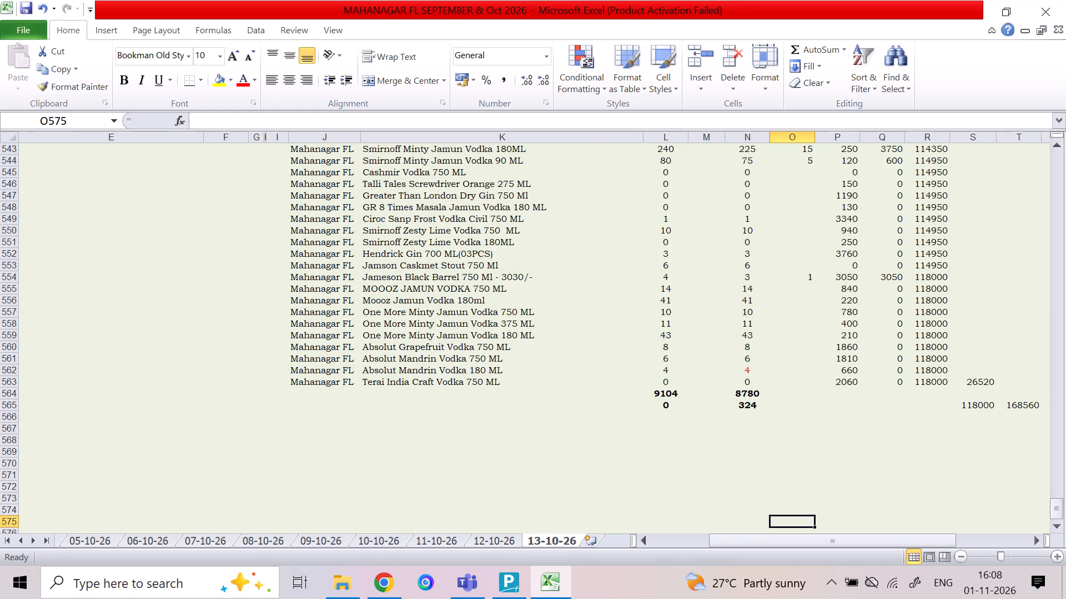
{"action": "key", "text": "Up"}
{"action": "key", "text": "Up"}
{"action": "key", "text": "Up"}
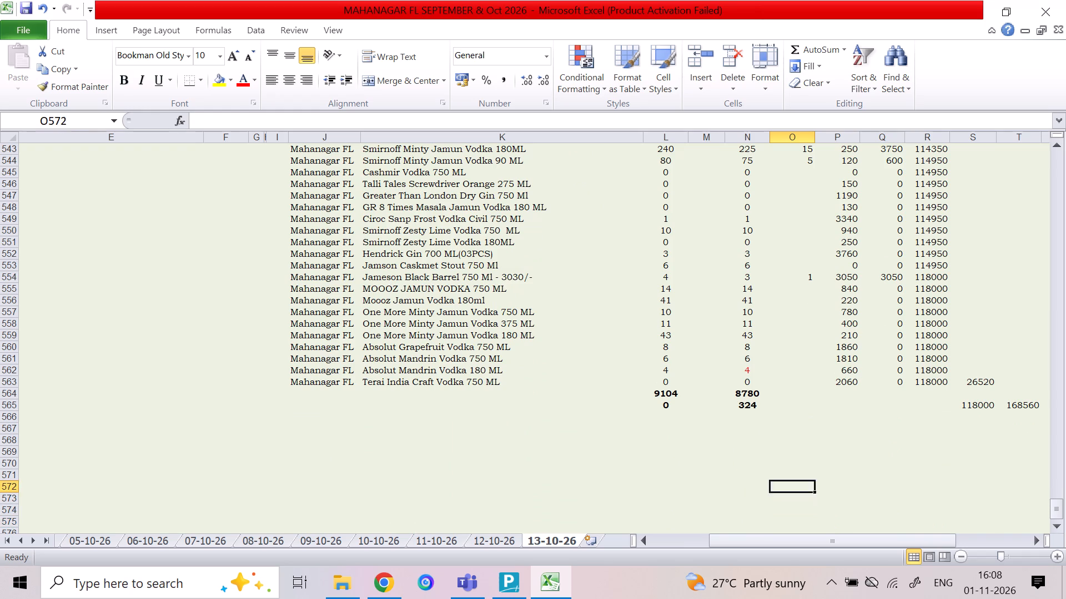
{"action": "key", "text": "Up"}
{"action": "key", "text": "Up"}
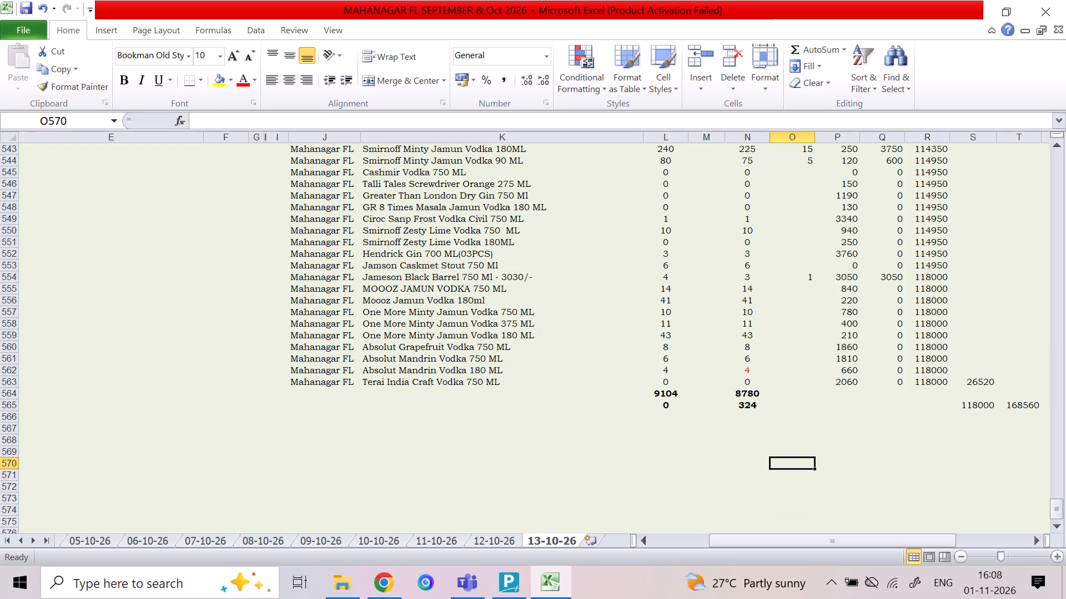
{"action": "key", "text": "Up"}
{"action": "key", "text": "Up"}
{"action": "key", "text": "Up"}
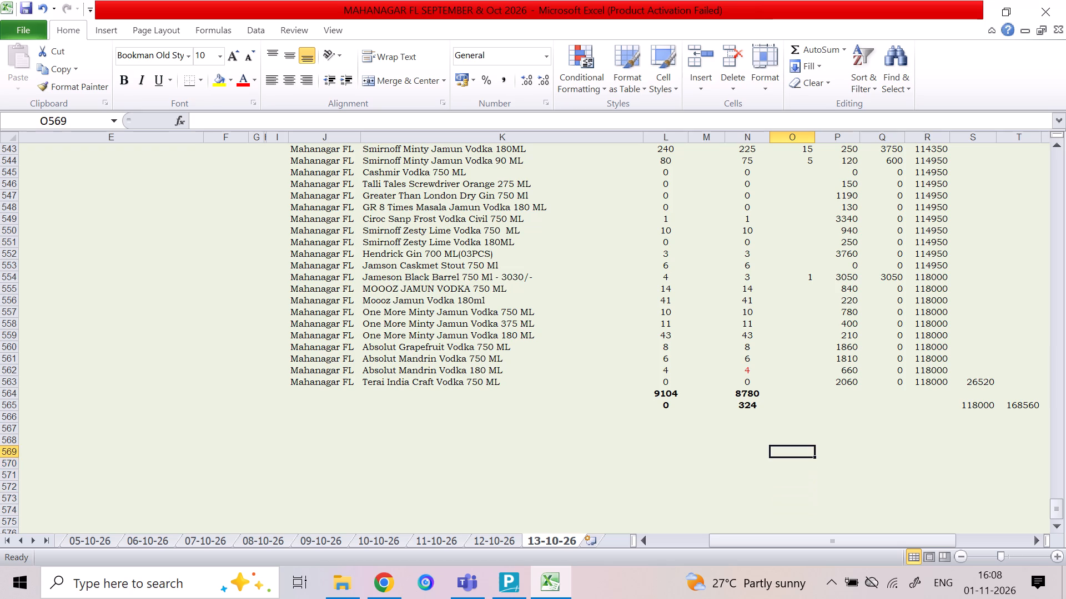
Review the rates and sale amounts in columns P and Q for the last items, up through the Smirnoff Minty Jamun Vodka rows.
{"action": "key", "text": "Right"}
{"action": "key", "text": "Up"}
{"action": "key", "text": "Up"}
{"action": "key", "text": "Up"}
{"action": "key", "text": "Up"}
{"action": "key", "text": "Up"}
{"action": "key", "text": "Up"}
{"action": "key", "text": "Up"}
{"action": "key", "text": "Up"}
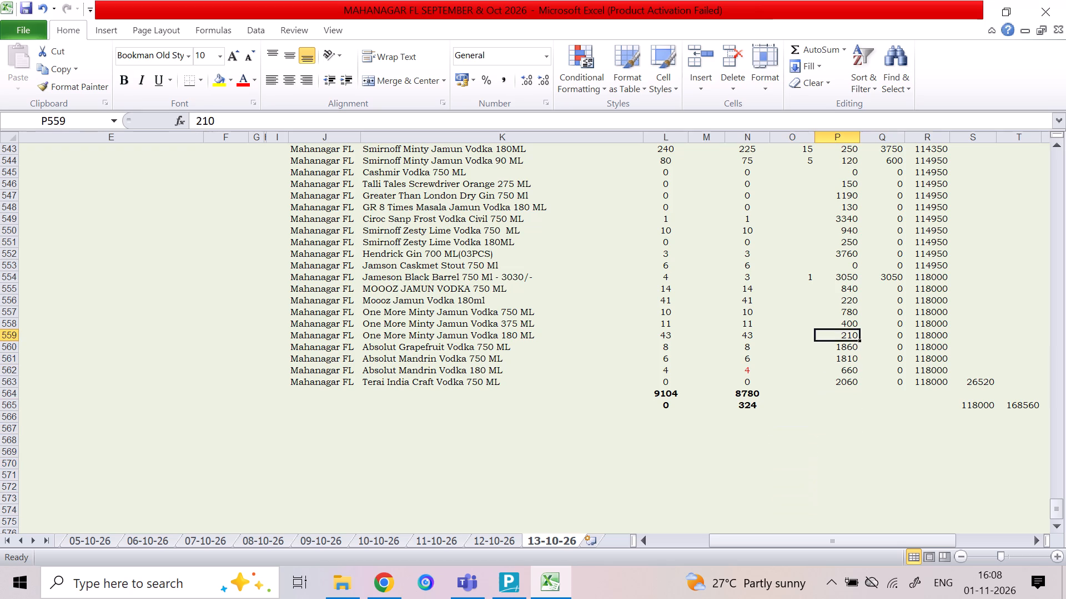
{"action": "key", "text": "Right"}
{"action": "key", "text": "Up"}
{"action": "key", "text": "Up"}
{"action": "key", "text": "Up"}
{"action": "key", "text": "Up"}
{"action": "key", "text": "Up"}
{"action": "key", "text": "Up"}
{"action": "key", "text": "Up"}
{"action": "key", "text": "Up"}
{"action": "key", "text": "Up"}
{"action": "key", "text": "Up"}
{"action": "key", "text": "Up"}
{"action": "key", "text": "Up"}
{"action": "key", "text": "Up"}
{"action": "key", "text": "Up"}
{"action": "key", "text": "Up"}
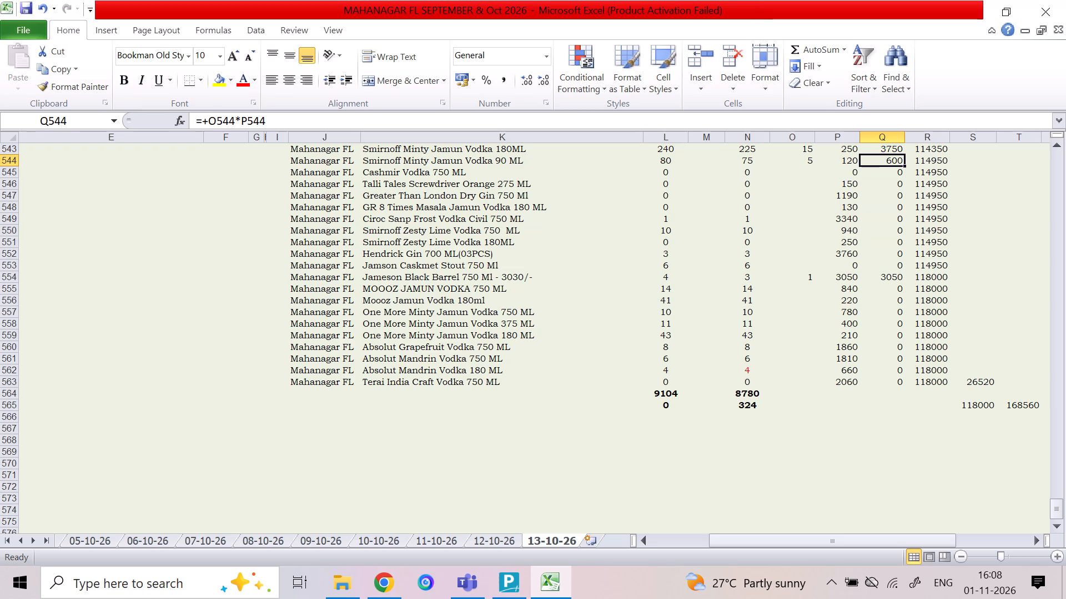
{"action": "key", "text": "Up"}
{"action": "key", "text": "Up"}
{"action": "key", "text": "Up"}
{"action": "key", "text": "Up"}
{"action": "key", "text": "Up"}
{"action": "key", "text": "Up"}
{"action": "key", "text": "Down"}
{"action": "key", "text": "Down"}
{"action": "key", "text": "Down"}
{"action": "key", "text": "Down"}
{"action": "key", "text": "Down"}
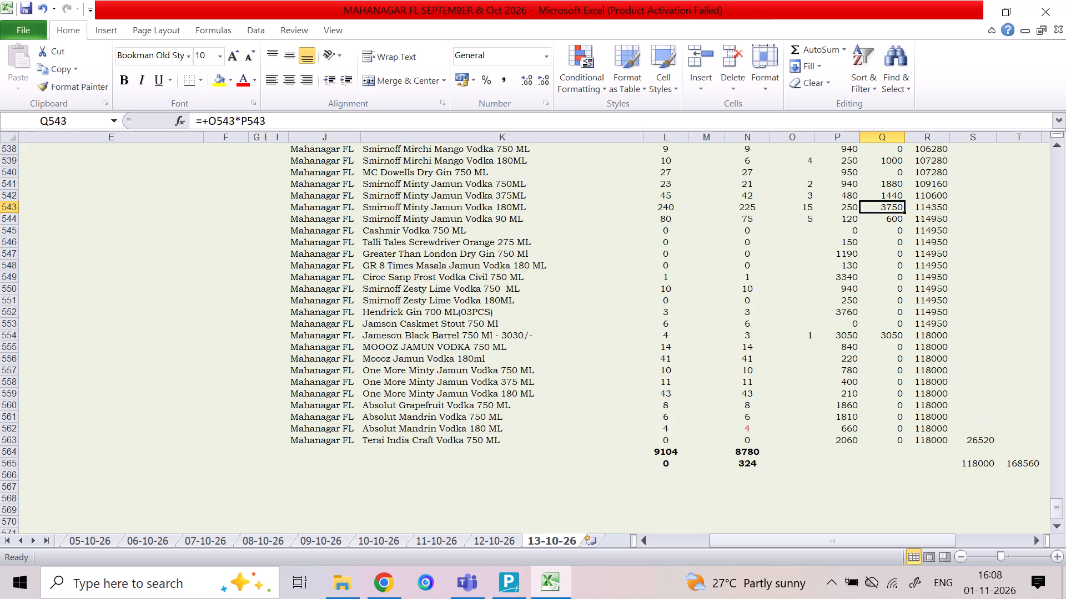
{"action": "key", "text": "Down"}
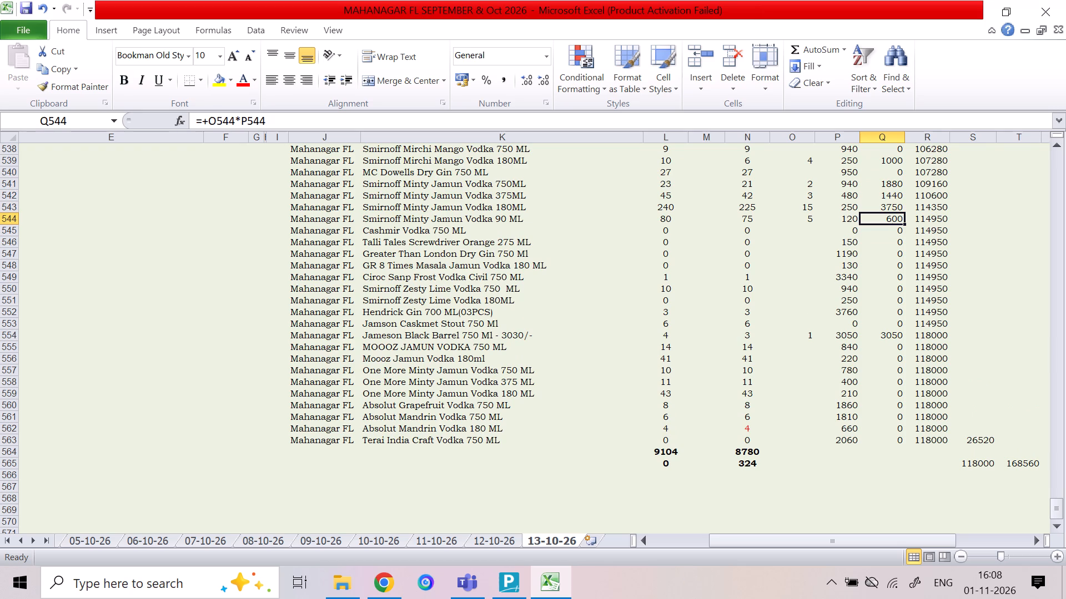
{"action": "key", "text": "Down"}
{"action": "key", "text": "Down"}
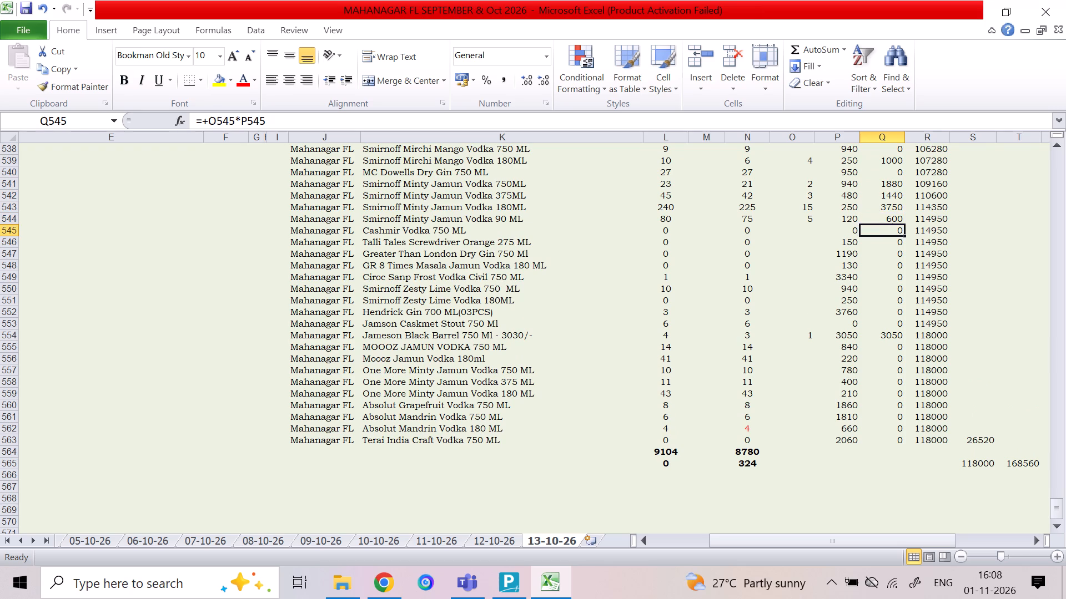
Enter a quantity of 1 in column O for Absolut Mandrin Vodka 180 ML.
{"action": "key", "text": "Left"}
{"action": "key", "text": "Down"}
{"action": "key", "text": "Down"}
{"action": "key", "text": "Down"}
{"action": "key", "text": "Down"}
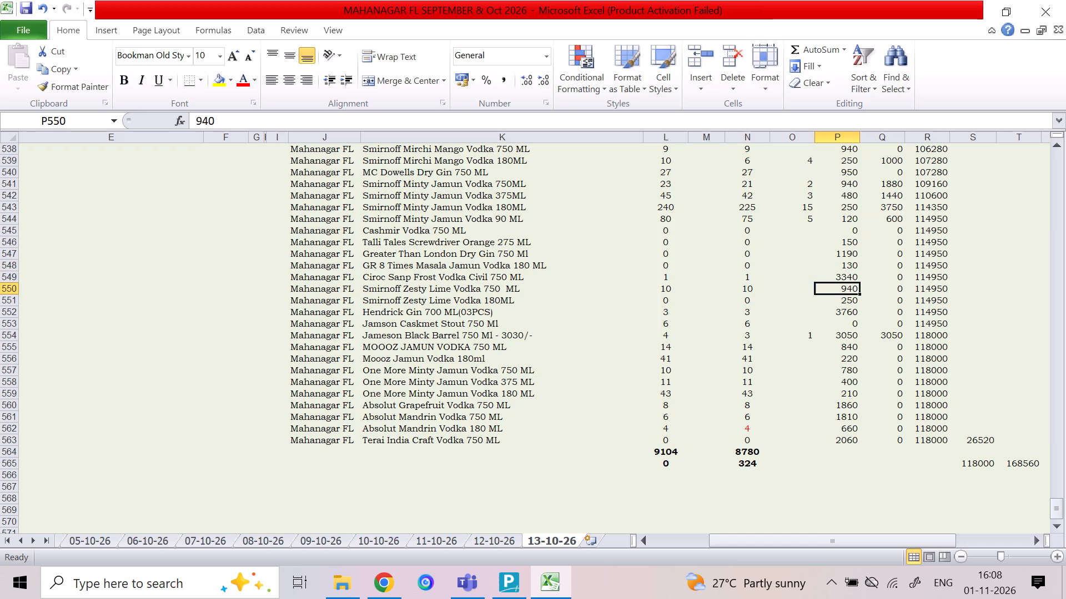
{"action": "key", "text": "Down"}
{"action": "key", "text": "Left"}
{"action": "key", "text": "Down"}
{"action": "key", "text": "Left"}
{"action": "key", "text": "Down"}
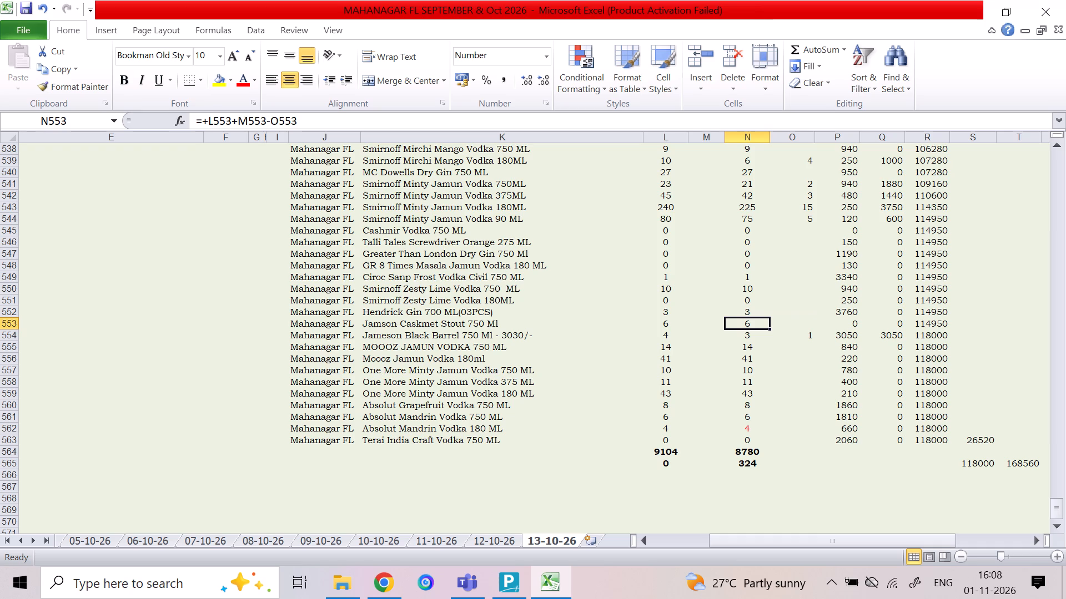
{"action": "key", "text": "Down"}
{"action": "key", "text": "Down"}
{"action": "key", "text": "Down"}
{"action": "key", "text": "Down"}
{"action": "key", "text": "Down"}
{"action": "key", "text": "Down"}
{"action": "key", "text": "Down"}
{"action": "key", "text": "Down"}
{"action": "key", "text": "Down"}
{"action": "key", "text": "Right"}
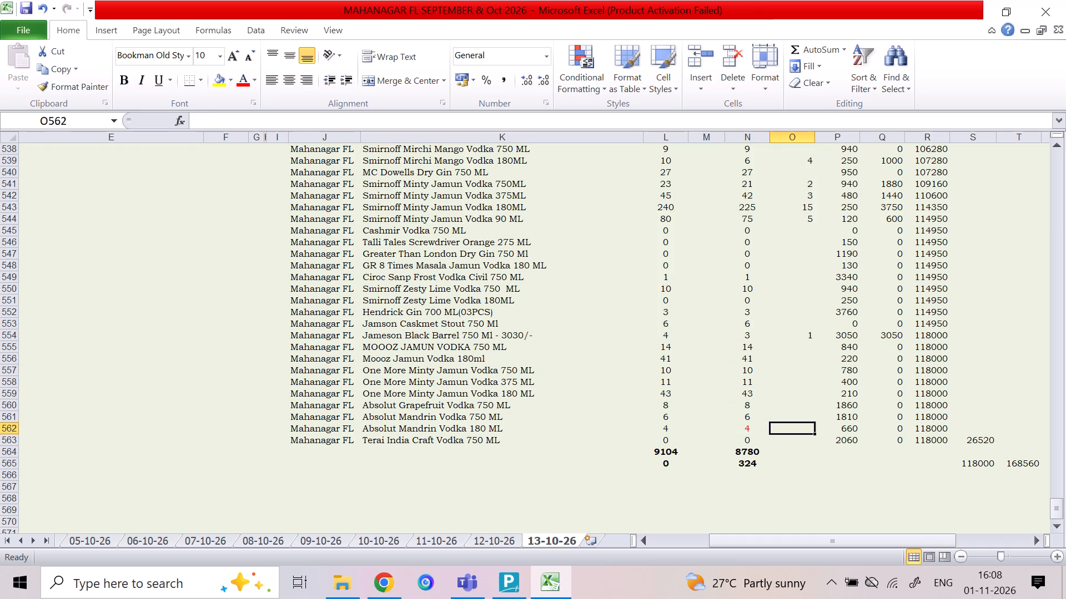
{"action": "key", "text": "1"}
{"action": "key", "text": "Up"}
Check the column Q sale amounts row by row from Absolut Mandrin Vodka 180 ML back up to Fratelli Shotgun Strong 330ML.
{"action": "key", "text": "Right"}
{"action": "key", "text": "Right"}
{"action": "key", "text": "Right"}
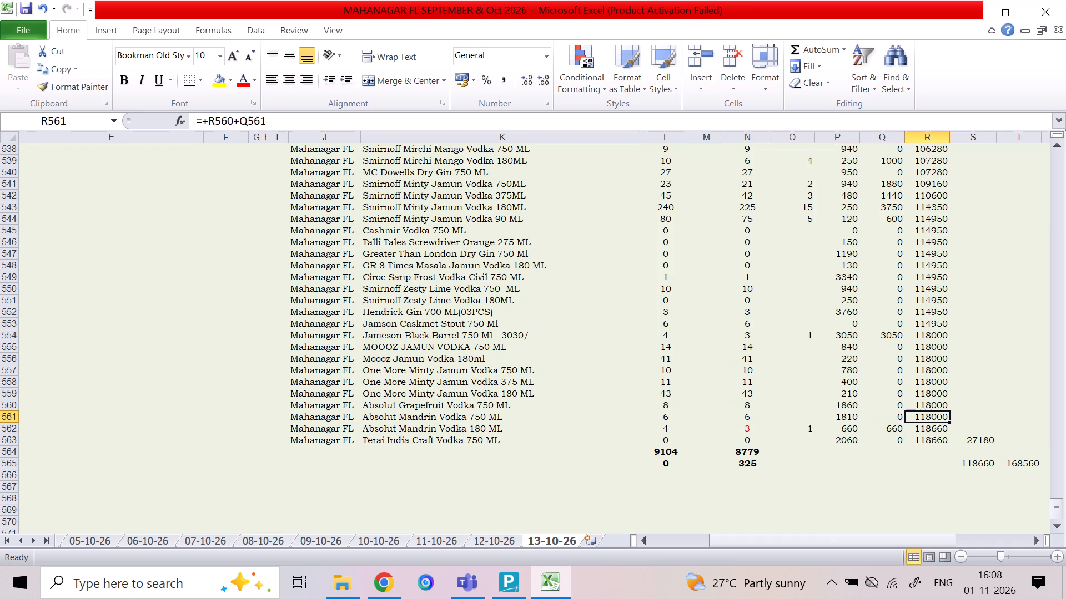
{"action": "key", "text": "Left"}
{"action": "key", "text": "Down"}
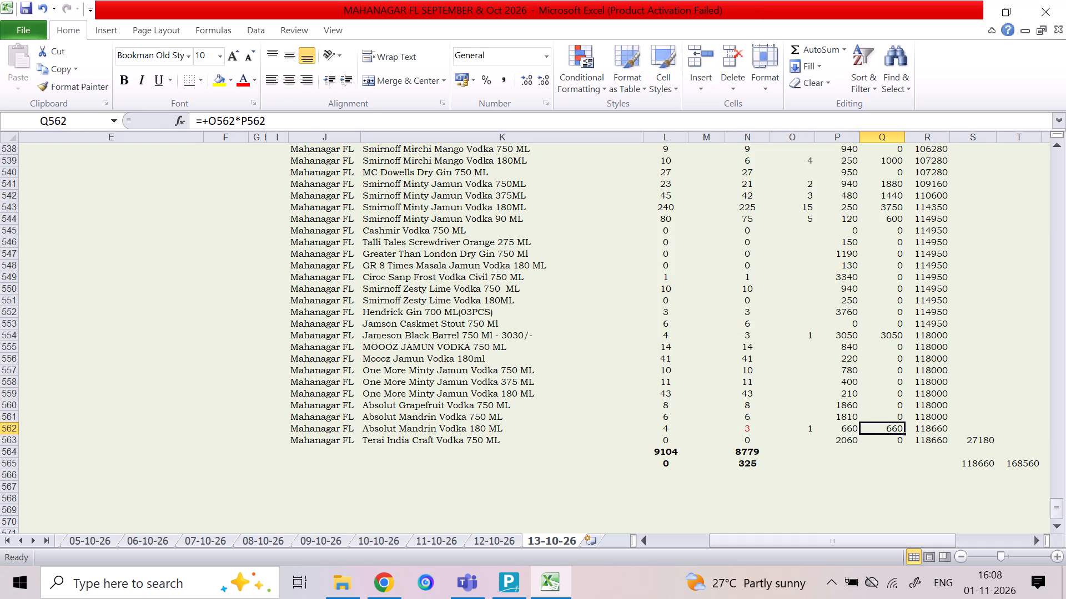
{"action": "key", "text": "Up"}
{"action": "key", "text": "Up"}
{"action": "key", "text": "Up"}
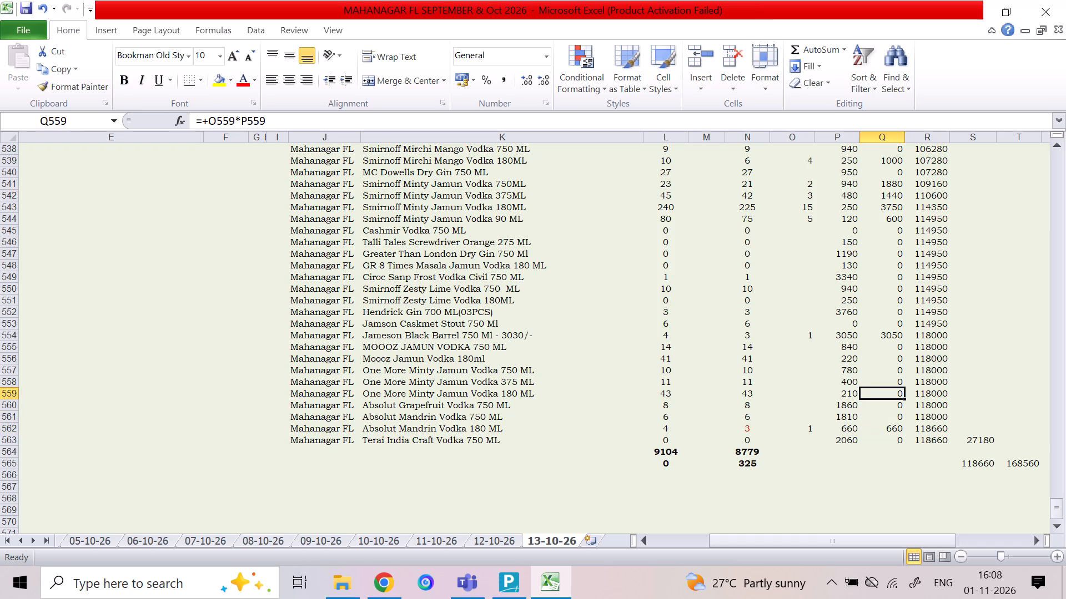
{"action": "key", "text": "Up"}
{"action": "key", "text": "Up"}
{"action": "key", "text": "Up"}
{"action": "key", "text": "Up"}
{"action": "key", "text": "Up"}
{"action": "key", "text": "Up"}
{"action": "key", "text": "Up"}
{"action": "key", "text": "Up"}
{"action": "key", "text": "Up"}
{"action": "key", "text": "Up"}
{"action": "key", "text": "Up"}
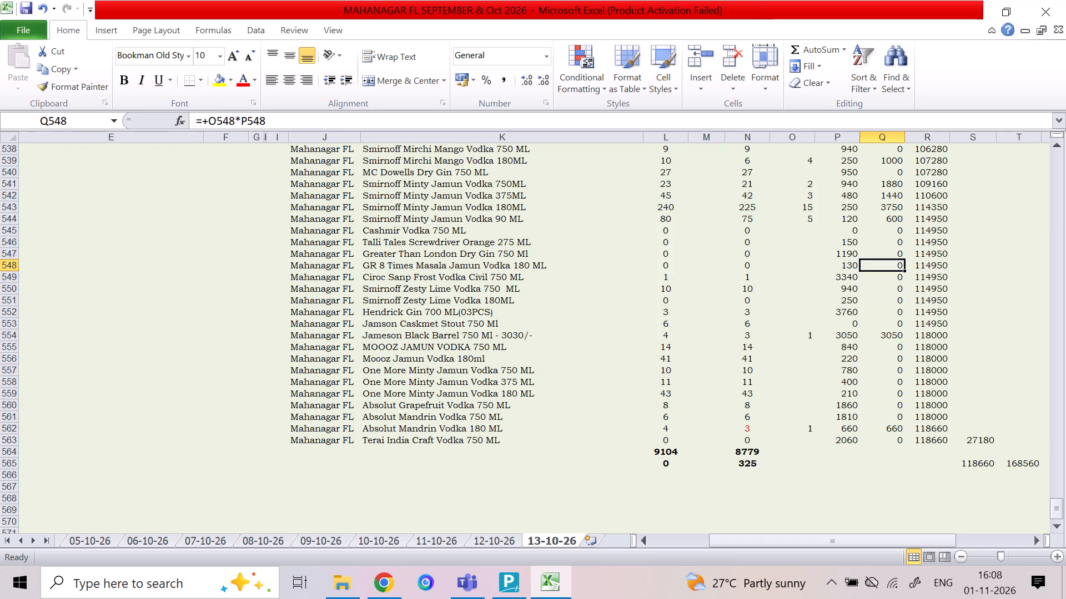
{"action": "key", "text": "Up"}
{"action": "key", "text": "Up"}
{"action": "key", "text": "Up"}
{"action": "key", "text": "Up"}
{"action": "key", "text": "Up"}
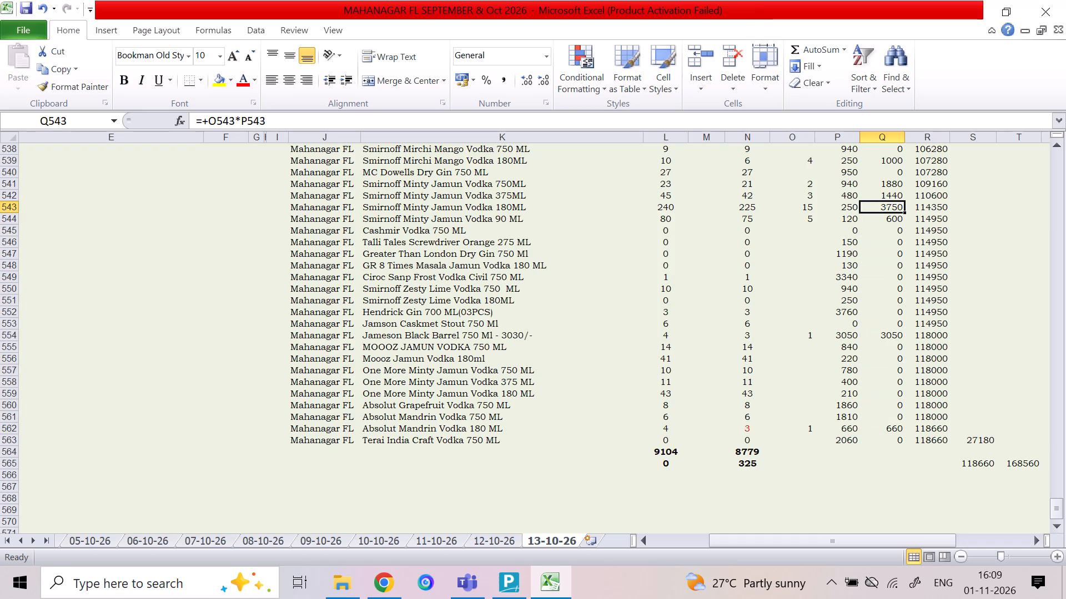
{"action": "key", "text": "Up"}
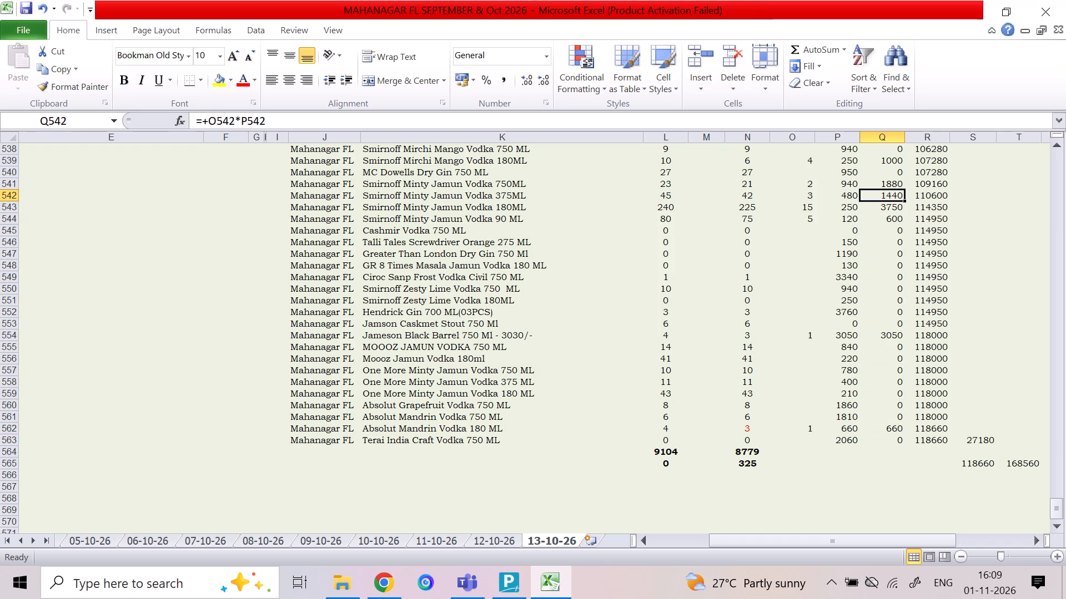
{"action": "key", "text": "Up"}
{"action": "key", "text": "Up"}
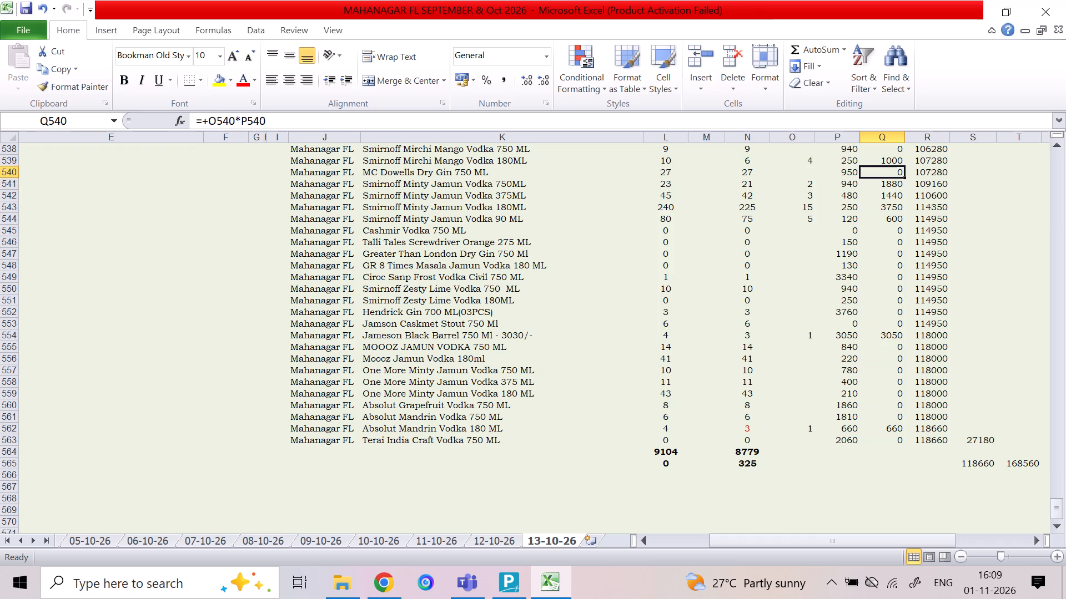
{"action": "key", "text": "Up"}
{"action": "key", "text": "Up"}
{"action": "key", "text": "Up"}
{"action": "key", "text": "Up"}
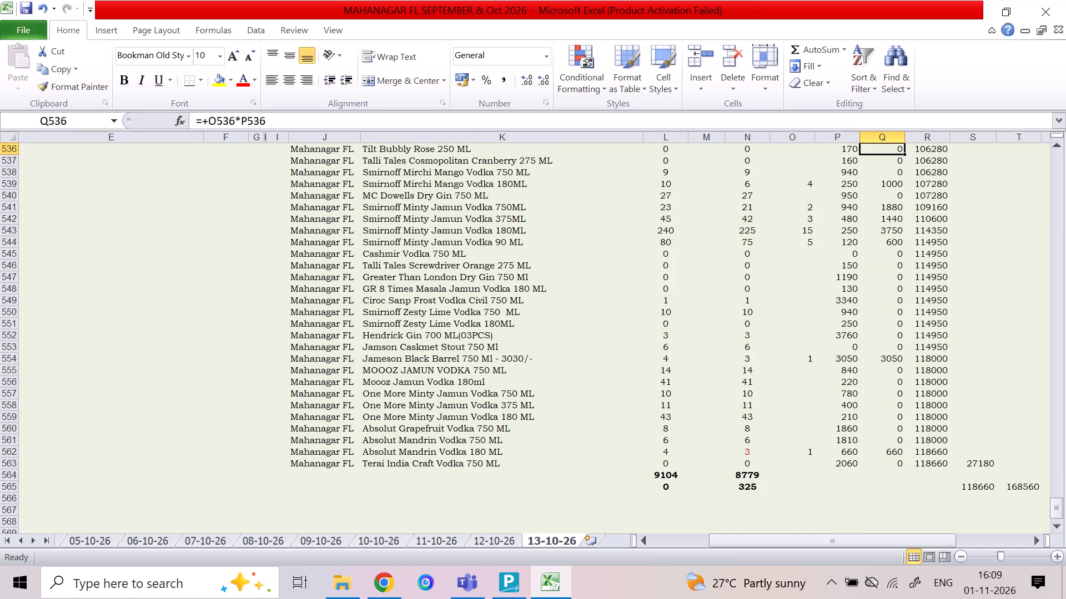
{"action": "key", "text": "Up"}
{"action": "key", "text": "Up"}
{"action": "key", "text": "Up"}
{"action": "key", "text": "Up"}
{"action": "key", "text": "Up"}
{"action": "key", "text": "Up"}
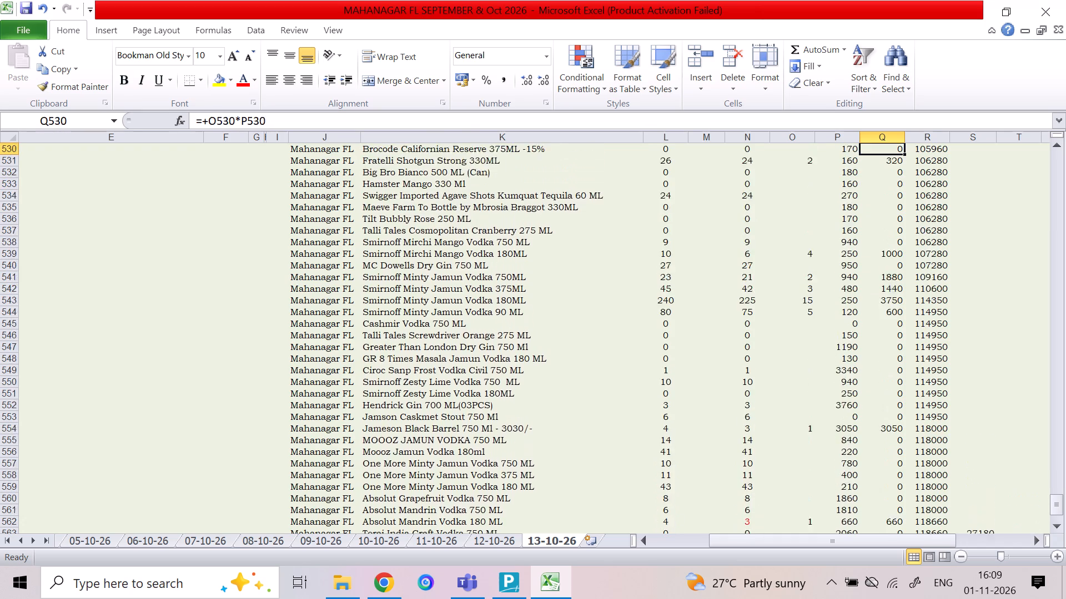
{"action": "key", "text": "Up"}
{"action": "key", "text": "Down"}
{"action": "key", "text": "Down"}
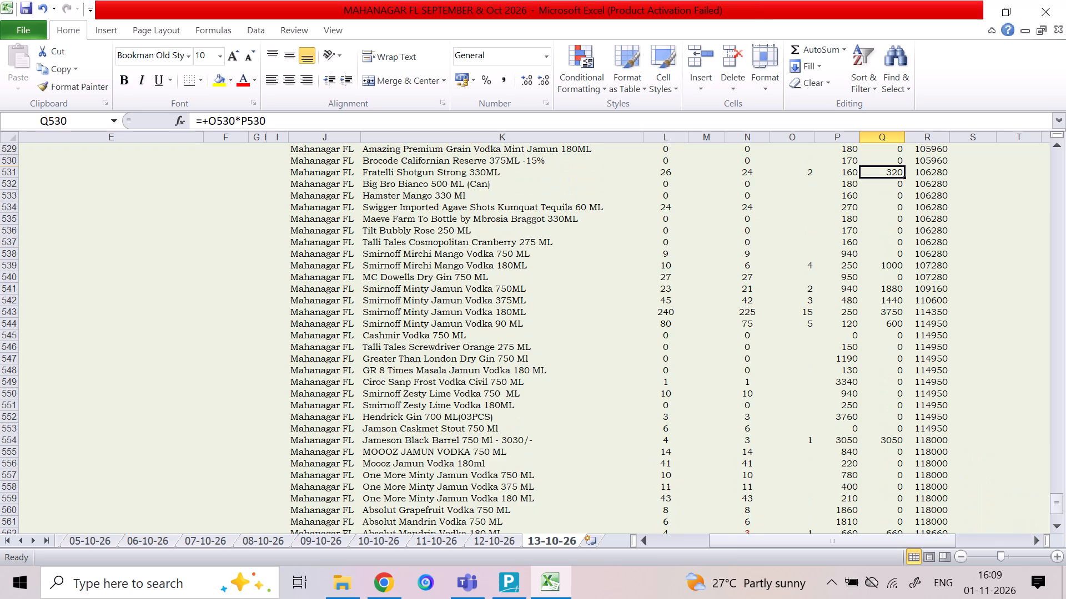
Check the column Q sale amounts row by row from Brocode Californian Reserve 375ML up to IGL Bunty Cranberry Pre Vodka 180 ML.
{"action": "key", "text": "Up"}
{"action": "key", "text": "Up"}
{"action": "key", "text": "Up"}
{"action": "key", "text": "Up"}
{"action": "key", "text": "Up"}
{"action": "key", "text": "Up"}
{"action": "key", "text": "Up"}
{"action": "key", "text": "Up"}
{"action": "key", "text": "Up"}
{"action": "key", "text": "Up"}
{"action": "key", "text": "Up"}
{"action": "key", "text": "Down"}
{"action": "key", "text": "Down"}
{"action": "key", "text": "Up"}
{"action": "key", "text": "Up"}
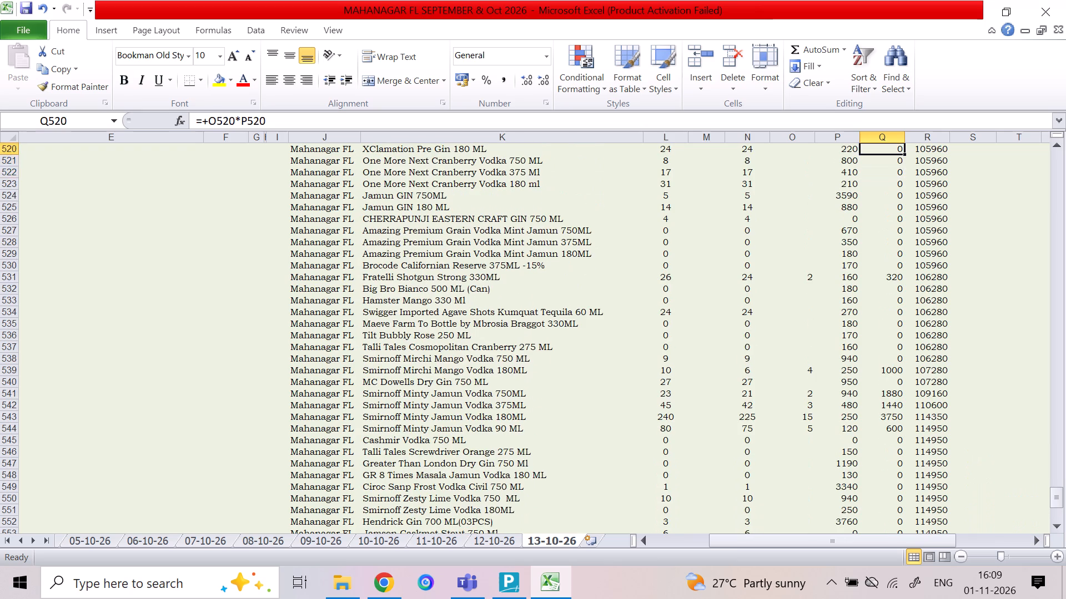
{"action": "key", "text": "Up"}
{"action": "key", "text": "Up"}
{"action": "key", "text": "Up"}
{"action": "key", "text": "Up"}
{"action": "key", "text": "Up"}
{"action": "key", "text": "Up"}
{"action": "key", "text": "Up"}
{"action": "key", "text": "Down"}
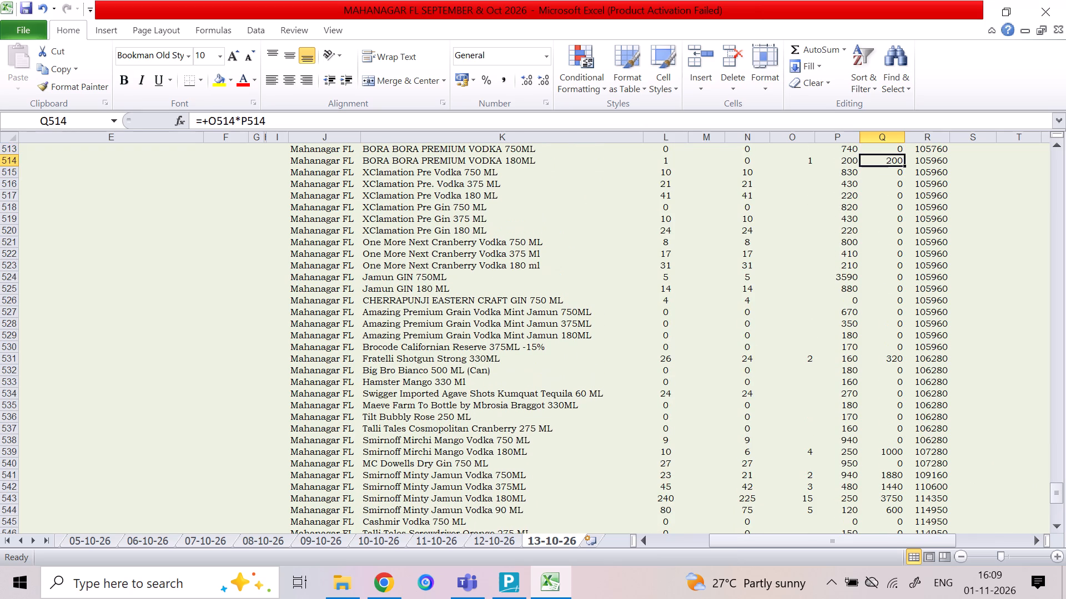
{"action": "key", "text": "Up"}
{"action": "key", "text": "Up"}
{"action": "key", "text": "Up"}
{"action": "key", "text": "Up"}
{"action": "key", "text": "Down"}
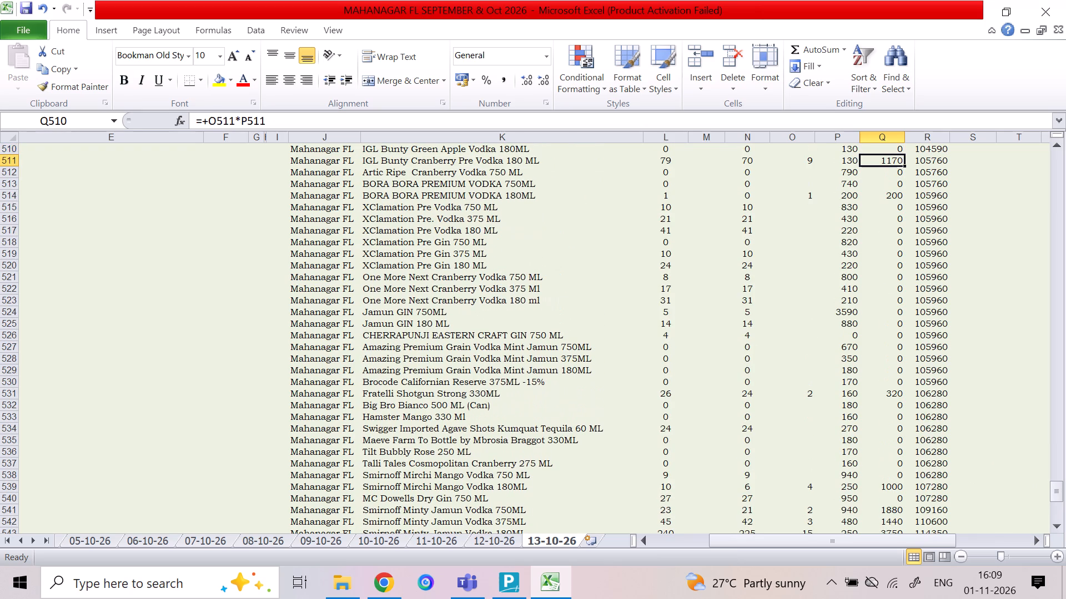
Check the column Q sale amounts from IGL Bunty Green Apple Vodka 180ML up to Snoski Classic Crafted Vodka Litchi 180 ML.
{"action": "key", "text": "Up"}
{"action": "key", "text": "Up"}
{"action": "key", "text": "Up"}
{"action": "key", "text": "Up"}
{"action": "key", "text": "Up"}
{"action": "key", "text": "Up"}
{"action": "key", "text": "Up"}
{"action": "key", "text": "Up"}
{"action": "key", "text": "Up"}
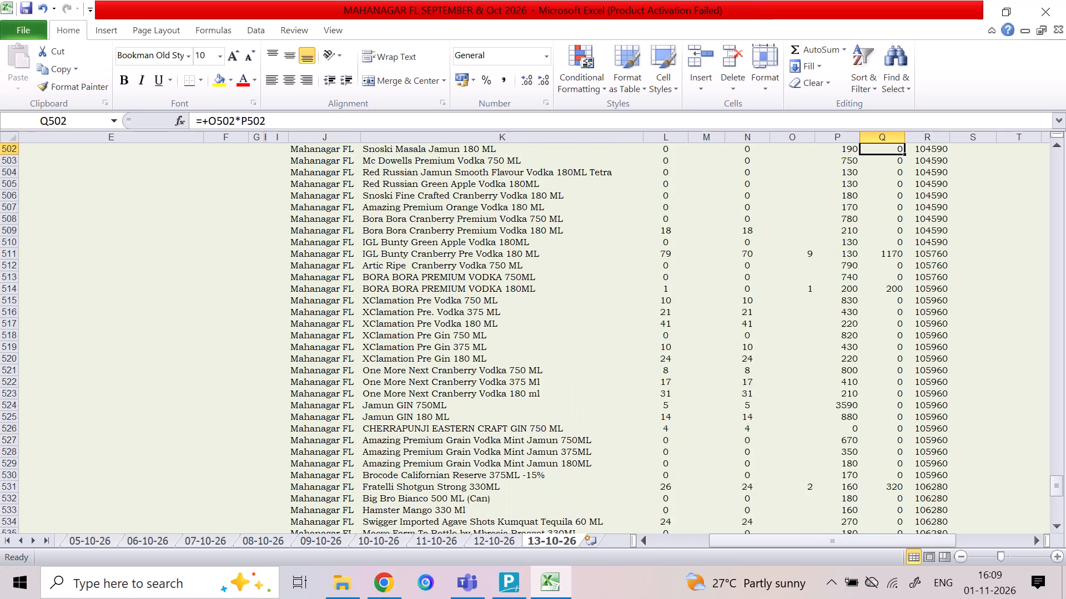
{"action": "key", "text": "Up"}
{"action": "key", "text": "Up"}
{"action": "key", "text": "Up"}
{"action": "key", "text": "Up"}
{"action": "key", "text": "Up"}
{"action": "key", "text": "Down"}
{"action": "key", "text": "Down"}
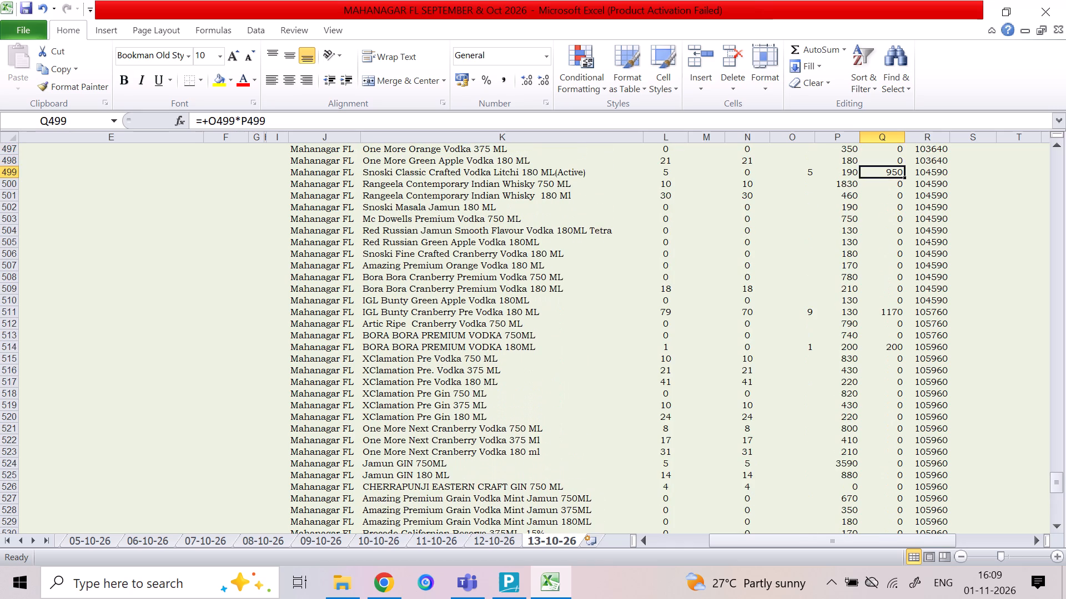
Check the column Q sale amounts from One More Green Apple Vodka 180 ML up to Smirnoff Vodka 180ML.
{"action": "key", "text": "Up"}
{"action": "key", "text": "Up"}
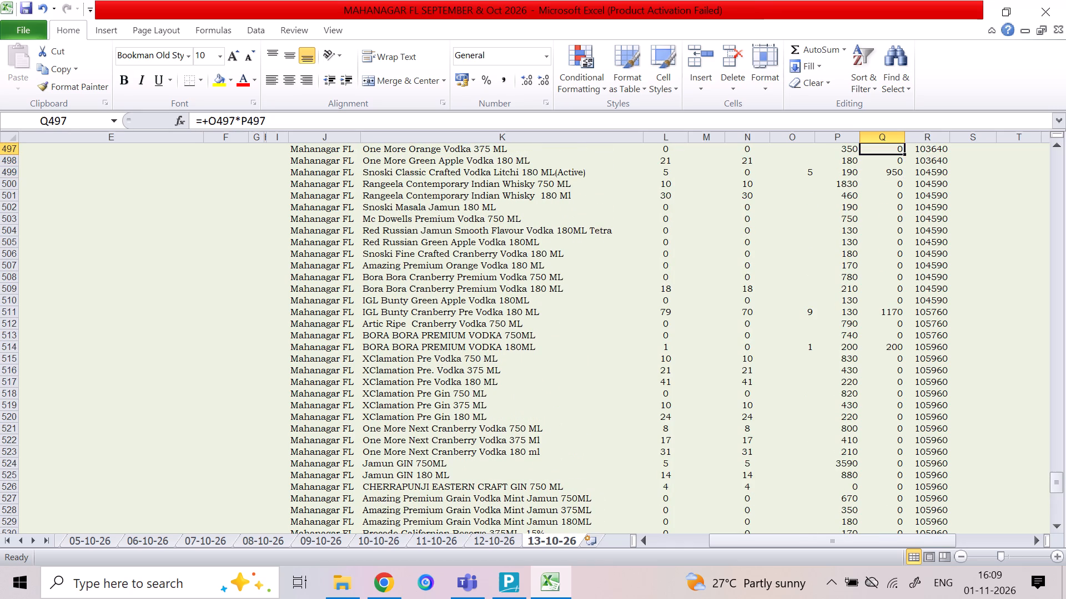
{"action": "key", "text": "Up"}
{"action": "key", "text": "Up"}
{"action": "key", "text": "Up"}
{"action": "key", "text": "Up"}
{"action": "key", "text": "Up"}
{"action": "key", "text": "Up"}
{"action": "key", "text": "Up"}
{"action": "key", "text": "Up"}
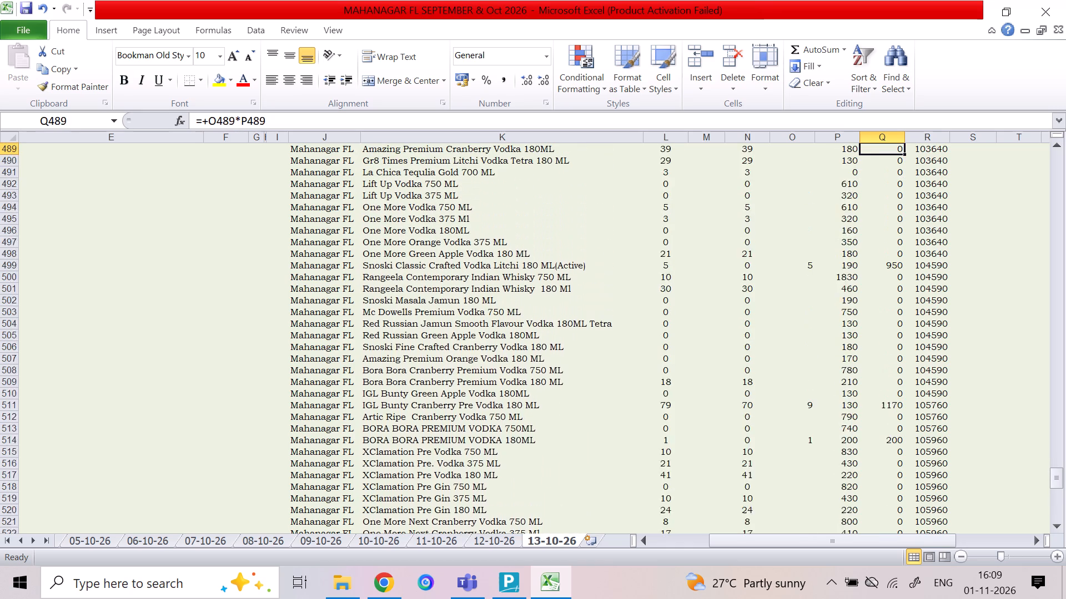
{"action": "key", "text": "Up"}
{"action": "key", "text": "Up"}
{"action": "key", "text": "Up"}
{"action": "key", "text": "Up"}
{"action": "key", "text": "Up"}
{"action": "key", "text": "Up"}
{"action": "key", "text": "Up"}
{"action": "key", "text": "Up"}
{"action": "key", "text": "Up"}
{"action": "key", "text": "Up"}
{"action": "key", "text": "Up"}
{"action": "key", "text": "Up"}
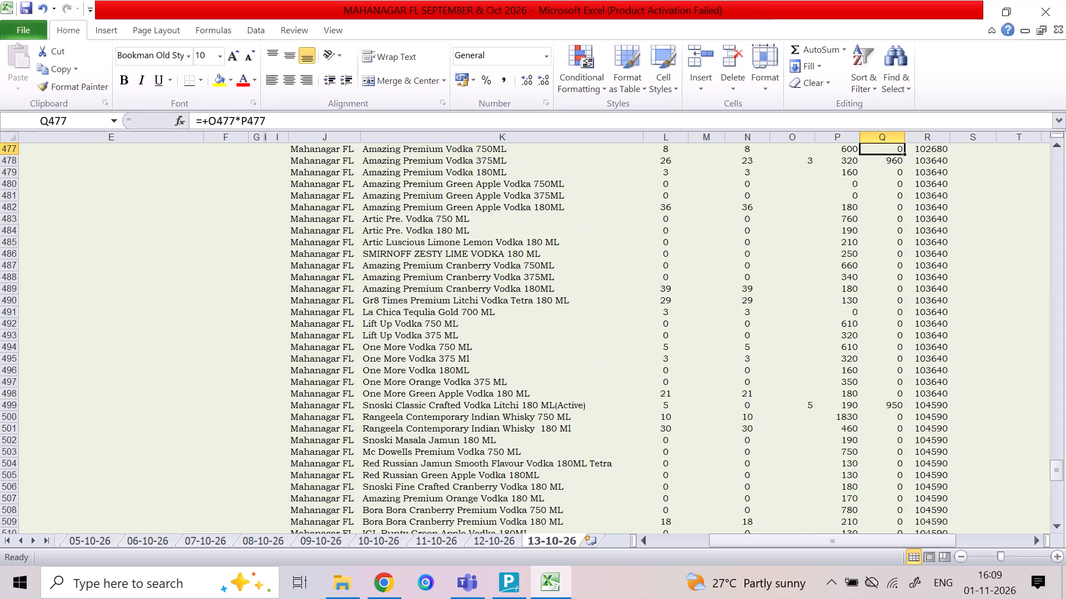
{"action": "key", "text": "Down"}
{"action": "key", "text": "Up"}
{"action": "key", "text": "Up"}
{"action": "key", "text": "Up"}
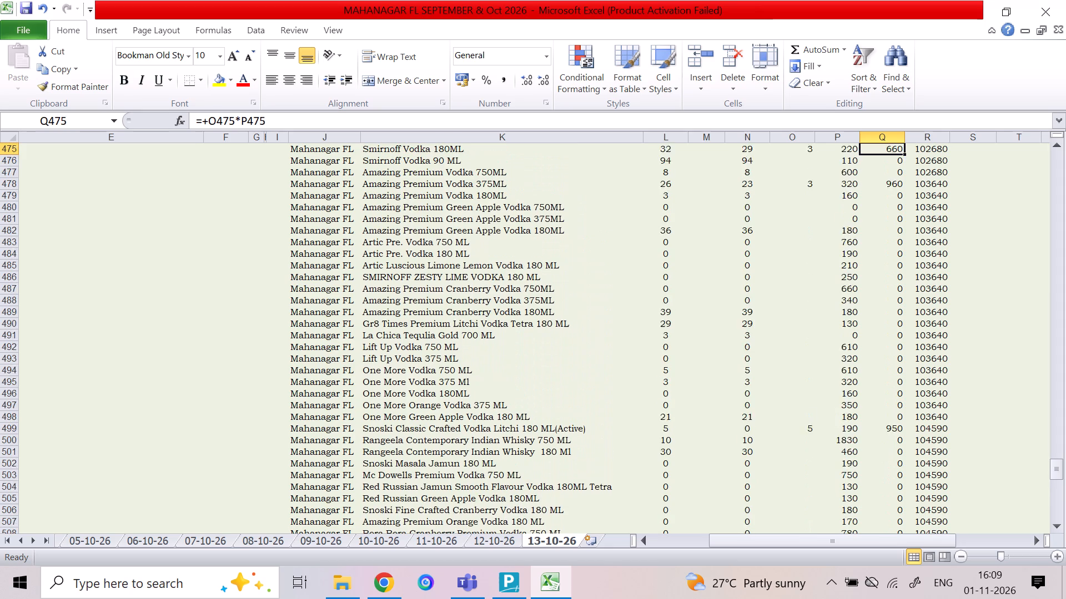
{"action": "key", "text": "Up"}
{"action": "key", "text": "Down"}
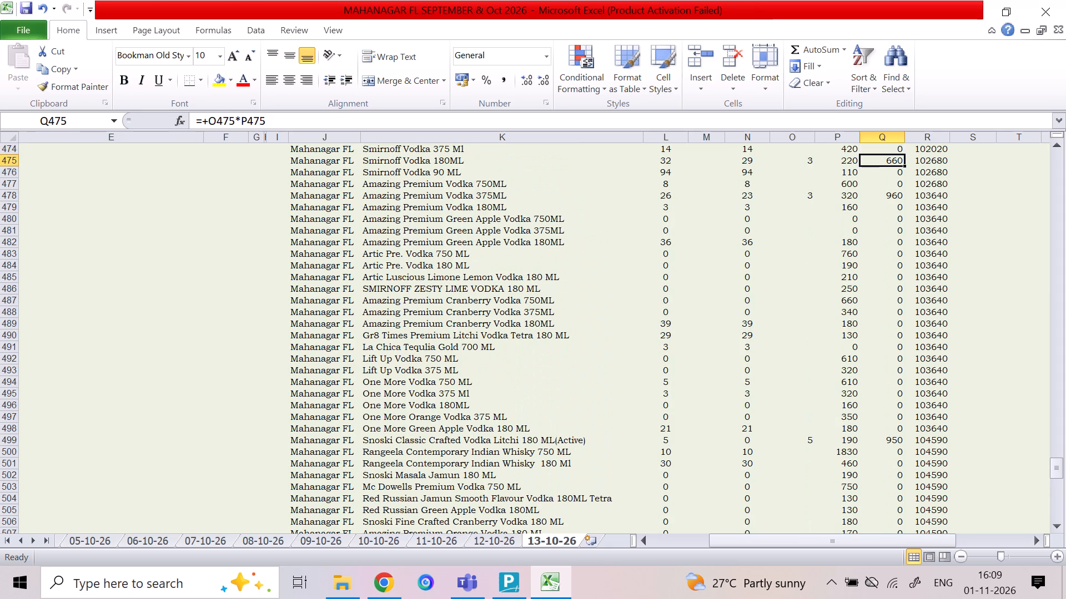
Check the column Q sale amounts from Smirnoff Vodka 375 Ml up to M M Verve SP Vodka 375ML.
{"action": "key", "text": "Up"}
{"action": "key", "text": "Up"}
{"action": "key", "text": "Up"}
{"action": "key", "text": "Up"}
{"action": "key", "text": "Down"}
{"action": "key", "text": "Down"}
{"action": "key", "text": "Up"}
{"action": "key", "text": "Up"}
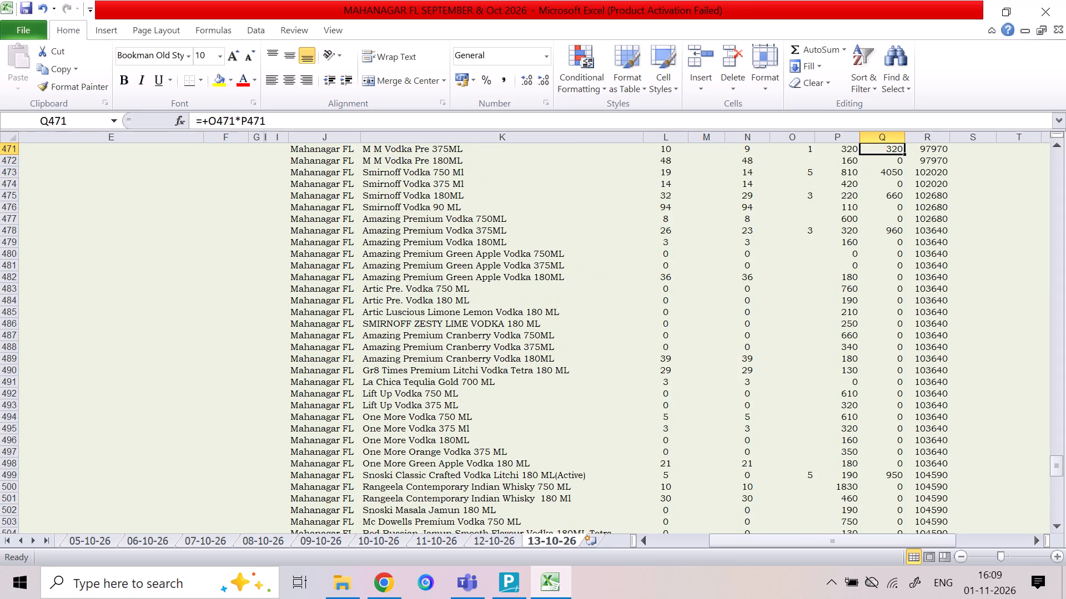
{"action": "key", "text": "Up"}
{"action": "key", "text": "Up"}
{"action": "key", "text": "Up"}
{"action": "key", "text": "Up"}
{"action": "key", "text": "Up"}
{"action": "key", "text": "Up"}
Change the quantity sold in column O for Smirnoff Vodka 750 Ml to 4.
{"action": "key", "text": "Down"}
{"action": "key", "text": "Down"}
{"action": "key", "text": "Down"}
{"action": "key", "text": "Down"}
{"action": "key", "text": "Down"}
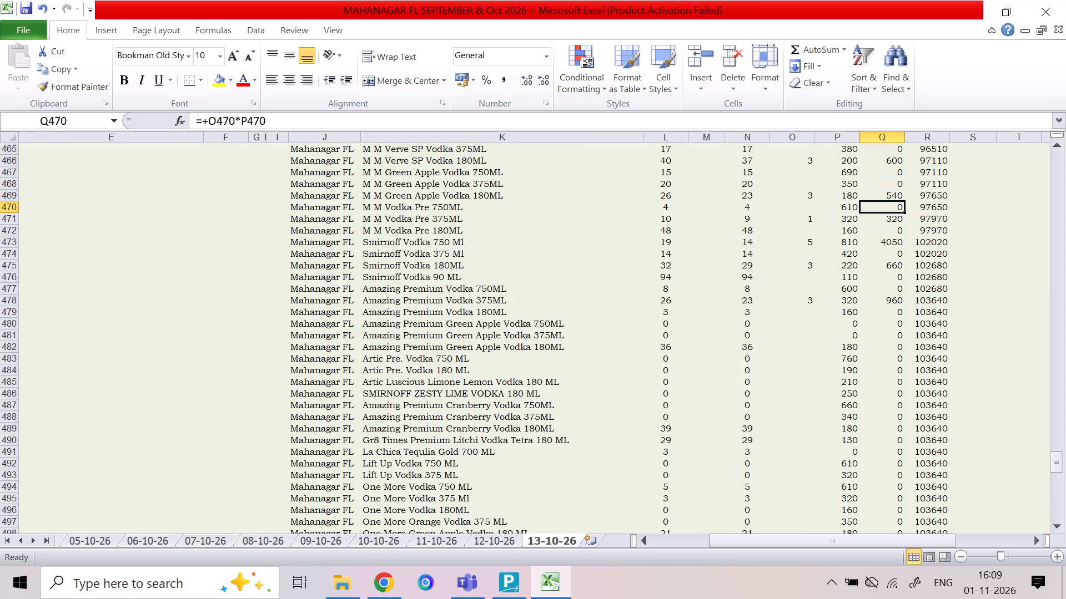
{"action": "key", "text": "Down"}
{"action": "key", "text": "Down"}
{"action": "key", "text": "Down"}
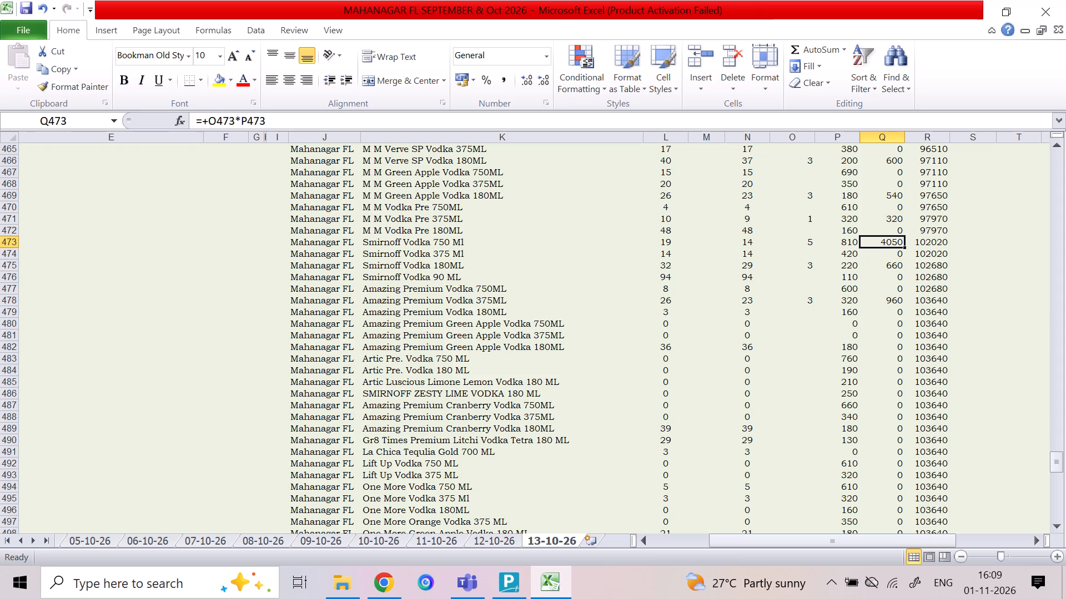
{"action": "key", "text": "Left"}
{"action": "key", "text": "Left"}
{"action": "key", "text": "4"}
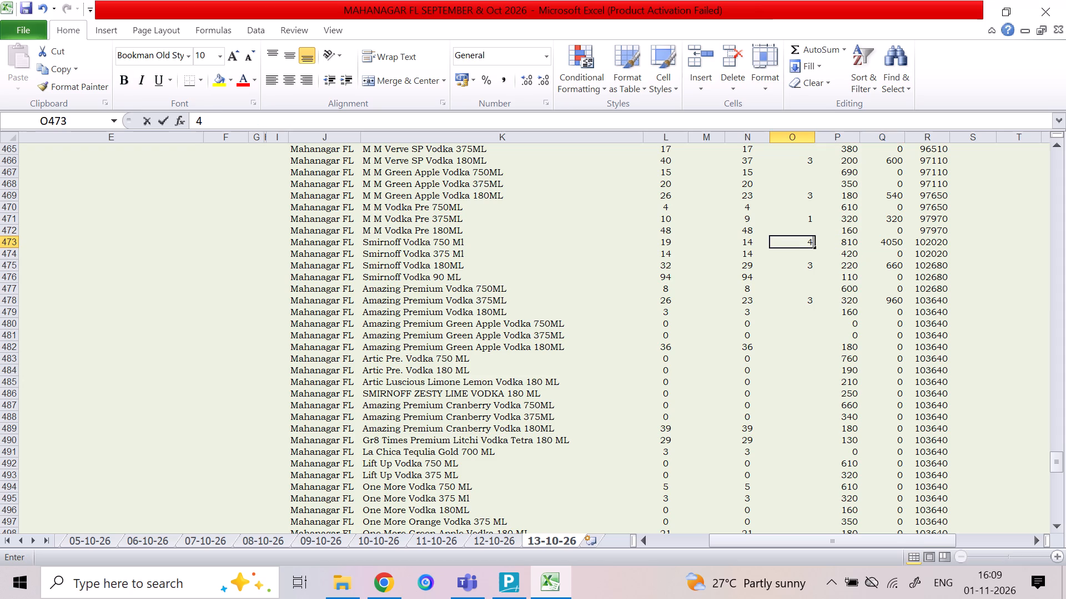
{"action": "key", "text": "Right"}
{"action": "key", "text": "Right"}
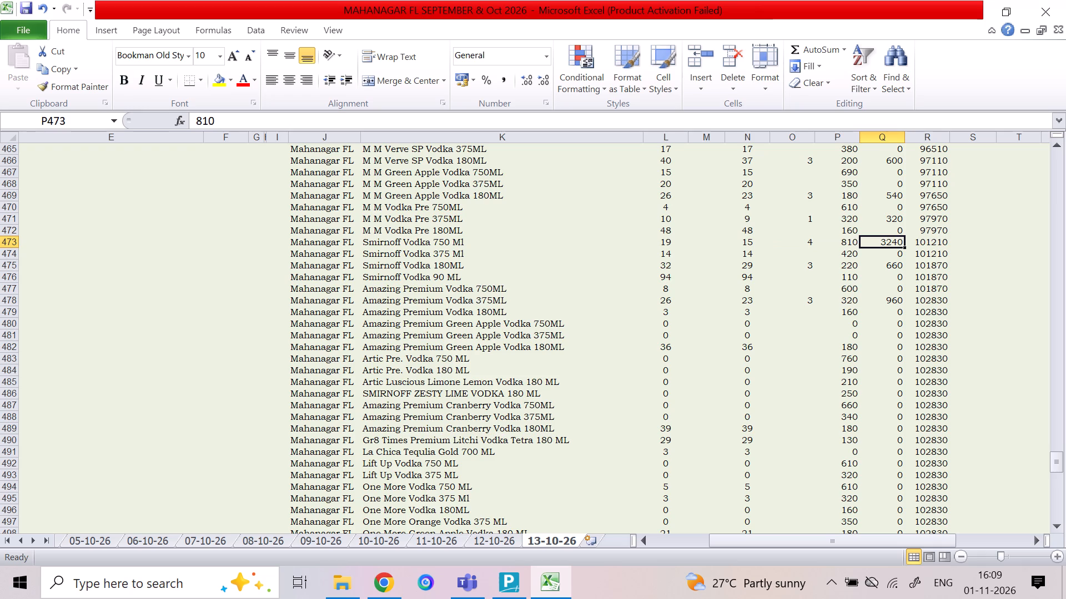
Check the column Q sale amounts from M M Vodka Pre 180ML up to the M M Verve Super Lemon rows.
{"action": "key", "text": "Up"}
{"action": "key", "text": "Up"}
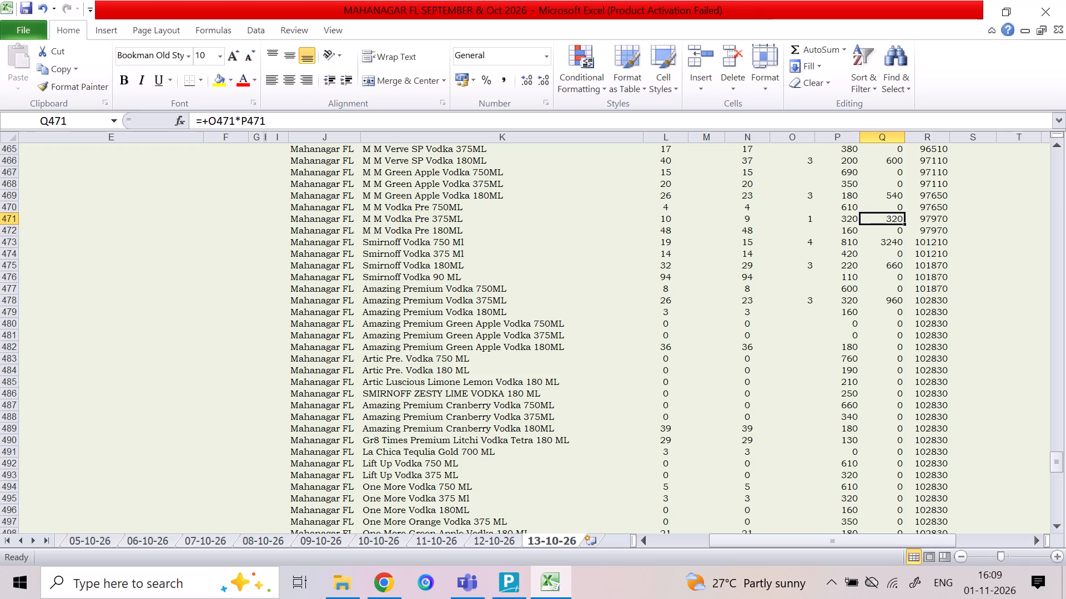
{"action": "key", "text": "Up"}
{"action": "key", "text": "Up"}
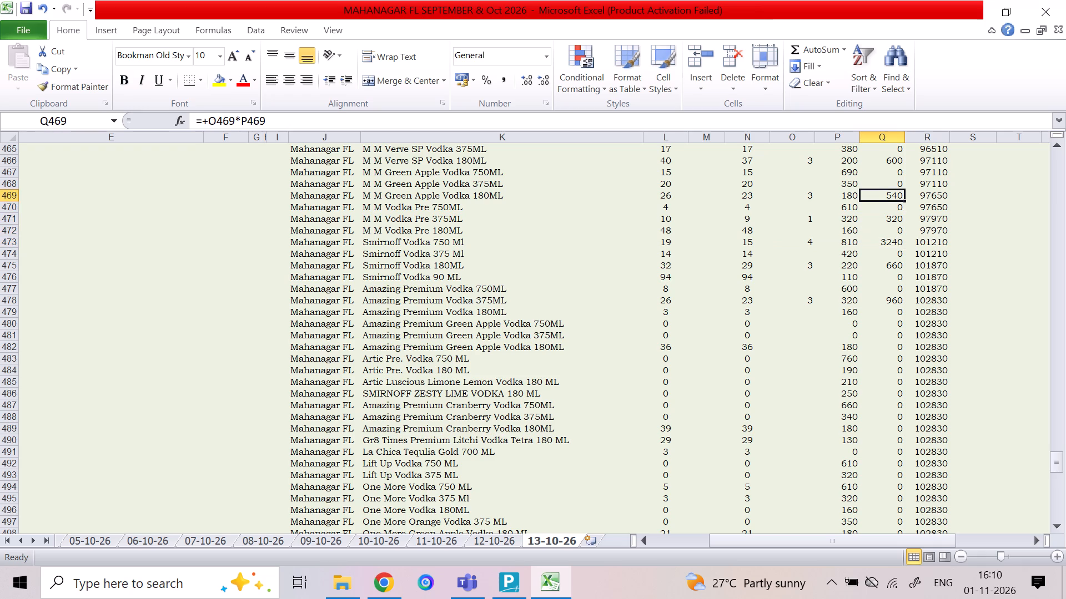
{"action": "key", "text": "Up"}
{"action": "key", "text": "Up"}
{"action": "key", "text": "Up"}
{"action": "key", "text": "Up"}
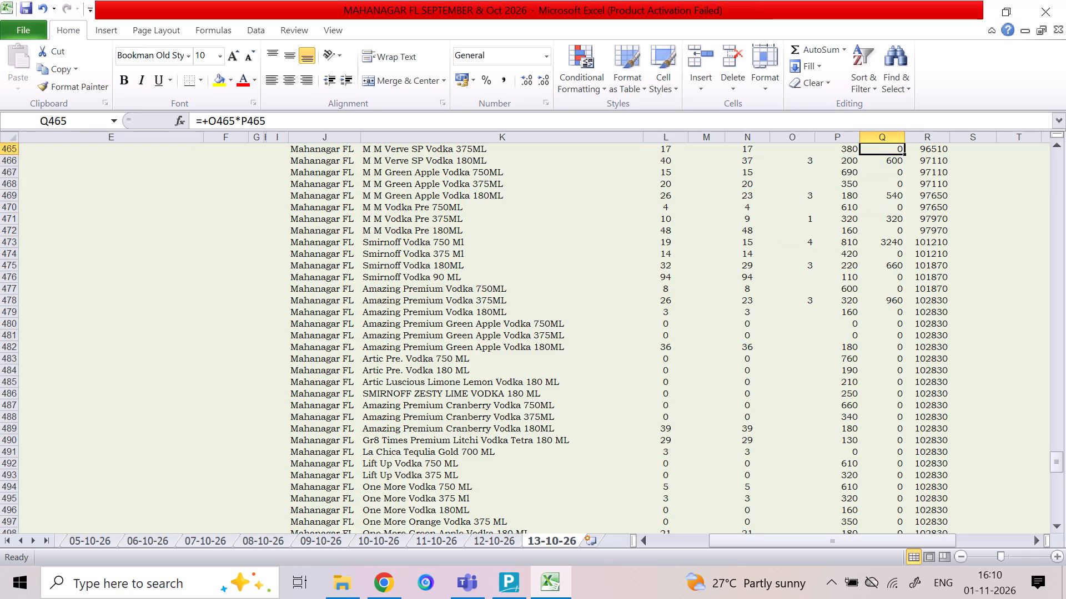
{"action": "key", "text": "Up"}
{"action": "key", "text": "Up"}
{"action": "key", "text": "Up"}
{"action": "key", "text": "Up"}
{"action": "key", "text": "Down"}
{"action": "key", "text": "Down"}
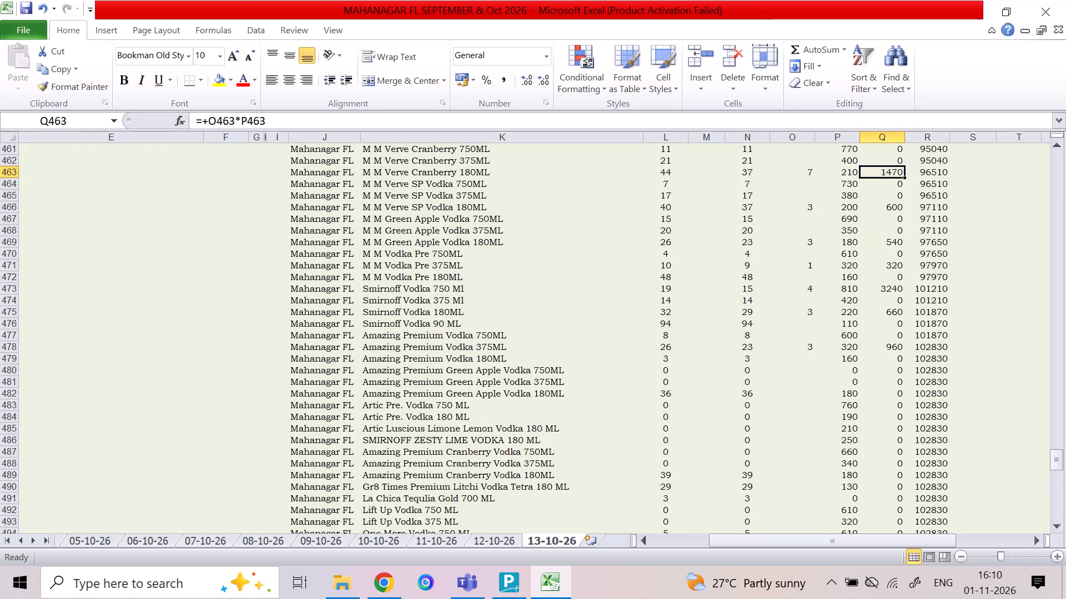
{"action": "key", "text": "Up"}
{"action": "key", "text": "Up"}
{"action": "key", "text": "Up"}
{"action": "key", "text": "Up"}
{"action": "key", "text": "Up"}
{"action": "key", "text": "Down"}
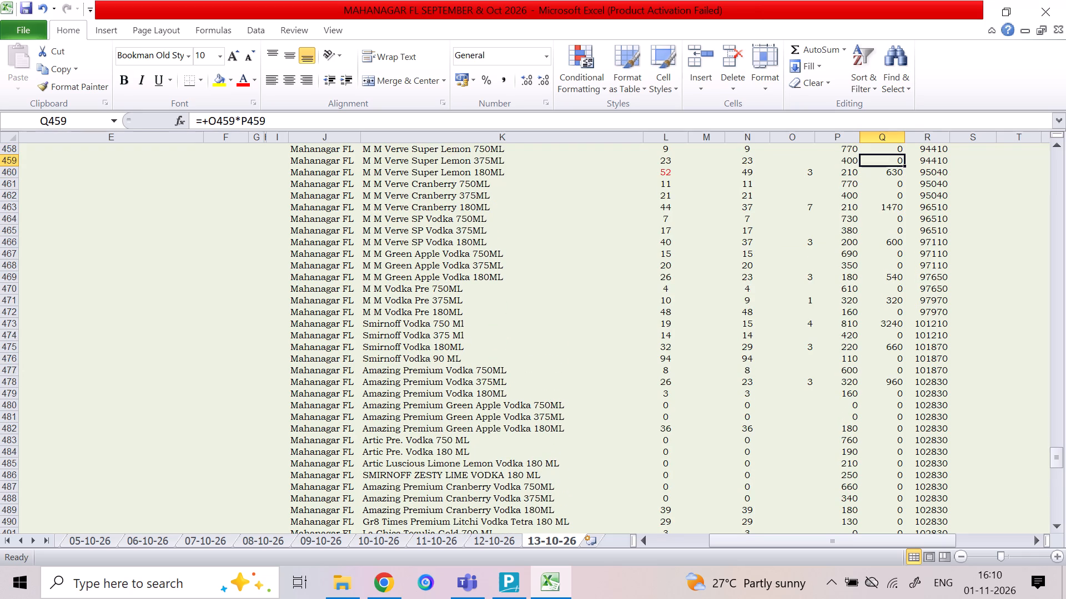
Check the column Q sale amounts from M M Verve Super Lemon 750ML up to Absolut Vodka 750 ML.
{"action": "key", "text": "Up"}
{"action": "key", "text": "Up"}
{"action": "key", "text": "Up"}
{"action": "key", "text": "Up"}
{"action": "key", "text": "Up"}
{"action": "key", "text": "Up"}
{"action": "key", "text": "Up"}
{"action": "key", "text": "Up"}
{"action": "key", "text": "Down"}
{"action": "key", "text": "Up"}
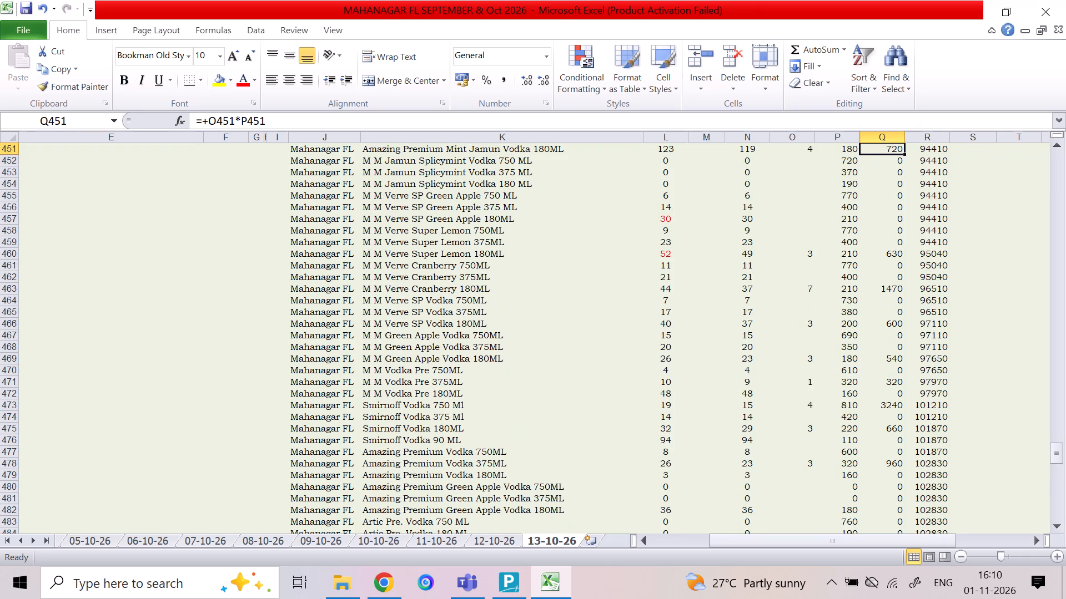
{"action": "key", "text": "Up"}
{"action": "key", "text": "Up"}
{"action": "key", "text": "Up"}
{"action": "key", "text": "Down"}
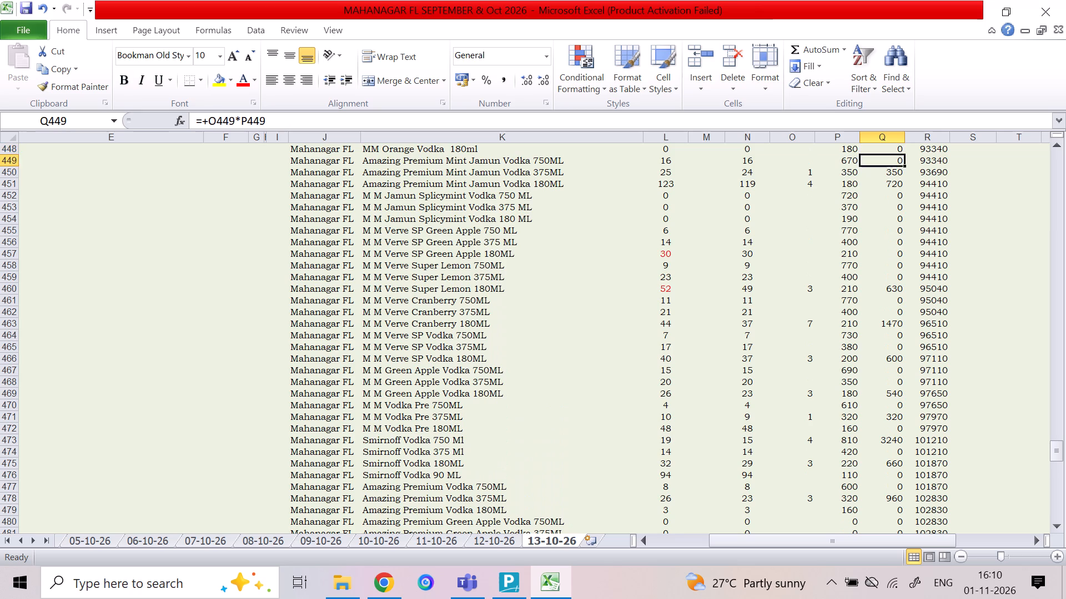
{"action": "key", "text": "Up"}
{"action": "key", "text": "Up"}
{"action": "key", "text": "Up"}
{"action": "key", "text": "Up"}
{"action": "key", "text": "Up"}
{"action": "key", "text": "Up"}
{"action": "key", "text": "Up"}
{"action": "key", "text": "Up"}
{"action": "key", "text": "Up"}
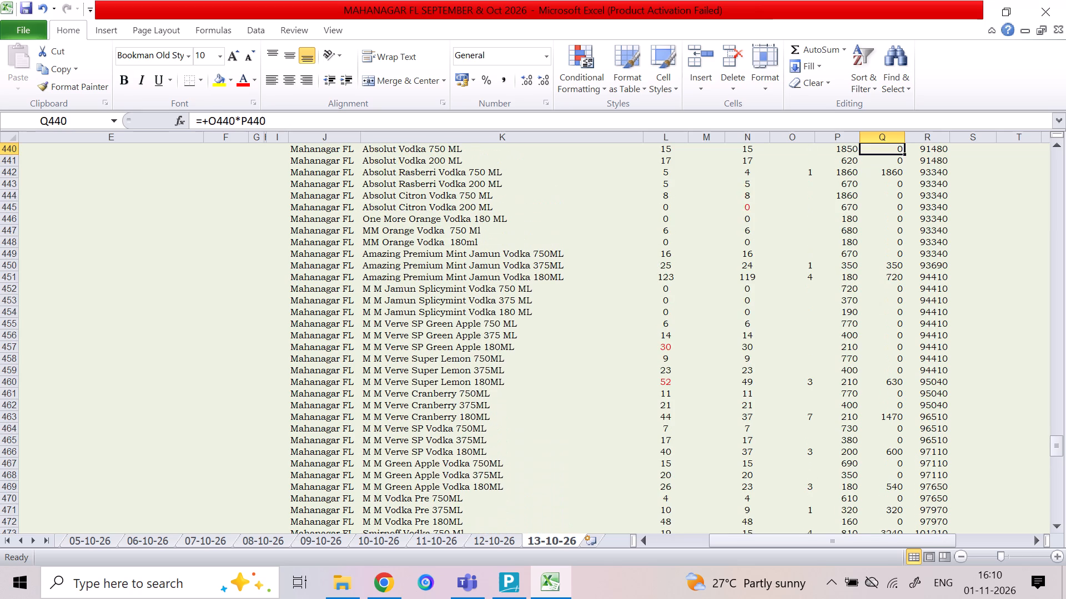
Check the column Q sale amounts from Absolut Vodka 750 ML up to Grey Goose Vodka 750 ML.
{"action": "key", "text": "Down"}
{"action": "key", "text": "Up"}
{"action": "key", "text": "Down"}
{"action": "key", "text": "Down"}
{"action": "key", "text": "Up"}
{"action": "key", "text": "Up"}
{"action": "key", "text": "Up"}
{"action": "key", "text": "Up"}
{"action": "key", "text": "Up"}
{"action": "key", "text": "Up"}
{"action": "key", "text": "Up"}
{"action": "key", "text": "Up"}
{"action": "key", "text": "Up"}
{"action": "key", "text": "Up"}
{"action": "key", "text": "Up"}
{"action": "key", "text": "Up"}
{"action": "key", "text": "Up"}
{"action": "key", "text": "Up"}
{"action": "key", "text": "Up"}
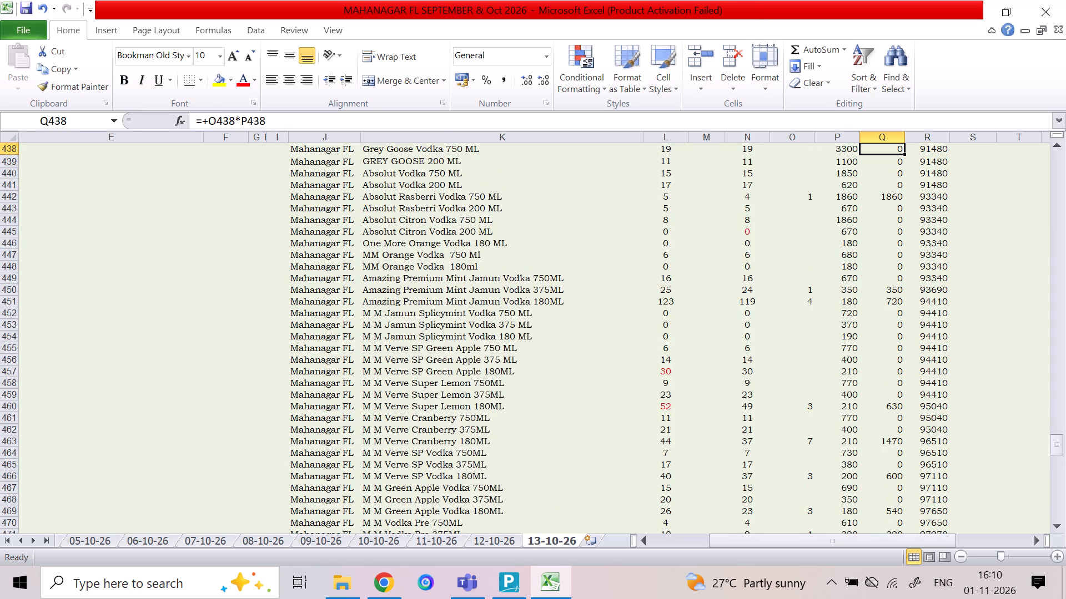
Check the column Q sale amounts from Grey Goose Vodka 750 ML down past the last item, Terai India Craft Vodka 750 ML.
{"action": "key", "text": "Down"}
{"action": "key", "text": "Down"}
{"action": "key", "text": "Down"}
{"action": "key", "text": "Down"}
{"action": "key", "text": "Down"}
{"action": "key", "text": "Down"}
{"action": "key", "text": "Down"}
{"action": "key", "text": "Down"}
{"action": "key", "text": "Down"}
{"action": "key", "text": "Down"}
{"action": "key", "text": "Down"}
{"action": "key", "text": "Down"}
{"action": "key", "text": "Down"}
{"action": "key", "text": "Down"}
{"action": "key", "text": "Down"}
{"action": "key", "text": "Down"}
{"action": "key", "text": "Down"}
{"action": "key", "text": "Down"}
{"action": "key", "text": "Down"}
{"action": "key", "text": "Down"}
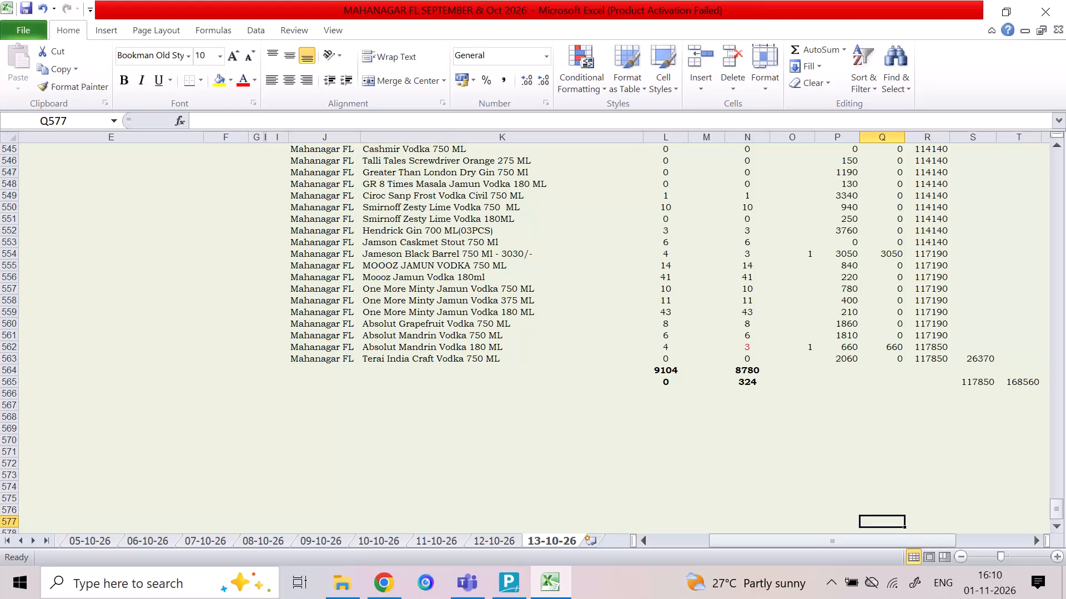
Review the last item rows from Terai India Craft Vodka 750 ML up to the Jameson Black Barrel 750 Ml entry.
{"action": "key", "text": "Up"}
{"action": "key", "text": "Up"}
{"action": "key", "text": "Up"}
{"action": "key", "text": "Up"}
{"action": "key", "text": "Up"}
{"action": "key", "text": "Up"}
{"action": "key", "text": "Up"}
{"action": "key", "text": "Up"}
{"action": "key", "text": "Up"}
{"action": "key", "text": "Up"}
{"action": "key", "text": "Up"}
{"action": "key", "text": "Up"}
{"action": "key", "text": "Up"}
{"action": "key", "text": "Up"}
{"action": "key", "text": "Up"}
{"action": "key", "text": "Up"}
{"action": "key", "text": "Up"}
{"action": "key", "text": "Up"}
{"action": "key", "text": "Up"}
{"action": "key", "text": "Up"}
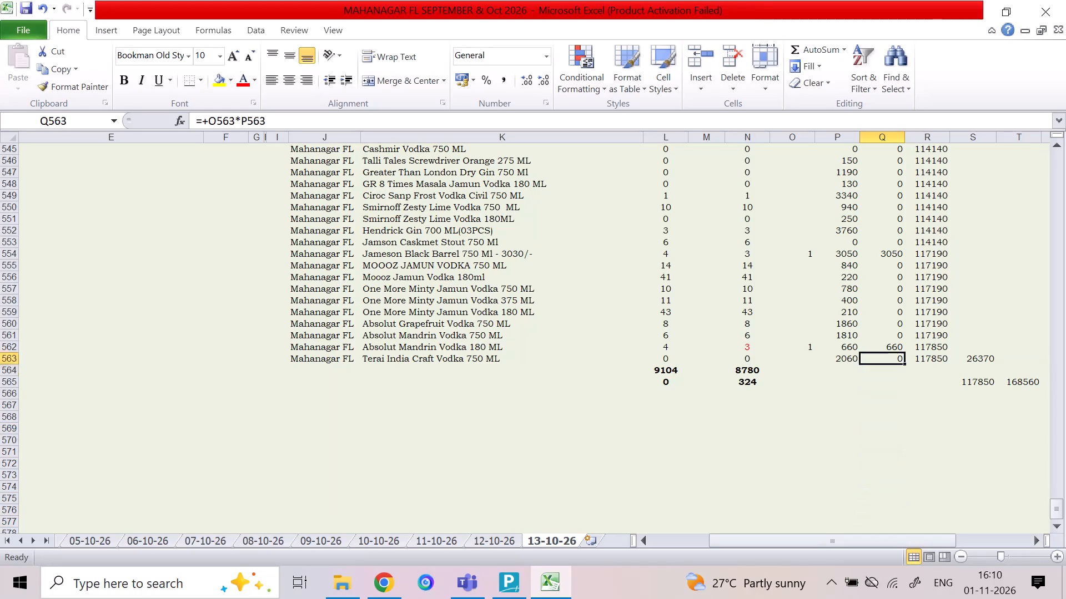
{"action": "key", "text": "Down"}
{"action": "key", "text": "Left"}
{"action": "key", "text": "Down"}
{"action": "key", "text": "Left"}
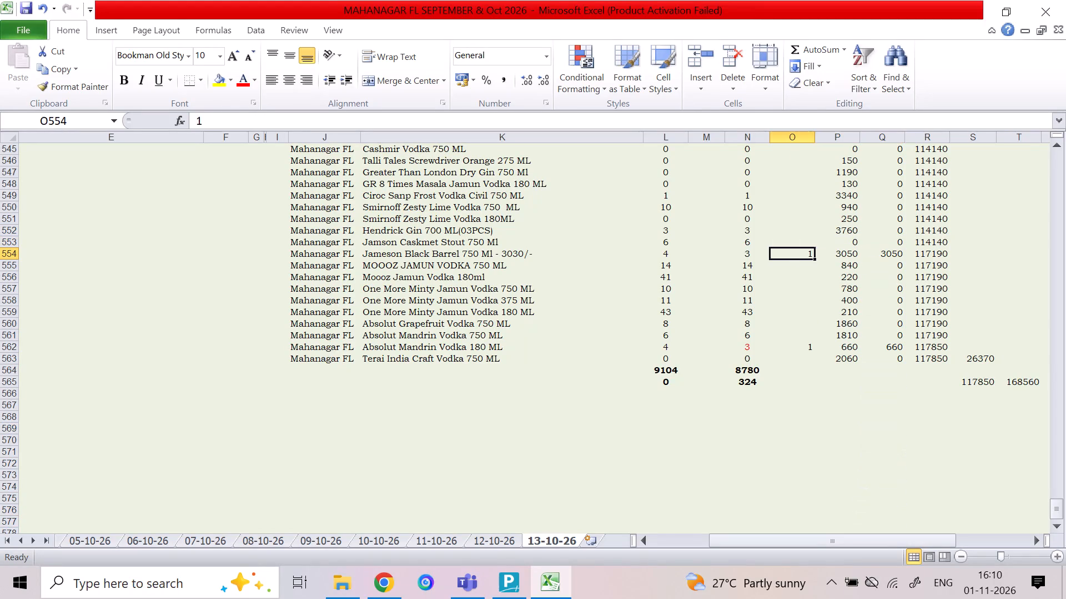
{"action": "key", "text": "Left"}
{"action": "key", "text": "Left"}
{"action": "key", "text": "Left"}
{"action": "key", "text": "Left"}
{"action": "key", "text": "Left"}
{"action": "key", "text": "Right"}
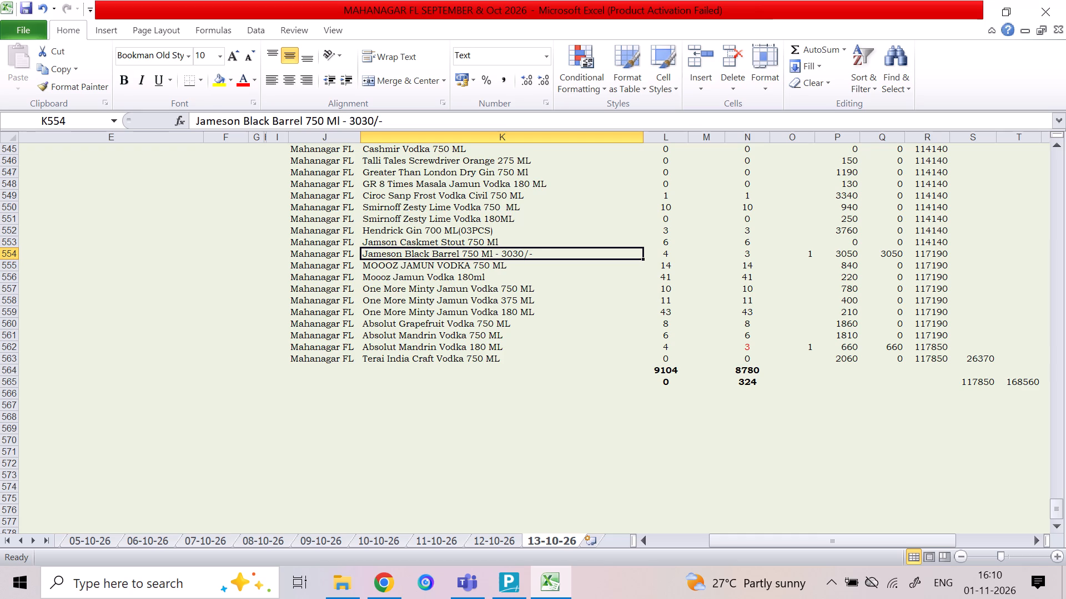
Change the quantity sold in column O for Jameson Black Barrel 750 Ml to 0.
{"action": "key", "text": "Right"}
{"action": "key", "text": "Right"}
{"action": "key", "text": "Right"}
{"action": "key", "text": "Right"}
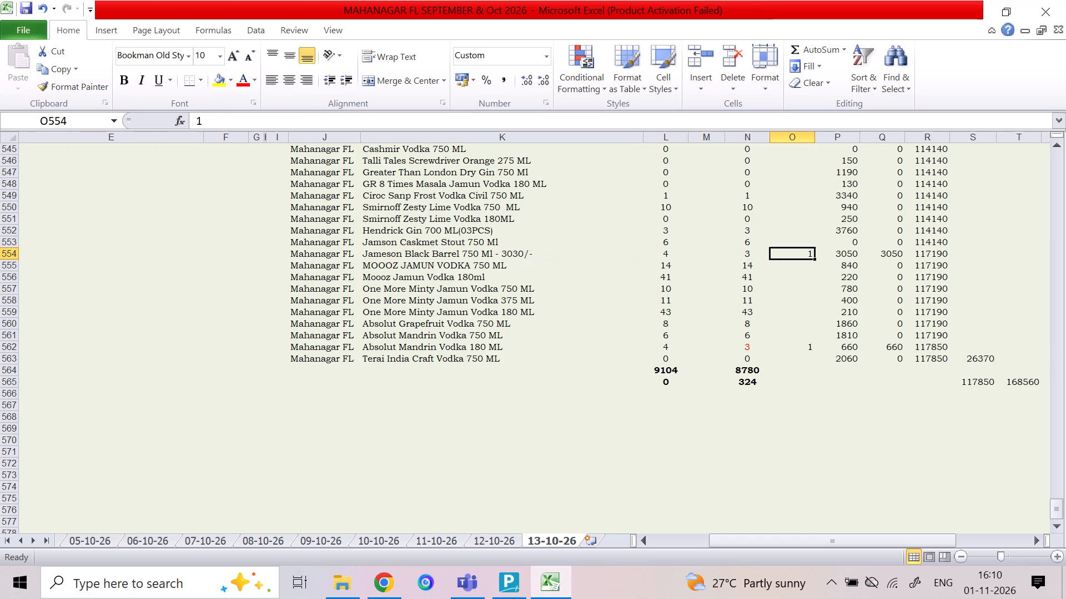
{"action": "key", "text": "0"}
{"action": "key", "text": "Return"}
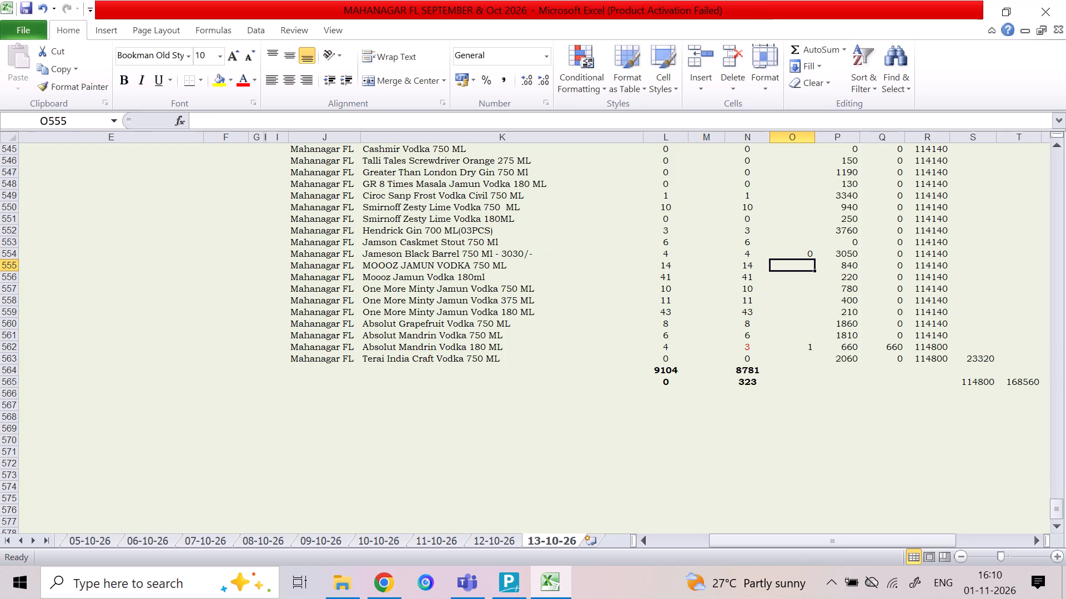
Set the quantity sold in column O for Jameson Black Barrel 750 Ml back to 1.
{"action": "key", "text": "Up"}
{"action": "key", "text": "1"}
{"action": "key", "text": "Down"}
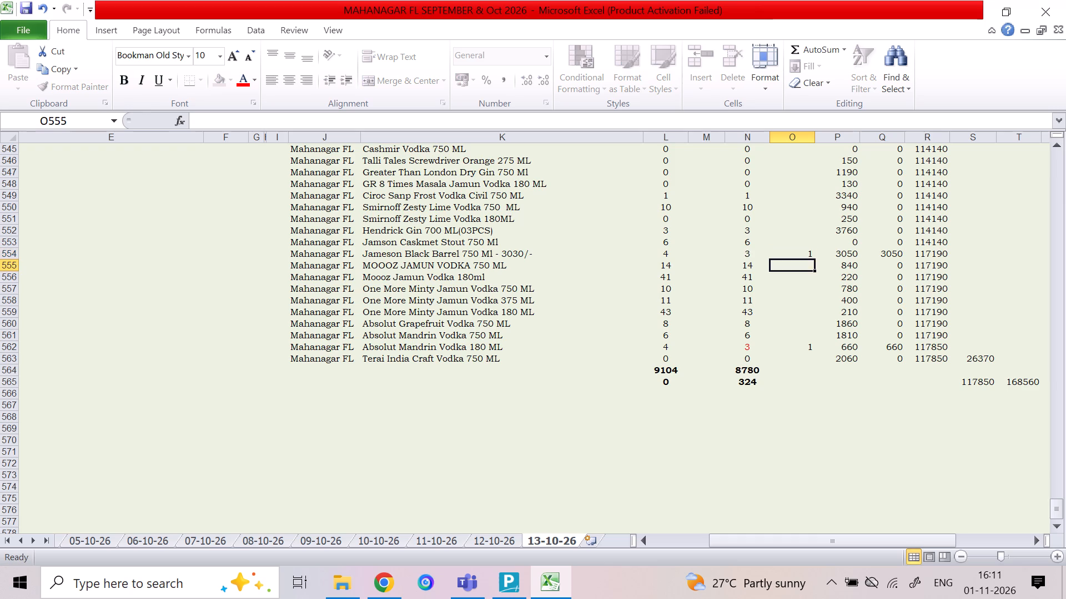
Examine the Jameson Black Barrel 750 Ml entry against the neighbouring Hendrick Gin, Jamson Caskmet Stout and MOOOZ JAMUN VODKA rows.
{"action": "key", "text": "Up"}
{"action": "key", "text": "Left"}
{"action": "key", "text": "Left"}
{"action": "key", "text": "Up"}
{"action": "key", "text": "Up"}
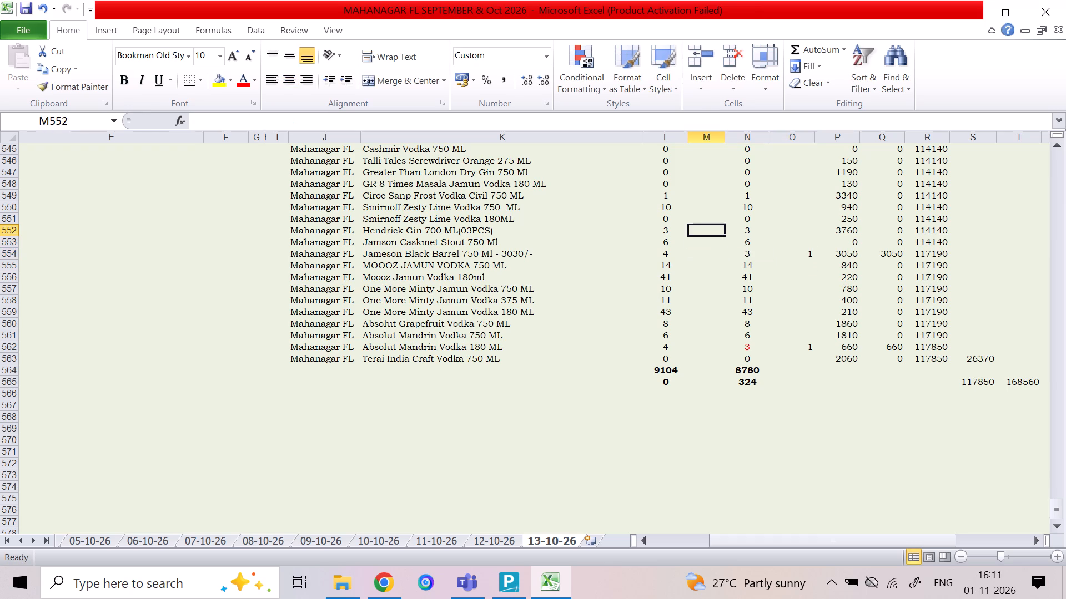
{"action": "key", "text": "Left"}
{"action": "key", "text": "Left"}
{"action": "key", "text": "Right"}
{"action": "key", "text": "Down"}
{"action": "key", "text": "Down"}
{"action": "key", "text": "Left"}
{"action": "key", "text": "Down"}
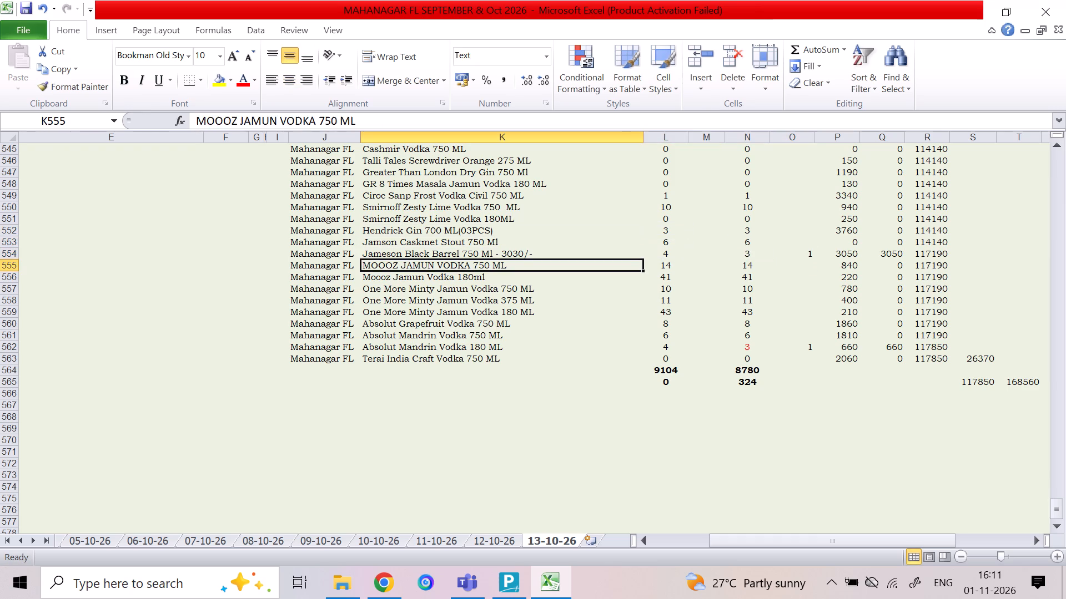
{"action": "key", "text": "Right"}
{"action": "key", "text": "Up"}
{"action": "key", "text": "Left"}
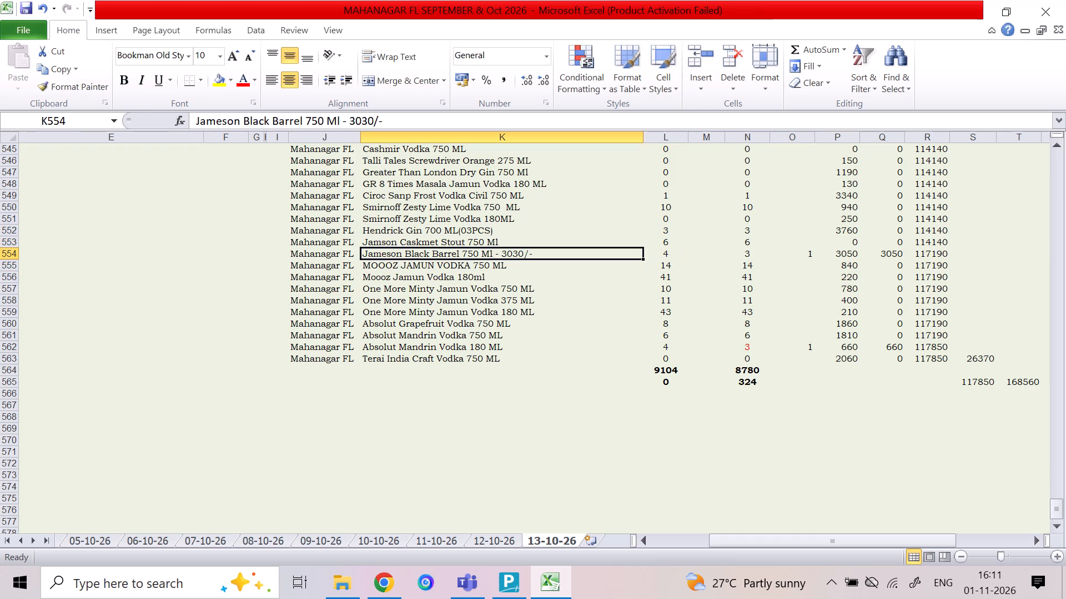
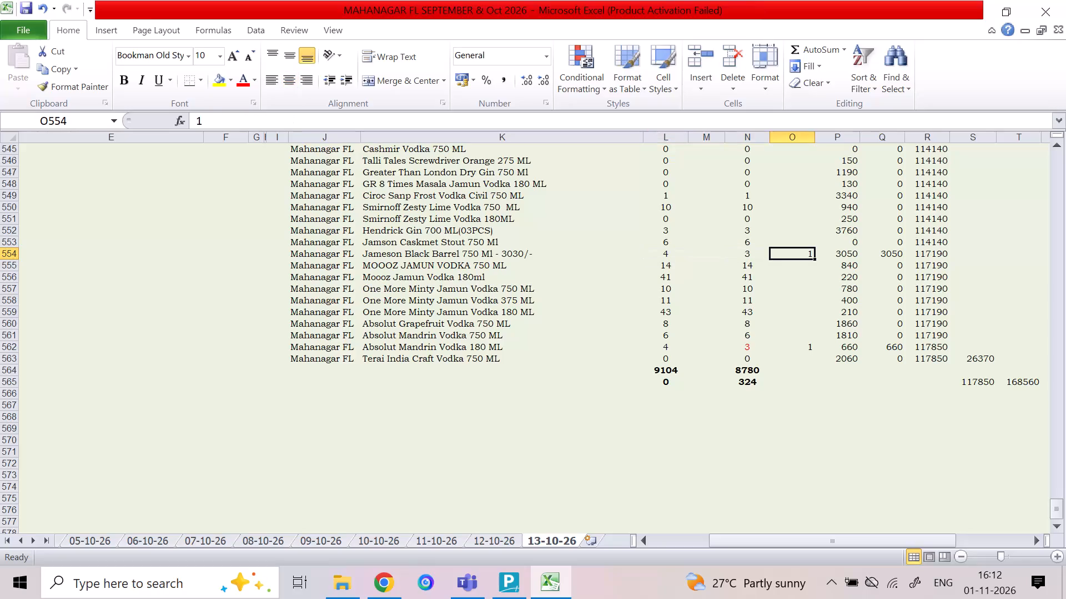
Review the rates and sold quantities from Jameson Black Barrel 750 Ml up to the Captain Morgan Select Org. Rum 180 ML row.
{"action": "key", "text": "Right"}
{"action": "key", "text": "Left"}
{"action": "key", "text": "Up"}
{"action": "key", "text": "Up"}
{"action": "key", "text": "Up"}
{"action": "key", "text": "Up"}
{"action": "key", "text": "Up"}
{"action": "key", "text": "Up"}
{"action": "key", "text": "Up"}
{"action": "key", "text": "Up"}
{"action": "key", "text": "Right"}
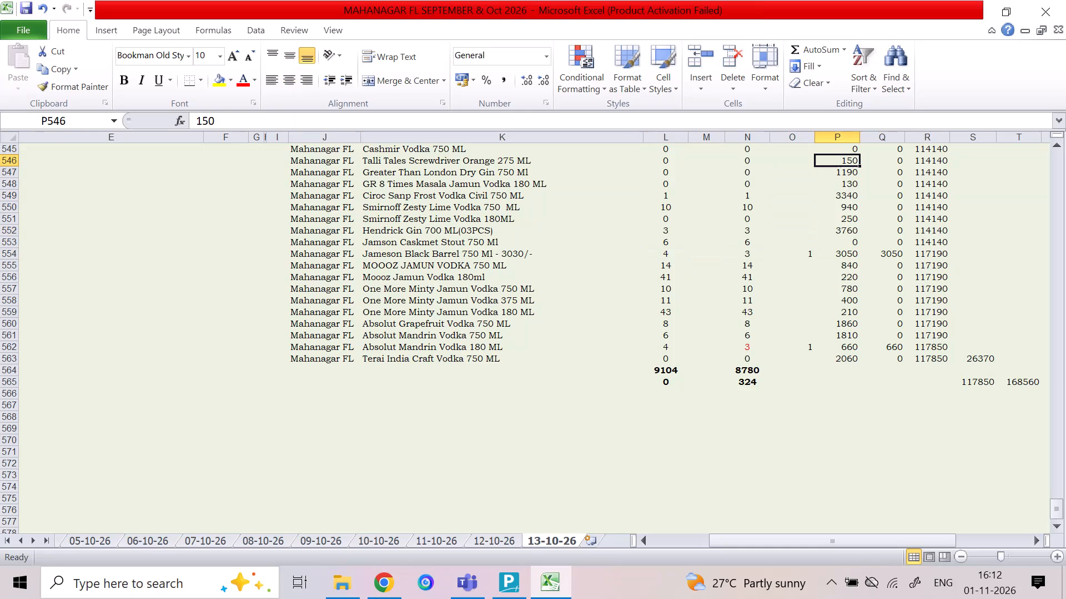
{"action": "key", "text": "Up"}
{"action": "key", "text": "Up"}
{"action": "key", "text": "Up"}
{"action": "key", "text": "Up"}
{"action": "key", "text": "Up"}
{"action": "key", "text": "Up"}
{"action": "key", "text": "Up"}
{"action": "key", "text": "Up"}
{"action": "key", "text": "Up"}
{"action": "key", "text": "Up"}
{"action": "key", "text": "Up"}
{"action": "key", "text": "Up"}
{"action": "key", "text": "Up"}
{"action": "key", "text": "Up"}
{"action": "key", "text": "Up"}
{"action": "key", "text": "Up"}
{"action": "key", "text": "Up"}
{"action": "key", "text": "Up"}
{"action": "key", "text": "Up"}
{"action": "key", "text": "Up"}
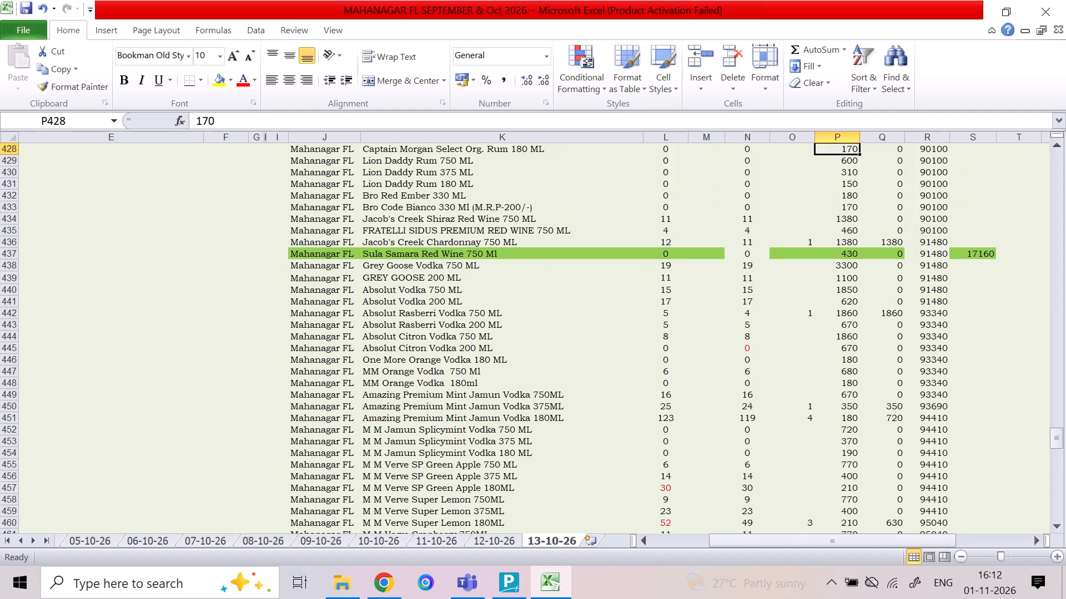
Recheck the item rows between Captain Morgan Select Org. Rum 180 ML and the totals at the end of the list.
{"action": "key", "text": "Down"}
{"action": "key", "text": "Down"}
{"action": "key", "text": "Down"}
{"action": "key", "text": "Down"}
{"action": "key", "text": "Down"}
{"action": "key", "text": "Down"}
{"action": "key", "text": "Down"}
{"action": "key", "text": "Down"}
{"action": "key", "text": "Down"}
{"action": "key", "text": "Down"}
{"action": "key", "text": "Down"}
{"action": "key", "text": "Down"}
{"action": "key", "text": "Down"}
{"action": "key", "text": "Down"}
{"action": "key", "text": "Down"}
{"action": "key", "text": "Down"}
{"action": "key", "text": "Down"}
{"action": "key", "text": "Down"}
{"action": "key", "text": "Down"}
{"action": "key", "text": "Down"}
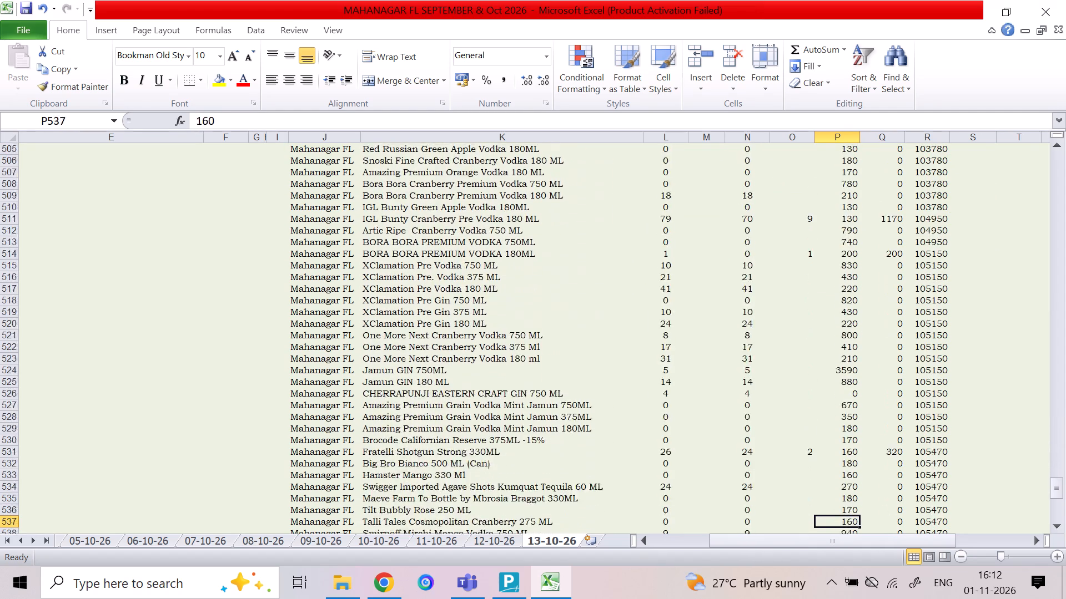
{"action": "key", "text": "Up"}
{"action": "key", "text": "Up"}
{"action": "key", "text": "Up"}
{"action": "key", "text": "Up"}
{"action": "key", "text": "Up"}
{"action": "key", "text": "Up"}
{"action": "key", "text": "Up"}
{"action": "key", "text": "Up"}
{"action": "key", "text": "Up"}
{"action": "key", "text": "Up"}
{"action": "key", "text": "Up"}
{"action": "key", "text": "Up"}
{"action": "key", "text": "Up"}
{"action": "key", "text": "Up"}
{"action": "key", "text": "Up"}
{"action": "key", "text": "Up"}
{"action": "key", "text": "Up"}
{"action": "key", "text": "Up"}
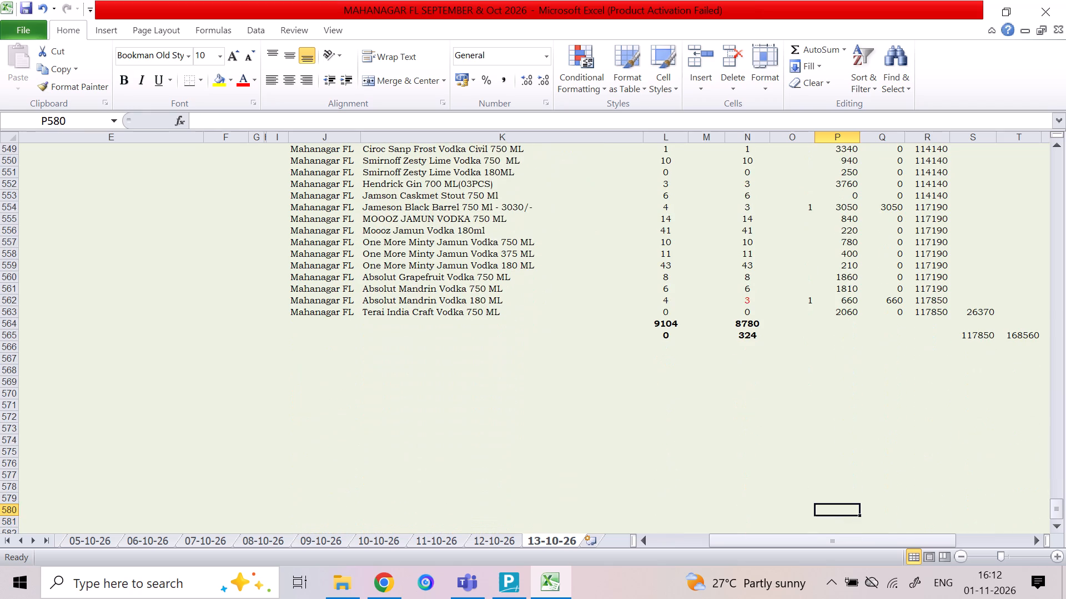
Clear the quantity sold in column O for Jameson Black Barrel 750 Ml - 3030/-.
{"action": "key", "text": "Left"}
{"action": "key", "text": "Up"}
{"action": "key", "text": "Up"}
{"action": "key", "text": "Up"}
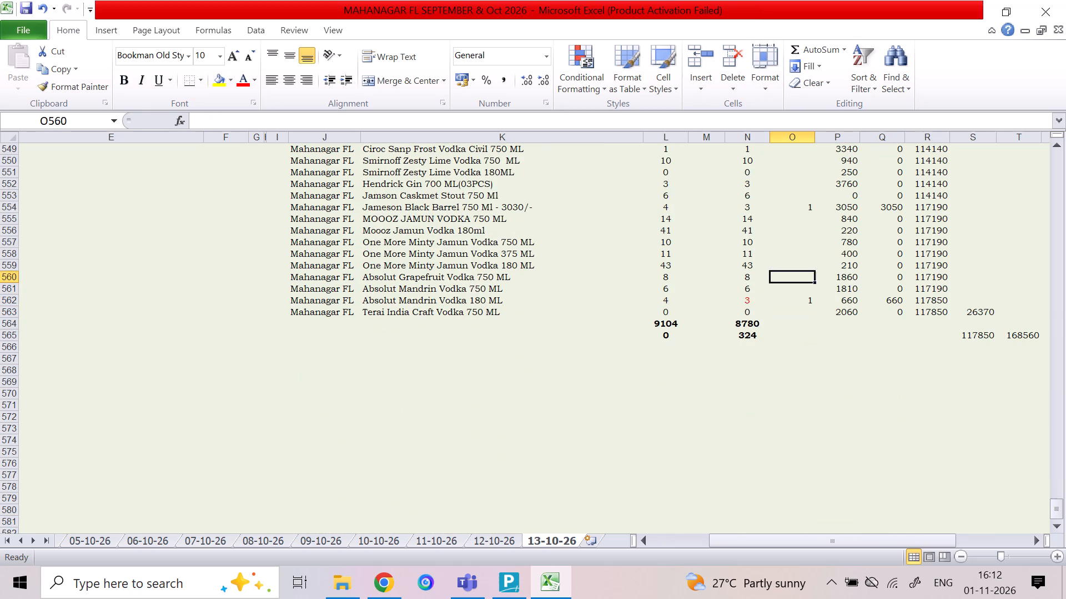
{"action": "key", "text": "Up"}
{"action": "key", "text": "Up"}
{"action": "key", "text": "Up"}
{"action": "key", "text": "Up"}
{"action": "key", "text": "Up"}
{"action": "key", "text": "Up"}
{"action": "key", "text": "Delete"}
{"action": "key", "text": "Right"}
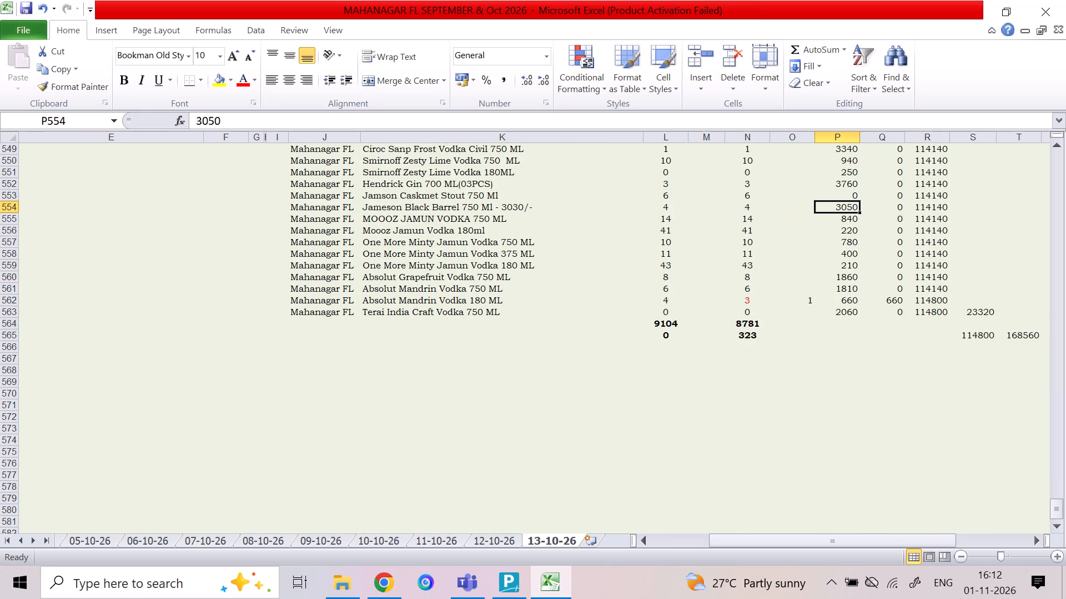
Check the remaining item rows down to the totals and save the workbook.
{"action": "key", "text": "Down"}
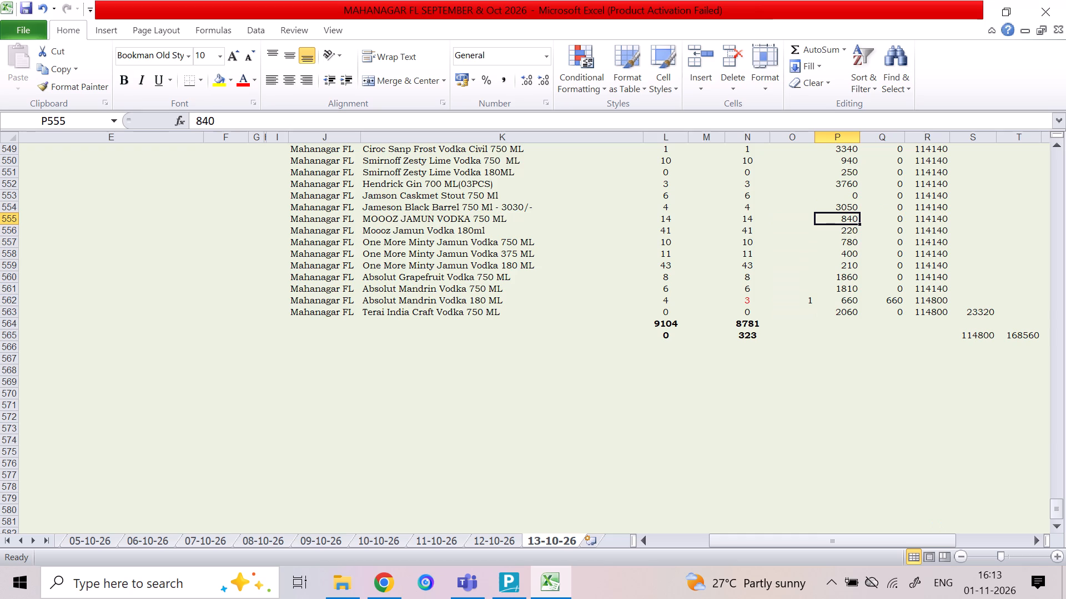
{"action": "key", "text": "Up"}
{"action": "key", "text": "Down"}
{"action": "key", "text": "Down"}
{"action": "key", "text": "Down"}
{"action": "key", "text": "Down"}
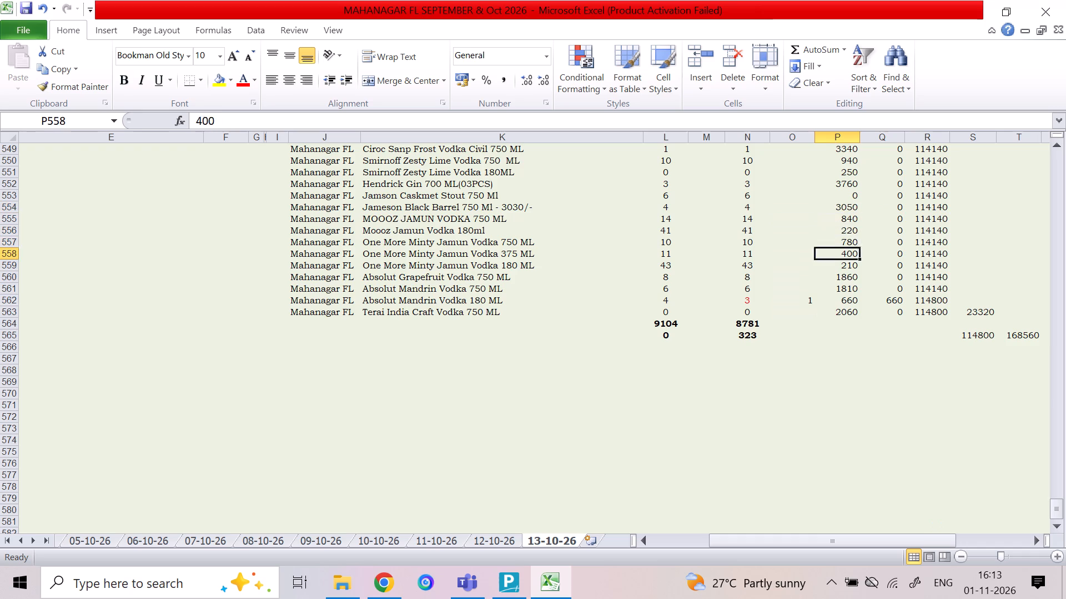
{"action": "key", "text": "Down"}
{"action": "key", "text": "Down"}
{"action": "key", "text": "Down"}
{"action": "key", "text": "Down"}
{"action": "key", "text": "Down"}
{"action": "key", "text": "Down"}
{"action": "key", "text": "Down"}
{"action": "key", "text": "Down"}
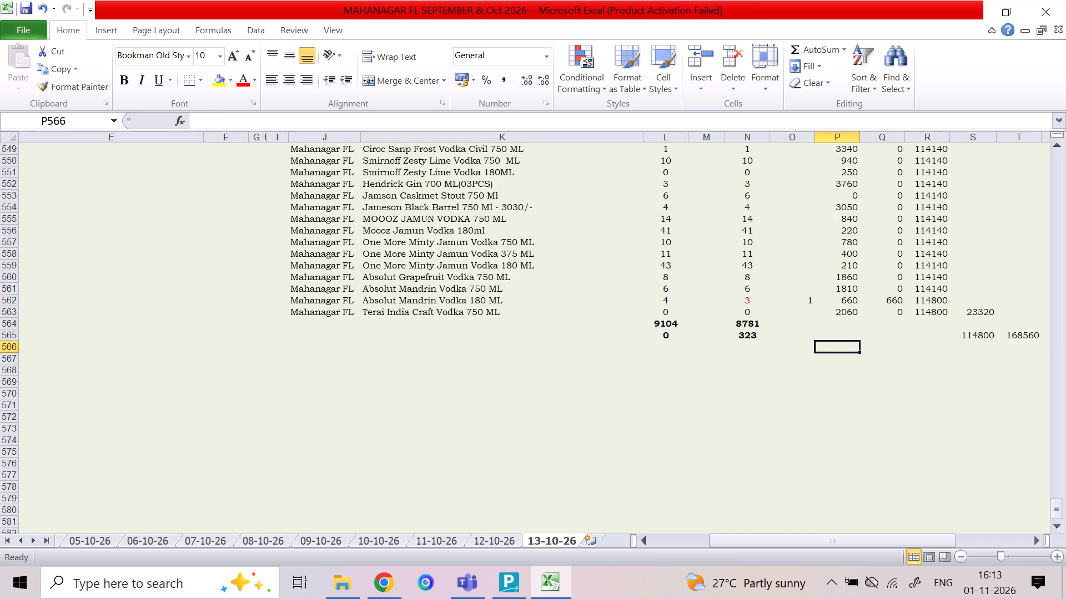
{"action": "key", "text": "ctrl+s"}
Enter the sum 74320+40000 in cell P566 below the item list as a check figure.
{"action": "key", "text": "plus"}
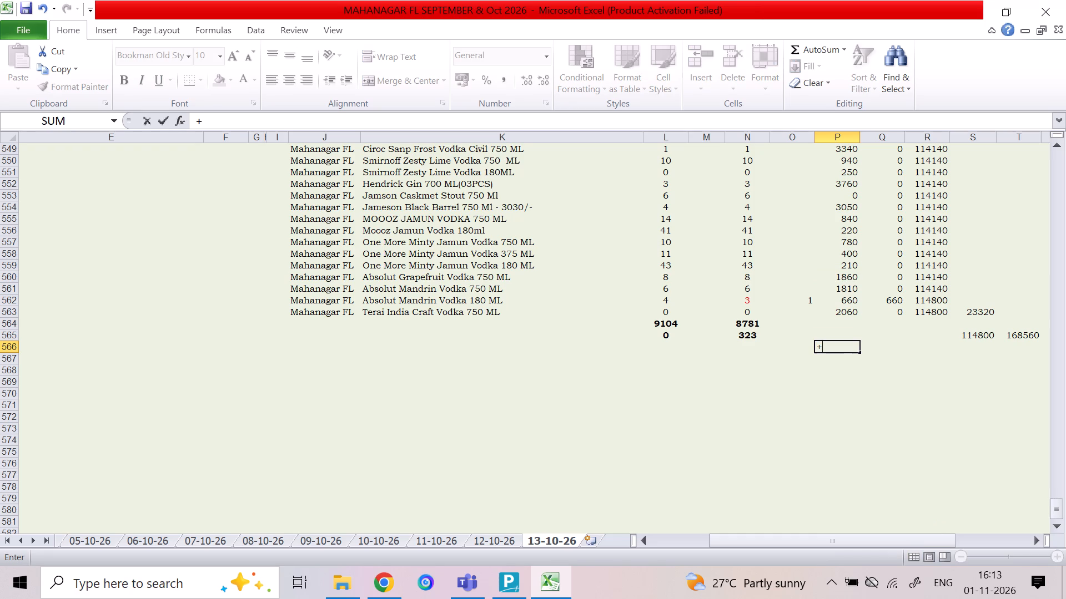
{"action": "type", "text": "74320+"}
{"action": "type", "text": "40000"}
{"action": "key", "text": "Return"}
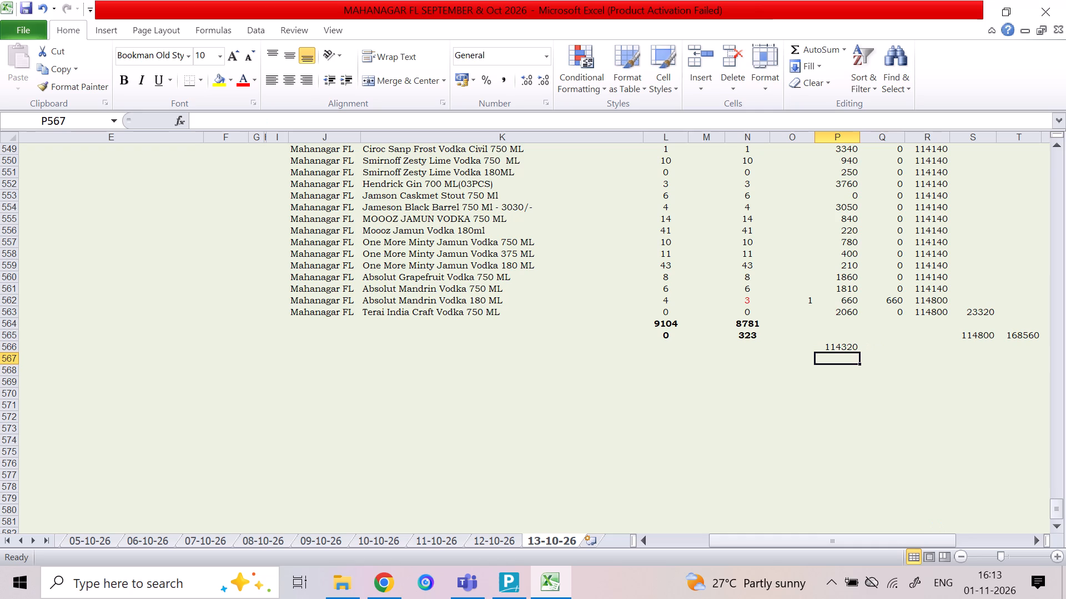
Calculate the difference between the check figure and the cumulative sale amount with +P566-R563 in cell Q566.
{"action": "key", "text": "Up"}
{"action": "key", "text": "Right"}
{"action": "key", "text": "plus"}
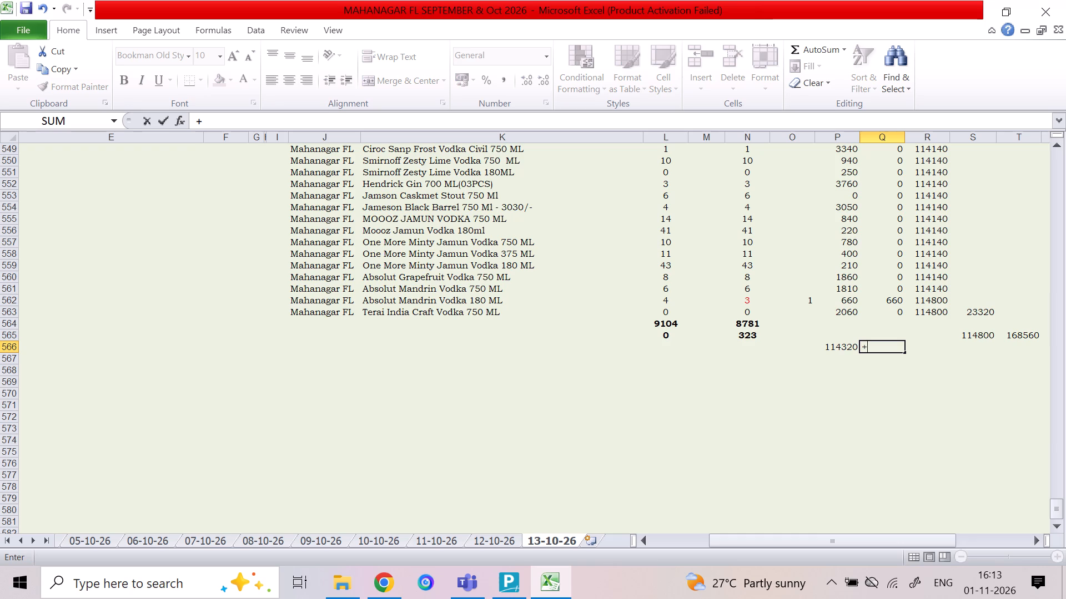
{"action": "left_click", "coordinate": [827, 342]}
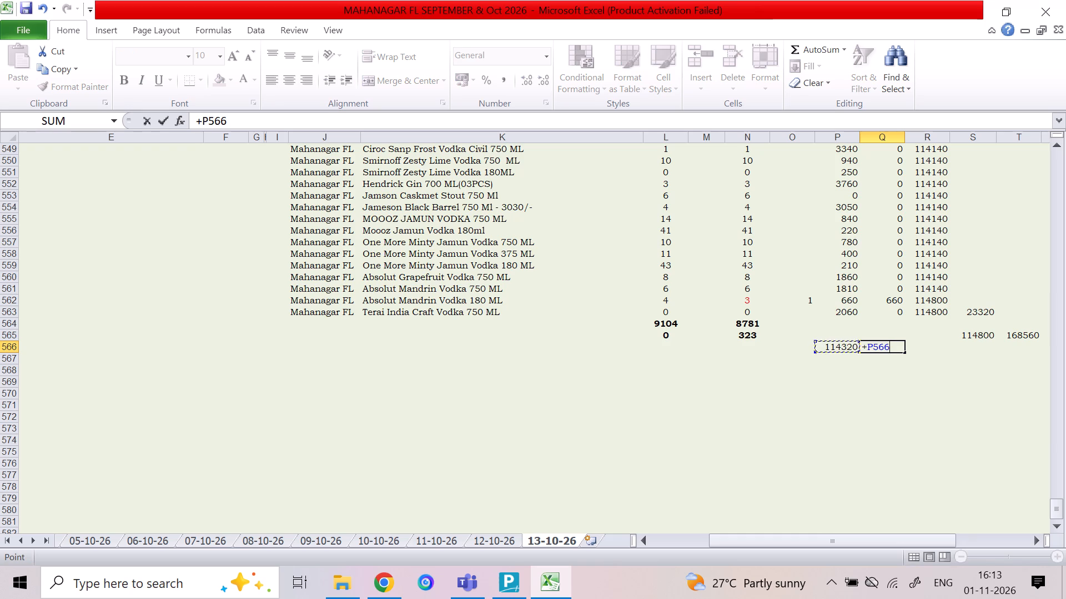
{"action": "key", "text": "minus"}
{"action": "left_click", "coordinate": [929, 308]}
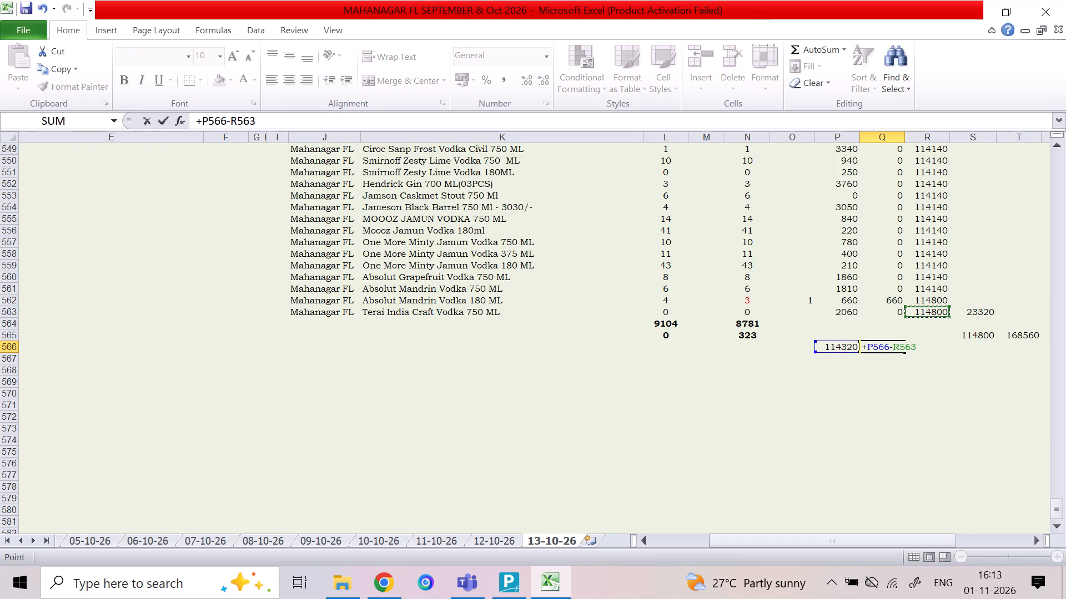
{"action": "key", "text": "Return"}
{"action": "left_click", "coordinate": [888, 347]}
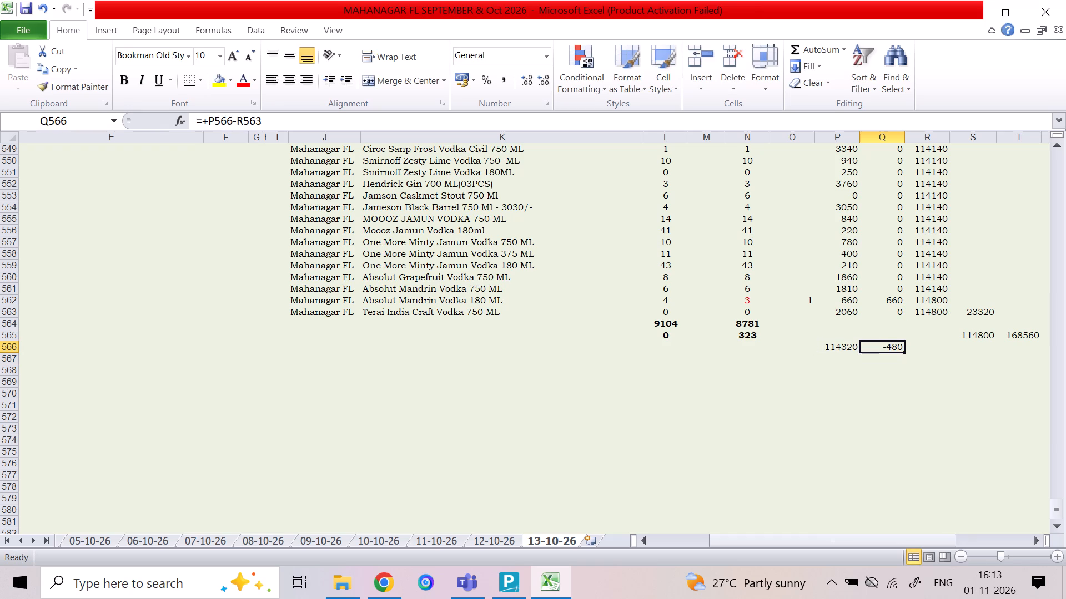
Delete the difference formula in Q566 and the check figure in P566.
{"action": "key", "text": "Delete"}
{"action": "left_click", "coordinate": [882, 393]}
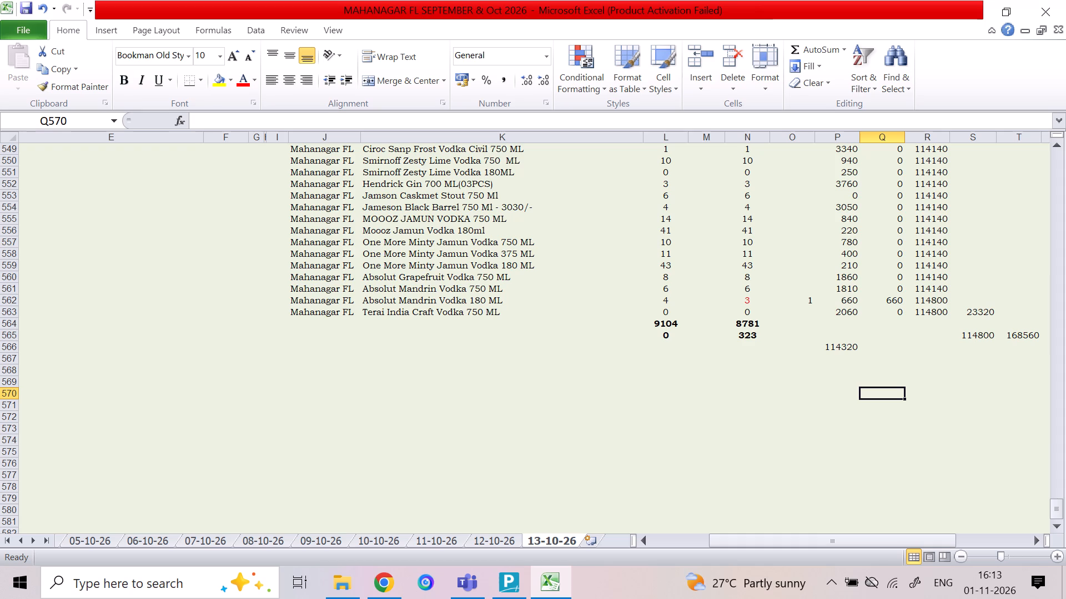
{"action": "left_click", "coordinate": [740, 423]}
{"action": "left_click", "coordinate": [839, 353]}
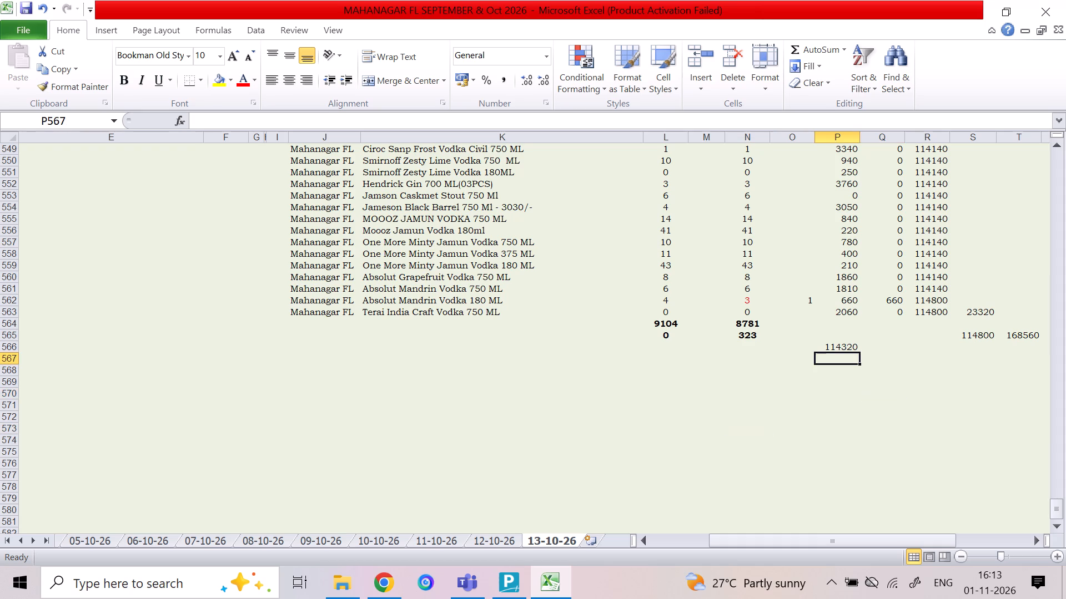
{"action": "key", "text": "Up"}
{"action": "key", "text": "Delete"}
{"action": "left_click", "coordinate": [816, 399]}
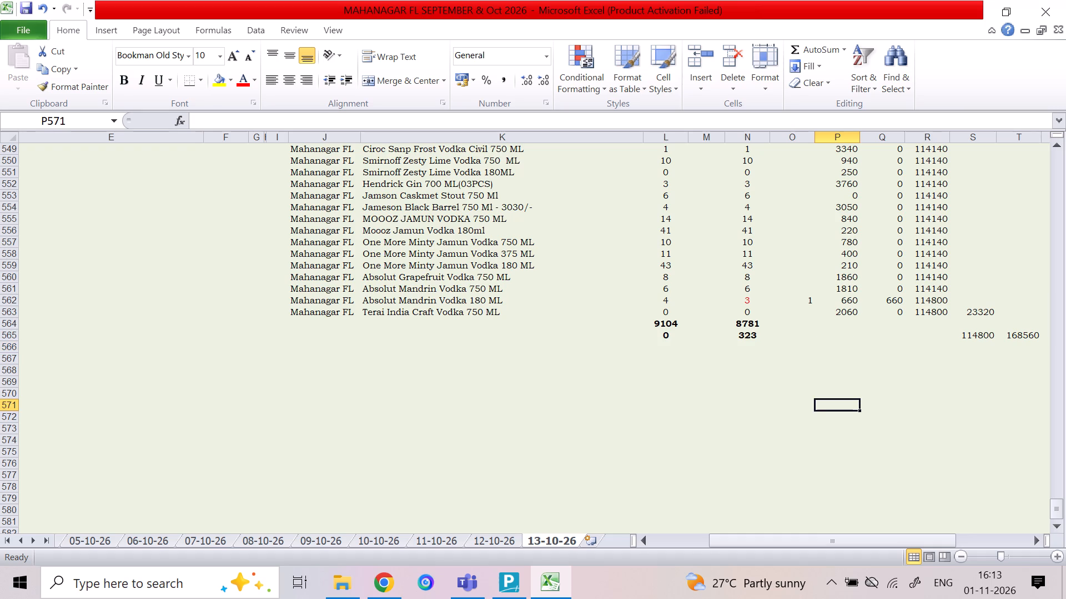
Save the workbook.
{"action": "key", "text": "ctrl+s"}
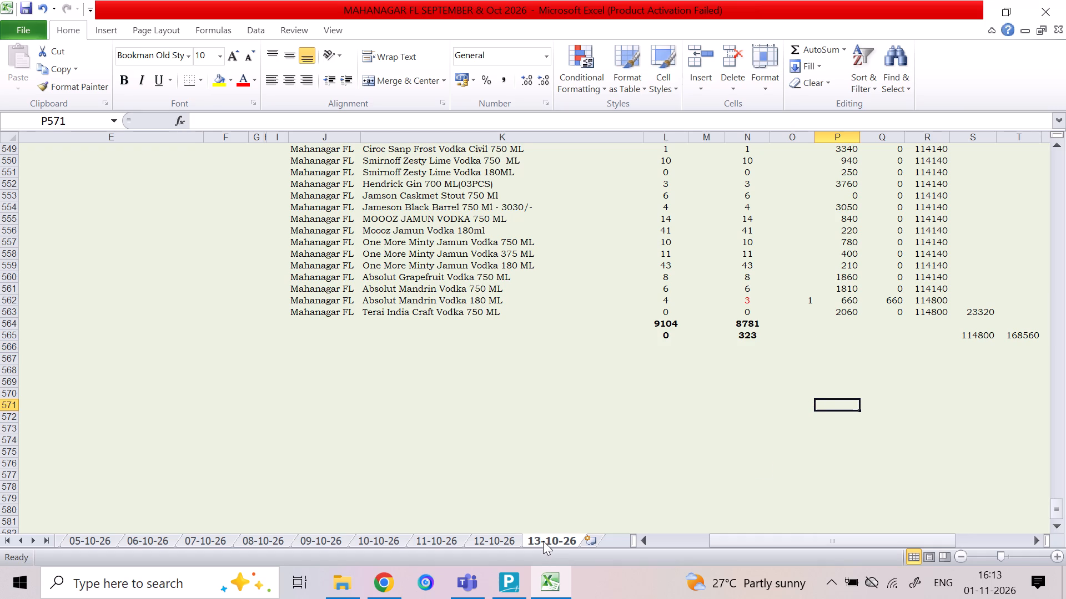
Create a copy of the 13-10-26 sheet at the end of the workbook.
{"action": "right_click", "coordinate": [543, 541]}
{"action": "left_click", "coordinate": [585, 417]}
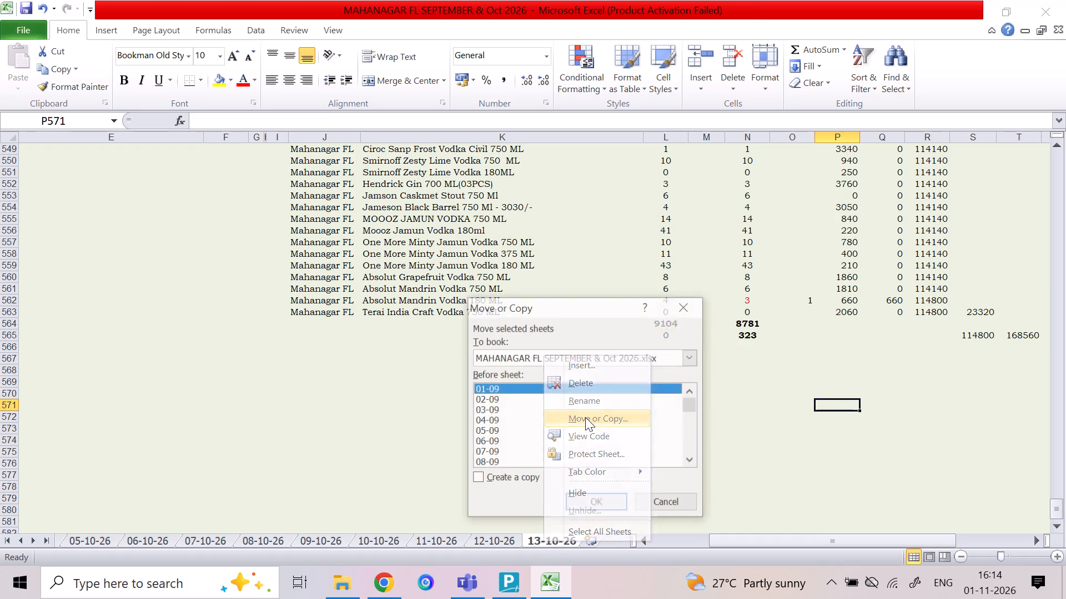
{"action": "left_click_drag", "start_coordinate": [688, 405], "coordinate": [689, 466]}
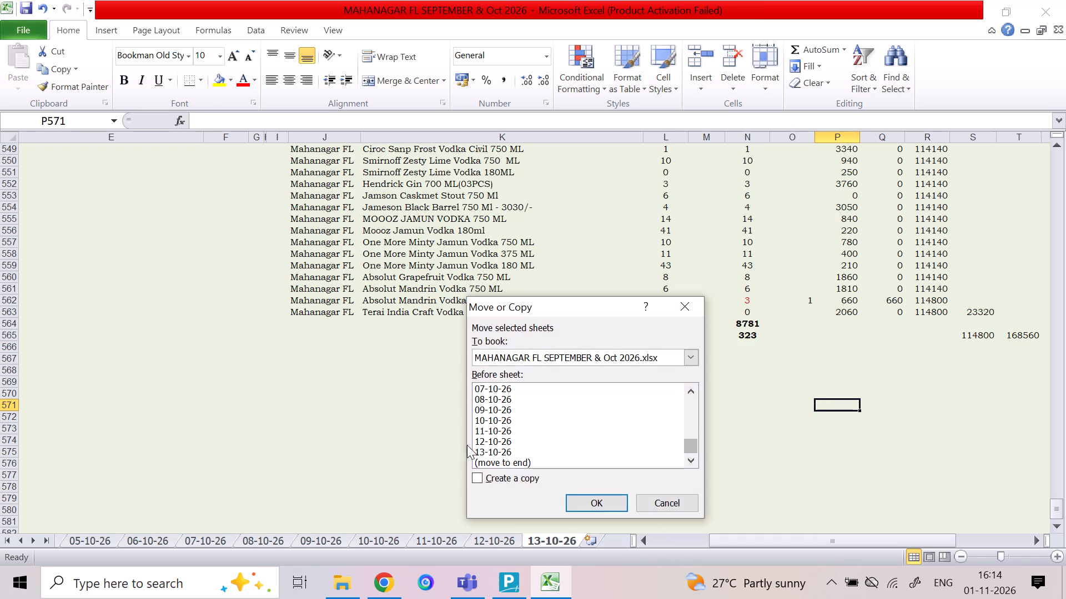
{"action": "left_click", "coordinate": [496, 461]}
{"action": "left_click", "coordinate": [496, 473]}
{"action": "left_click", "coordinate": [584, 500]}
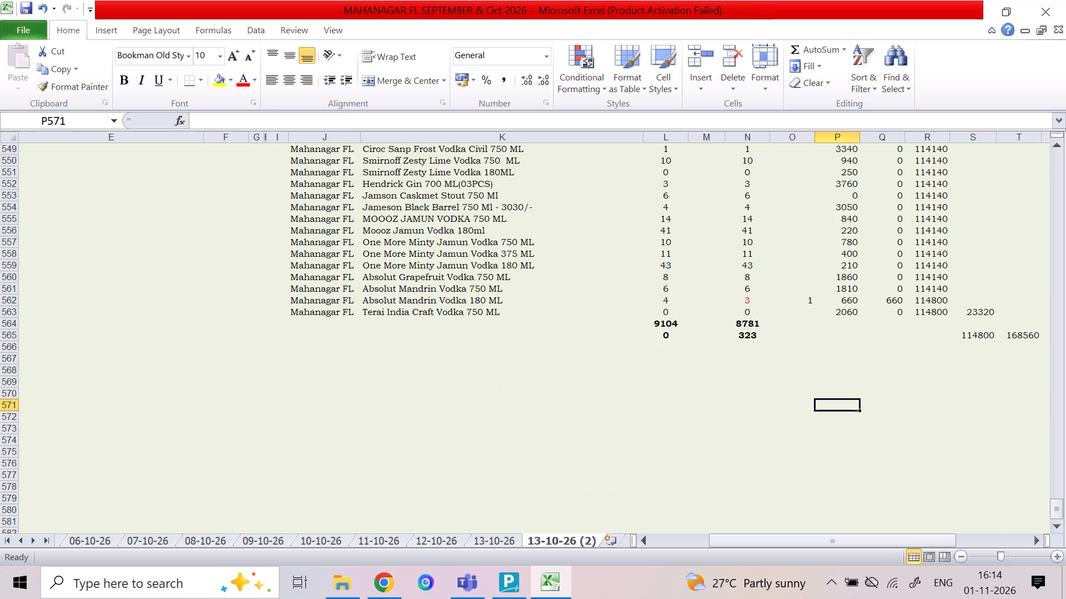
Rename the copied sheet 13-10-26 (2) as 14-10-26.
{"action": "left_click", "coordinate": [498, 535]}
{"action": "left_click", "coordinate": [531, 537]}
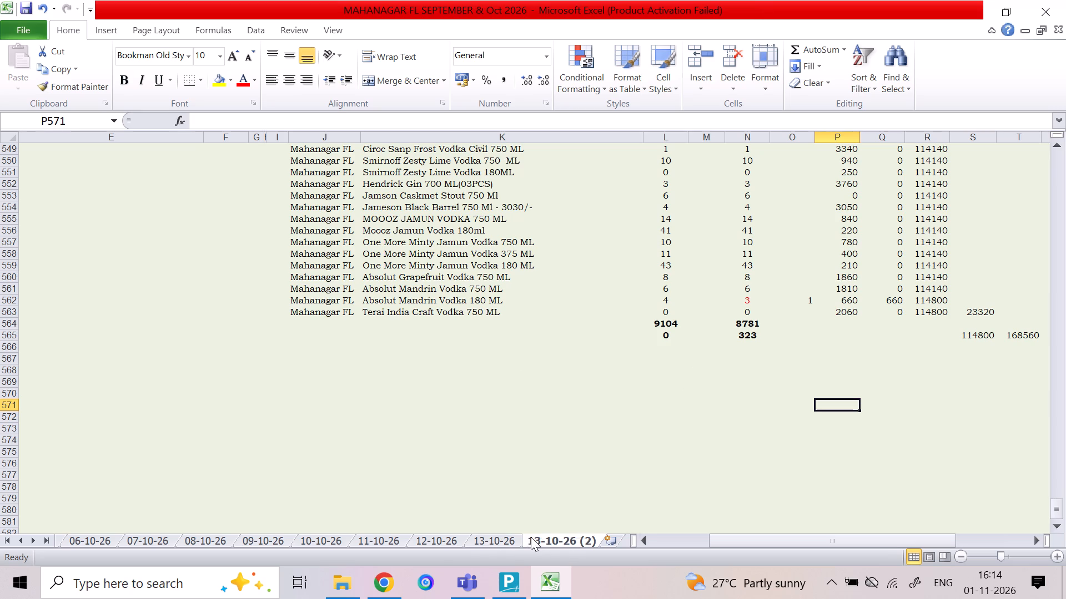
{"action": "right_click", "coordinate": [531, 537]}
{"action": "left_click", "coordinate": [565, 394]}
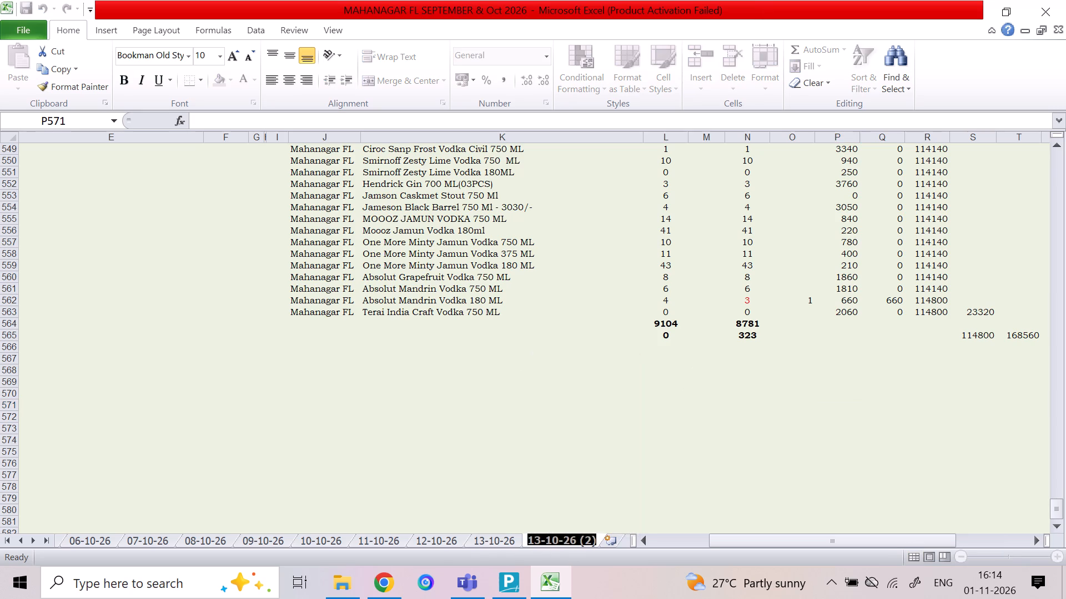
{"action": "type", "text": "14-10-26"}
{"action": "left_click", "coordinate": [564, 443]}
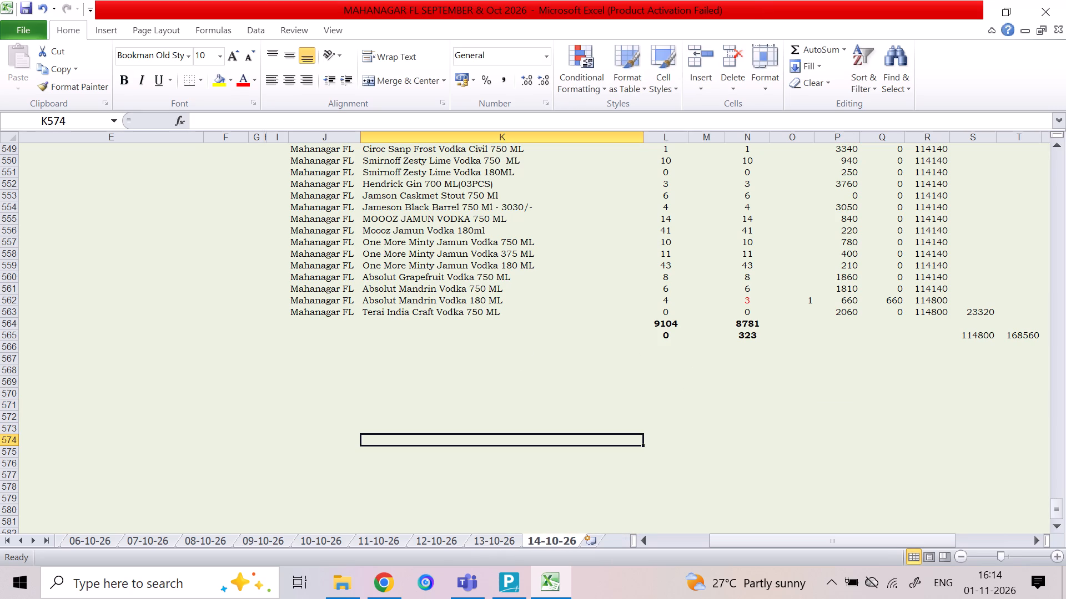
Change the voucher date in cell A2 of the 14-10-26 sheet to 14-10-2026.
{"action": "left_click", "coordinate": [563, 480]}
{"action": "left_click_drag", "start_coordinate": [755, 540], "coordinate": [740, 540]}
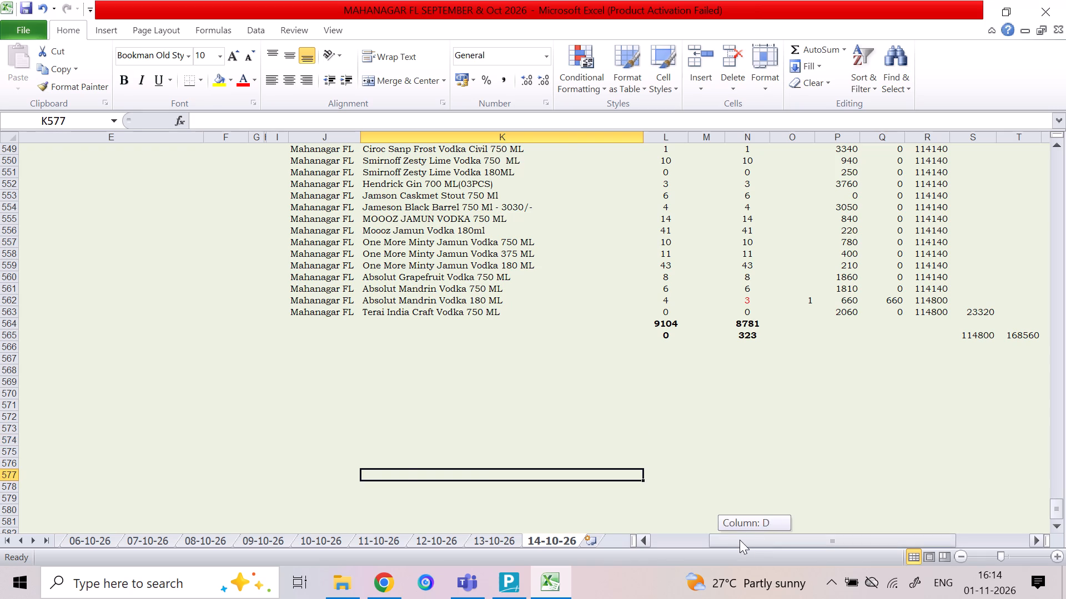
{"action": "left_click_drag", "start_coordinate": [740, 540], "coordinate": [692, 538]}
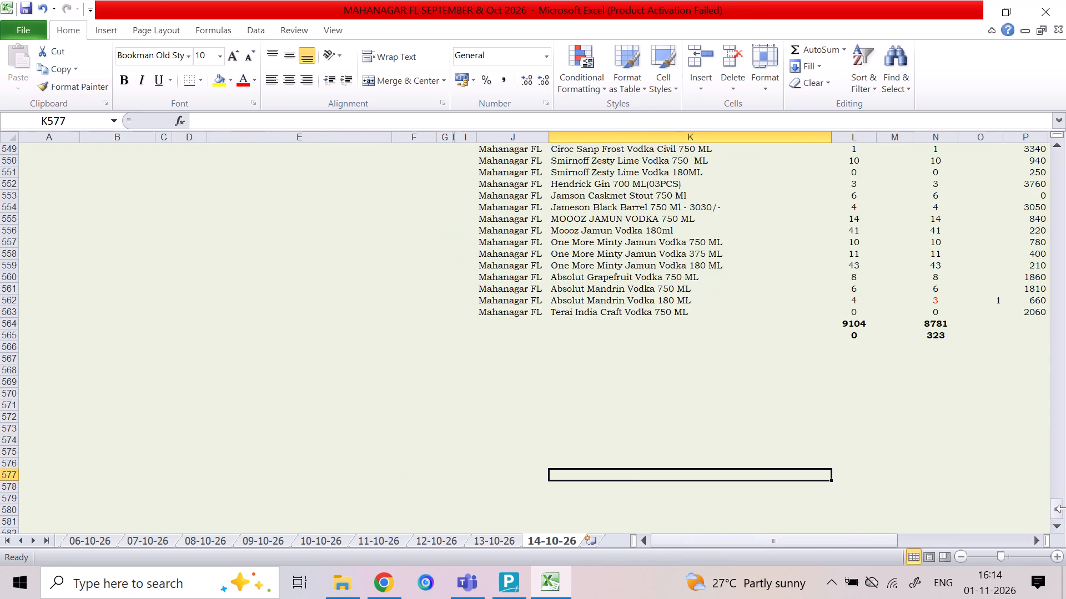
{"action": "left_click_drag", "start_coordinate": [1059, 505], "coordinate": [1065, 74]}
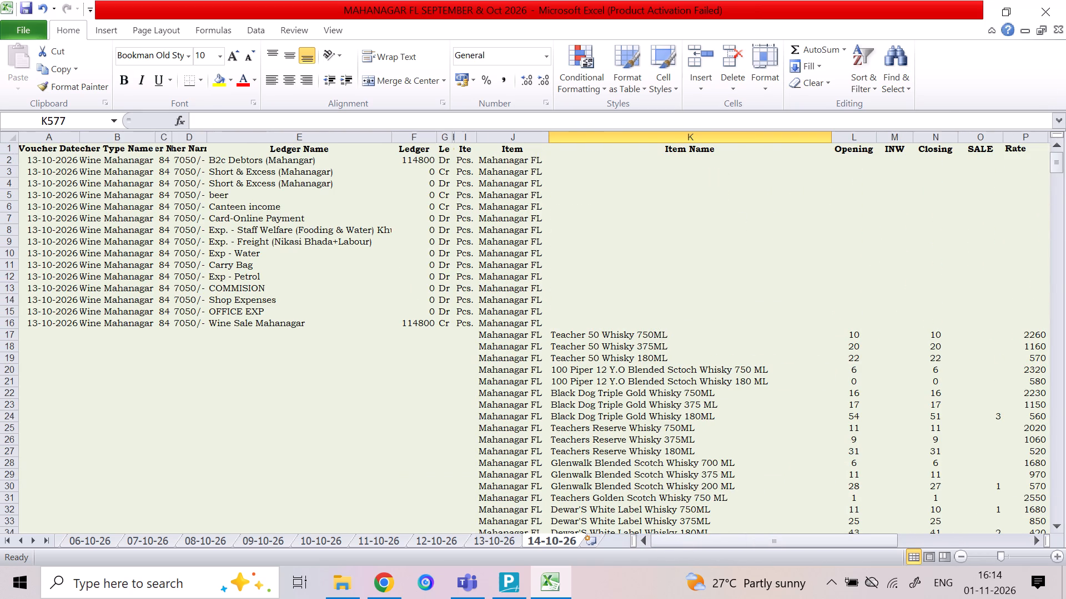
{"action": "double_click", "coordinate": [39, 162]}
{"action": "key", "text": "BackSpace"}
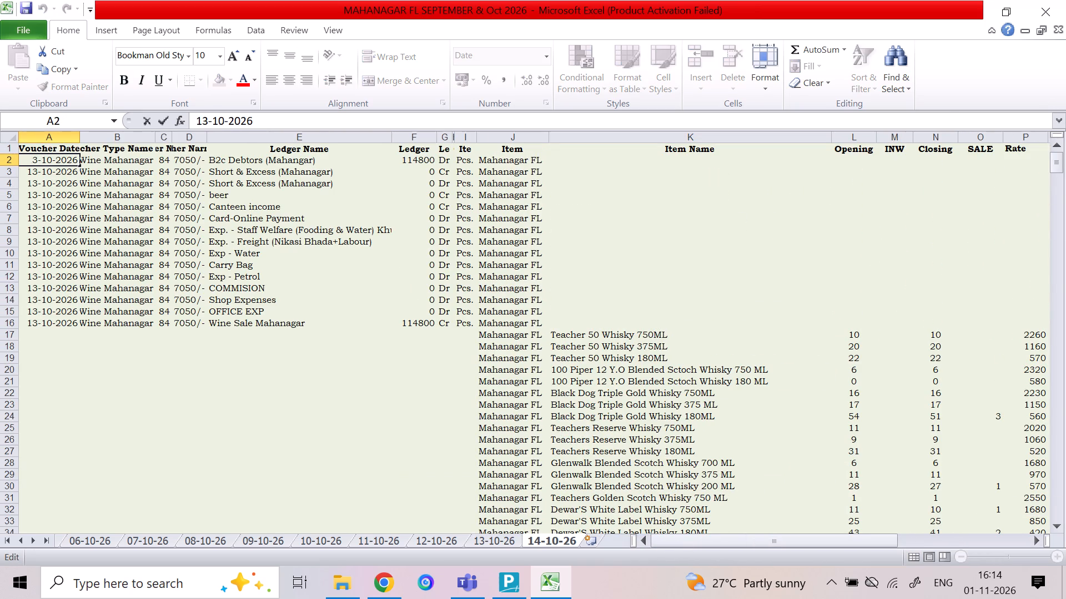
{"action": "key", "text": "4"}
{"action": "key", "text": "Return"}
{"action": "left_click", "coordinate": [326, 354]}
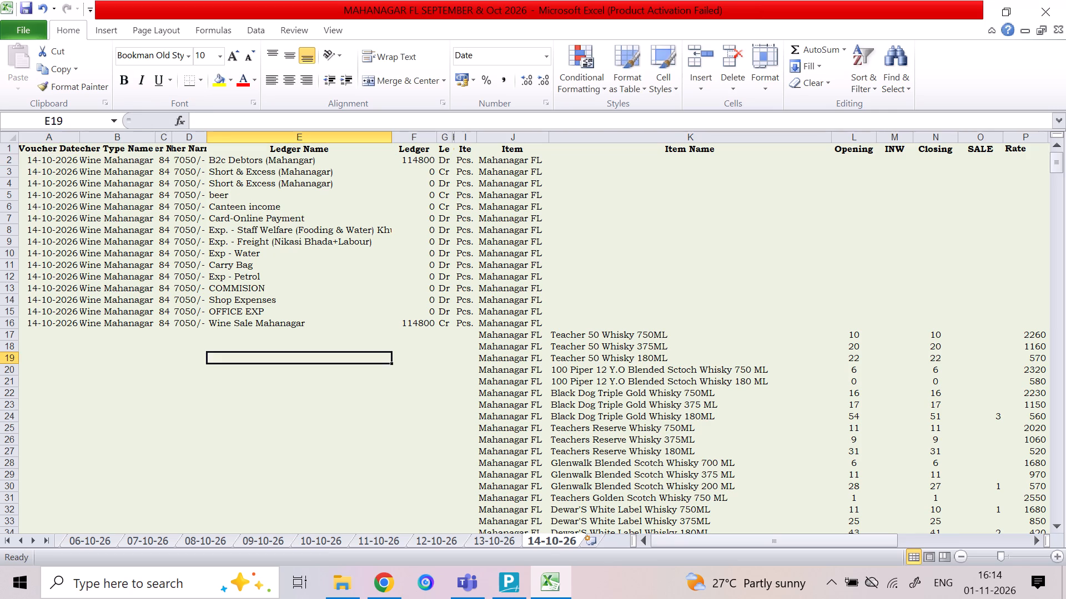
Look back at the 13-10-26 sheet, return to 14-10-26 and save the workbook.
{"action": "left_click", "coordinate": [487, 539]}
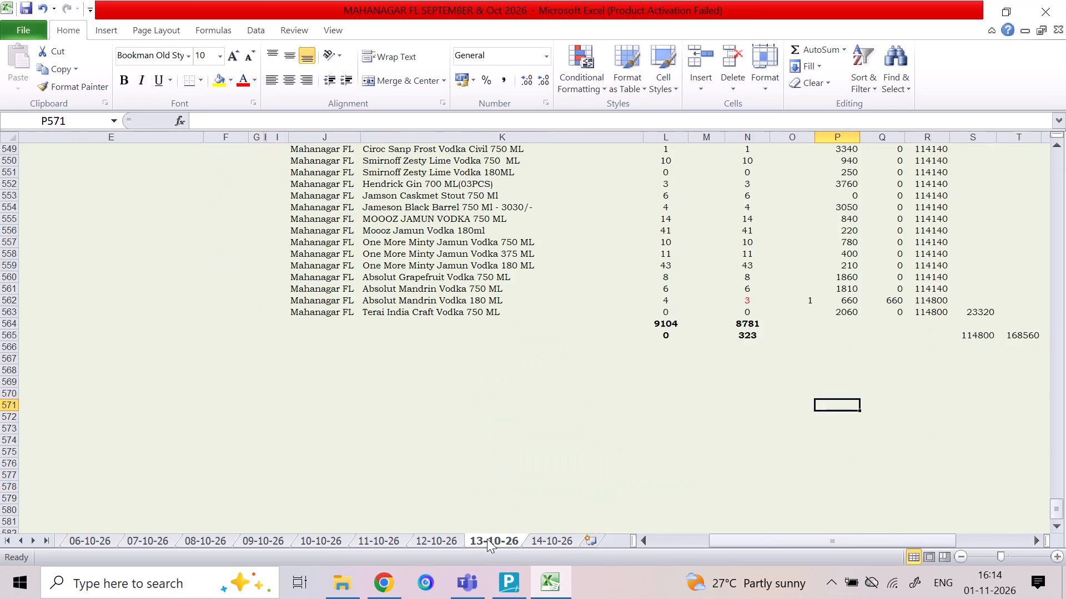
{"action": "left_click", "coordinate": [544, 541]}
{"action": "key", "text": "ctrl+s"}
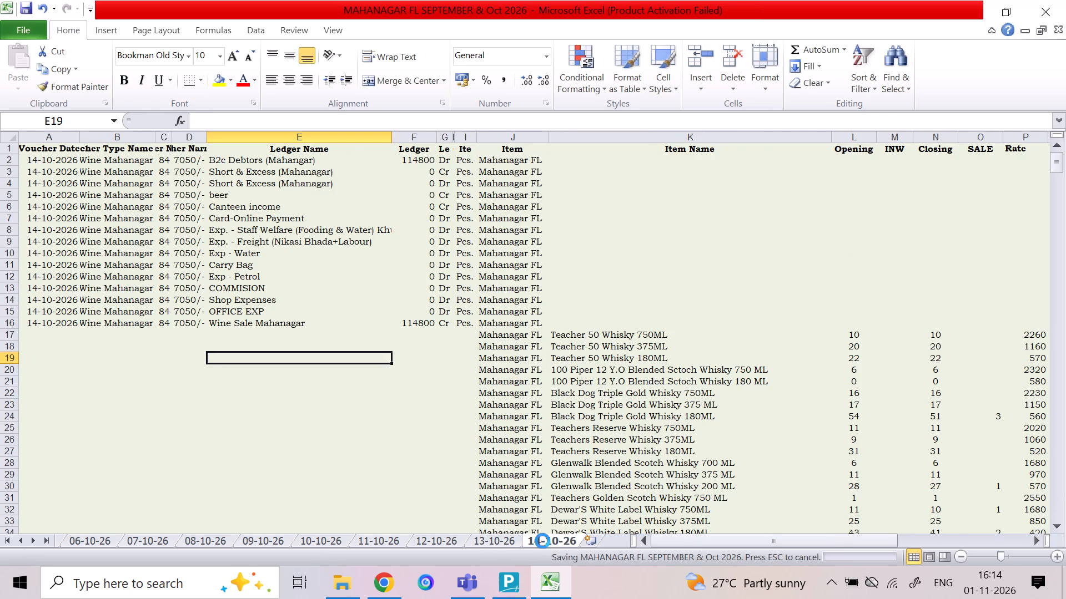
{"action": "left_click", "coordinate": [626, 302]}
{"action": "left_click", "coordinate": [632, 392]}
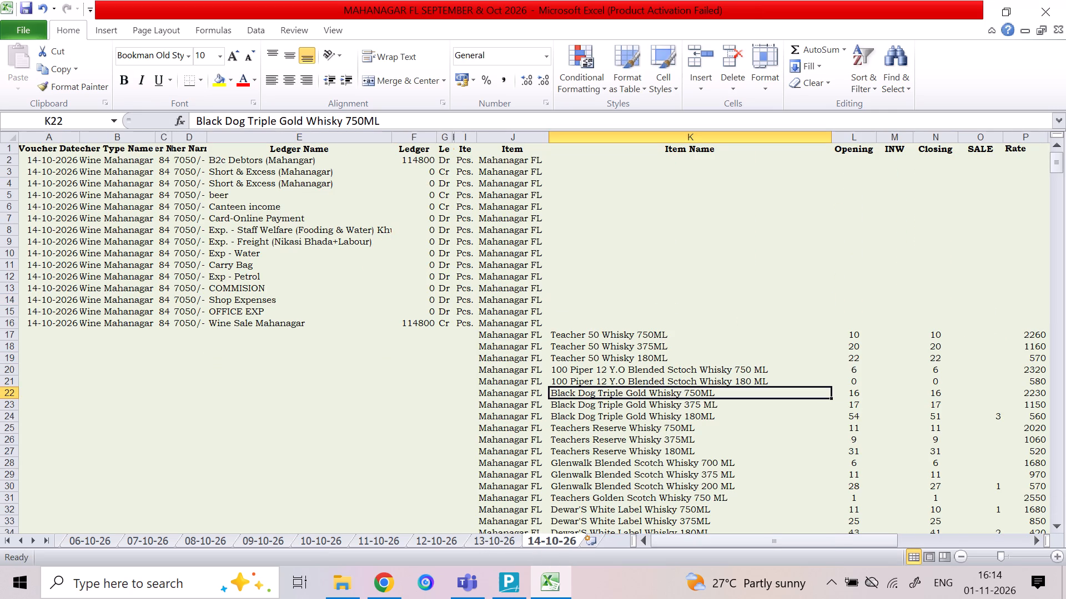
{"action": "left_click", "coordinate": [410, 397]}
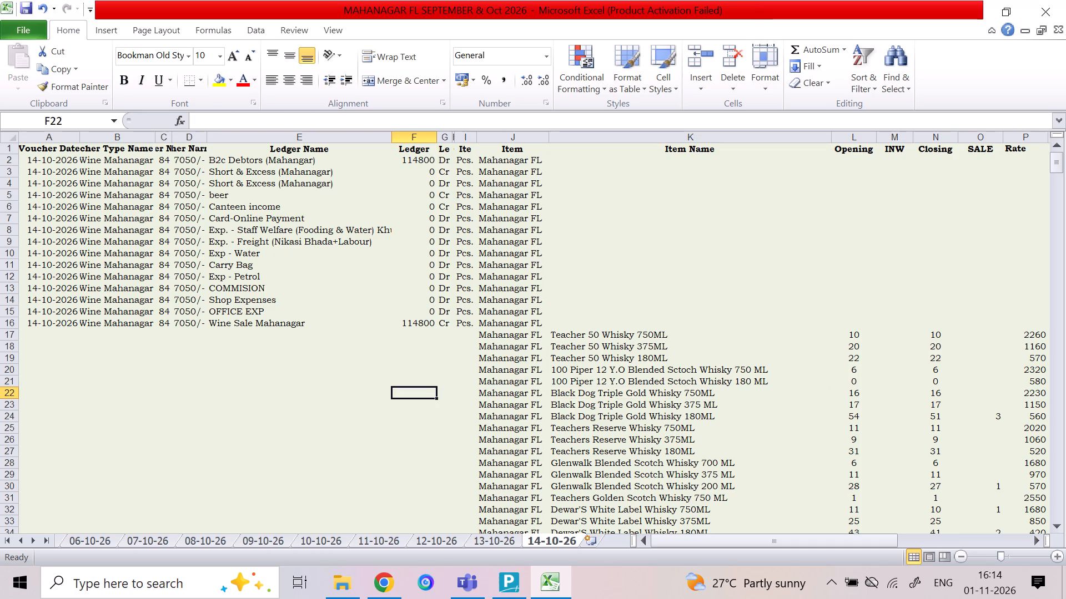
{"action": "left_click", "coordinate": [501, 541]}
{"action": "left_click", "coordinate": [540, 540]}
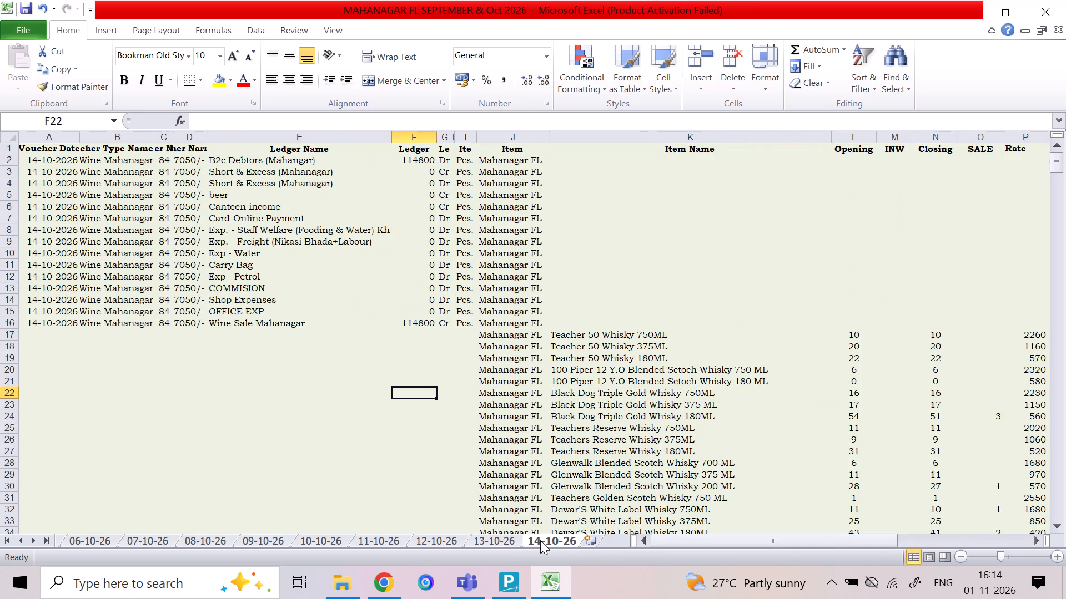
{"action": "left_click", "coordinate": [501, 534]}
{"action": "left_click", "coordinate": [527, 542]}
Copy the Closing quantities N17:N563 on sheet 14-10-26 and paste them as values only into the Opening column from L17.
{"action": "left_click_drag", "start_coordinate": [685, 544], "coordinate": [710, 546]}
{"action": "left_click_drag", "start_coordinate": [720, 546], "coordinate": [735, 546]}
{"action": "left_click", "coordinate": [779, 337]}
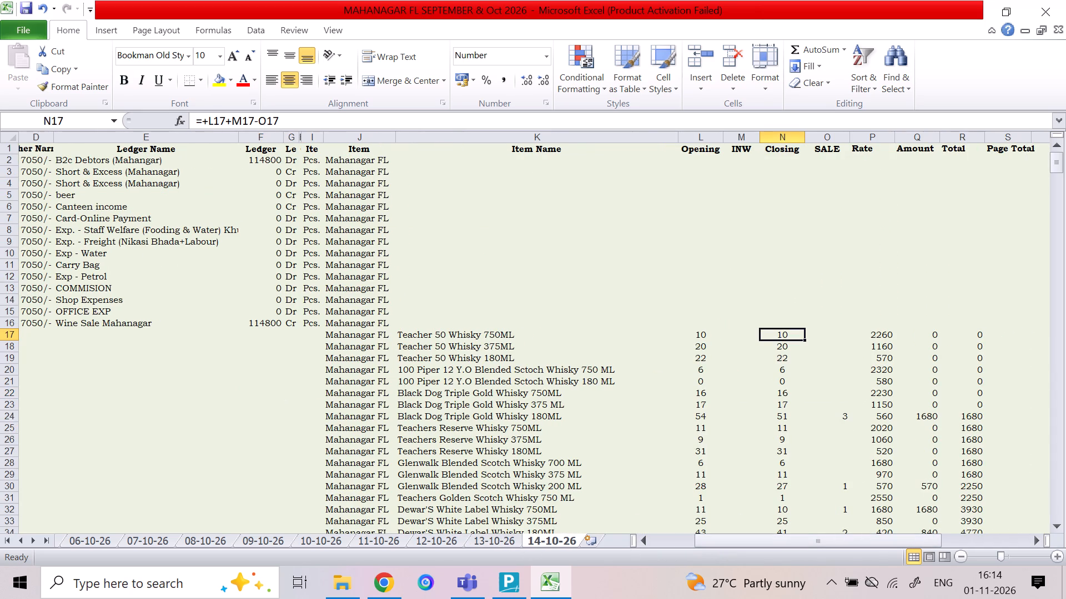
{"action": "key", "text": "shift+Down"}
{"action": "key", "text": "shift+Down"}
{"action": "key", "text": "shift+Down"}
{"action": "key", "text": "shift+Down"}
{"action": "key", "text": "shift+Down"}
{"action": "key", "text": "shift+Down"}
{"action": "key", "text": "shift+Down"}
{"action": "key", "text": "shift+Down"}
{"action": "key", "text": "shift+Down"}
{"action": "key", "text": "shift+Down"}
{"action": "key", "text": "shift+Down"}
{"action": "key", "text": "shift+Down"}
{"action": "key", "text": "shift+Down"}
{"action": "key", "text": "shift+Down"}
{"action": "key", "text": "shift+Down"}
{"action": "key", "text": "shift+Down"}
{"action": "key", "text": "shift+Down"}
{"action": "key", "text": "shift+Down"}
{"action": "key", "text": "shift+Down"}
{"action": "key", "text": "shift+Down"}
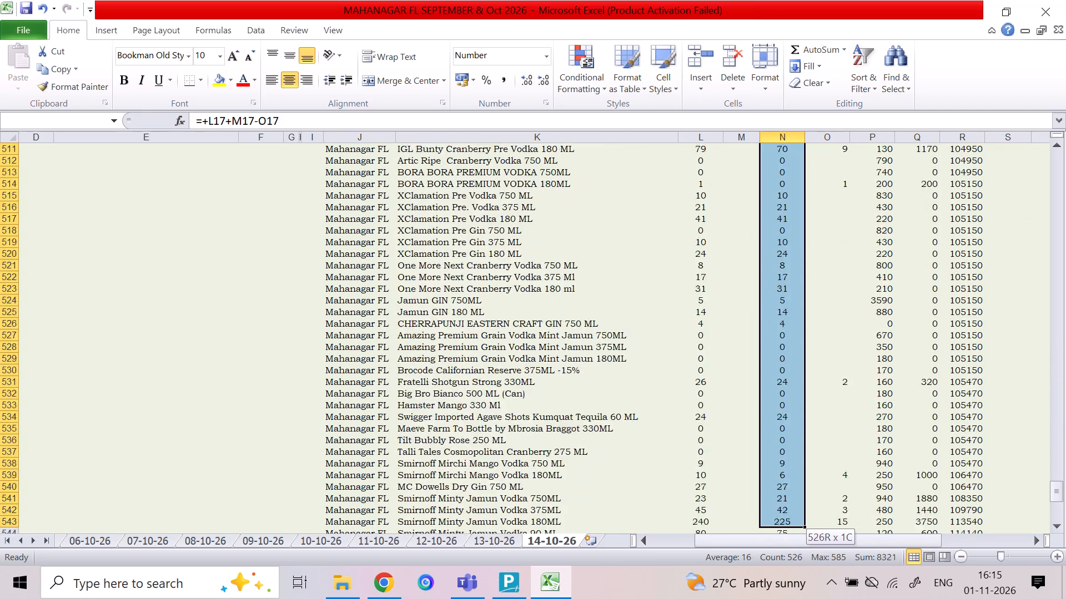
{"action": "key", "text": "shift+Up"}
{"action": "key", "text": "shift+Up"}
{"action": "key", "text": "shift+Up"}
{"action": "key", "text": "shift+Up"}
{"action": "key", "text": "shift+Up"}
{"action": "key", "text": "shift+Up"}
{"action": "key", "text": "shift+Up"}
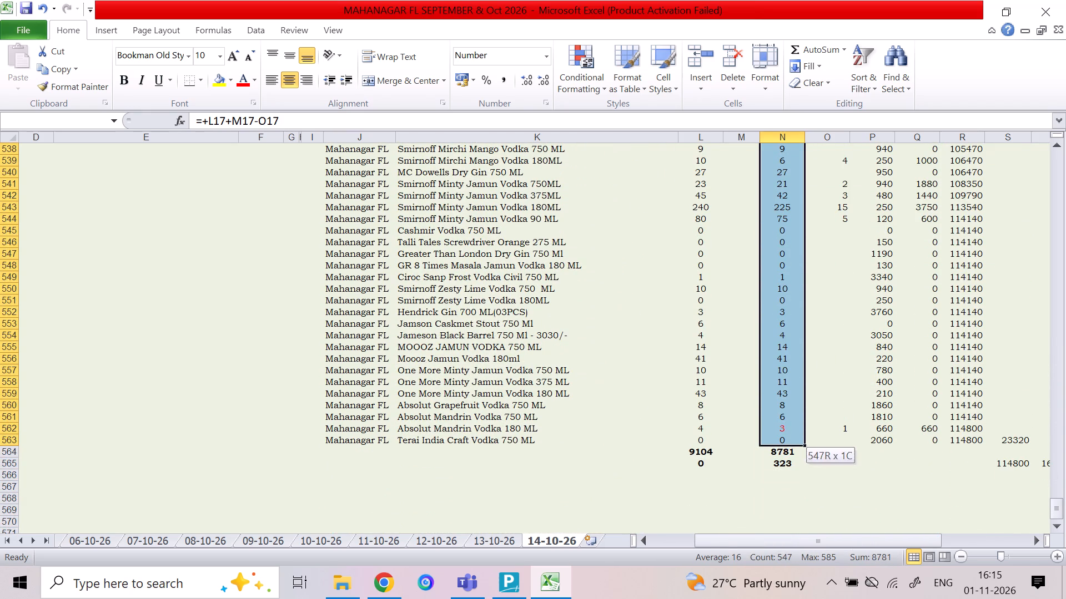
{"action": "key", "text": "ctrl+c"}
{"action": "key", "text": "Up"}
{"action": "key", "text": "Left"}
{"action": "key", "text": "Left"}
{"action": "key", "text": "Down"}
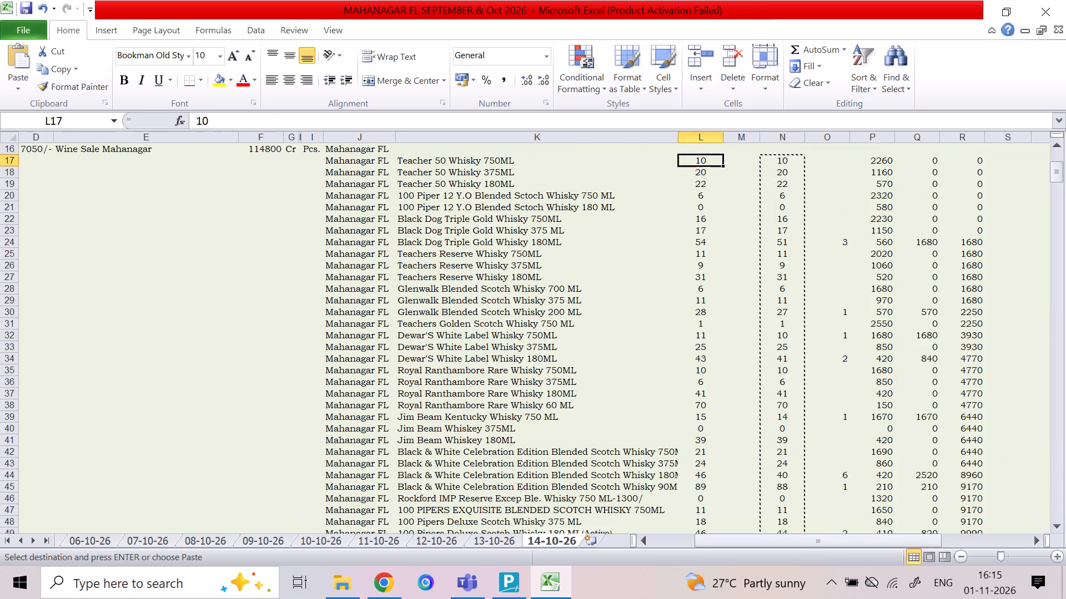
{"action": "right_click", "coordinate": [692, 161]}
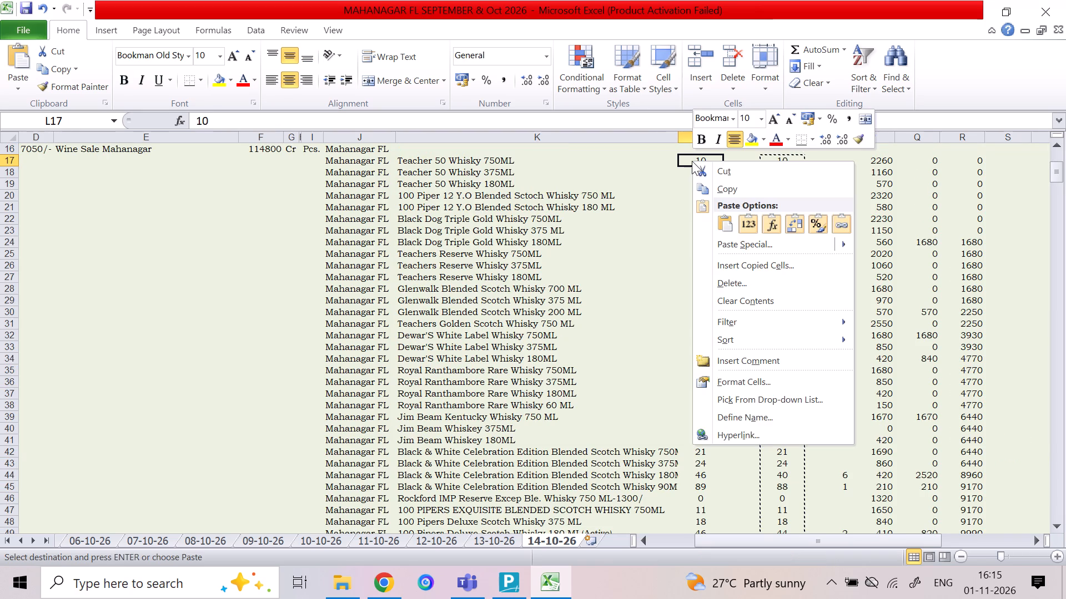
{"action": "left_click", "coordinate": [722, 246]}
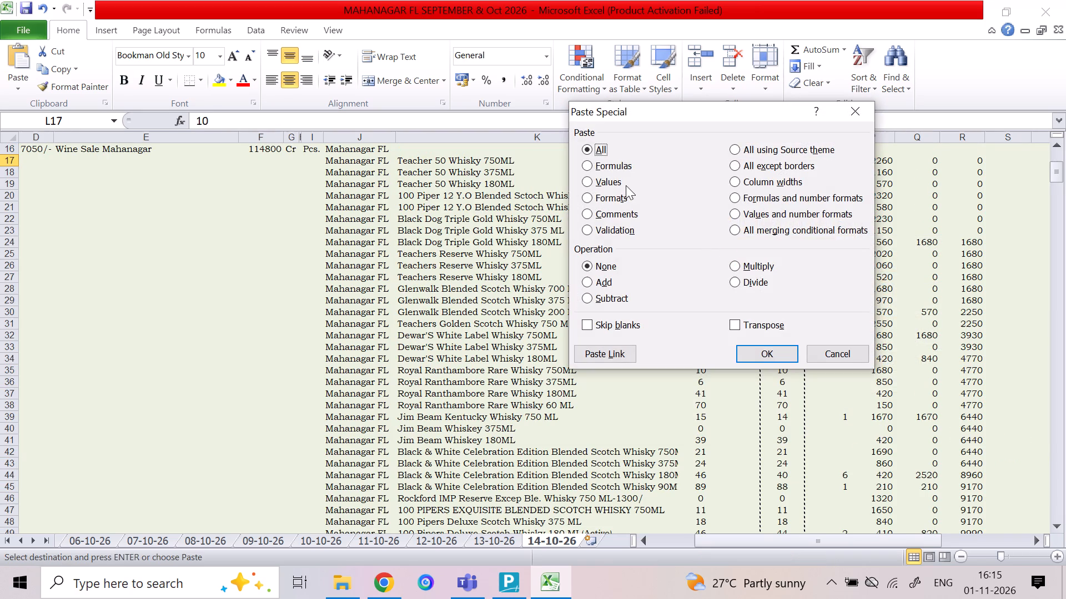
{"action": "left_click", "coordinate": [626, 185]}
{"action": "left_click", "coordinate": [610, 185]}
{"action": "left_click", "coordinate": [773, 356]}
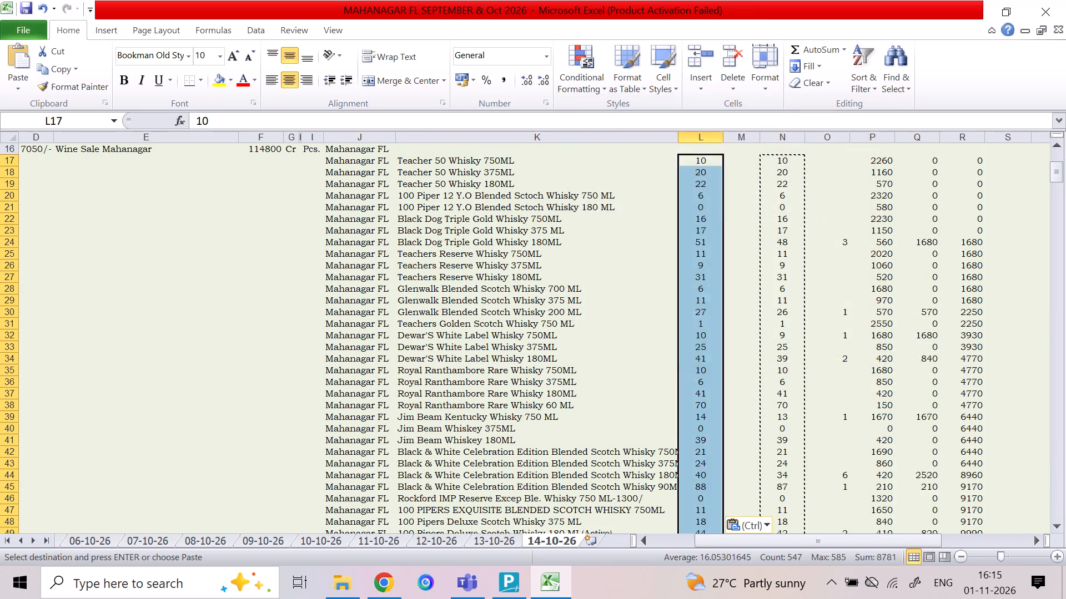
{"action": "left_click", "coordinate": [770, 388]}
Clear the carried-over SALE quantities from O17 down through the item list and save the workbook.
{"action": "left_click", "coordinate": [828, 163]}
{"action": "key", "text": "shift+Down"}
{"action": "key", "text": "shift+Down"}
{"action": "key", "text": "shift+Down"}
{"action": "key", "text": "shift+Down"}
{"action": "key", "text": "shift+Down"}
{"action": "key", "text": "shift+Down"}
{"action": "key", "text": "shift+Down"}
{"action": "key", "text": "shift+Down"}
{"action": "key", "text": "shift+Down"}
{"action": "key", "text": "shift+Down"}
{"action": "key", "text": "shift+Down"}
{"action": "key", "text": "shift+Down"}
{"action": "key", "text": "shift+Down"}
{"action": "key", "text": "shift+Down"}
{"action": "key", "text": "shift+Down"}
{"action": "key", "text": "shift+Down"}
{"action": "key", "text": "shift+Down"}
{"action": "key", "text": "shift+Down"}
{"action": "key", "text": "shift+Down"}
{"action": "key", "text": "shift+Down"}
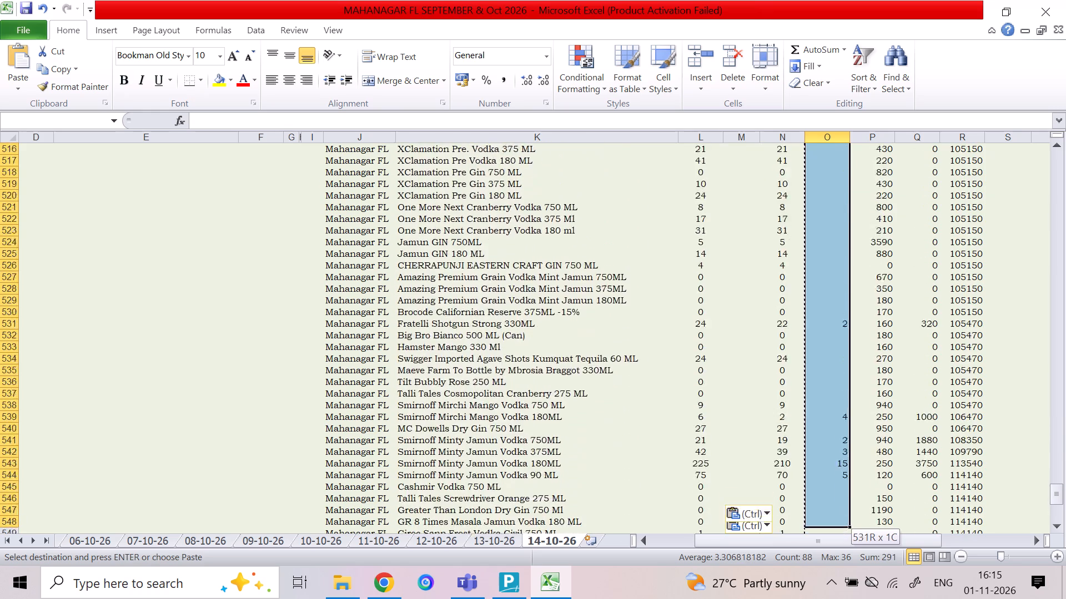
{"action": "key", "text": "Delete"}
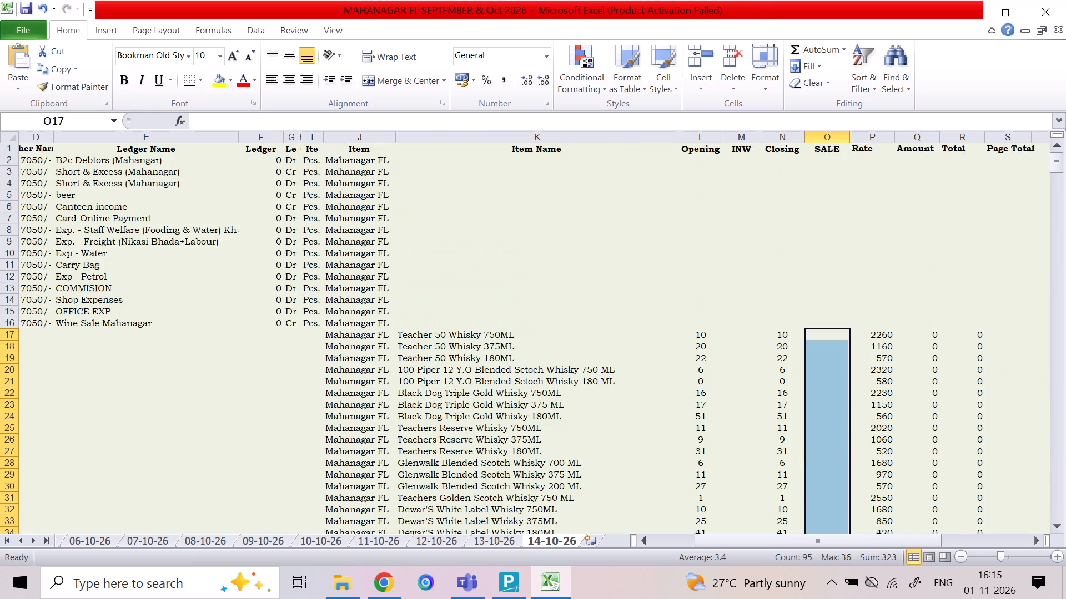
{"action": "key", "text": "ctrl+s"}
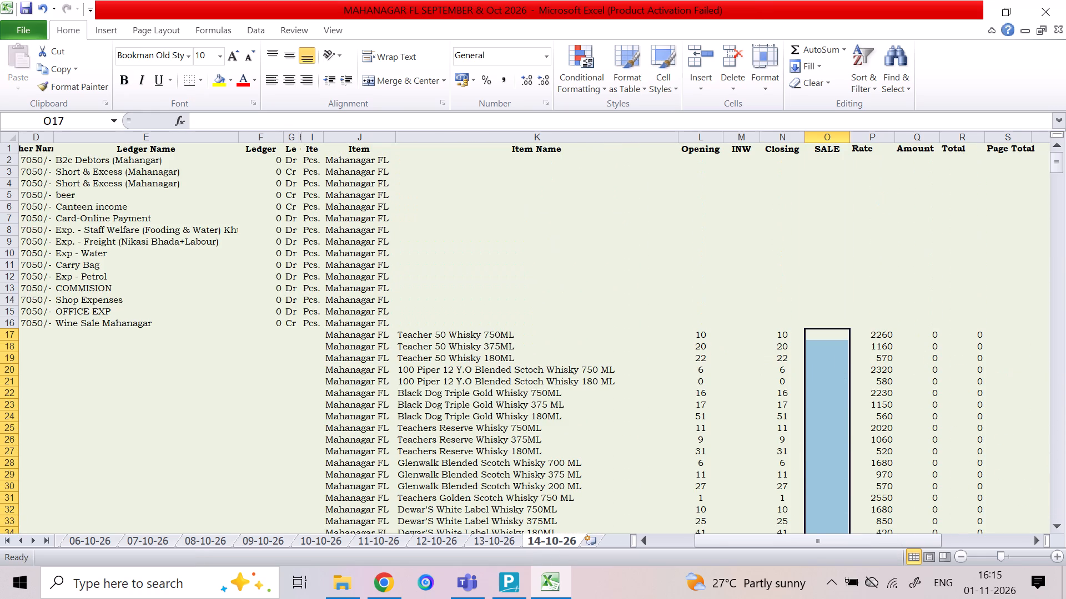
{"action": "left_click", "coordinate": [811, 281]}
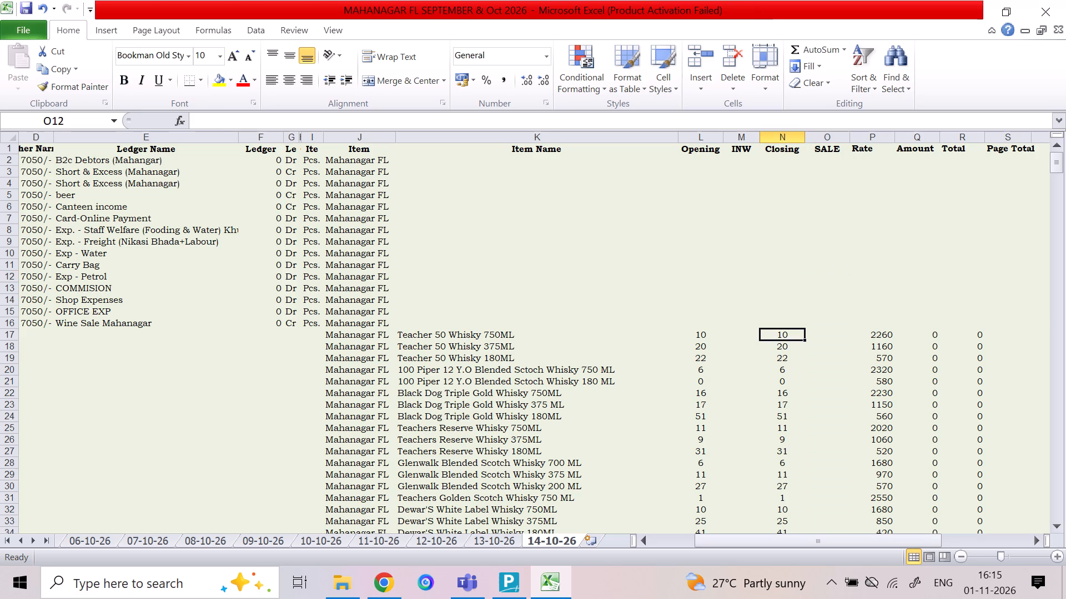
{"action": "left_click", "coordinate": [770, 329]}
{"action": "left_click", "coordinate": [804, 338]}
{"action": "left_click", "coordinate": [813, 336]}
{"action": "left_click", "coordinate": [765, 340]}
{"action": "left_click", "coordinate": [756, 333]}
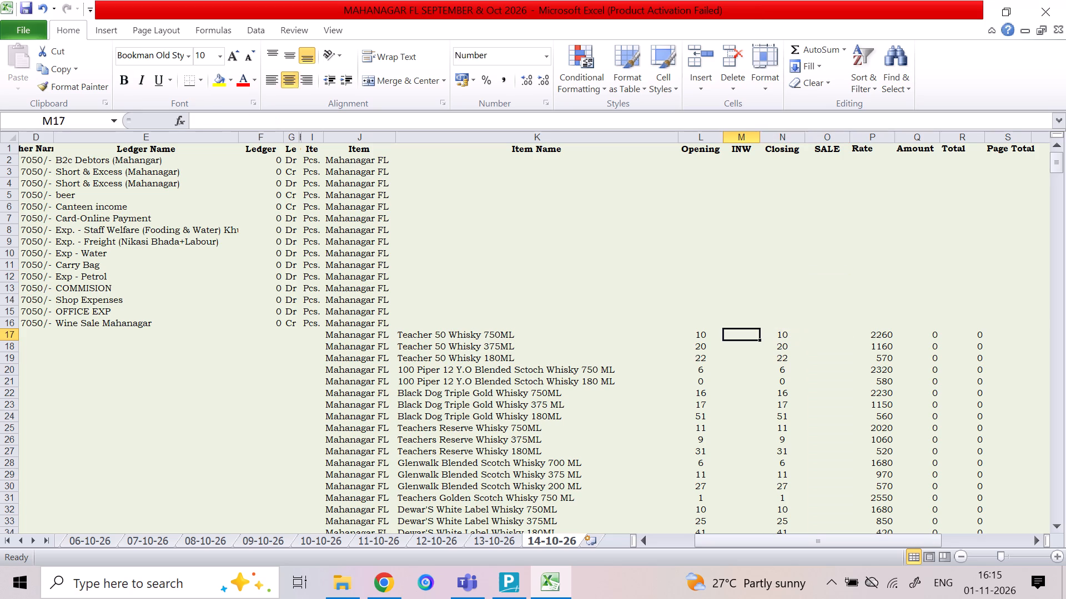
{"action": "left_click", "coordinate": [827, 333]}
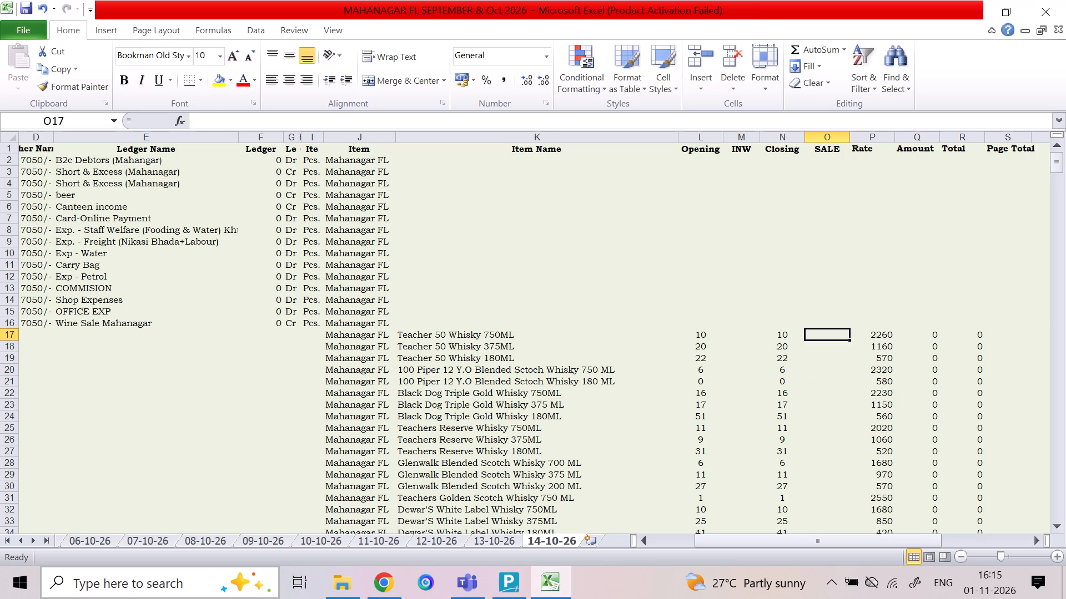
Switch to the Kuro app by launching it from the recent apps in Windows search.
{"action": "left_click", "coordinate": [115, 591]}
{"action": "key", "text": "c"}
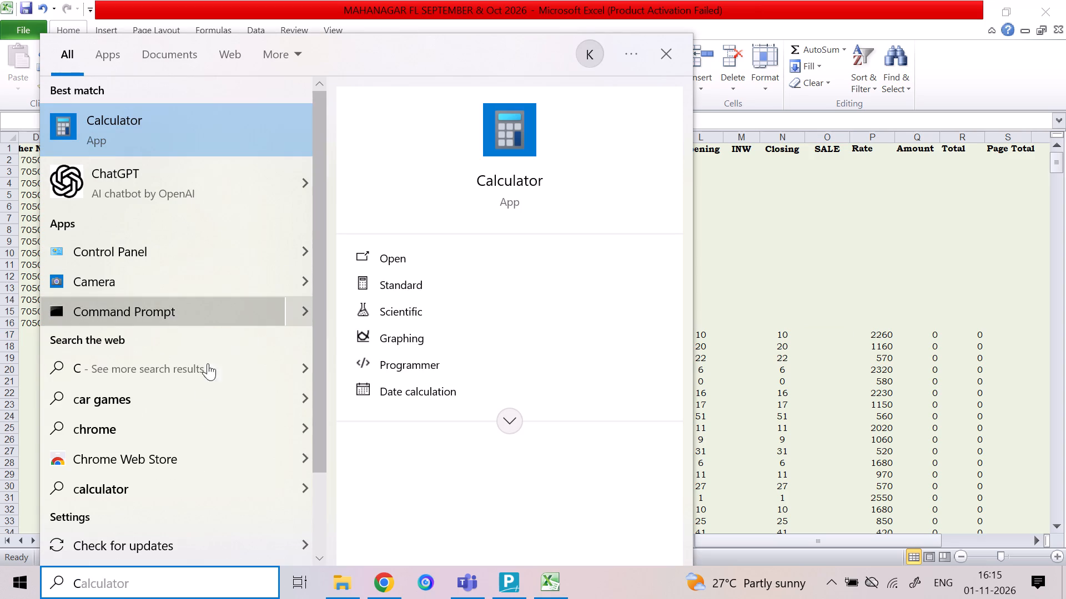
{"action": "key", "text": "BackSpace"}
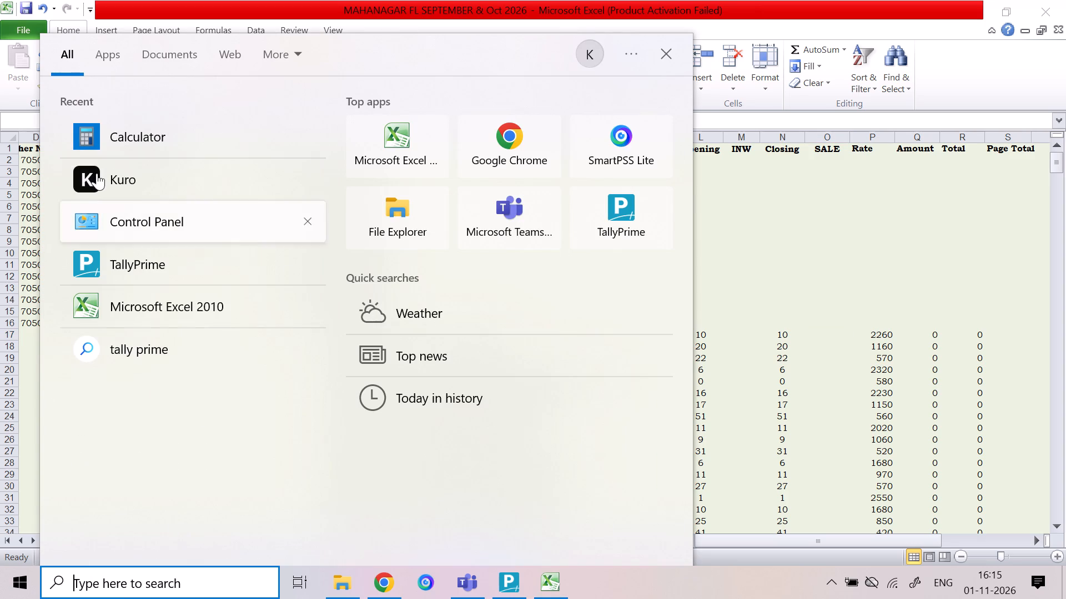
{"action": "left_click", "coordinate": [128, 165]}
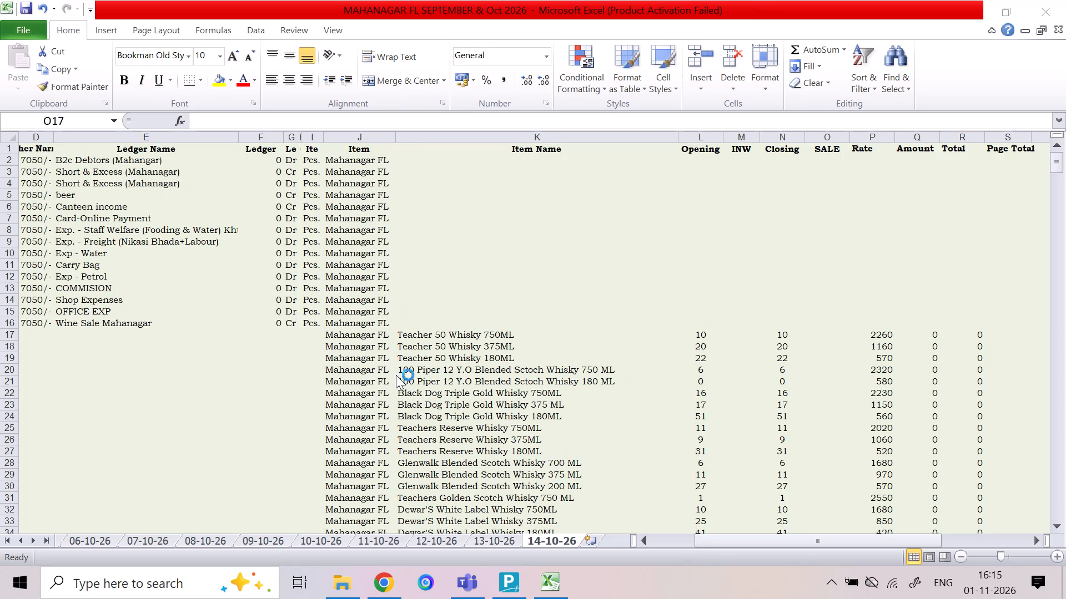
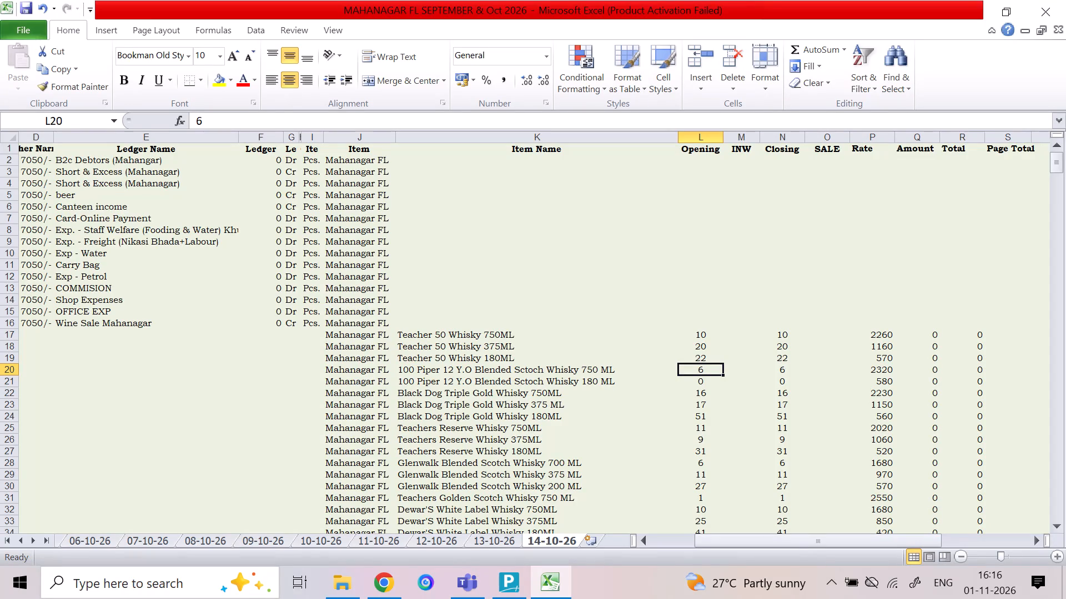
Select the first SALE cell, O17, for Teacher 50 Whisky 750ML on sheet 14-10-26.
{"action": "left_click", "coordinate": [818, 328]}
{"action": "left_click", "coordinate": [815, 344]}
{"action": "left_click", "coordinate": [839, 341]}
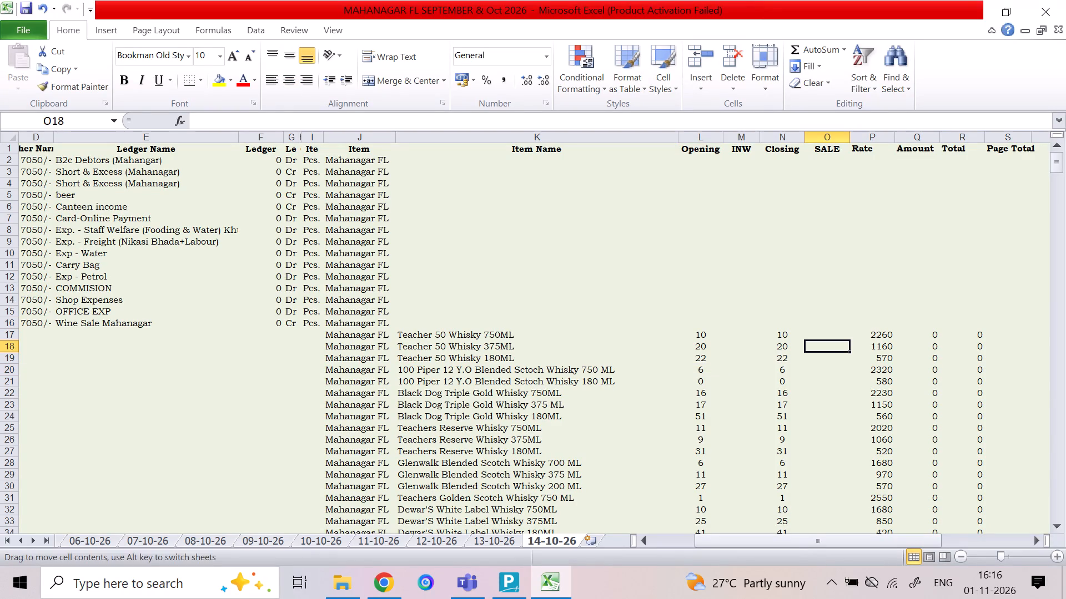
{"action": "left_click", "coordinate": [835, 334]}
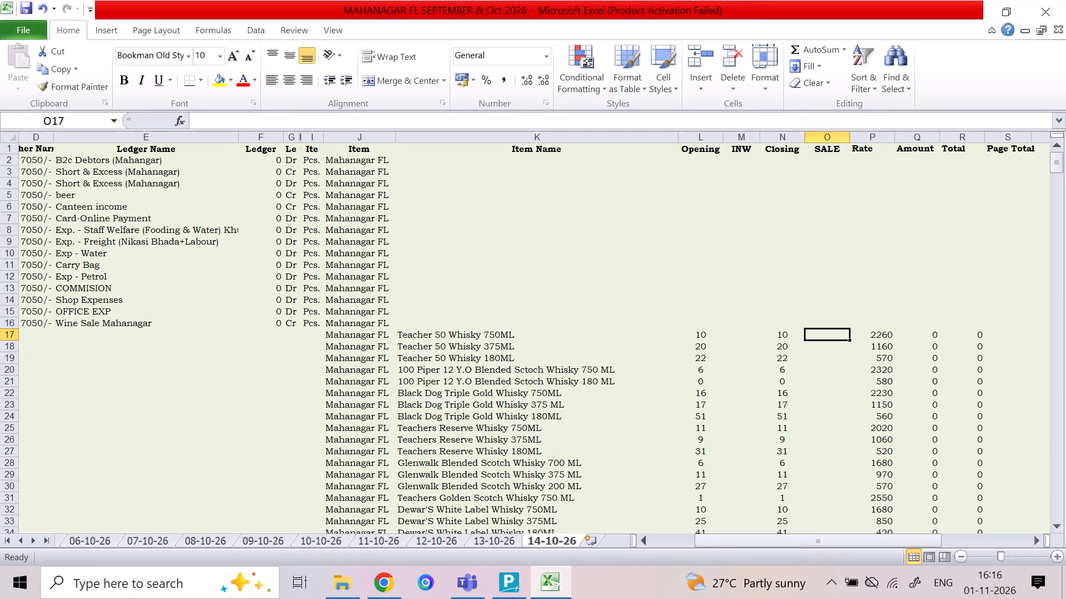
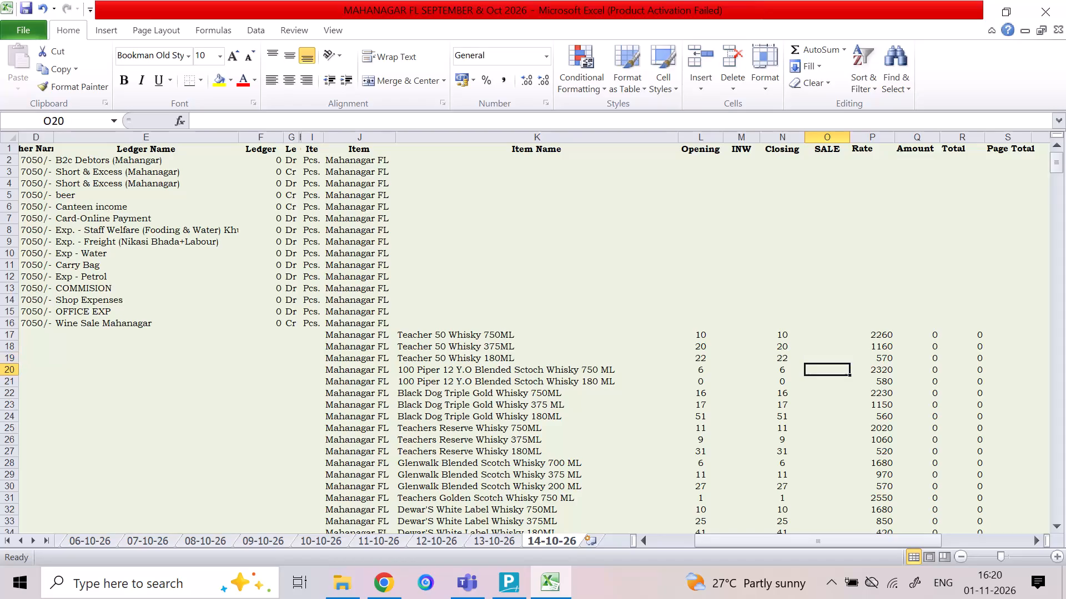
Enter a SALE quantity of 1 for Black Dog Triple Gold Whisky 180ML on sheet 14-10-26.
{"action": "key", "text": "Up"}
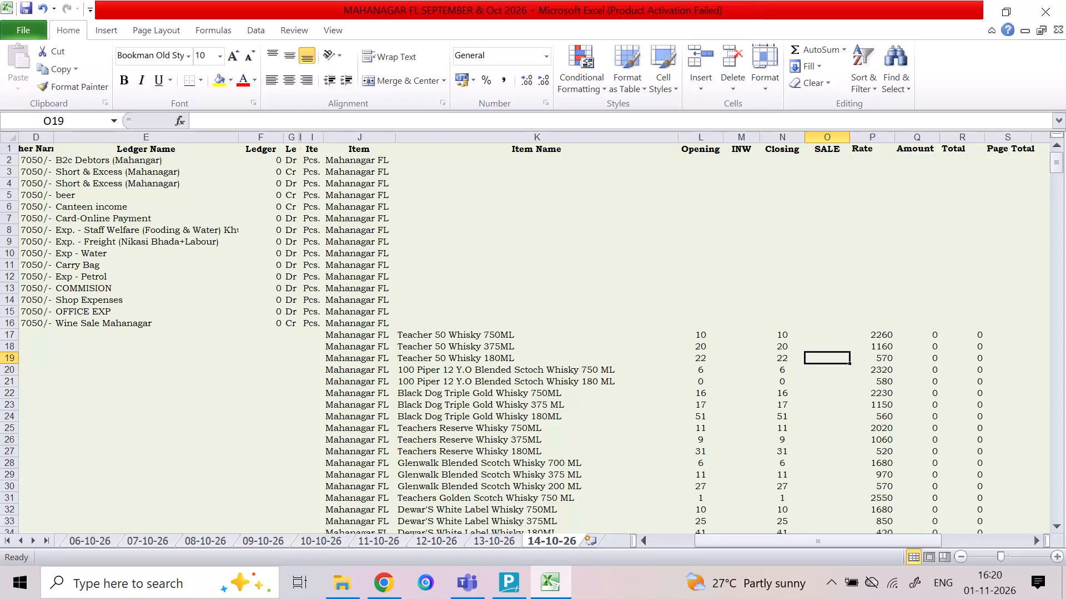
{"action": "left_click", "coordinate": [807, 387]}
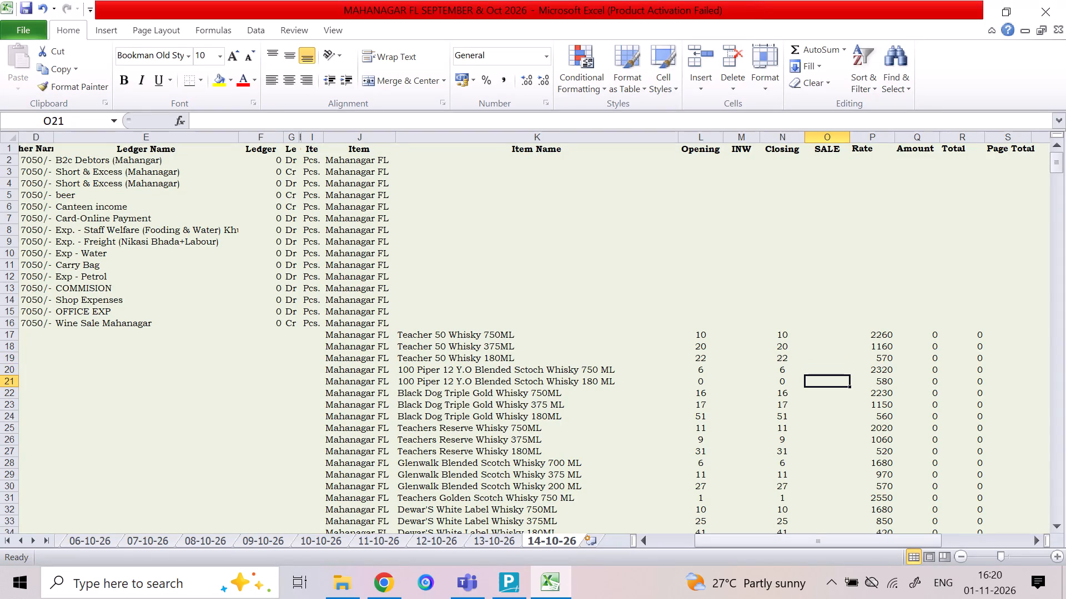
{"action": "key", "text": "Up"}
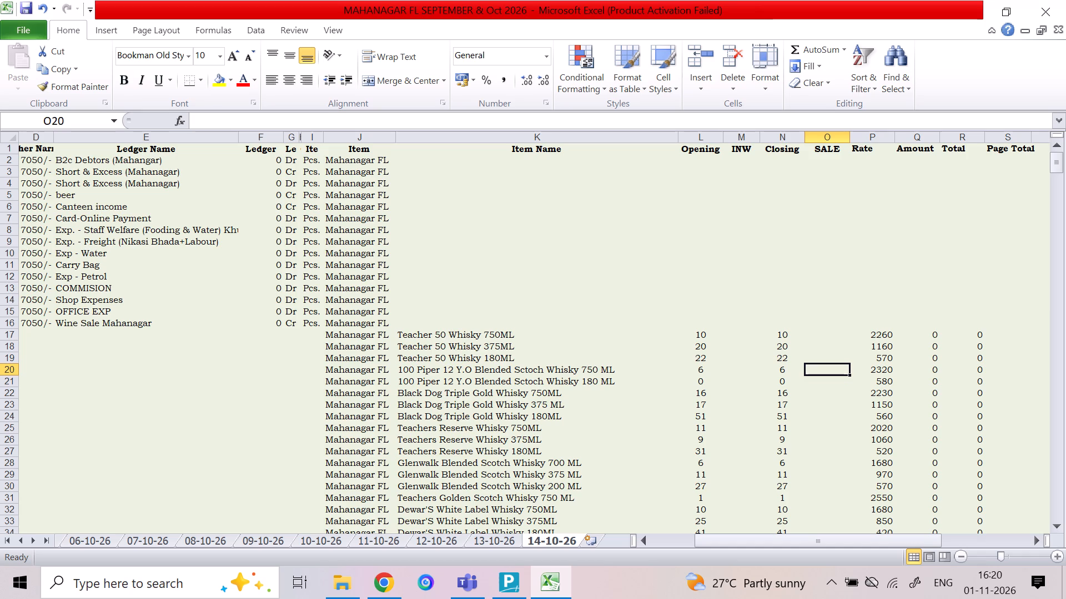
{"action": "key", "text": "Down"}
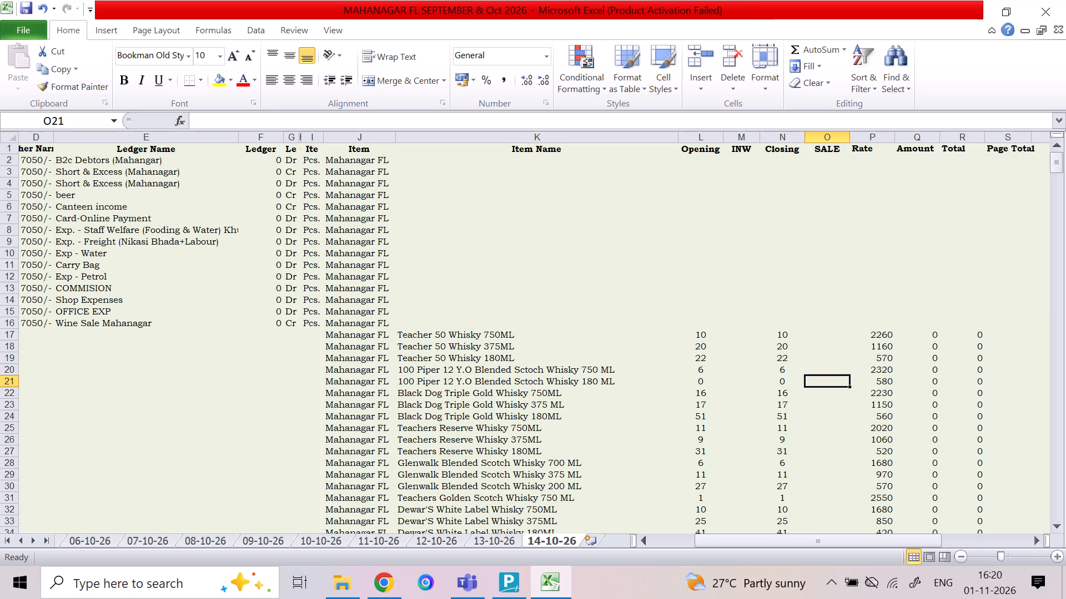
{"action": "key", "text": "Down"}
{"action": "key", "text": "Down"}
{"action": "key", "text": "Down"}
{"action": "key", "text": "Down"}
{"action": "key", "text": "Up"}
{"action": "key", "text": "1"}
{"action": "key", "text": "Down"}
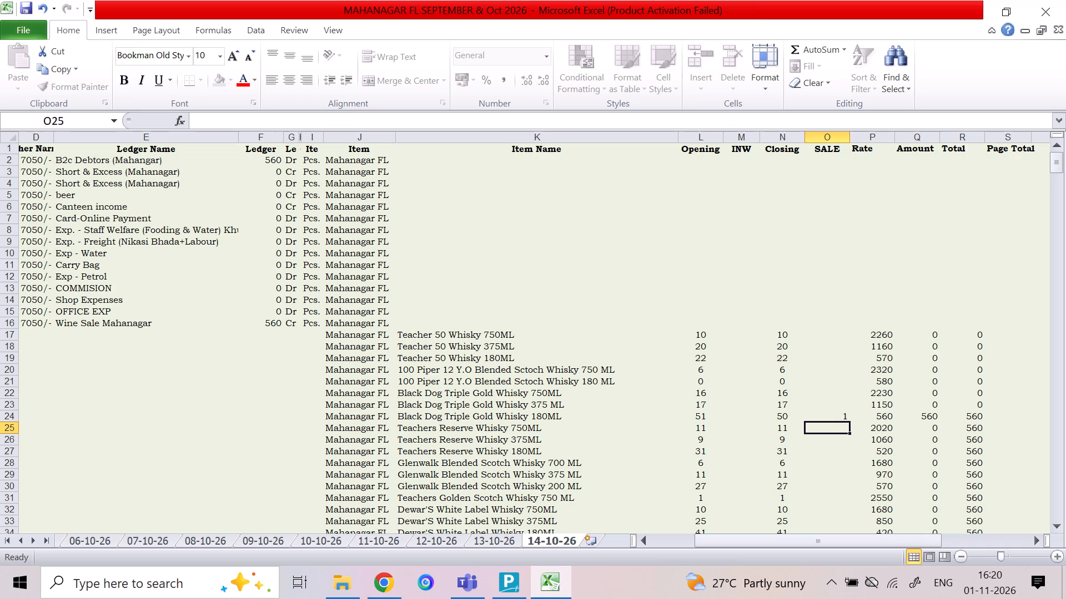
Enter a SALE quantity of 1 for Dewar'S White Label Whisky 180ML.
{"action": "key", "text": "Down"}
{"action": "key", "text": "Down"}
{"action": "key", "text": "Down"}
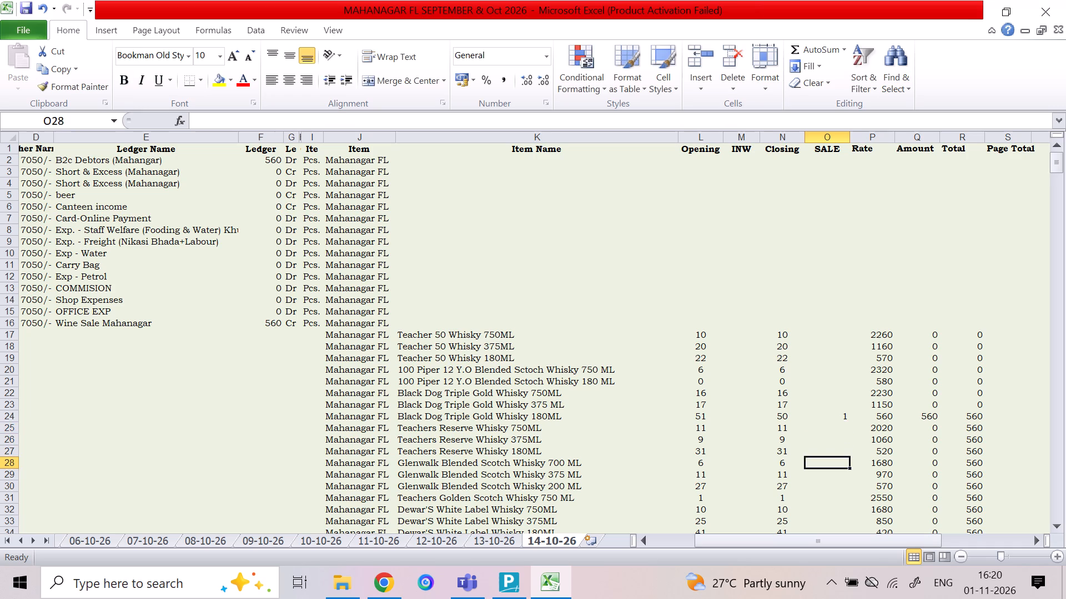
{"action": "key", "text": "Down"}
{"action": "key", "text": "Down"}
{"action": "key", "text": "Down"}
{"action": "key", "text": "Down"}
{"action": "key", "text": "Down"}
{"action": "key", "text": "Down"}
{"action": "key", "text": "1"}
{"action": "key", "text": "Down"}
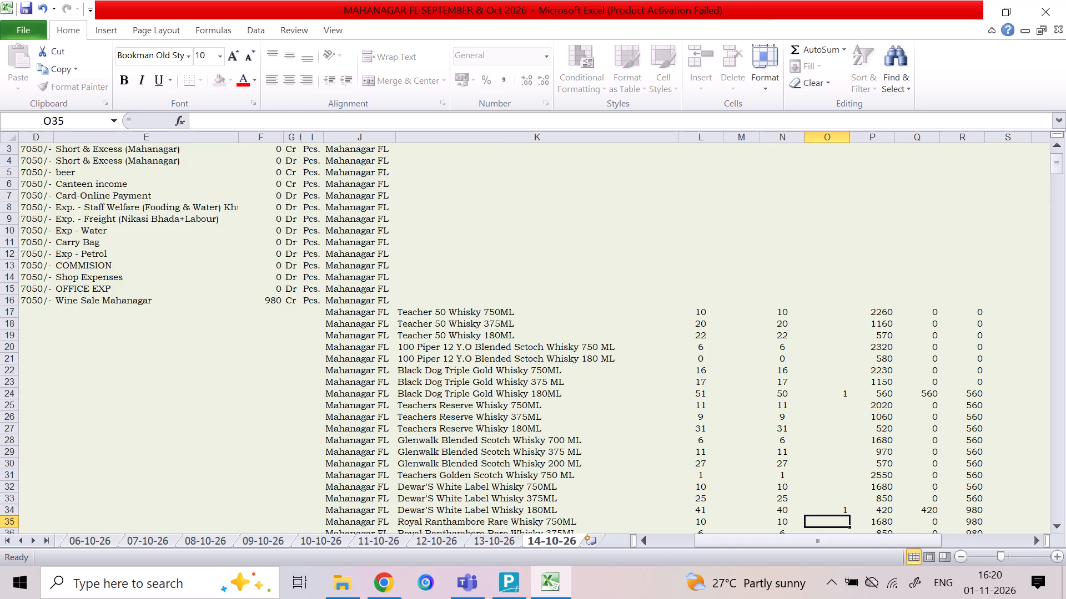
Enter a SALE quantity of 1 each for Black & White Celebration Edition Blended Scotch Whisky 375ML and 180ML.
{"action": "key", "text": "Down"}
{"action": "key", "text": "Down"}
{"action": "key", "text": "Down"}
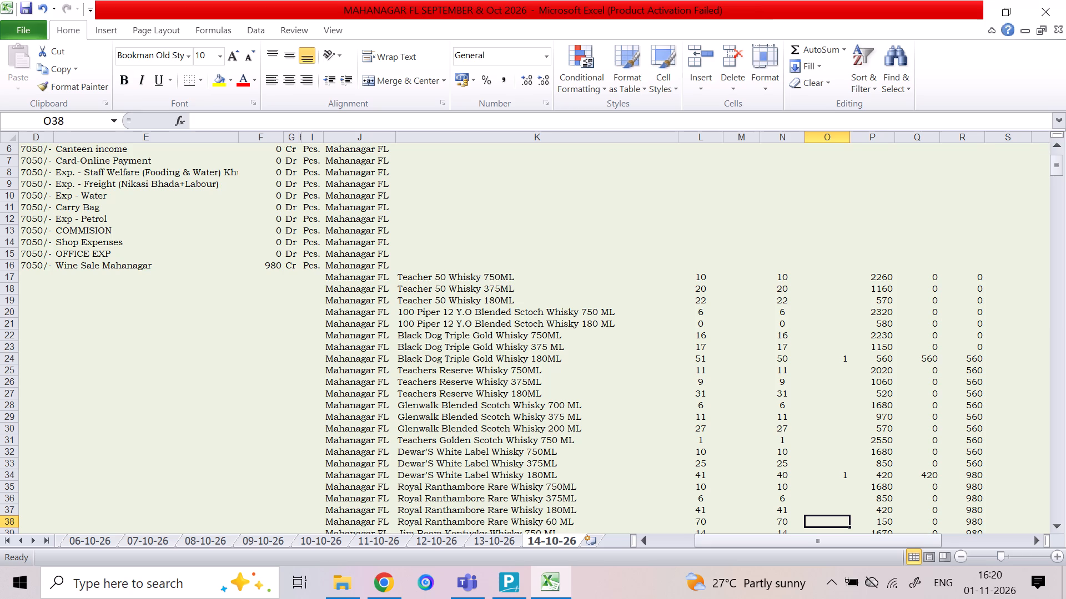
{"action": "key", "text": "Down"}
{"action": "key", "text": "Down"}
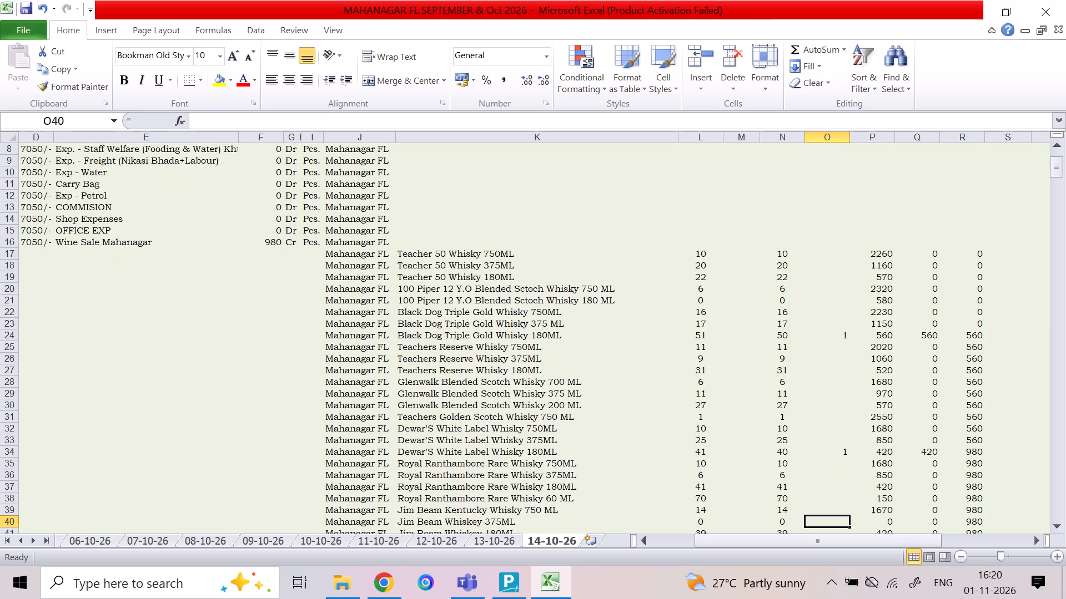
{"action": "key", "text": "Down"}
{"action": "key", "text": "Down"}
{"action": "key", "text": "Down"}
{"action": "key", "text": "Down"}
{"action": "key", "text": "Up"}
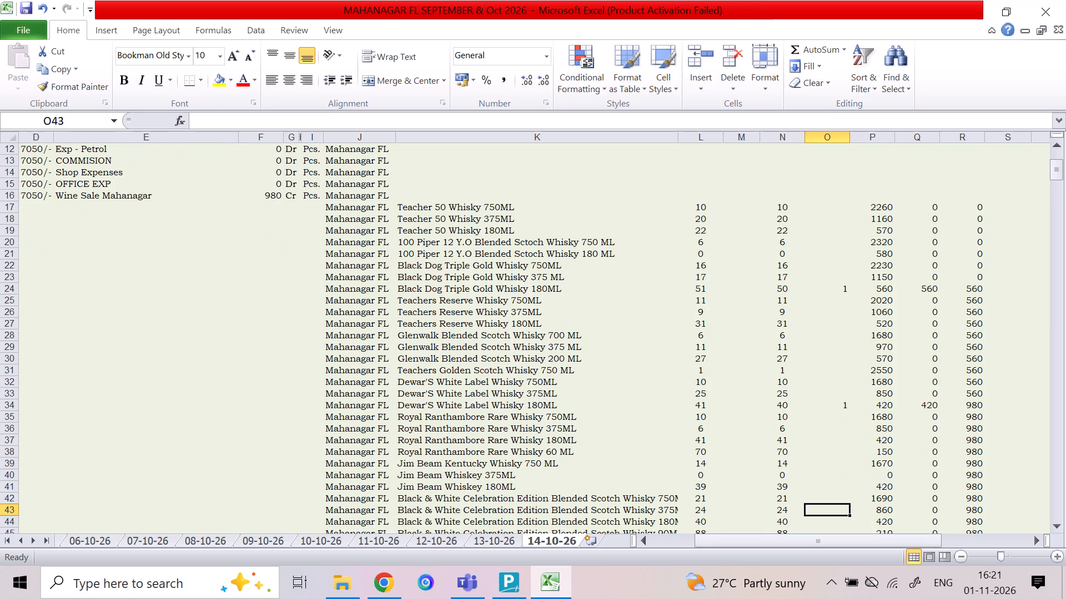
{"action": "key", "text": "1"}
{"action": "key", "text": "Down"}
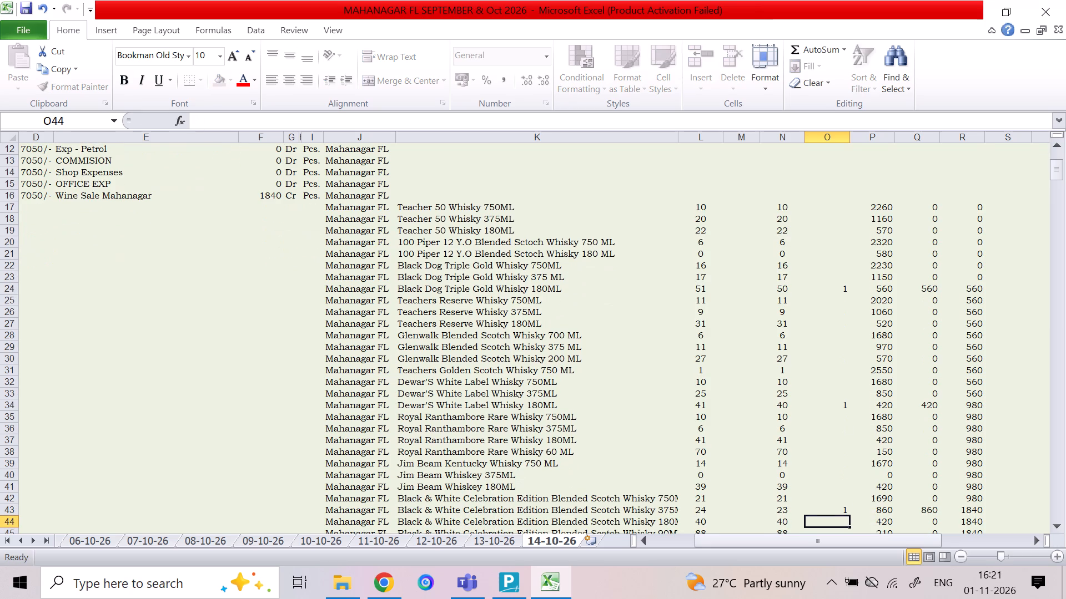
{"action": "key", "text": "1"}
{"action": "key", "text": "Down"}
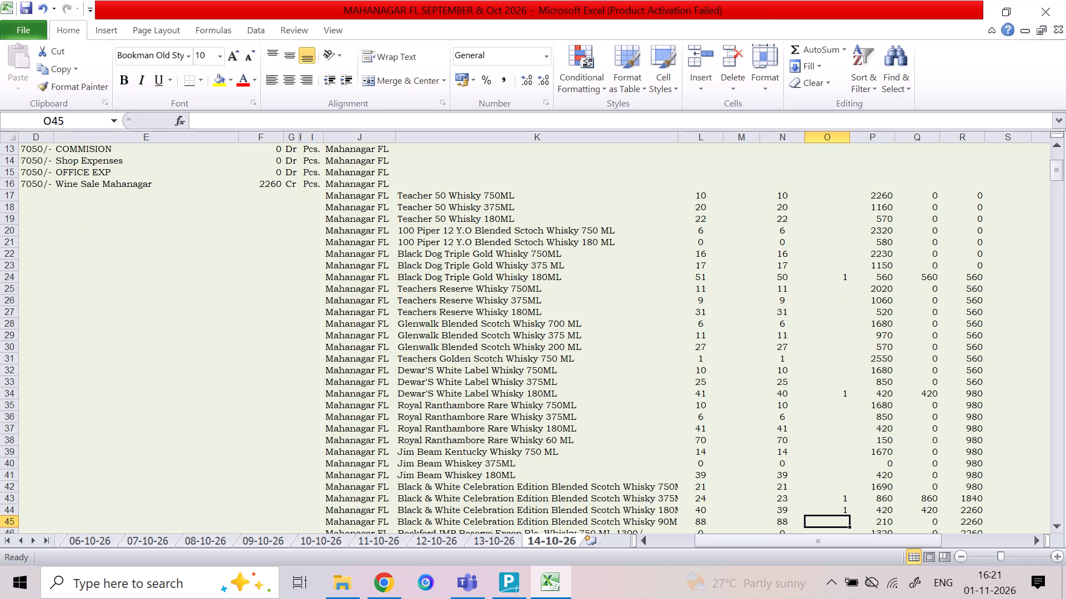
Enter a SALE quantity of 1 for Black Dog Centenary Whisky 375ML.
{"action": "key", "text": "Down"}
{"action": "key", "text": "Down"}
{"action": "key", "text": "Down"}
{"action": "key", "text": "Down"}
{"action": "key", "text": "Down"}
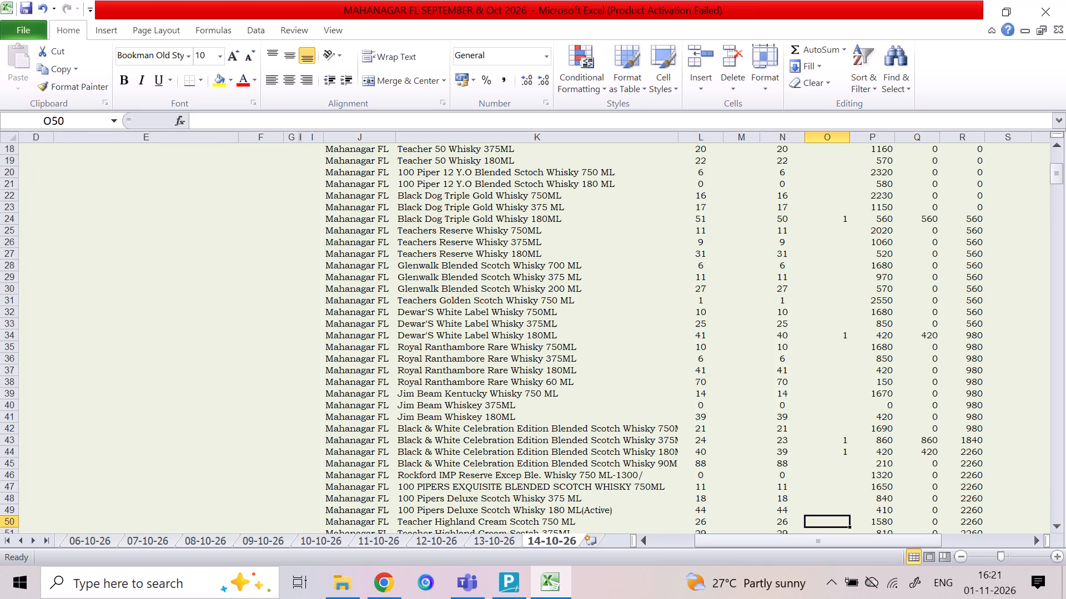
{"action": "key", "text": "Down"}
{"action": "key", "text": "Down"}
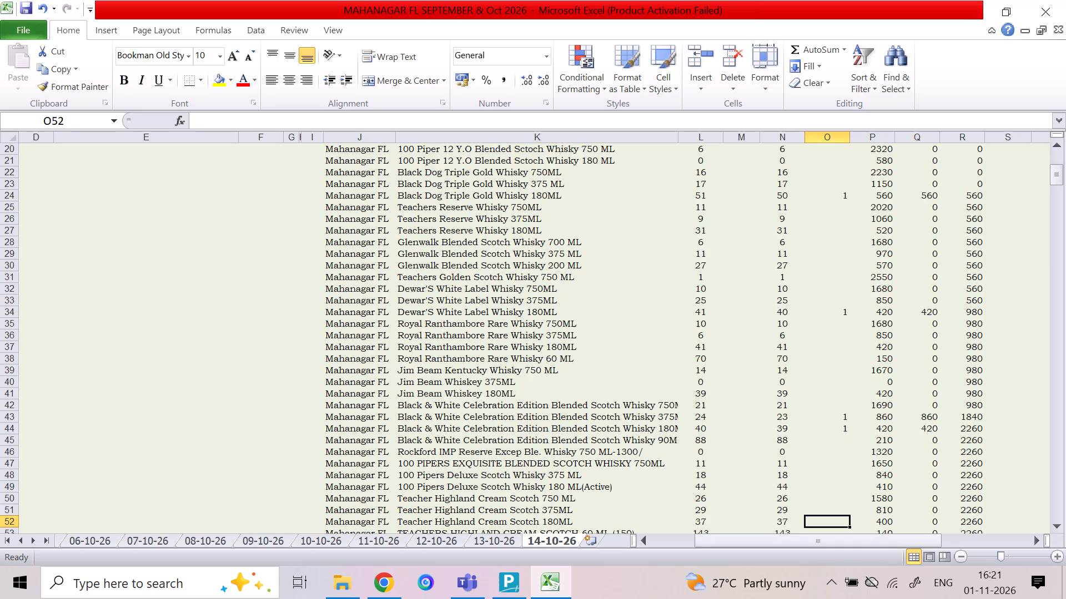
{"action": "key", "text": "Down"}
{"action": "key", "text": "Down"}
{"action": "key", "text": "Down"}
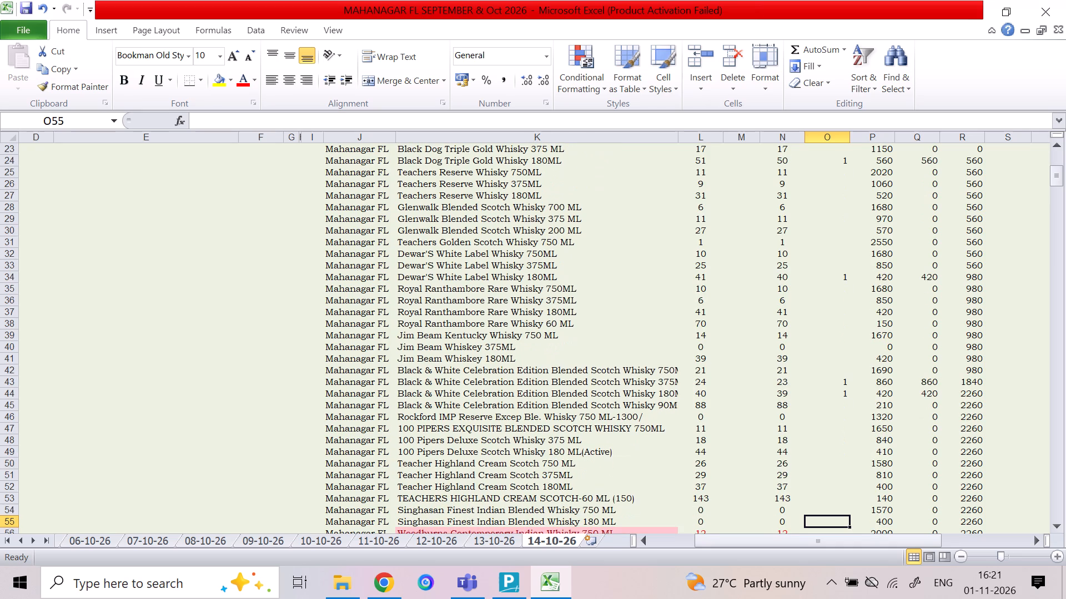
{"action": "key", "text": "Down"}
{"action": "key", "text": "Down"}
{"action": "key", "text": "Down"}
{"action": "key", "text": "Down"}
{"action": "key", "text": "Up"}
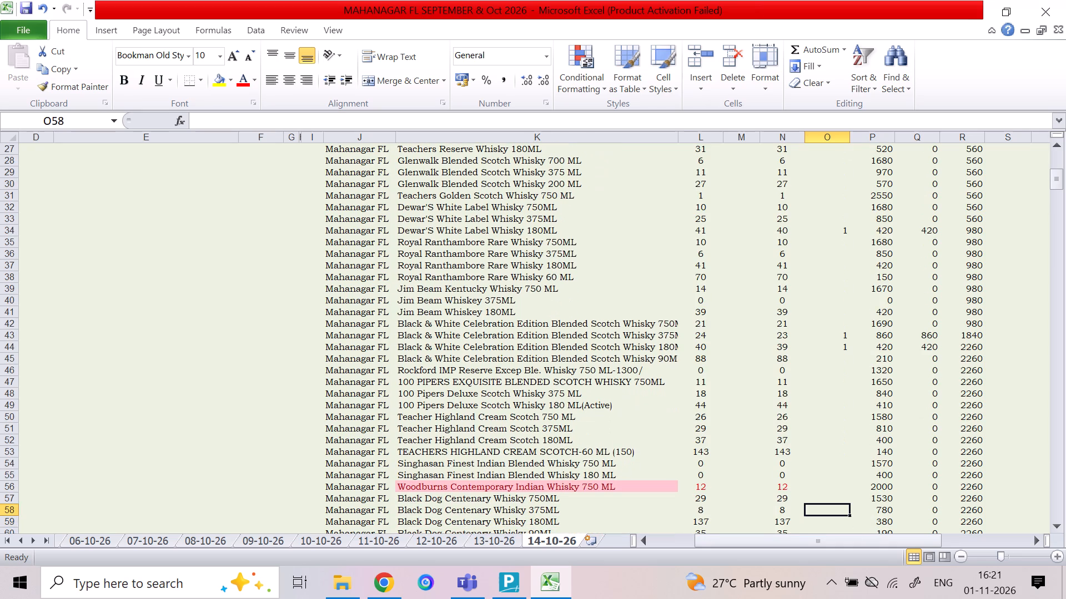
{"action": "key", "text": "1"}
{"action": "key", "text": "Down"}
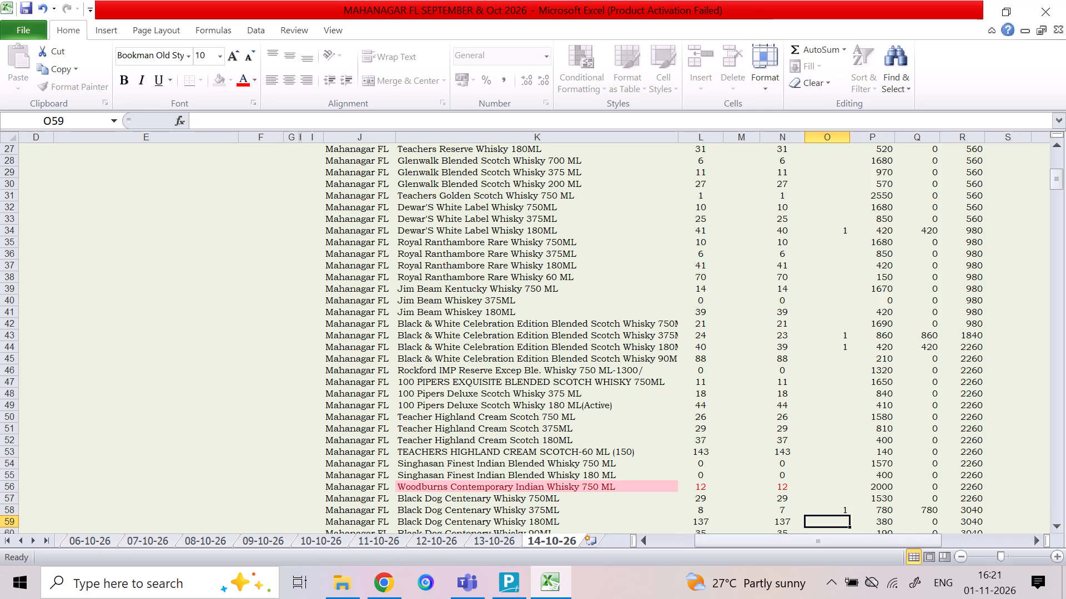
Enter SALE quantities for American Pride Gold Whisky: 1 for 180ML and 2 for 90 ML.
{"action": "key", "text": "Down"}
{"action": "key", "text": "Down"}
{"action": "key", "text": "Down"}
{"action": "key", "text": "Down"}
{"action": "key", "text": "Down"}
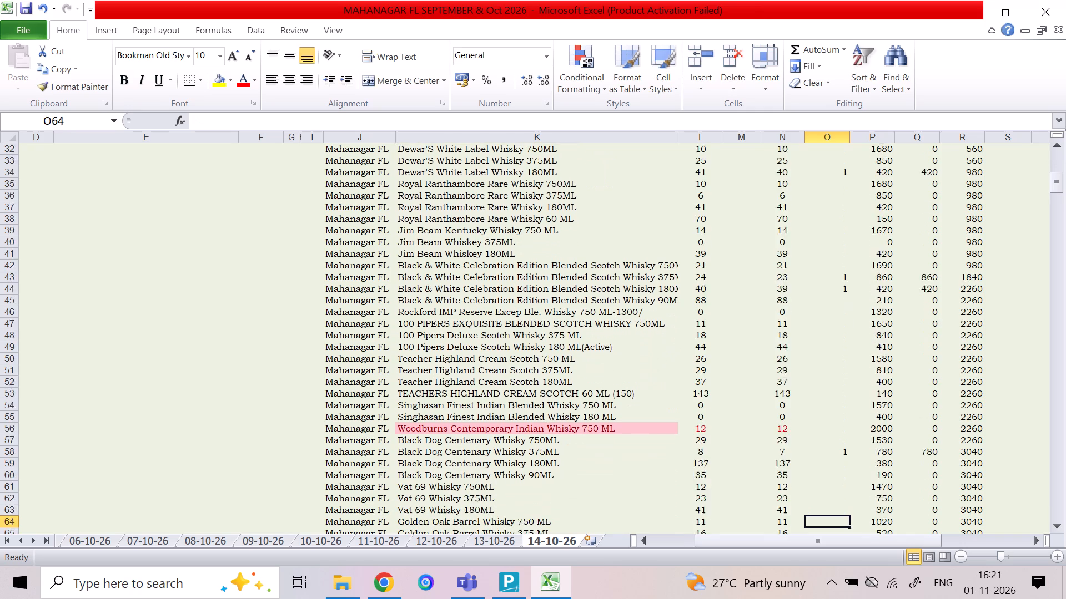
{"action": "key", "text": "Down"}
{"action": "key", "text": "Down"}
{"action": "key", "text": "Down"}
{"action": "key", "text": "Down"}
{"action": "key", "text": "Down"}
{"action": "key", "text": "Down"}
{"action": "key", "text": "Down"}
{"action": "key", "text": "Down"}
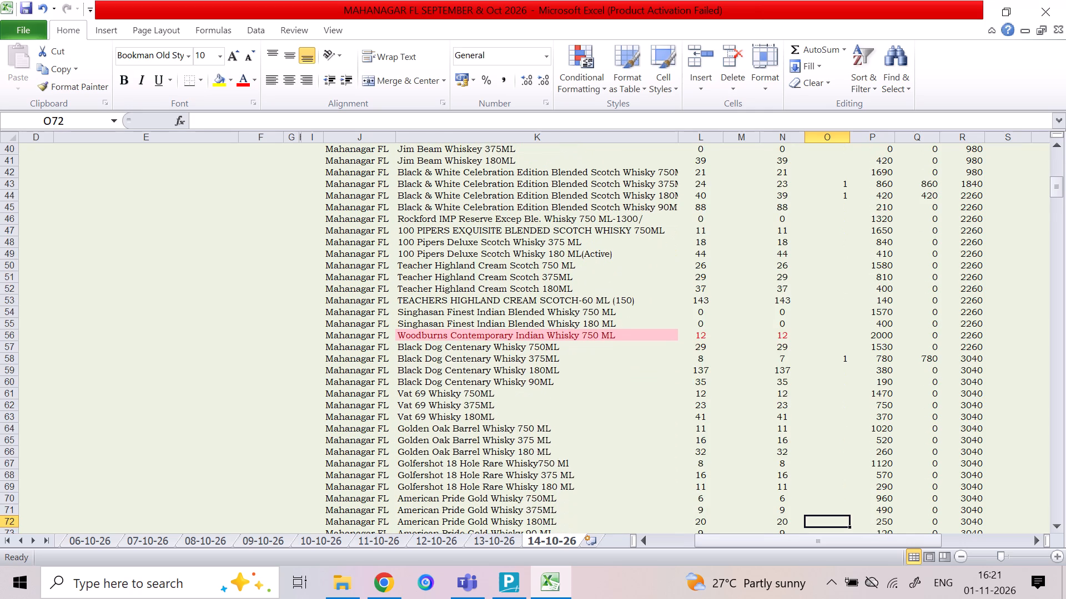
{"action": "key", "text": "Down"}
{"action": "key", "text": "Up"}
{"action": "key", "text": "1"}
{"action": "key", "text": "Down"}
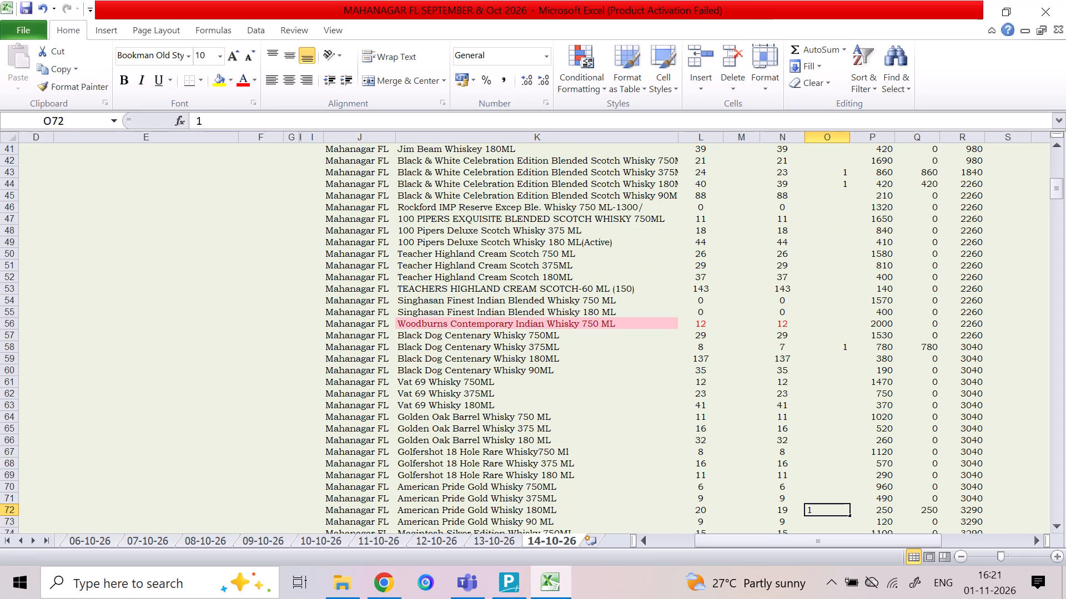
{"action": "key", "text": "2"}
{"action": "key", "text": "Down"}
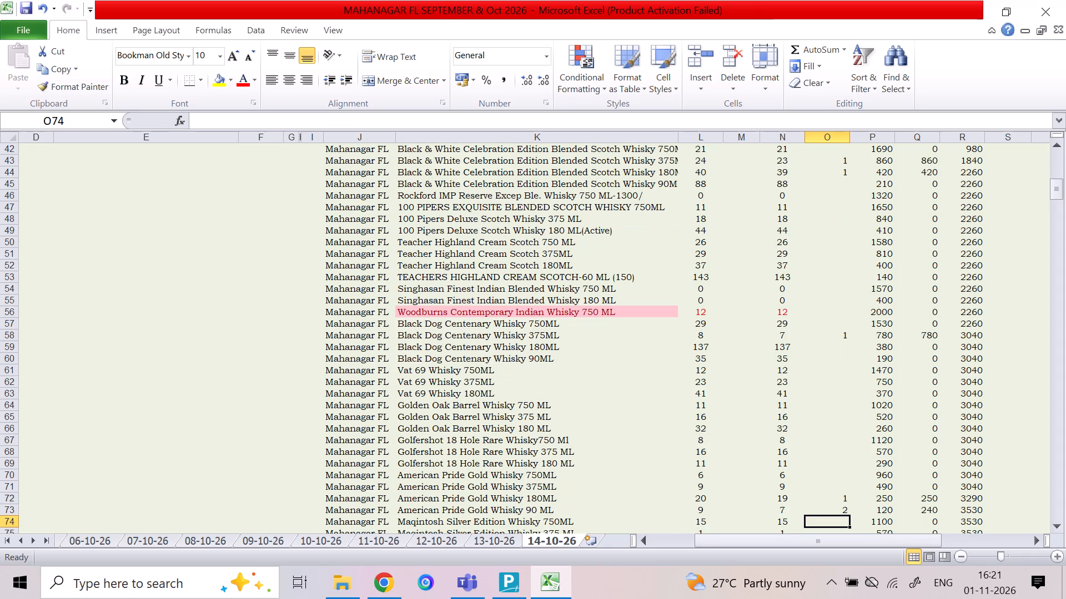
Enter SALE quantities for Blenders Pride Reserve Whisky: 1 for 750ML, 3 for 375ML and 8 for 180ML.
{"action": "key", "text": "Down"}
{"action": "key", "text": "Down"}
{"action": "key", "text": "Down"}
{"action": "key", "text": "Down"}
{"action": "key", "text": "Up"}
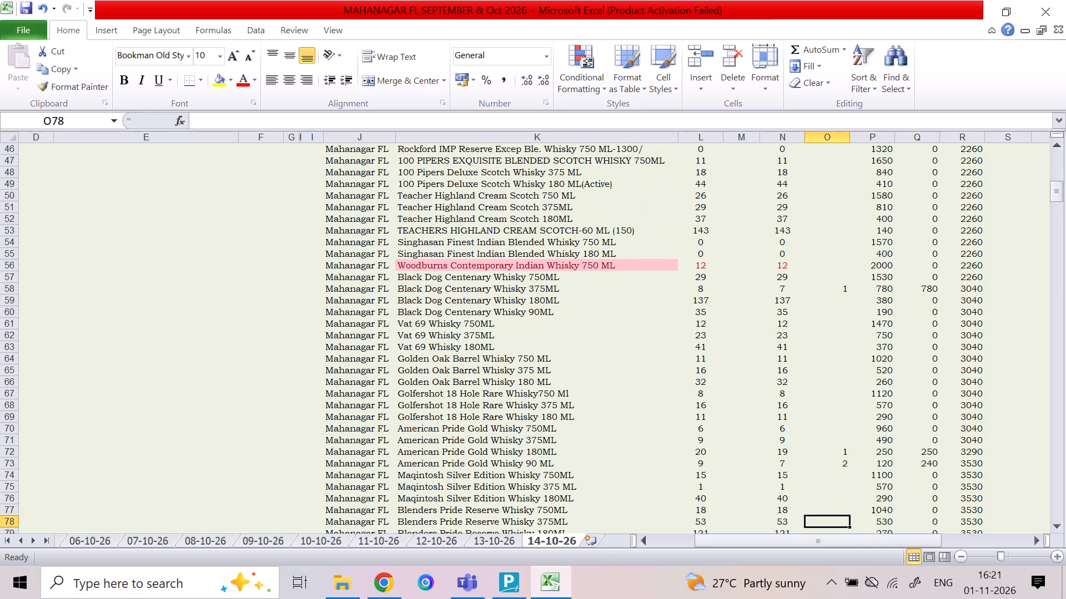
{"action": "key", "text": "1"}
{"action": "key", "text": "Down"}
{"action": "key", "text": "3"}
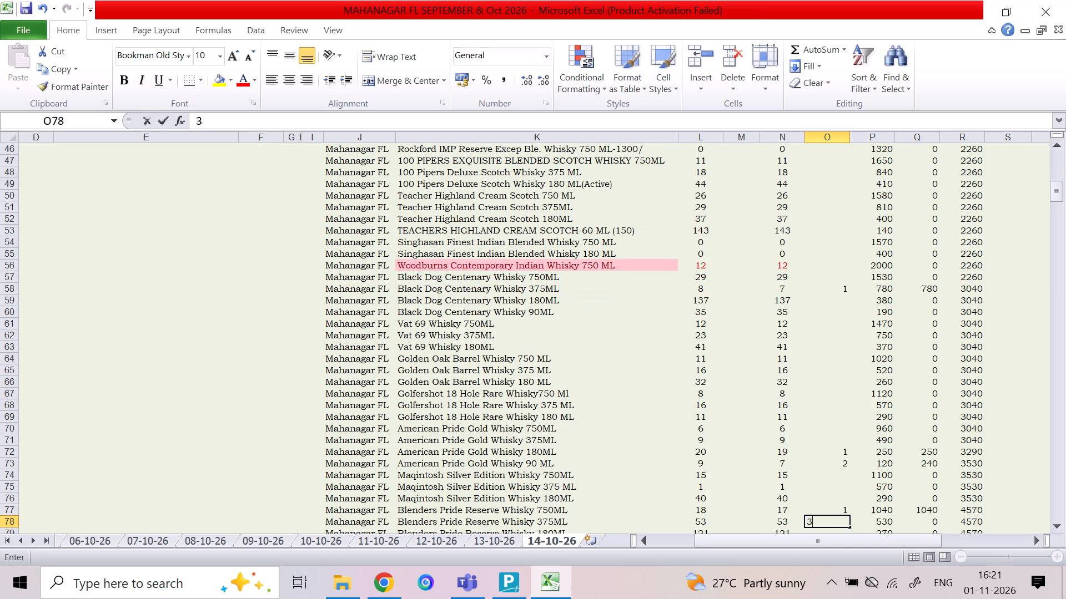
{"action": "key", "text": "Down"}
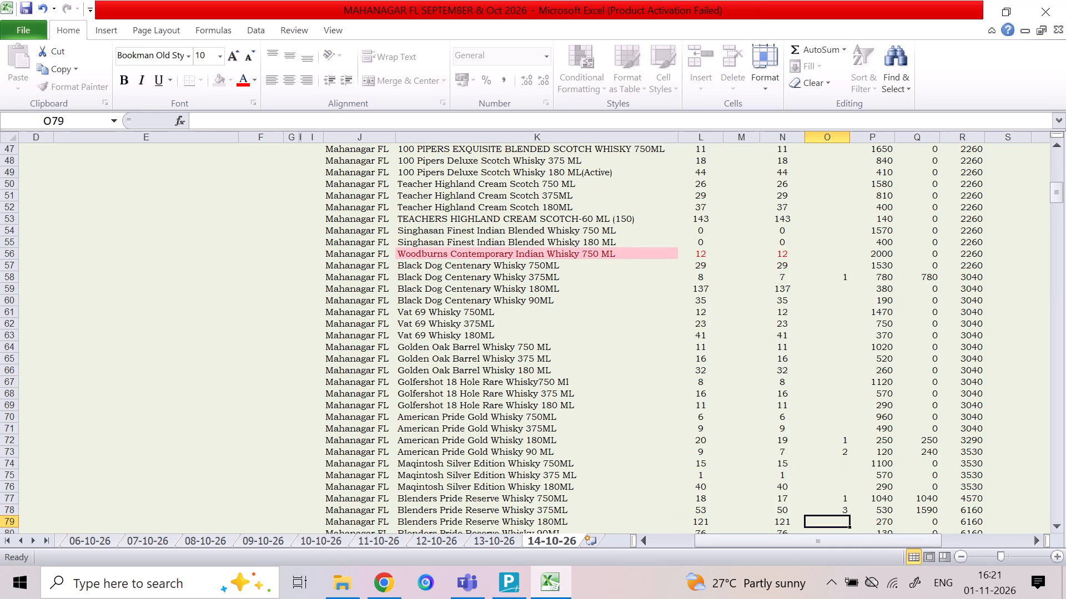
{"action": "key", "text": "8"}
{"action": "key", "text": "Right"}
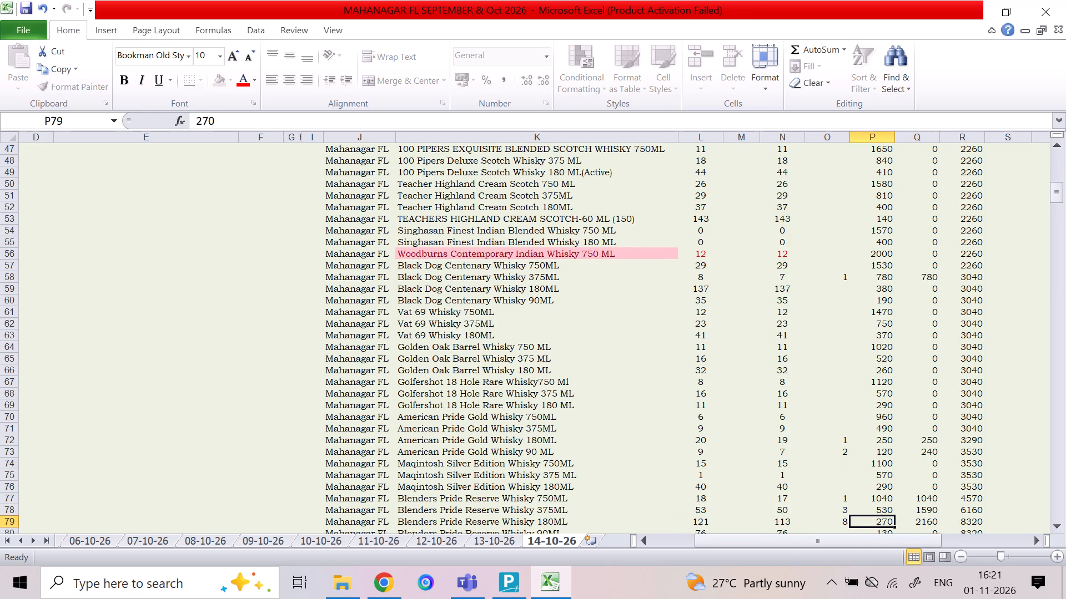
{"action": "key", "text": "Left"}
Look through the item rows from Blenders Pride Reserve Whisky 90ML down to the Rockford Classic Whisky rows for the next sold item.
{"action": "key", "text": "Down"}
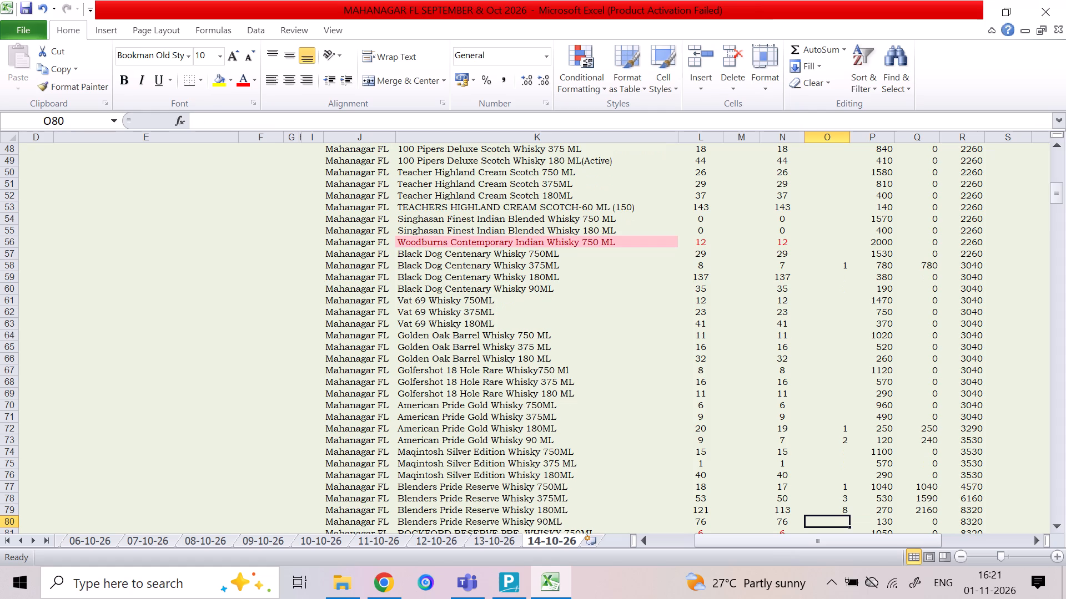
{"action": "key", "text": "Down"}
{"action": "key", "text": "Down"}
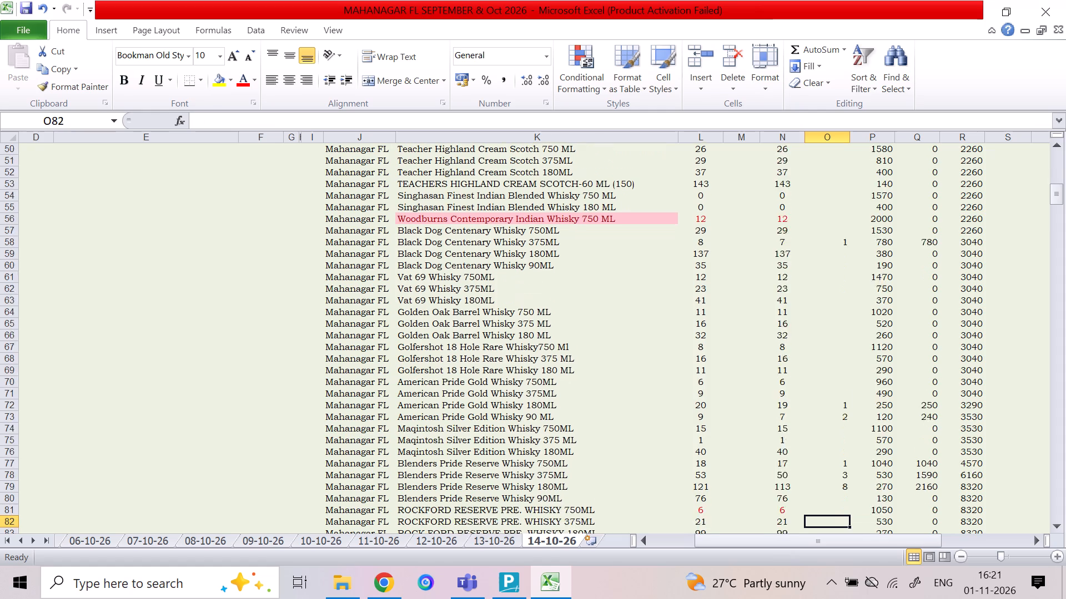
{"action": "key", "text": "Down"}
{"action": "key", "text": "Down"}
{"action": "key", "text": "Up"}
{"action": "key", "text": "Up"}
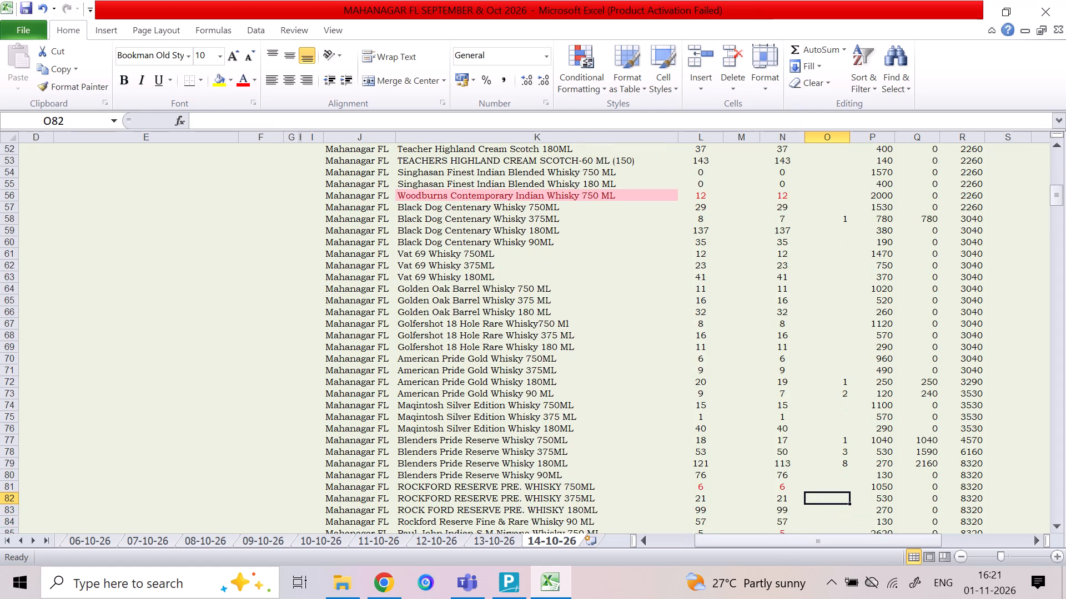
{"action": "key", "text": "Down"}
{"action": "key", "text": "Down"}
{"action": "key", "text": "Down"}
{"action": "key", "text": "Down"}
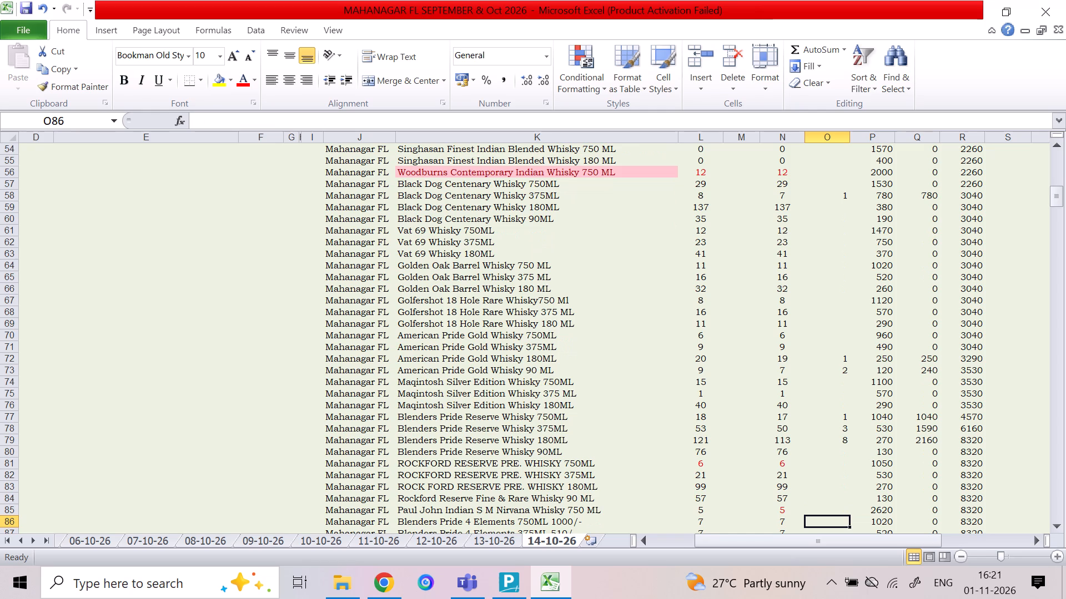
{"action": "key", "text": "Up"}
{"action": "key", "text": "Up"}
{"action": "key", "text": "Up"}
{"action": "key", "text": "Up"}
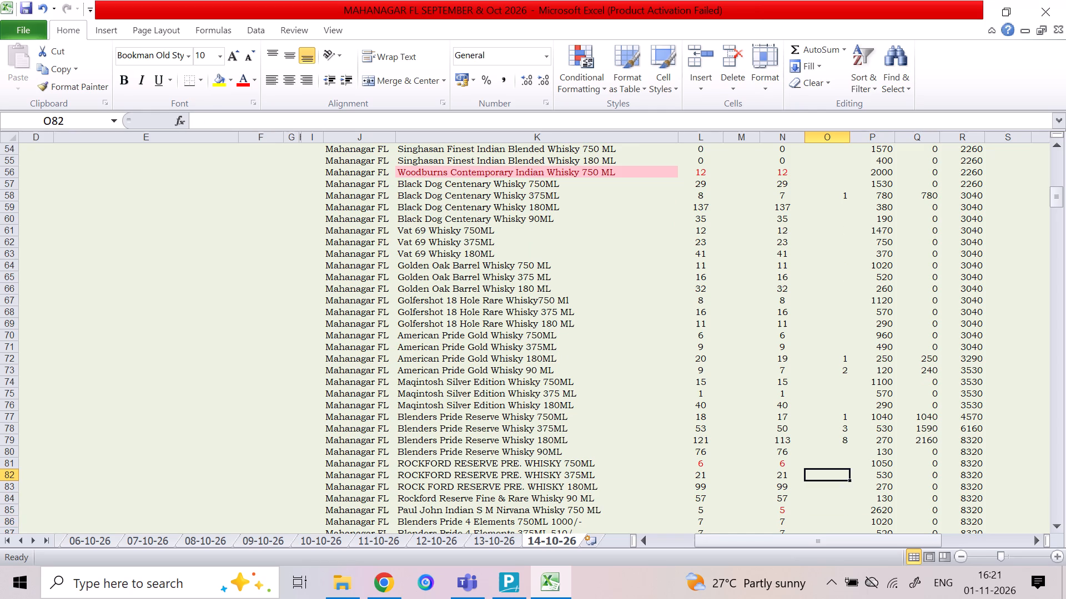
{"action": "key", "text": "Down"}
{"action": "key", "text": "Down"}
{"action": "key", "text": "Down"}
{"action": "key", "text": "Down"}
{"action": "key", "text": "Down"}
{"action": "key", "text": "Down"}
{"action": "key", "text": "Down"}
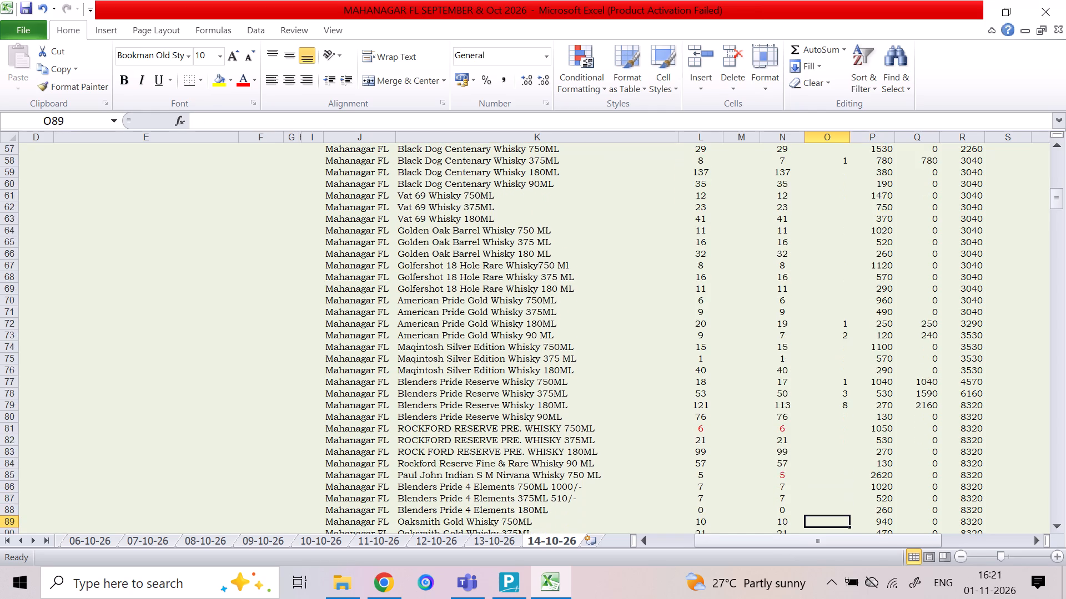
{"action": "key", "text": "Down"}
{"action": "key", "text": "Down"}
{"action": "key", "text": "Down"}
{"action": "key", "text": "Down"}
{"action": "key", "text": "Down"}
{"action": "key", "text": "Down"}
{"action": "key", "text": "Down"}
{"action": "key", "text": "Down"}
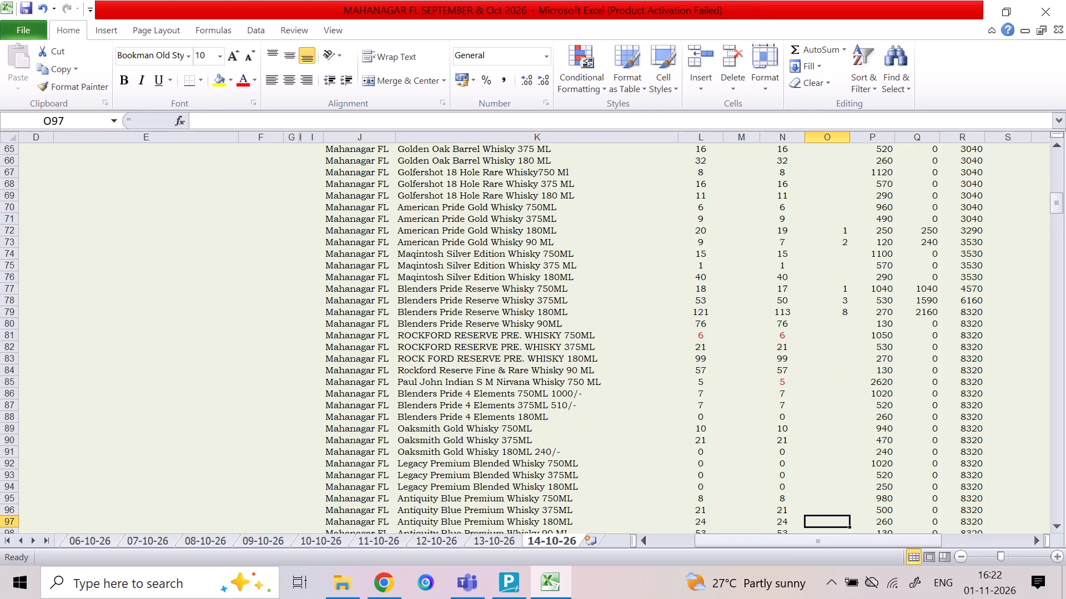
{"action": "key", "text": "Down"}
{"action": "key", "text": "Down"}
{"action": "key", "text": "Down"}
{"action": "key", "text": "Down"}
{"action": "key", "text": "Down"}
{"action": "key", "text": "Down"}
Recheck the item rows between Black Dog Centenary Whisky and Antiquity Blue Premium Whisky for the next sold item.
{"action": "key", "text": "Up"}
{"action": "key", "text": "Up"}
{"action": "key", "text": "Up"}
{"action": "key", "text": "Up"}
{"action": "key", "text": "Up"}
{"action": "key", "text": "Up"}
{"action": "key", "text": "Up"}
{"action": "key", "text": "Up"}
{"action": "key", "text": "Up"}
{"action": "key", "text": "Up"}
{"action": "key", "text": "Up"}
{"action": "key", "text": "Up"}
{"action": "key", "text": "Up"}
{"action": "key", "text": "Up"}
{"action": "key", "text": "Up"}
{"action": "key", "text": "Up"}
{"action": "key", "text": "Up"}
{"action": "key", "text": "Up"}
{"action": "key", "text": "Up"}
{"action": "key", "text": "Up"}
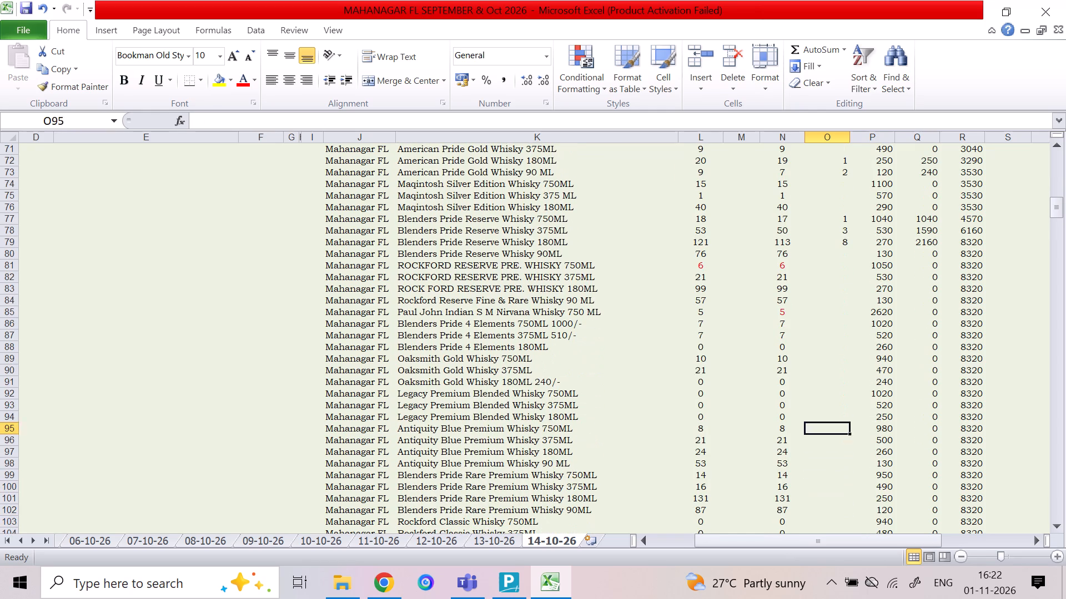
{"action": "key", "text": "Down"}
{"action": "key", "text": "Down"}
{"action": "key", "text": "Down"}
{"action": "key", "text": "Down"}
{"action": "key", "text": "Down"}
{"action": "key", "text": "Down"}
{"action": "key", "text": "Down"}
{"action": "key", "text": "Down"}
{"action": "key", "text": "Down"}
{"action": "key", "text": "Down"}
{"action": "key", "text": "Down"}
{"action": "key", "text": "Down"}
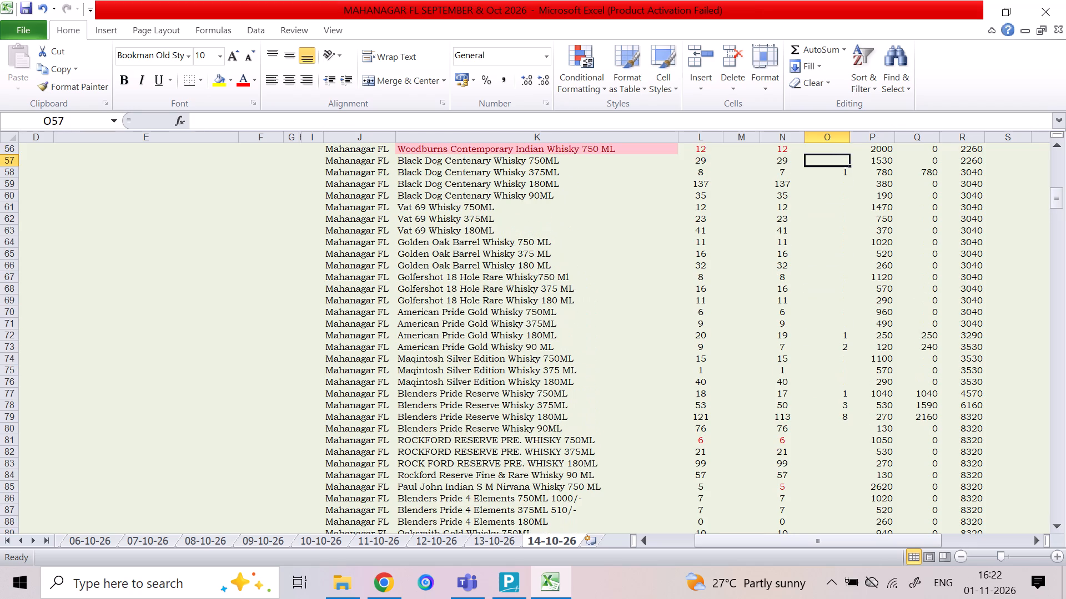
{"action": "key", "text": "Down"}
{"action": "key", "text": "Down"}
{"action": "key", "text": "Down"}
{"action": "key", "text": "Down"}
{"action": "key", "text": "Down"}
{"action": "key", "text": "Down"}
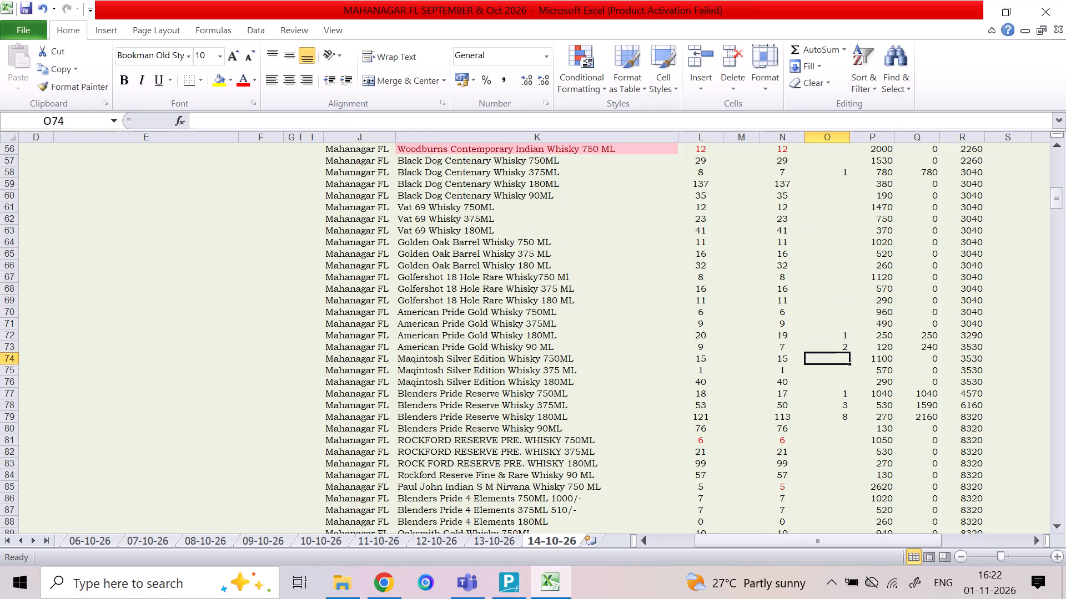
{"action": "key", "text": "Down"}
{"action": "key", "text": "Down"}
{"action": "key", "text": "Down"}
{"action": "key", "text": "Down"}
{"action": "key", "text": "Down"}
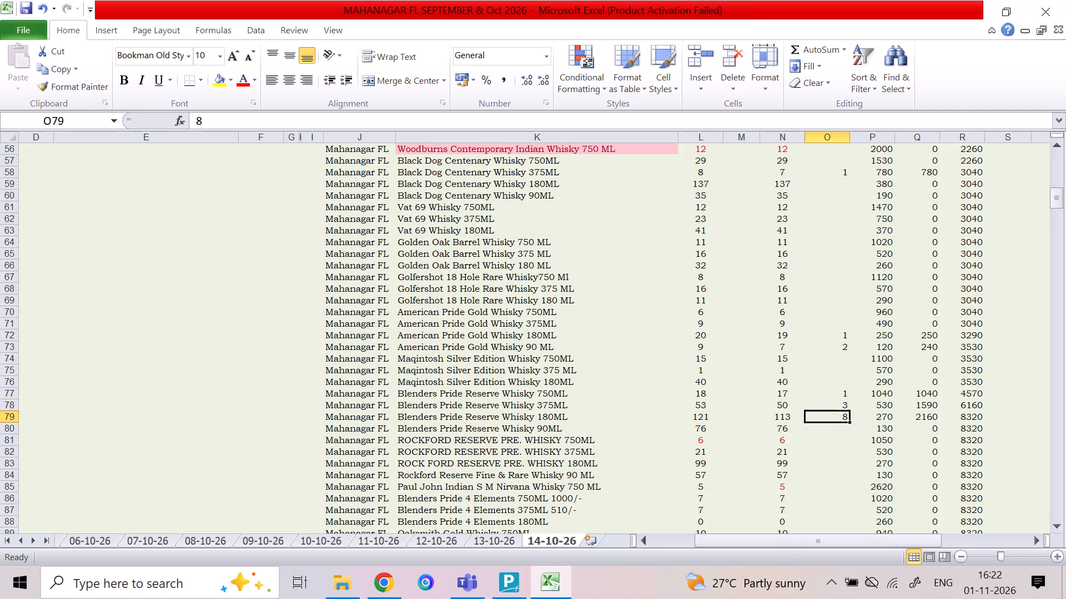
{"action": "key", "text": "Down"}
{"action": "key", "text": "Down"}
{"action": "key", "text": "Down"}
{"action": "key", "text": "Down"}
{"action": "key", "text": "Down"}
{"action": "key", "text": "Down"}
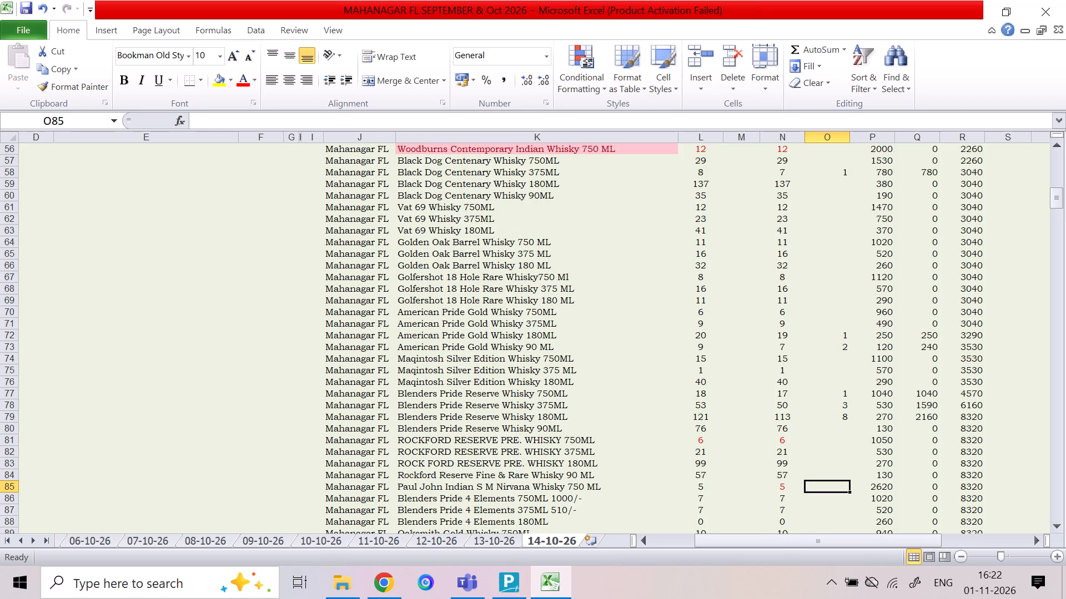
{"action": "key", "text": "Down"}
{"action": "key", "text": "Up"}
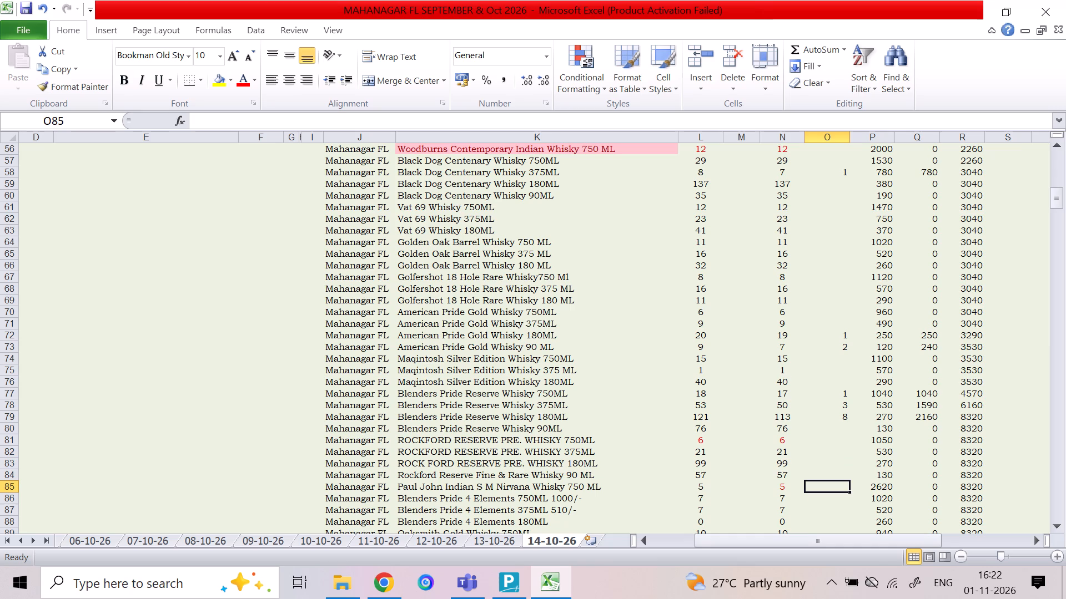
Enter SALE quantities for Rockford Reserve Pre. Whisky: 1 for 750ML, 1 for 375ML and 4 for 180ML.
{"action": "key", "text": "Up"}
{"action": "key", "text": "Up"}
{"action": "key", "text": "Up"}
{"action": "key", "text": "Up"}
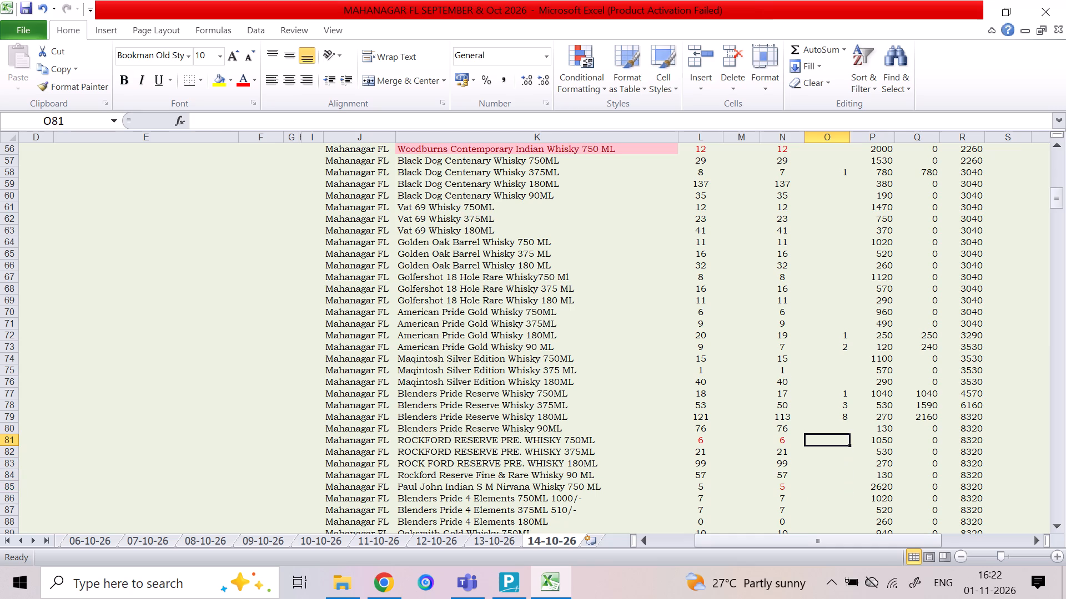
{"action": "key", "text": "Left"}
{"action": "key", "text": "Right"}
{"action": "key", "text": "1"}
{"action": "key", "text": "Down"}
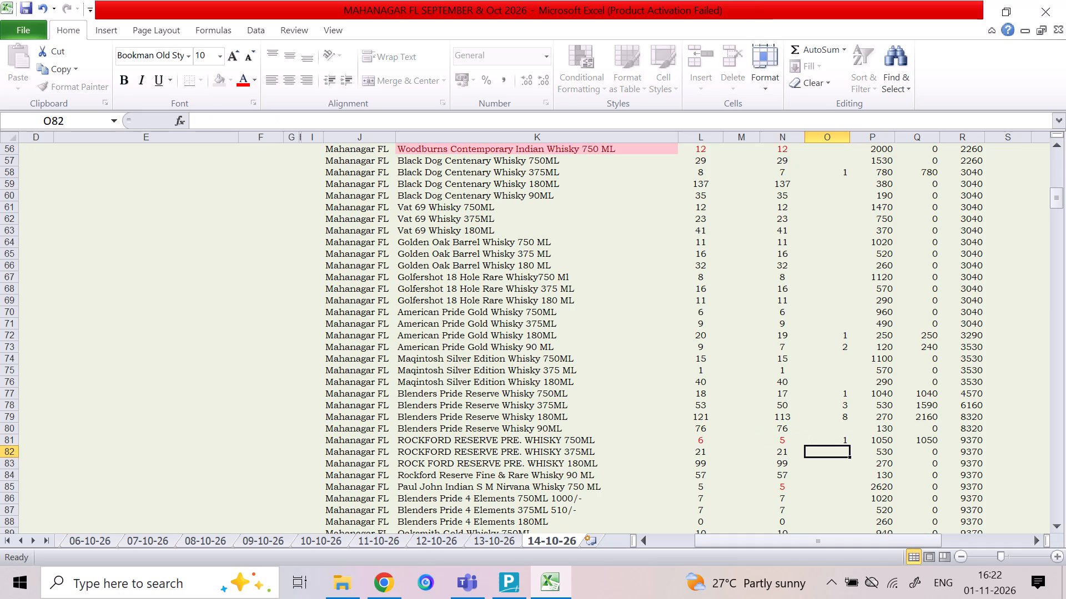
{"action": "key", "text": "1"}
{"action": "key", "text": "Down"}
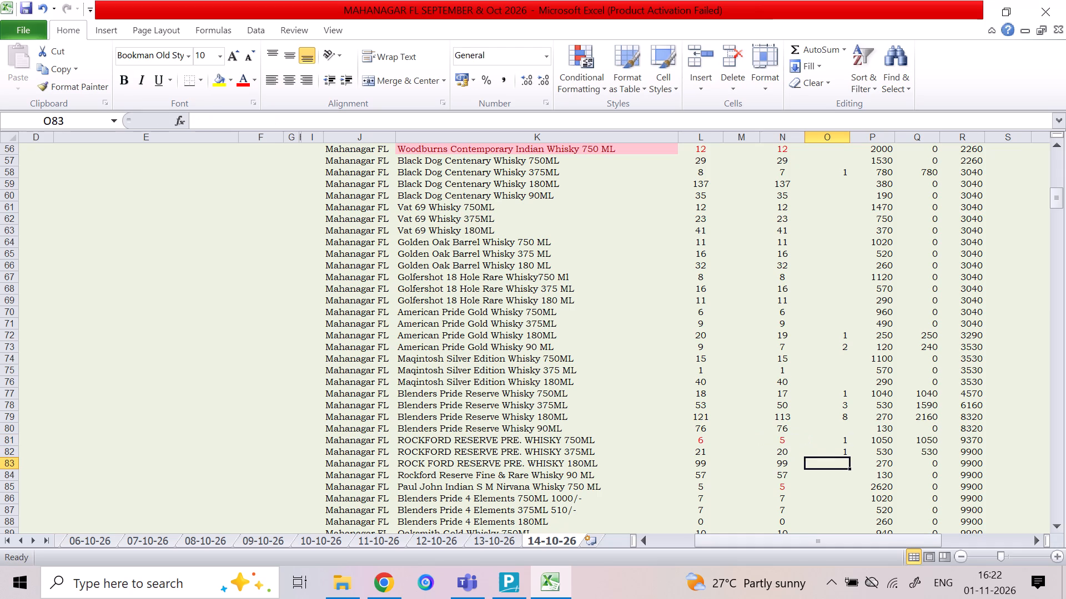
{"action": "key", "text": "4"}
{"action": "key", "text": "Down"}
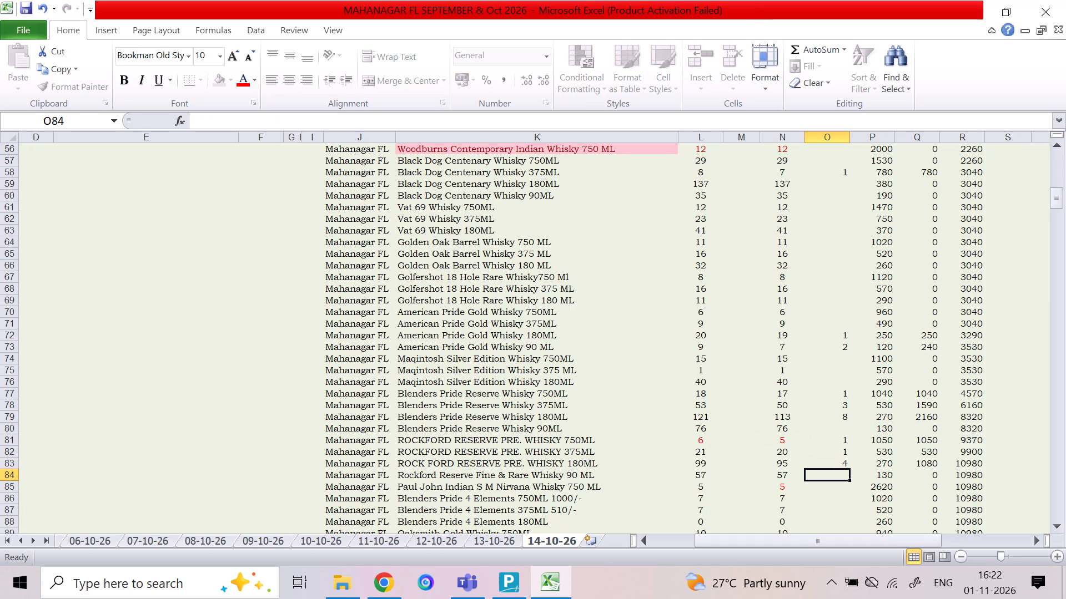
Enter SALE quantities for Blenders Pride Rare Premium Whisky: 14 for 180ML and 2 for 90ML.
{"action": "key", "text": "Down"}
{"action": "key", "text": "Down"}
{"action": "key", "text": "Down"}
{"action": "key", "text": "Down"}
{"action": "key", "text": "Down"}
{"action": "key", "text": "Down"}
{"action": "key", "text": "Down"}
{"action": "key", "text": "Down"}
{"action": "key", "text": "Down"}
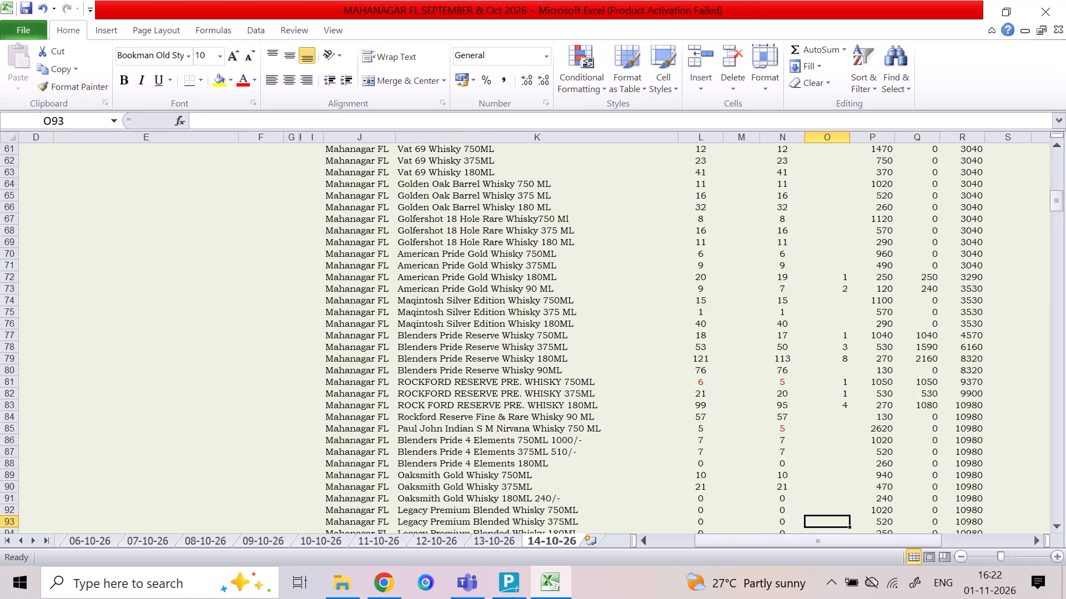
{"action": "key", "text": "Down"}
{"action": "key", "text": "Down"}
{"action": "key", "text": "Down"}
{"action": "key", "text": "Down"}
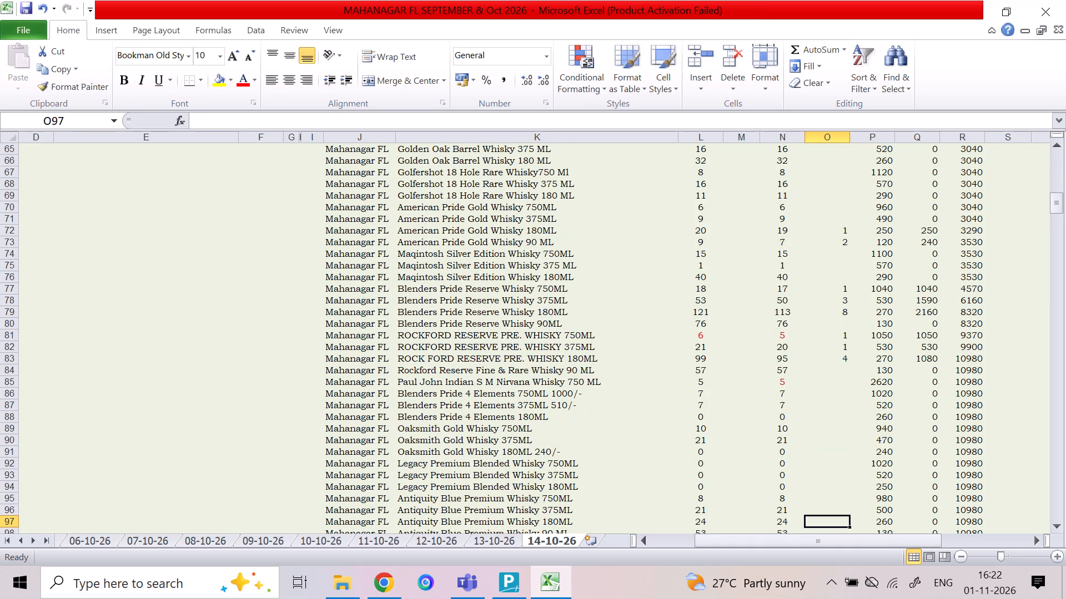
{"action": "key", "text": "Down"}
{"action": "key", "text": "Down"}
{"action": "key", "text": "Down"}
{"action": "key", "text": "Down"}
{"action": "key", "text": "Down"}
{"action": "key", "text": "Up"}
{"action": "key", "text": "Up"}
{"action": "key", "text": "Down"}
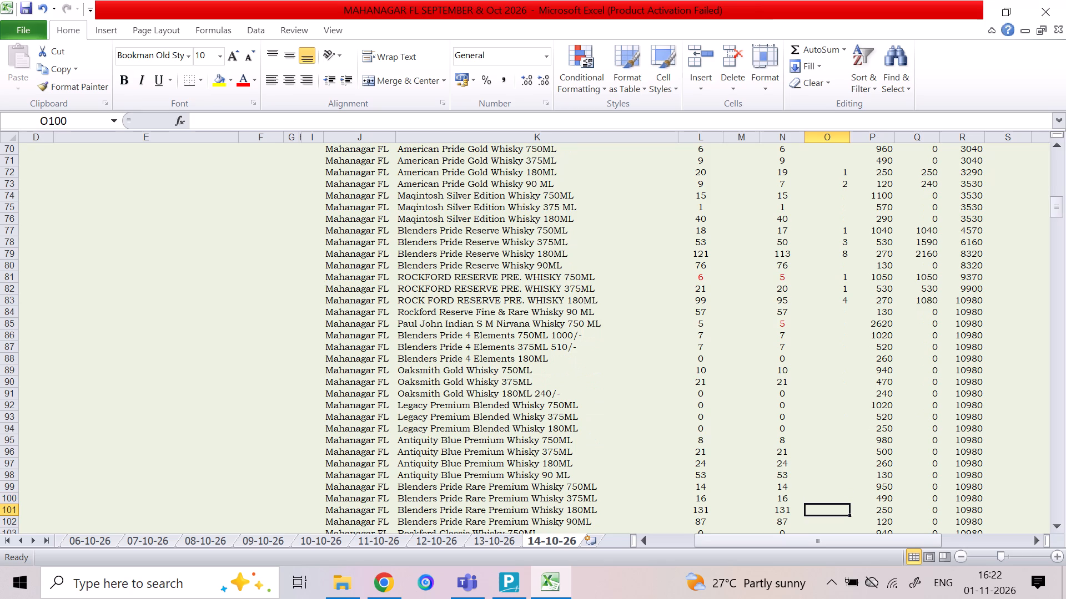
{"action": "type", "text": "14"}
{"action": "key", "text": "Down"}
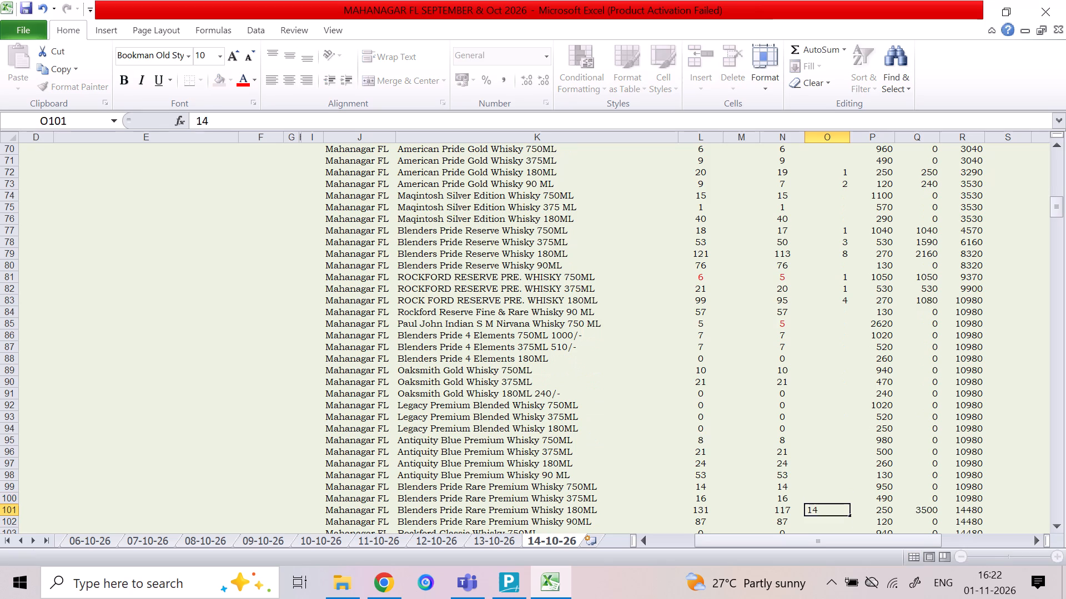
{"action": "key", "text": "2"}
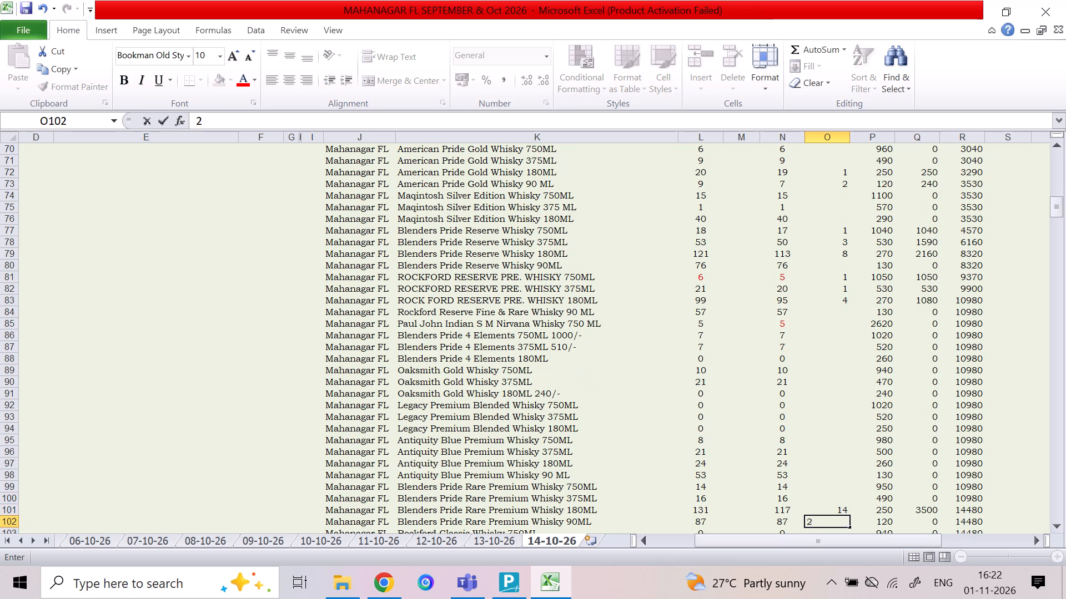
{"action": "key", "text": "Down"}
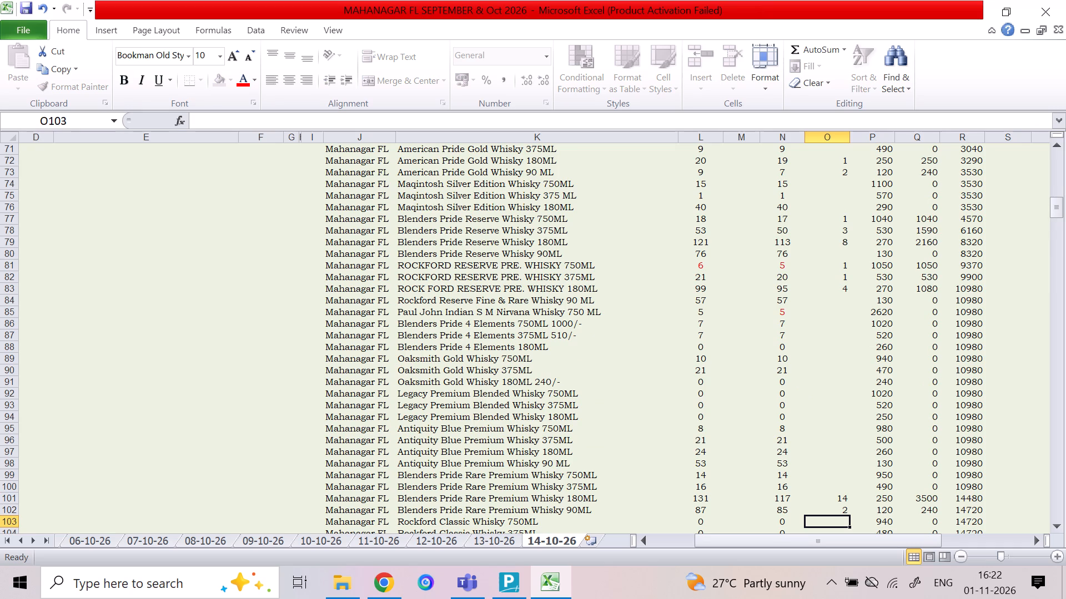
Look through the item rows from Rockford Classic Whisky 750ML down to Oaken Glow Whisky 180 ML for the next sold item.
{"action": "key", "text": "Down"}
{"action": "key", "text": "Down"}
{"action": "key", "text": "Down"}
{"action": "key", "text": "Down"}
{"action": "key", "text": "Down"}
{"action": "key", "text": "Down"}
{"action": "key", "text": "Down"}
{"action": "key", "text": "Down"}
{"action": "key", "text": "Down"}
{"action": "key", "text": "Down"}
{"action": "key", "text": "Down"}
{"action": "key", "text": "Down"}
{"action": "key", "text": "Down"}
{"action": "key", "text": "Down"}
{"action": "key", "text": "Down"}
{"action": "key", "text": "Down"}
{"action": "key", "text": "Down"}
{"action": "key", "text": "Down"}
{"action": "key", "text": "Down"}
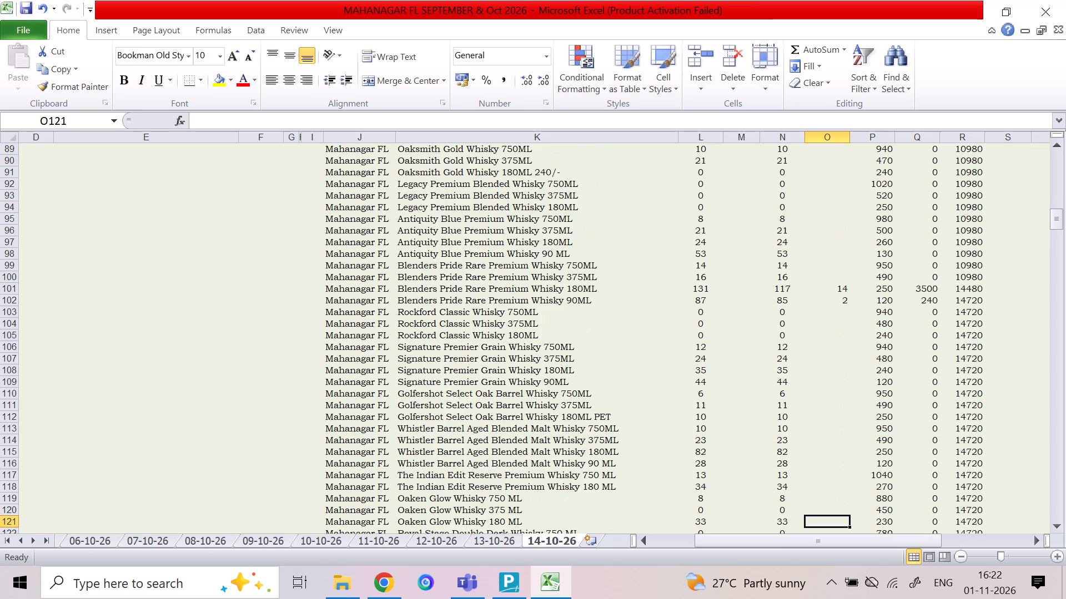
Recheck the item rows from Oaken Glow Whisky 180 ML back up to Signature Premier Grain Whisky 180ML for sold items.
{"action": "key", "text": "Up"}
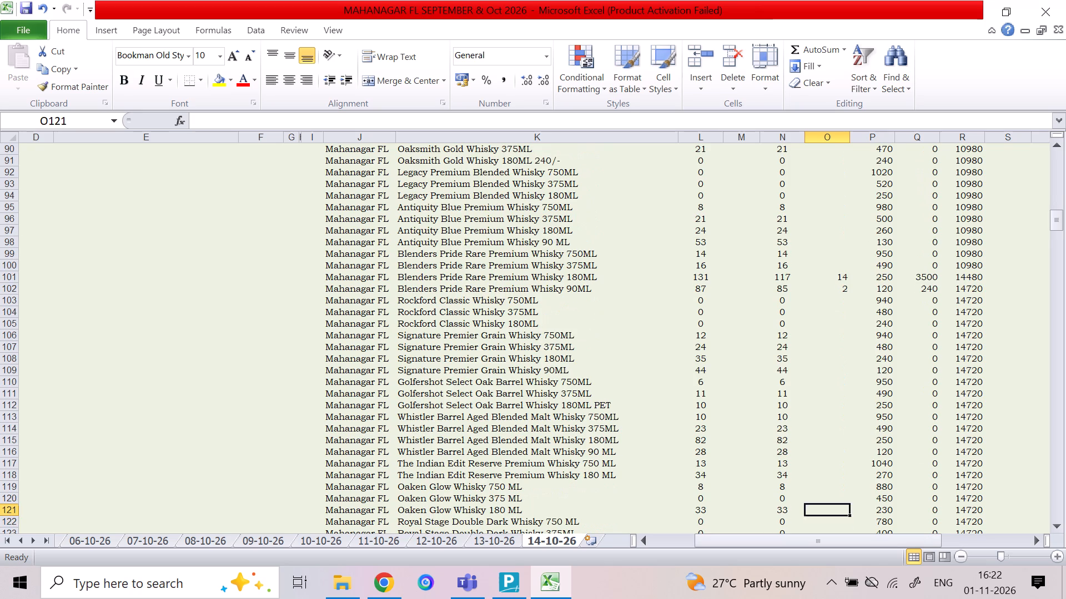
{"action": "key", "text": "Up"}
{"action": "key", "text": "Up"}
{"action": "key", "text": "Up"}
{"action": "key", "text": "Up"}
{"action": "key", "text": "Up"}
{"action": "key", "text": "Up"}
{"action": "key", "text": "Up"}
{"action": "key", "text": "Up"}
{"action": "key", "text": "Up"}
{"action": "key", "text": "Up"}
{"action": "key", "text": "Up"}
{"action": "key", "text": "Up"}
{"action": "key", "text": "Up"}
{"action": "key", "text": "Up"}
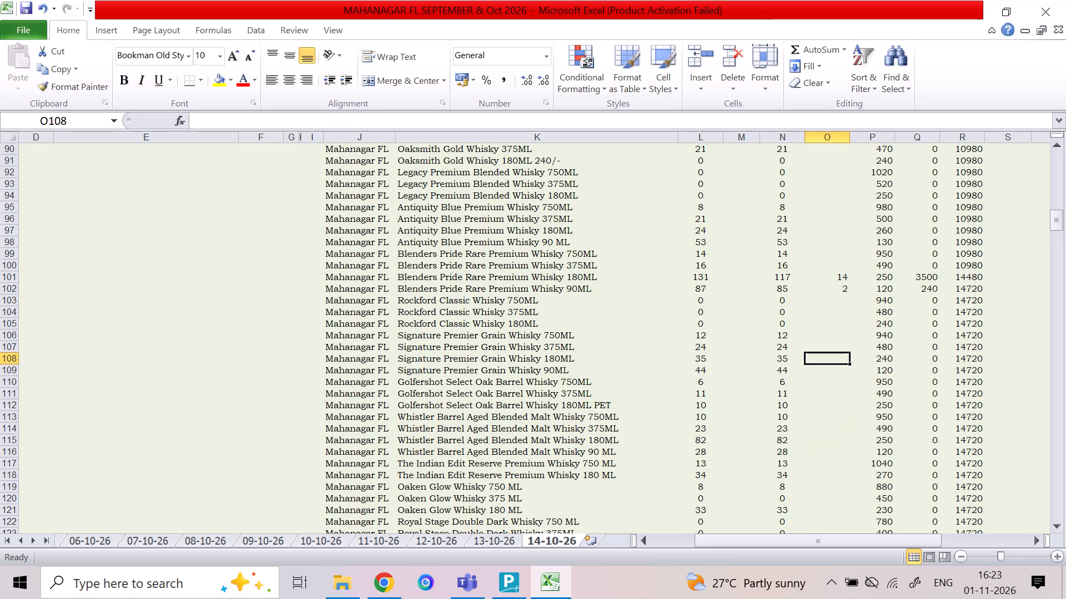
Look through the item rows from Signature Premier Grain Whisky down to Royal Stag Barrel Whisky, rechecking the Alcobrew Single Oak rows.
{"action": "key", "text": "Down"}
{"action": "key", "text": "Down"}
{"action": "key", "text": "Down"}
{"action": "key", "text": "Down"}
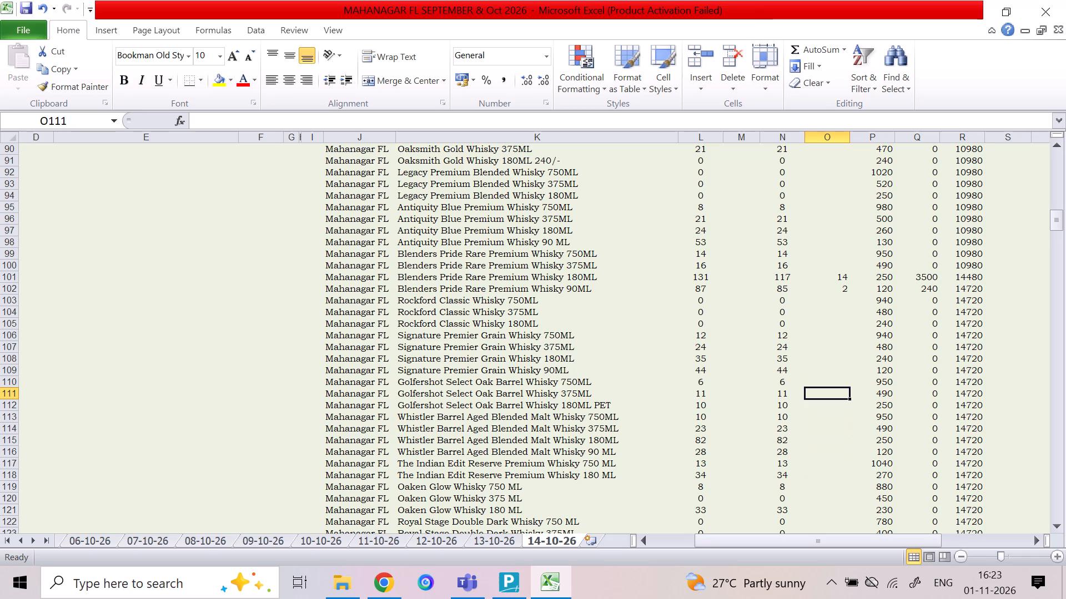
{"action": "key", "text": "Down"}
{"action": "key", "text": "Down"}
{"action": "key", "text": "Down"}
{"action": "key", "text": "Down"}
{"action": "key", "text": "Down"}
{"action": "key", "text": "Down"}
{"action": "key", "text": "Down"}
{"action": "key", "text": "Down"}
{"action": "key", "text": "Down"}
{"action": "key", "text": "Down"}
{"action": "key", "text": "Down"}
{"action": "key", "text": "Down"}
{"action": "key", "text": "Down"}
{"action": "key", "text": "Down"}
{"action": "key", "text": "Down"}
{"action": "key", "text": "Down"}
{"action": "key", "text": "Down"}
{"action": "key", "text": "Down"}
{"action": "key", "text": "Down"}
{"action": "key", "text": "Down"}
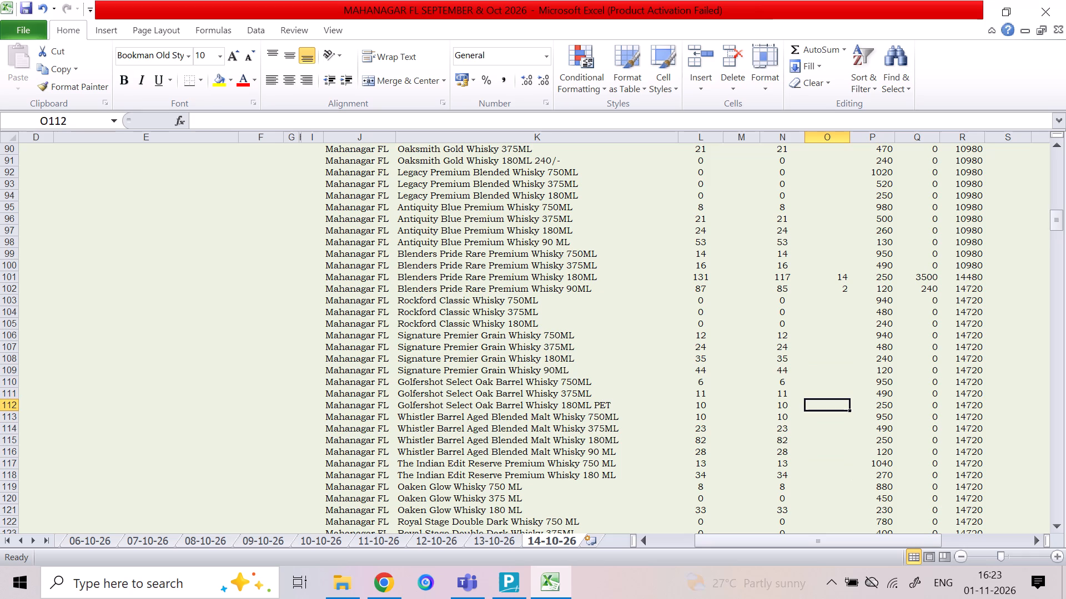
{"action": "key", "text": "Down"}
{"action": "key", "text": "Down"}
{"action": "key", "text": "Down"}
{"action": "key", "text": "Down"}
{"action": "key", "text": "Down"}
{"action": "key", "text": "Down"}
{"action": "key", "text": "Down"}
{"action": "key", "text": "Down"}
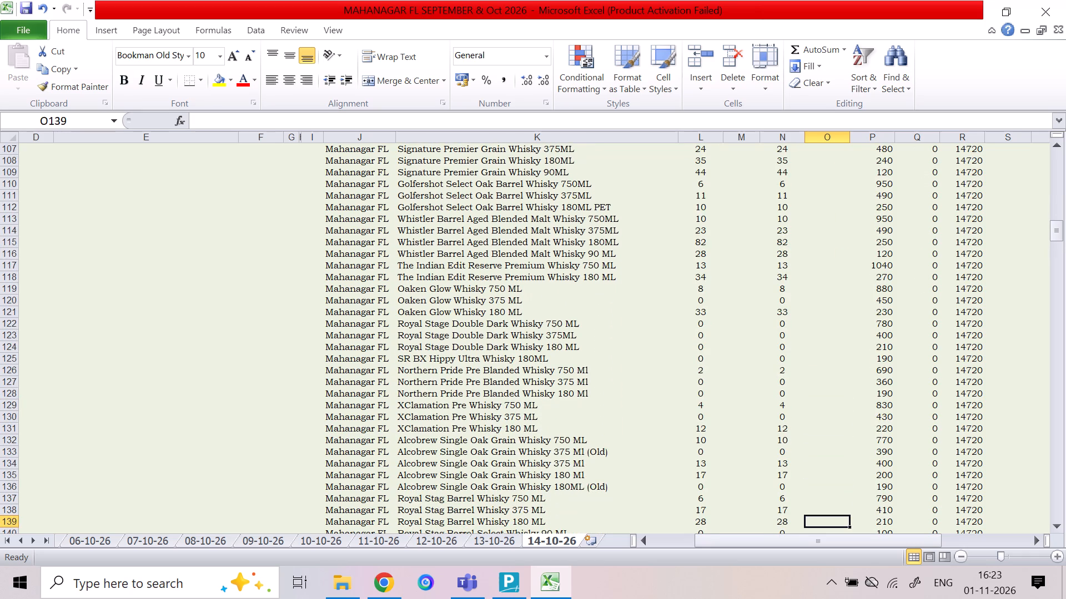
{"action": "key", "text": "Up"}
{"action": "key", "text": "Up"}
{"action": "key", "text": "Up"}
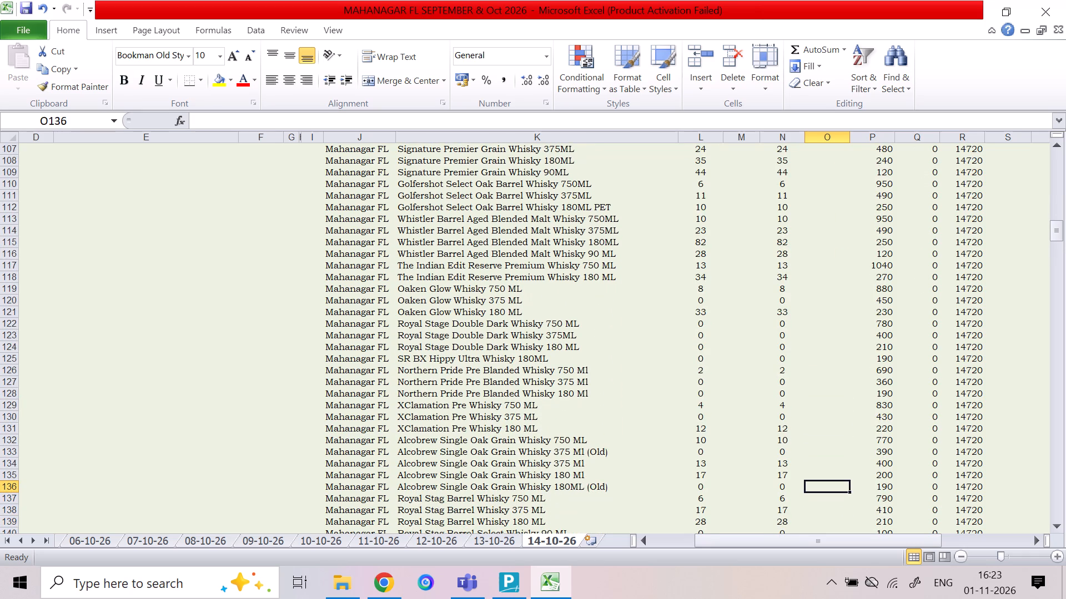
{"action": "key", "text": "Up"}
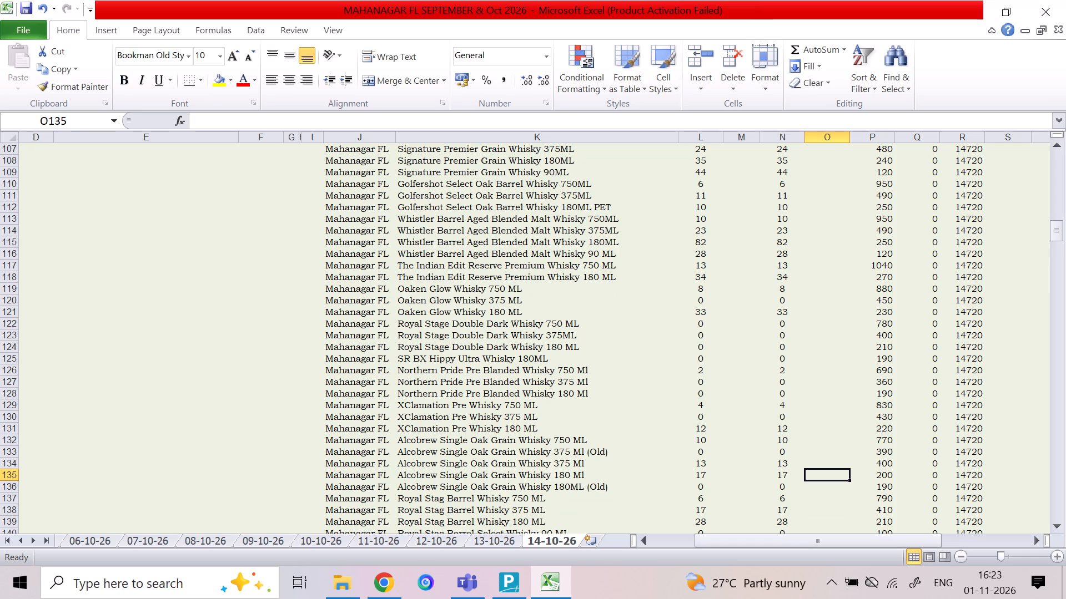
Enter a SALE quantity of 1 for IGL'S Amazing Deluxe Craft Whisky 375 ML.
{"action": "key", "text": "Down"}
{"action": "key", "text": "Down"}
{"action": "key", "text": "Down"}
{"action": "key", "text": "Down"}
{"action": "key", "text": "Down"}
{"action": "key", "text": "Down"}
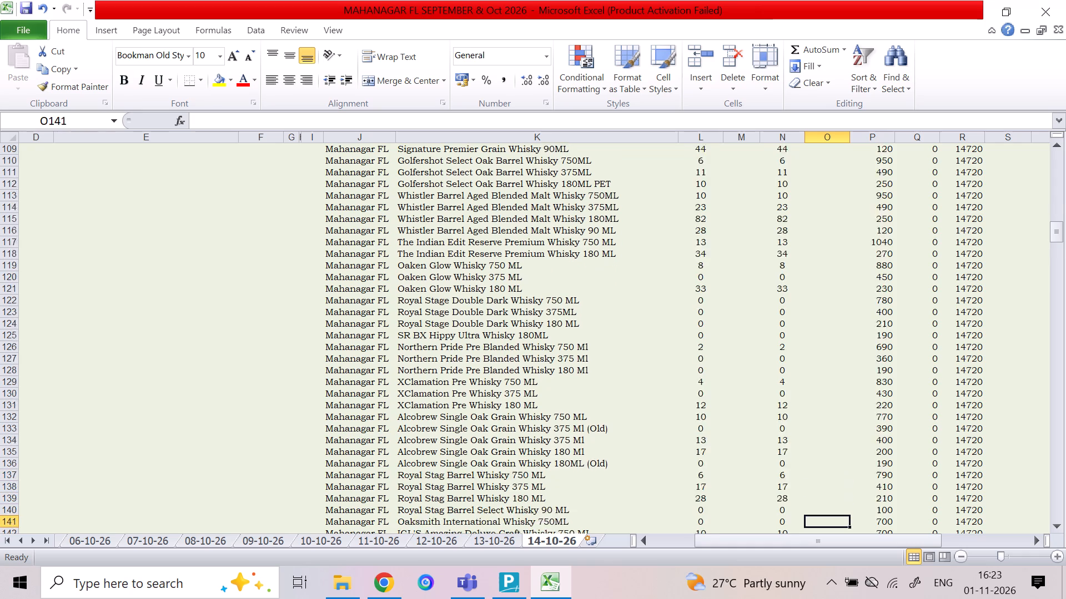
{"action": "key", "text": "Down"}
{"action": "key", "text": "Down"}
{"action": "key", "text": "Down"}
{"action": "key", "text": "Up"}
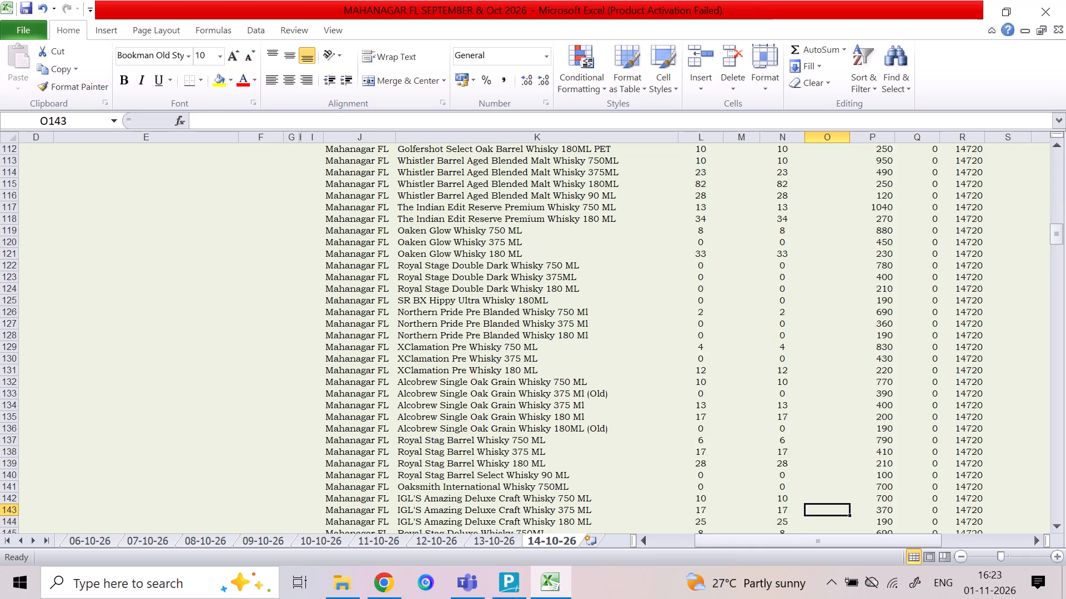
{"action": "key", "text": "1"}
{"action": "key", "text": "Down"}
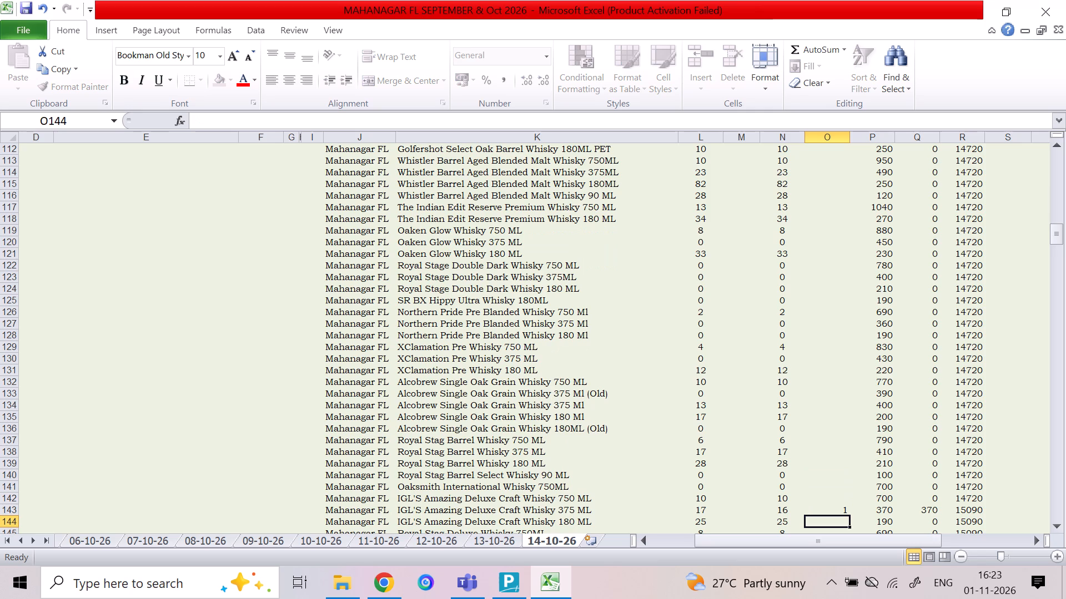
Enter SALE quantities for Royal Stag Deluxe Whisky: 3 for 375ML and 18 for 180ML.
{"action": "key", "text": "Down"}
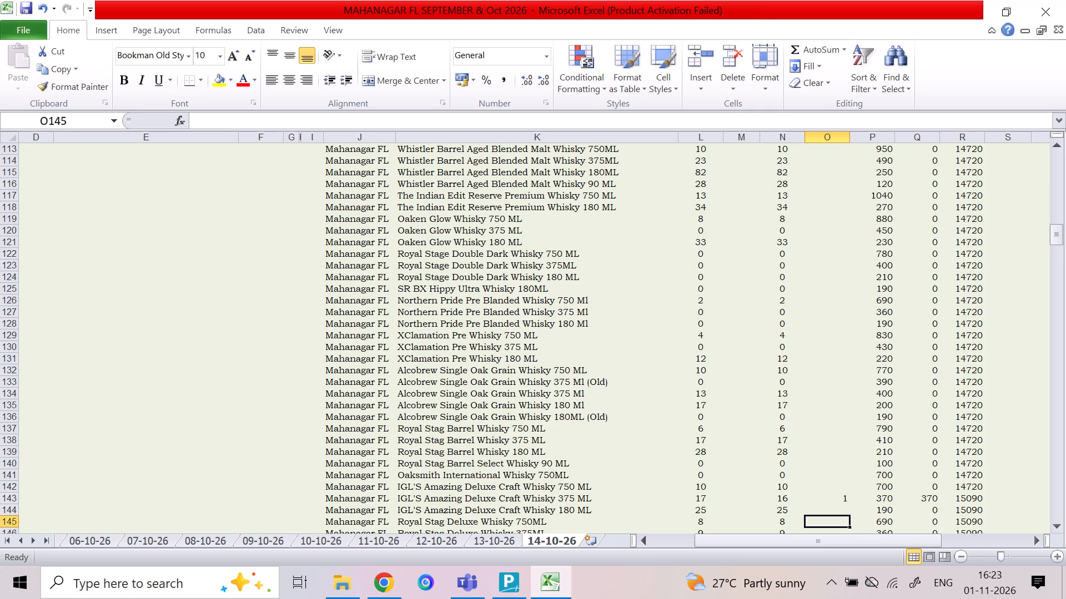
{"action": "key", "text": "Down"}
{"action": "key", "text": "3"}
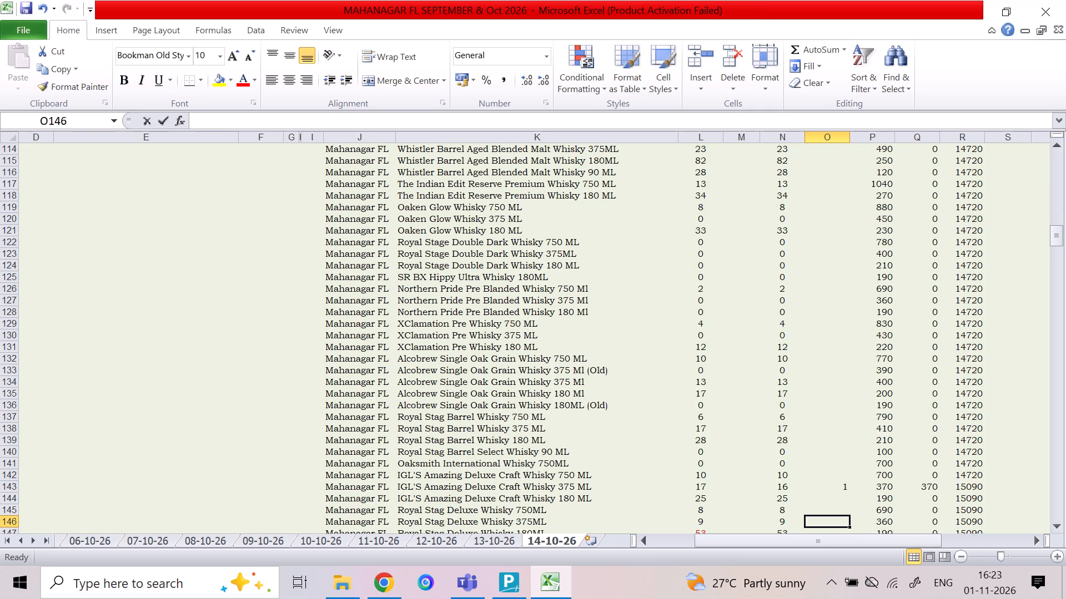
{"action": "key", "text": "Down"}
{"action": "type", "text": "18"}
{"action": "key", "text": "Down"}
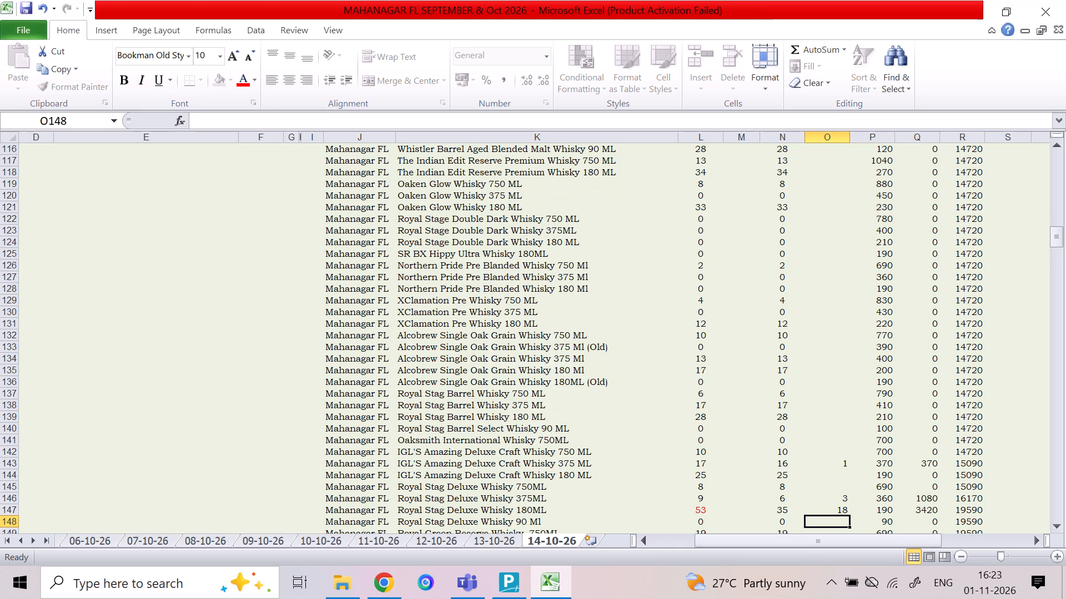
Enter SALE quantities for SR B7: 1 for 750ML, 4 for 375ML, 5 for 180ML and 12 for 90 ML PET.
{"action": "key", "text": "Down"}
{"action": "key", "text": "Down"}
{"action": "key", "text": "Down"}
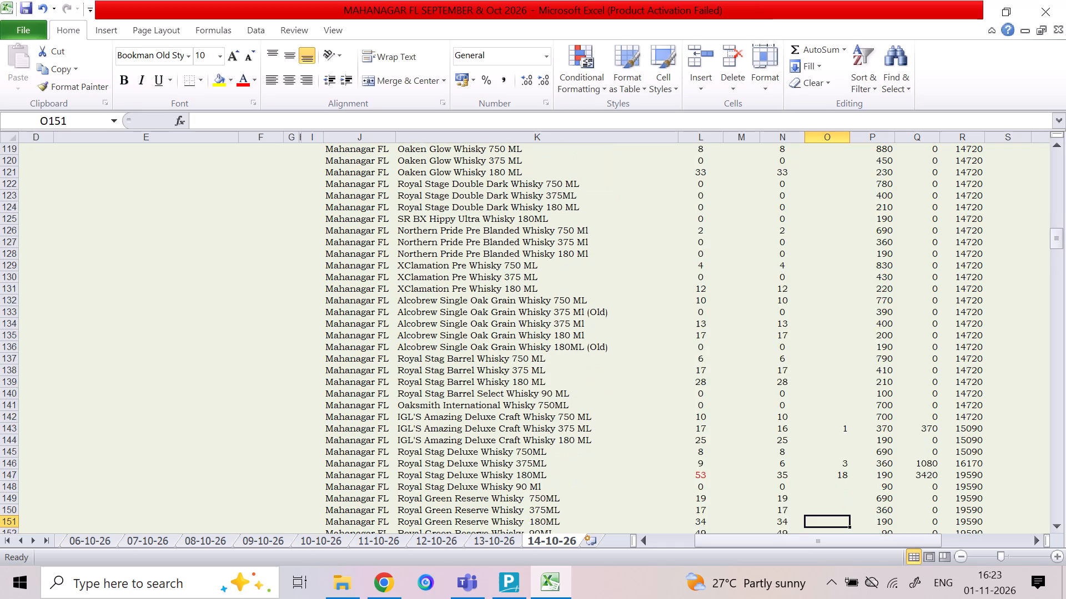
{"action": "key", "text": "Down"}
{"action": "key", "text": "Down"}
{"action": "key", "text": "Down"}
{"action": "key", "text": "Up"}
{"action": "key", "text": "1"}
{"action": "key", "text": "Down"}
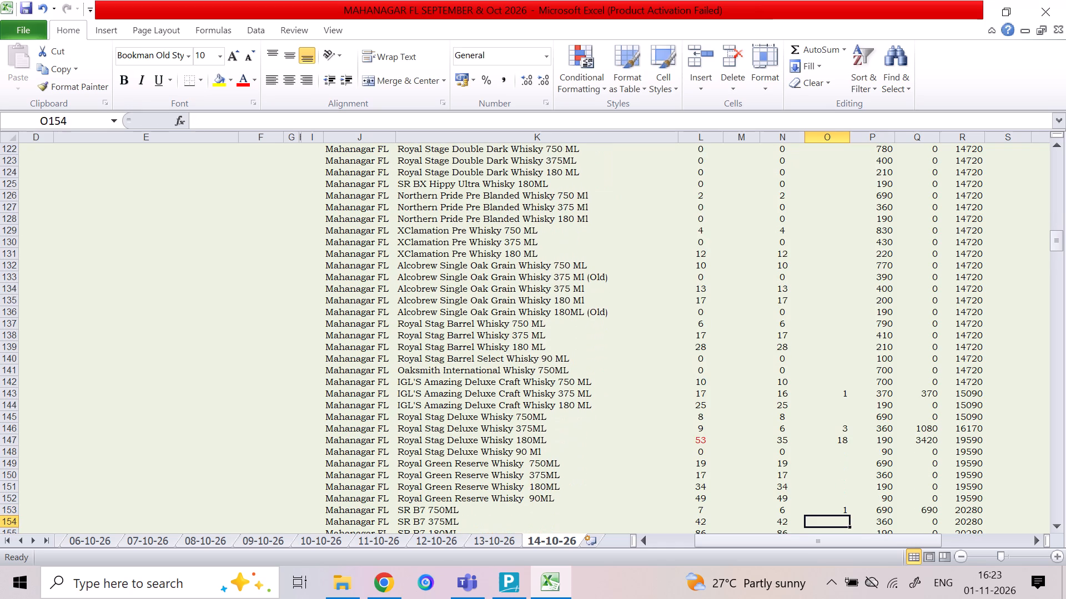
{"action": "key", "text": "4"}
{"action": "key", "text": "Down"}
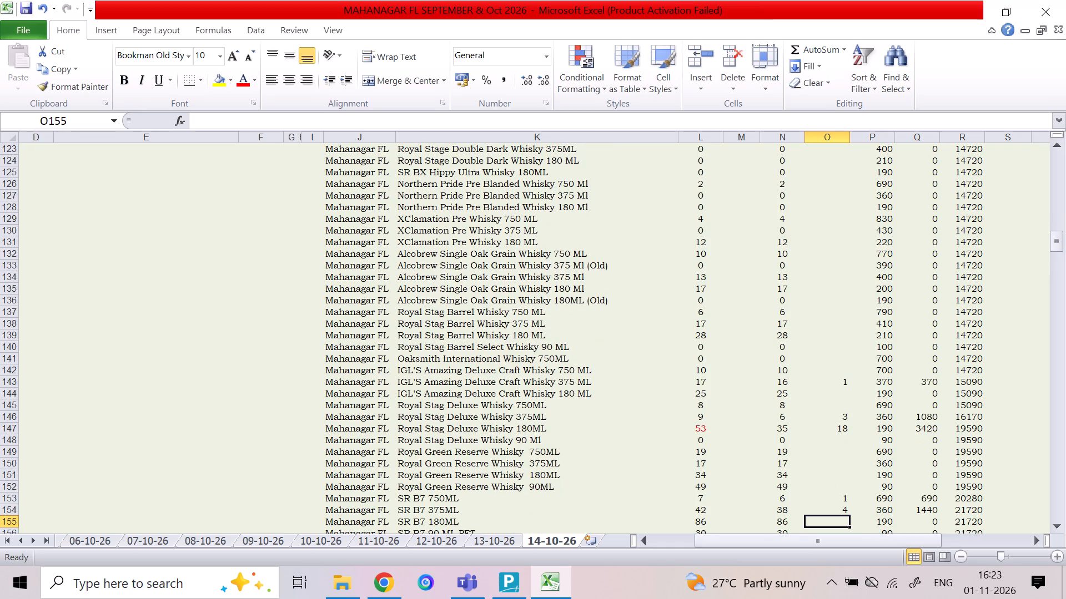
{"action": "key", "text": "5"}
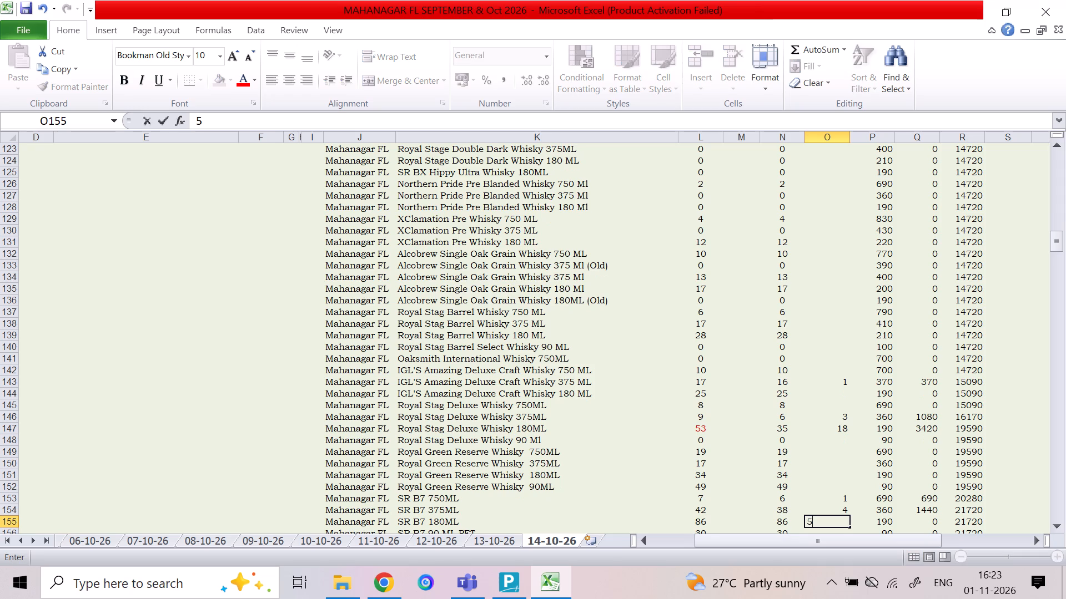
{"action": "key", "text": "Down"}
{"action": "type", "text": "12"}
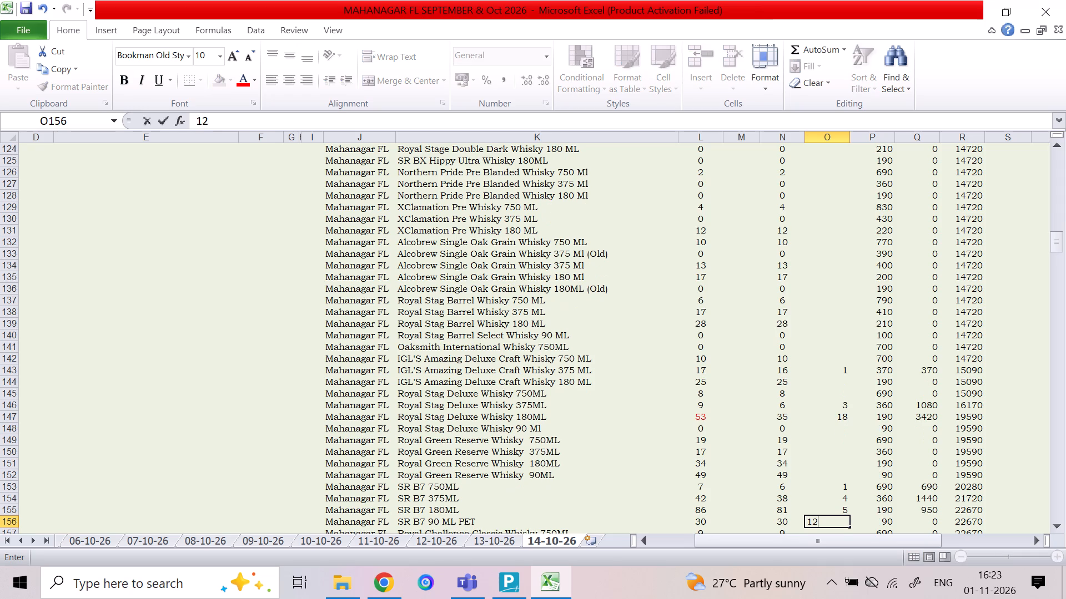
{"action": "key", "text": "Down"}
{"action": "key", "text": "Up"}
{"action": "key", "text": "Left"}
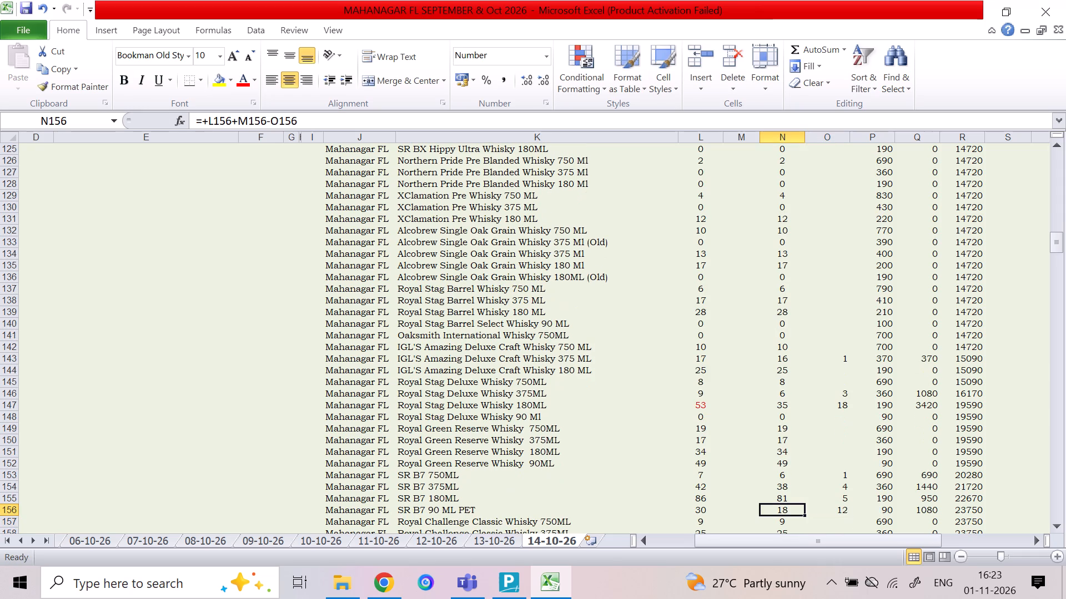
{"action": "key", "text": "Right"}
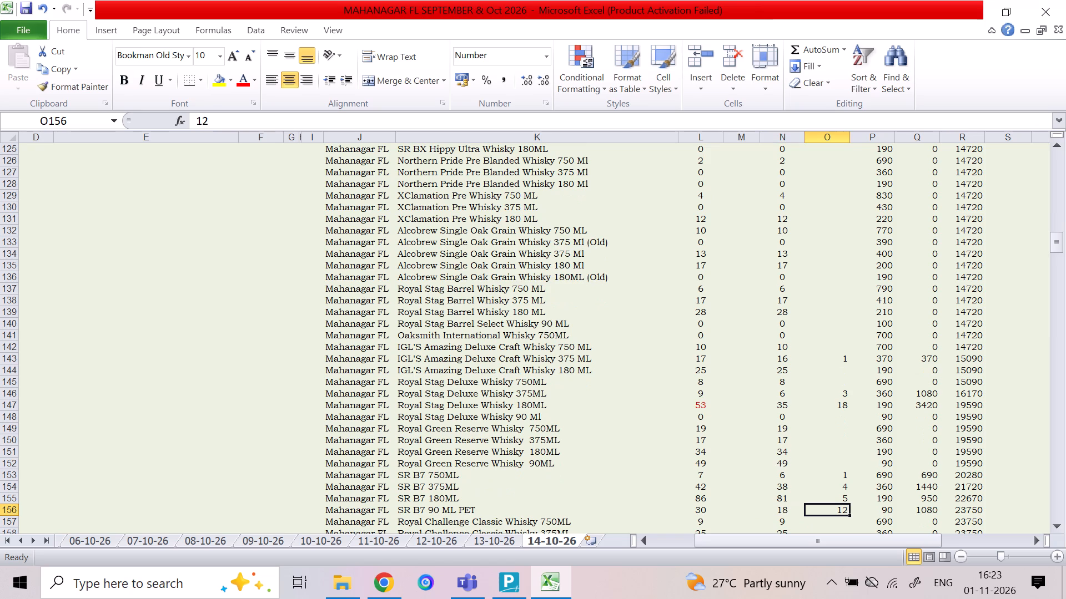
Enter a SALE quantity of 2 for Royal Challenge Classic Whisky 90 ML.
{"action": "key", "text": "Down"}
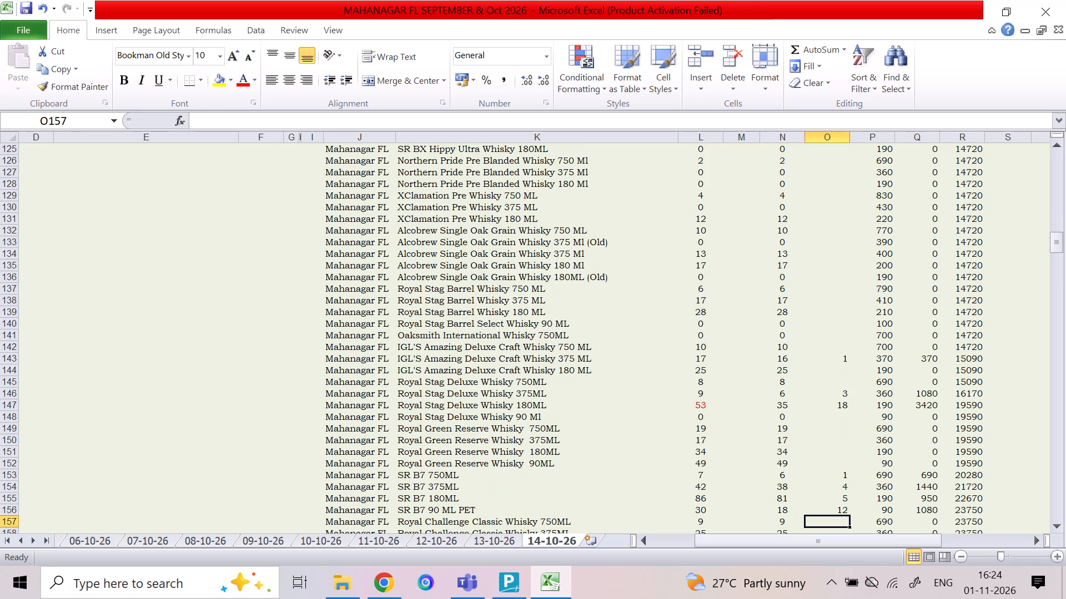
{"action": "key", "text": "Down"}
{"action": "key", "text": "Down"}
{"action": "key", "text": "Down"}
{"action": "key", "text": "Up"}
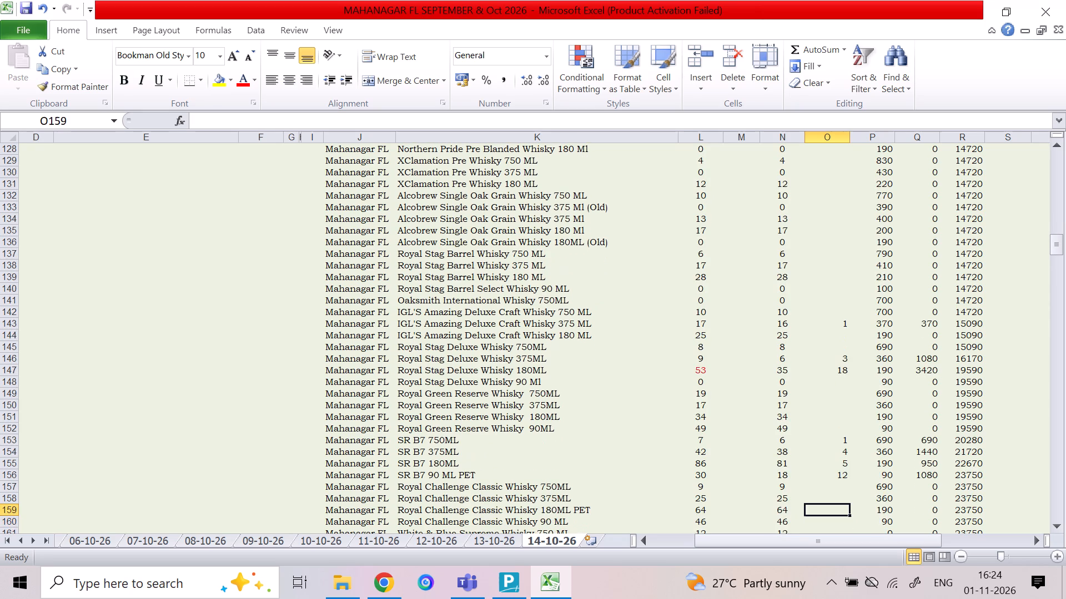
{"action": "key", "text": "Down"}
{"action": "key", "text": "2"}
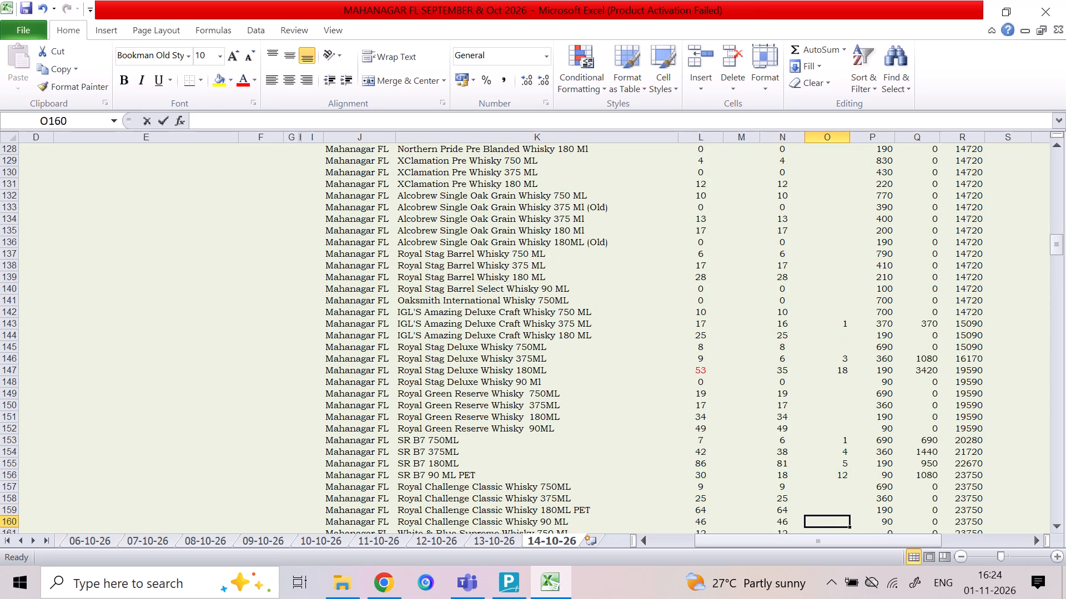
{"action": "key", "text": "Down"}
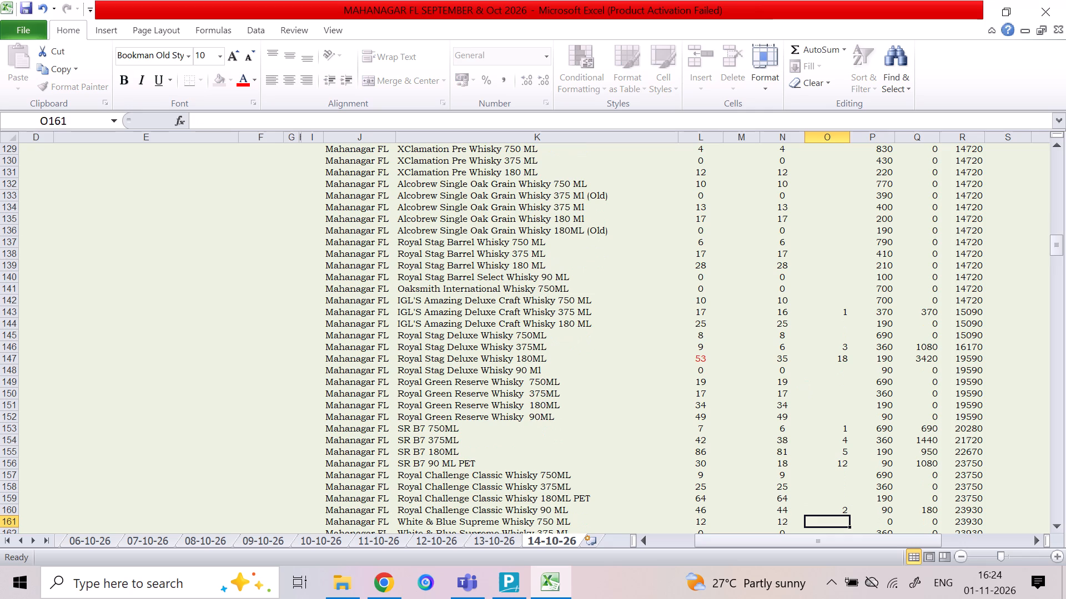
Enter a SALE quantity of 4 for All Seasons Rare Reserve Whisky 180ML.
{"action": "key", "text": "Down"}
{"action": "key", "text": "Down"}
{"action": "key", "text": "Down"}
{"action": "key", "text": "Down"}
{"action": "key", "text": "Down"}
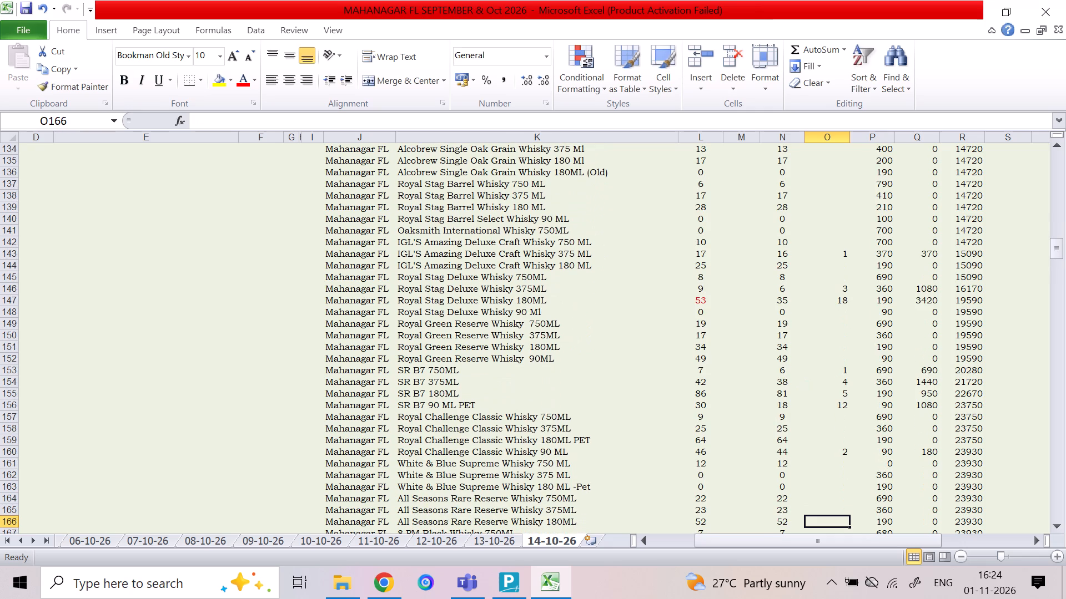
{"action": "key", "text": "2"}
{"action": "key", "text": "BackSpace"}
{"action": "key", "text": "4"}
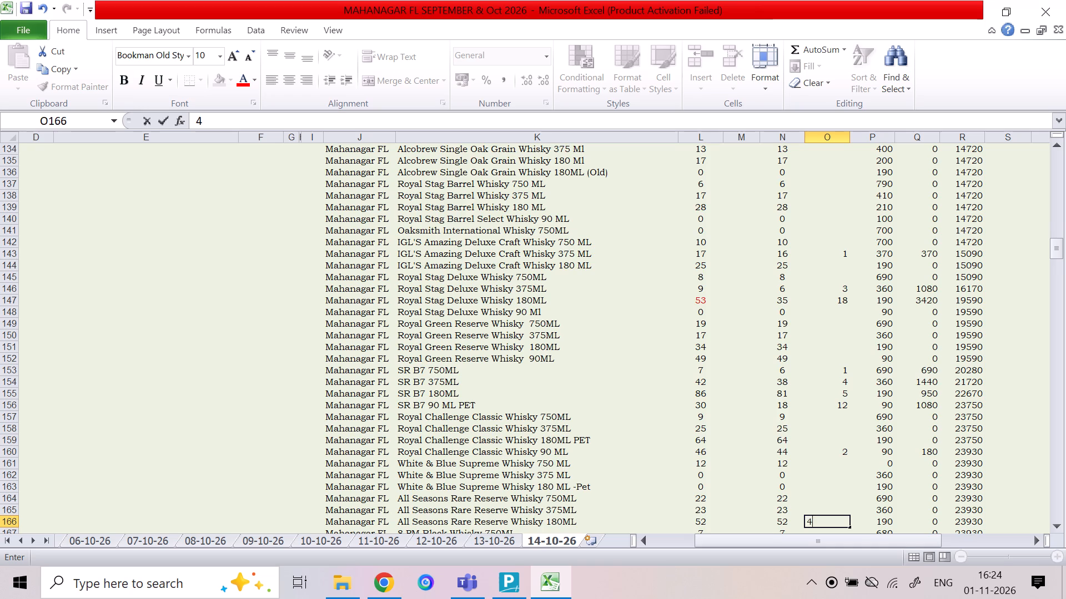
{"action": "key", "text": "Down"}
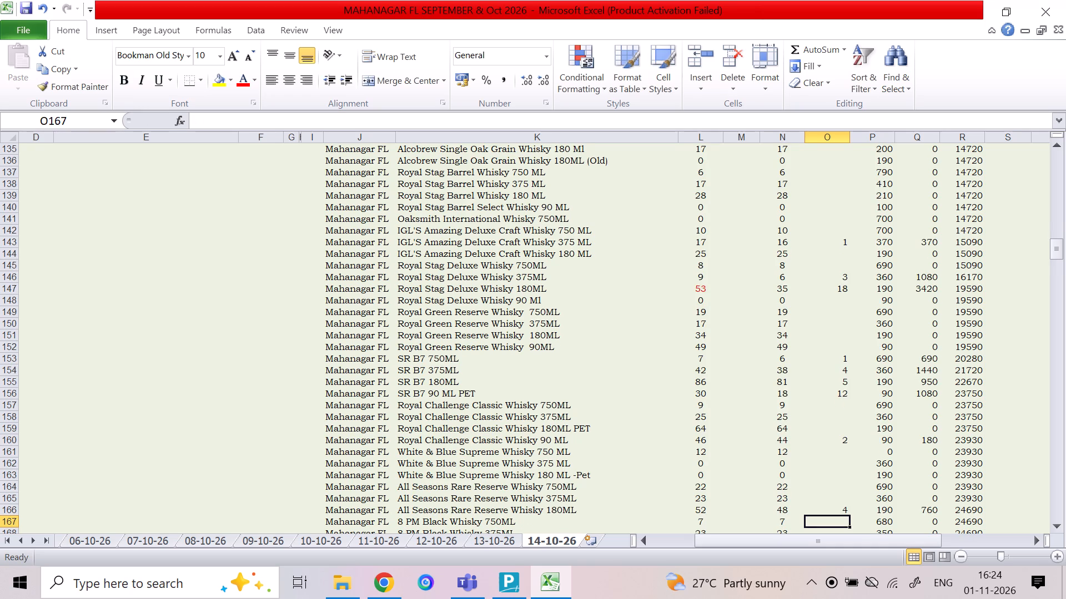
Enter a SALE quantity of 2 for 9 Race Cource Superior Grain Whisky 180ML.
{"action": "key", "text": "Down"}
{"action": "key", "text": "Down"}
{"action": "key", "text": "Down"}
{"action": "key", "text": "Down"}
{"action": "key", "text": "Down"}
{"action": "key", "text": "Down"}
{"action": "key", "text": "Down"}
{"action": "key", "text": "Down"}
{"action": "key", "text": "Down"}
{"action": "key", "text": "Down"}
{"action": "key", "text": "Down"}
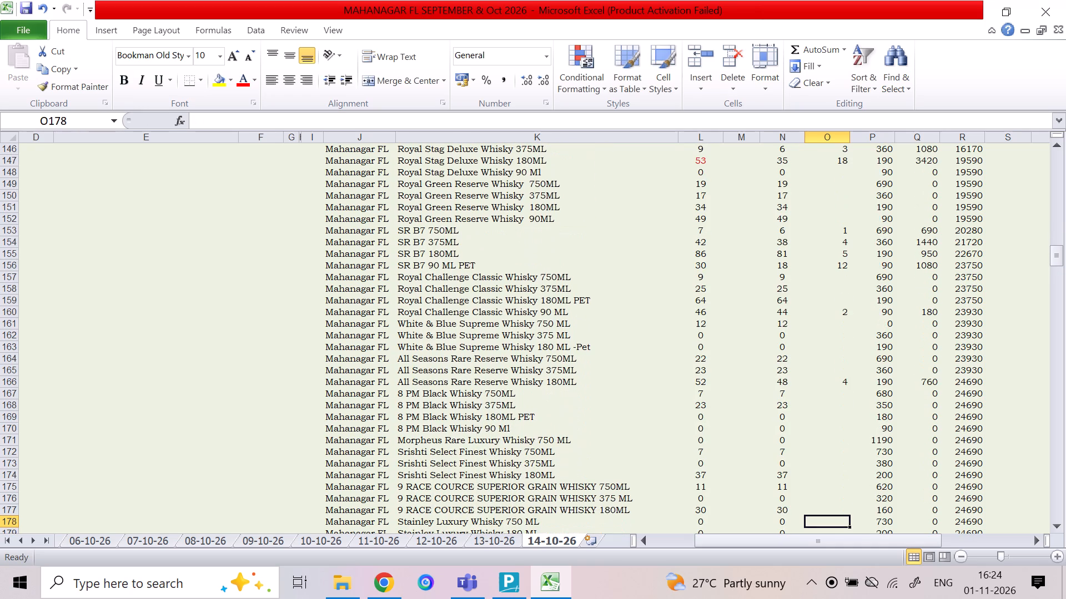
{"action": "key", "text": "Up"}
{"action": "key", "text": "Up"}
{"action": "key", "text": "Up"}
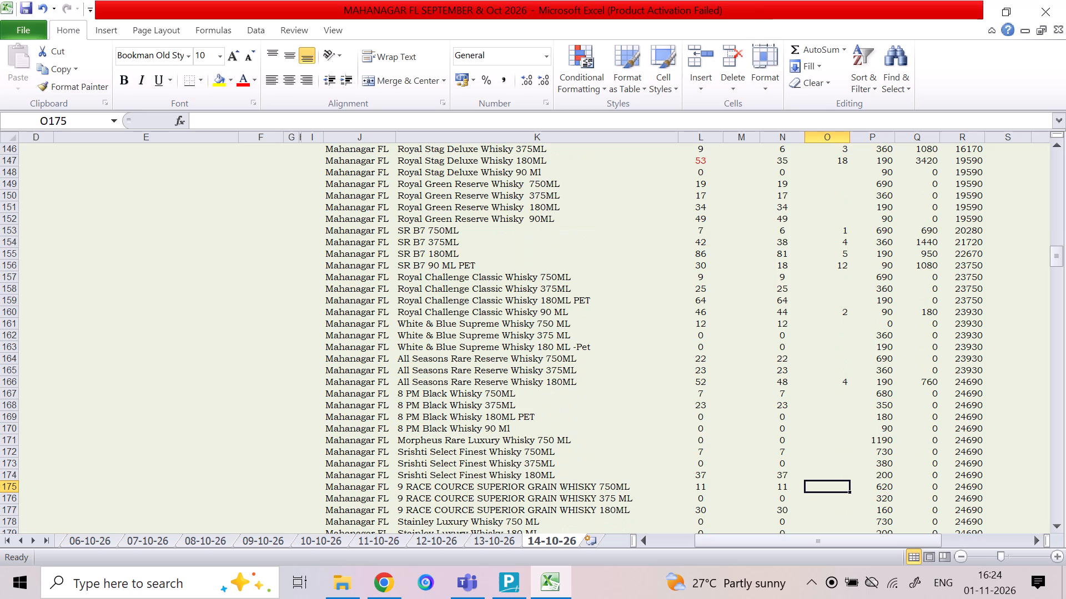
{"action": "key", "text": "Down"}
{"action": "key", "text": "Down"}
{"action": "key", "text": "2"}
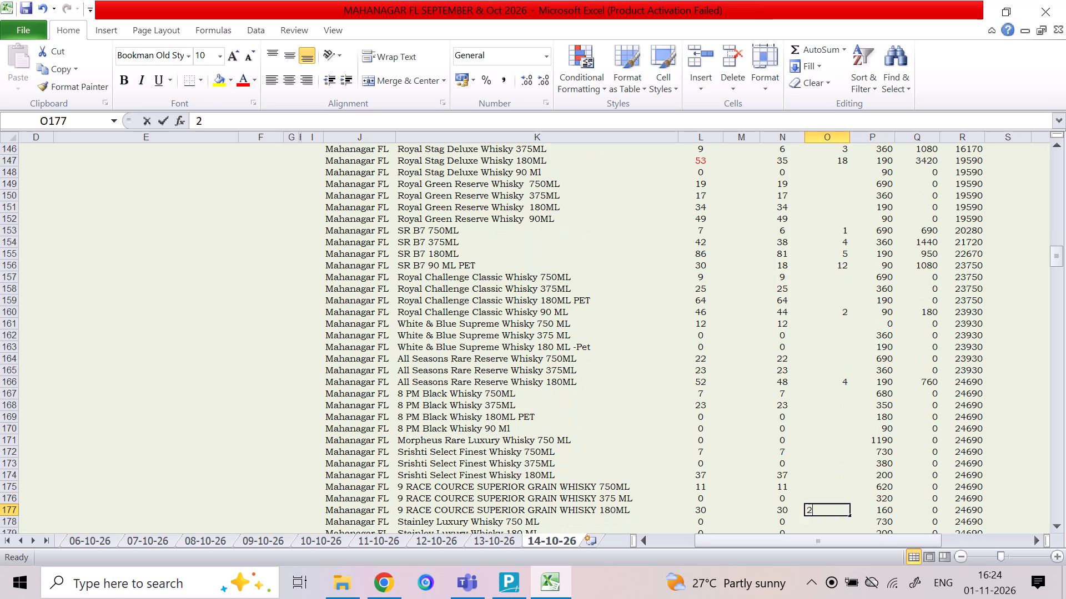
{"action": "key", "text": "Down"}
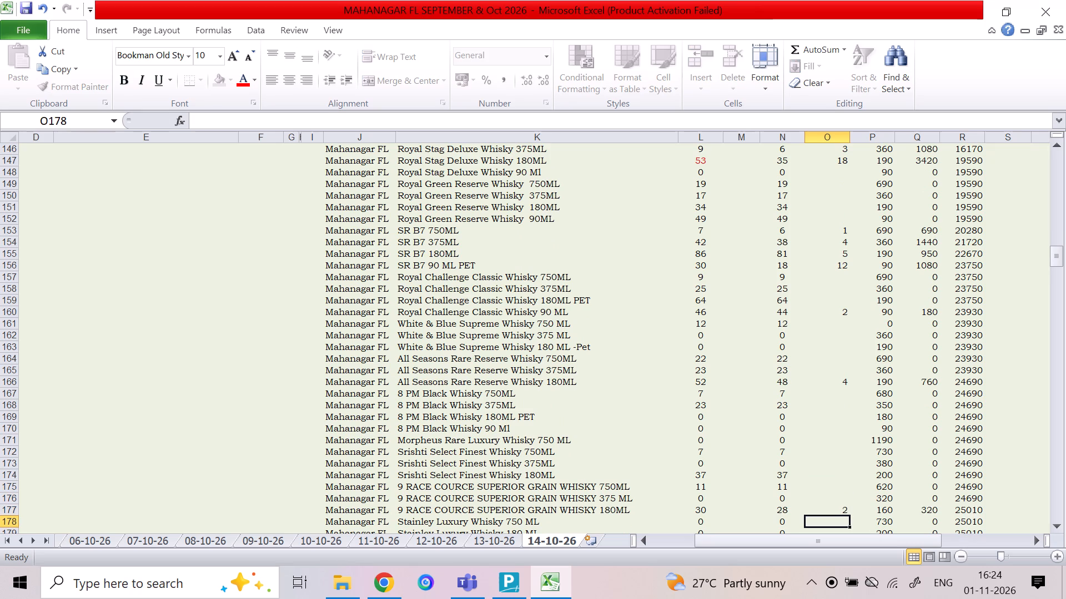
Enter a SALE quantity of 12 for Imperial Blue Dual Cask Smooth Whisky 180ML.
{"action": "key", "text": "Down"}
{"action": "key", "text": "Down"}
{"action": "key", "text": "Down"}
{"action": "key", "text": "Up"}
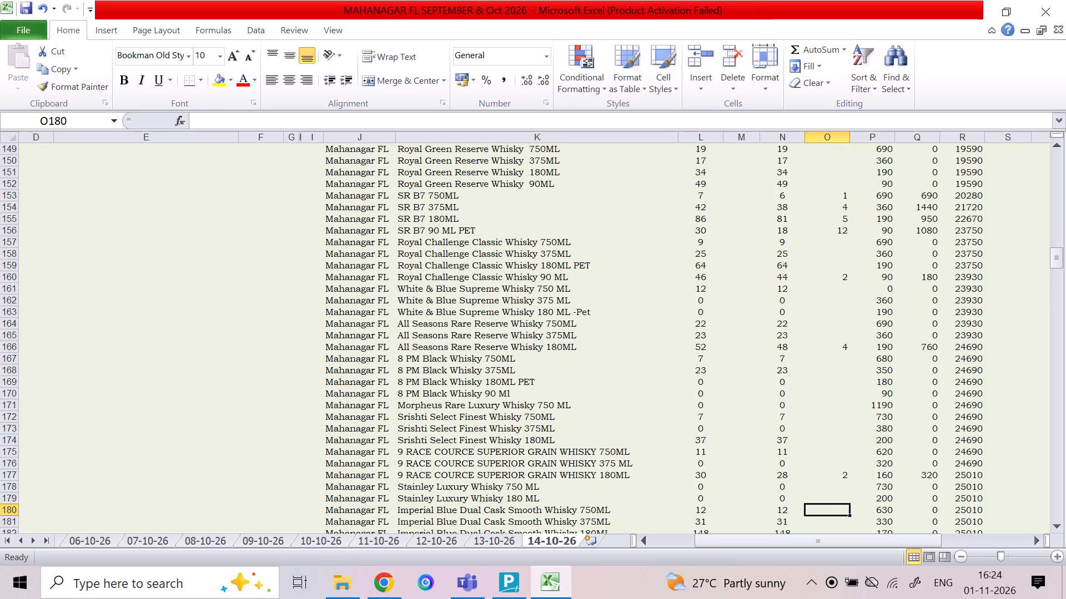
{"action": "key", "text": "Down"}
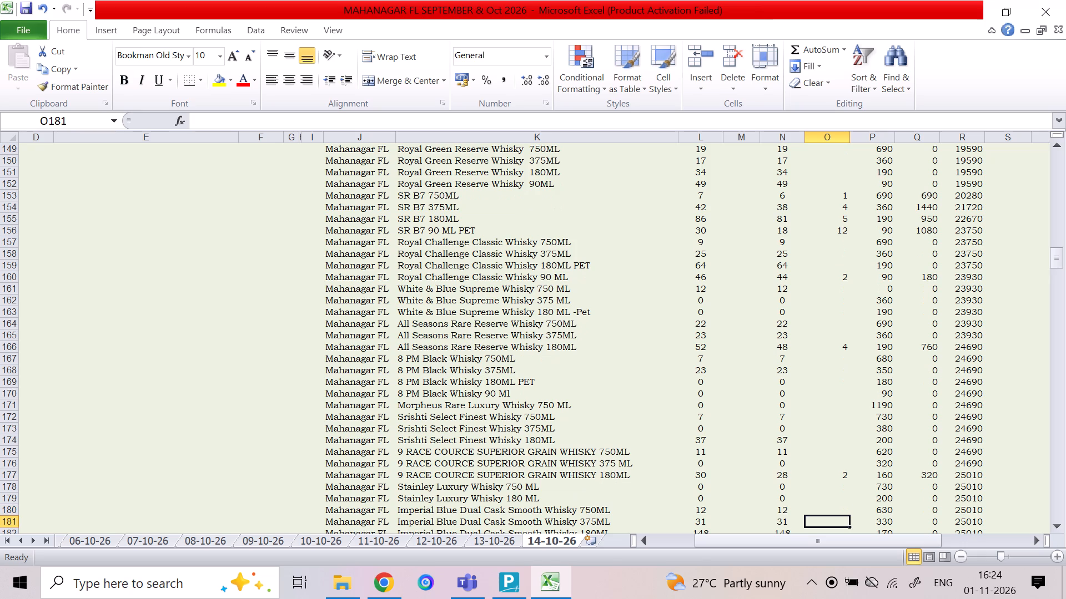
{"action": "key", "text": "Down"}
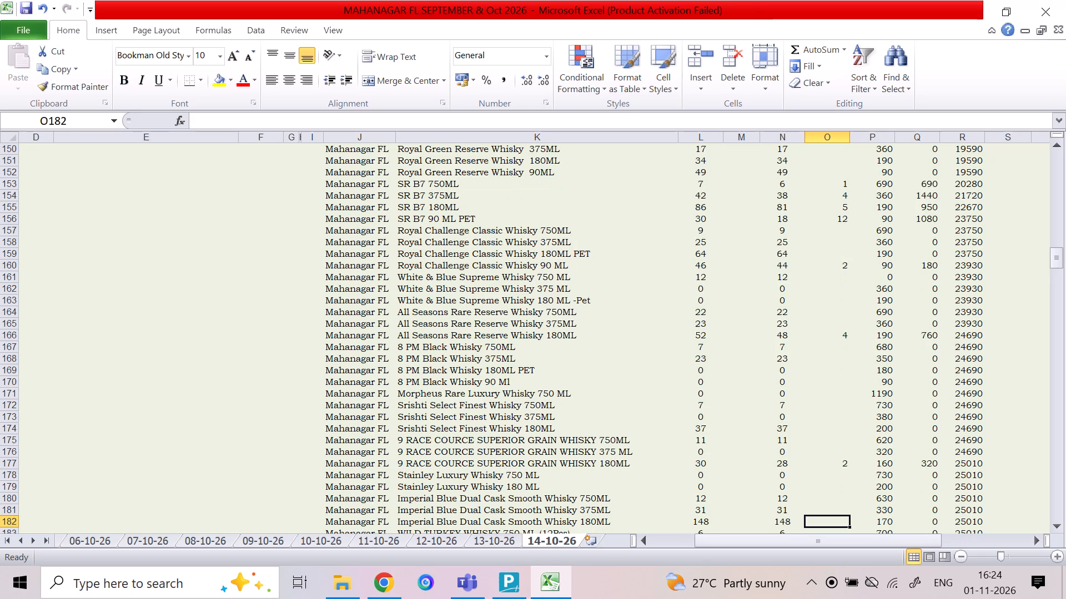
{"action": "type", "text": "12"}
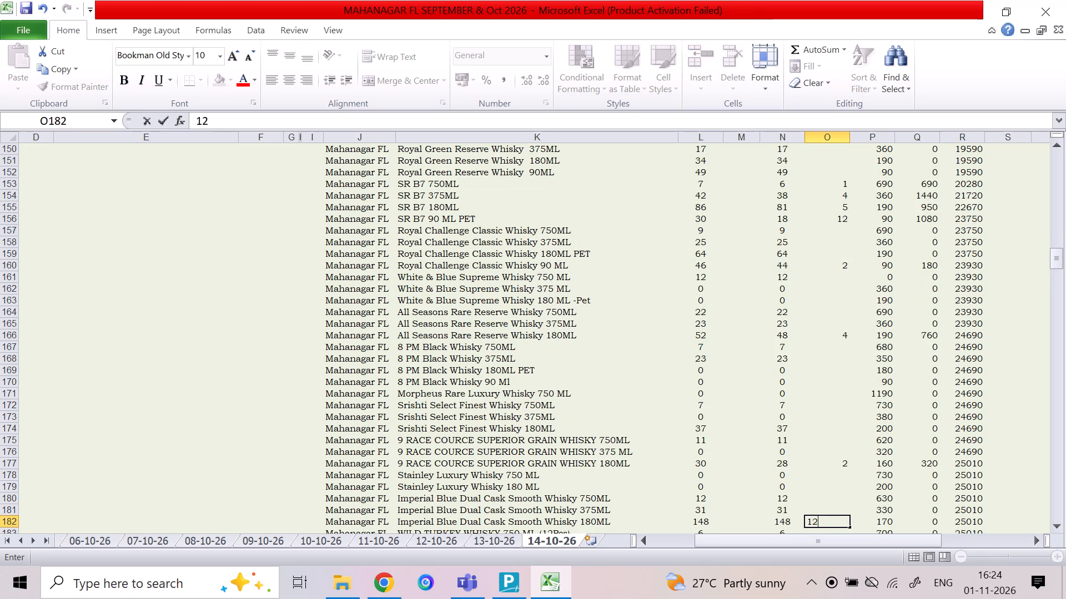
{"action": "key", "text": "Down"}
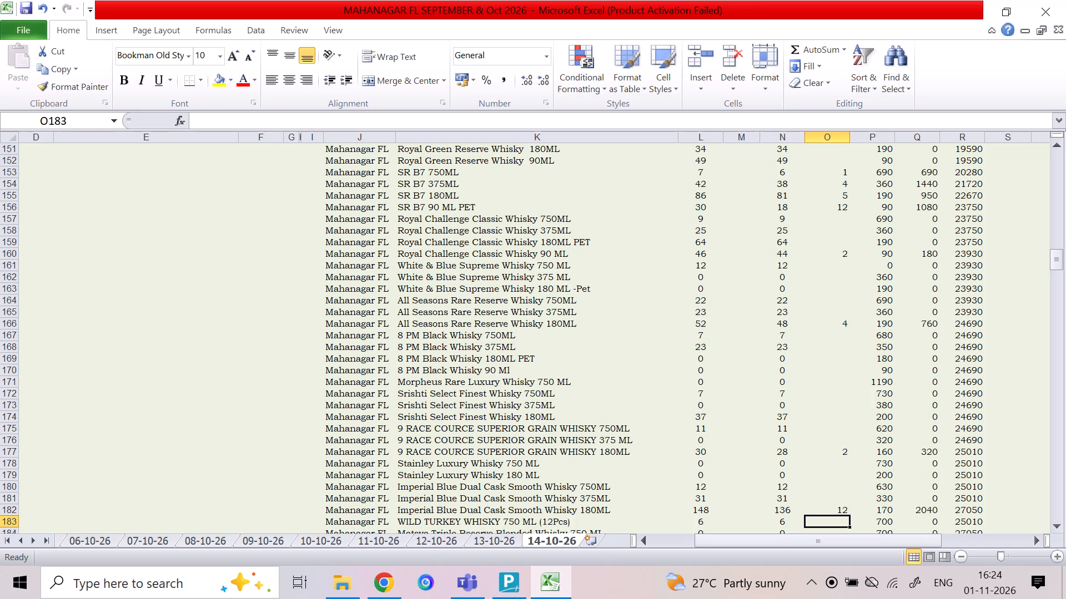
Enter a SALE quantity of 12 for After Dark Wishky 180ML PET.
{"action": "key", "text": "Down"}
{"action": "key", "text": "Down"}
{"action": "key", "text": "Down"}
{"action": "key", "text": "Down"}
{"action": "key", "text": "Down"}
{"action": "key", "text": "Up"}
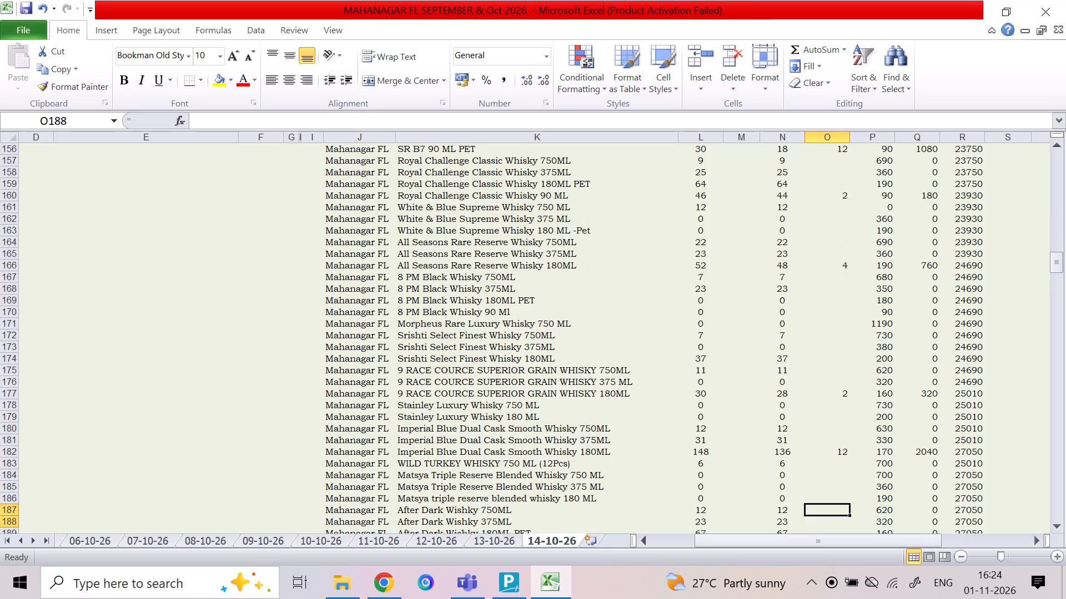
{"action": "key", "text": "Down"}
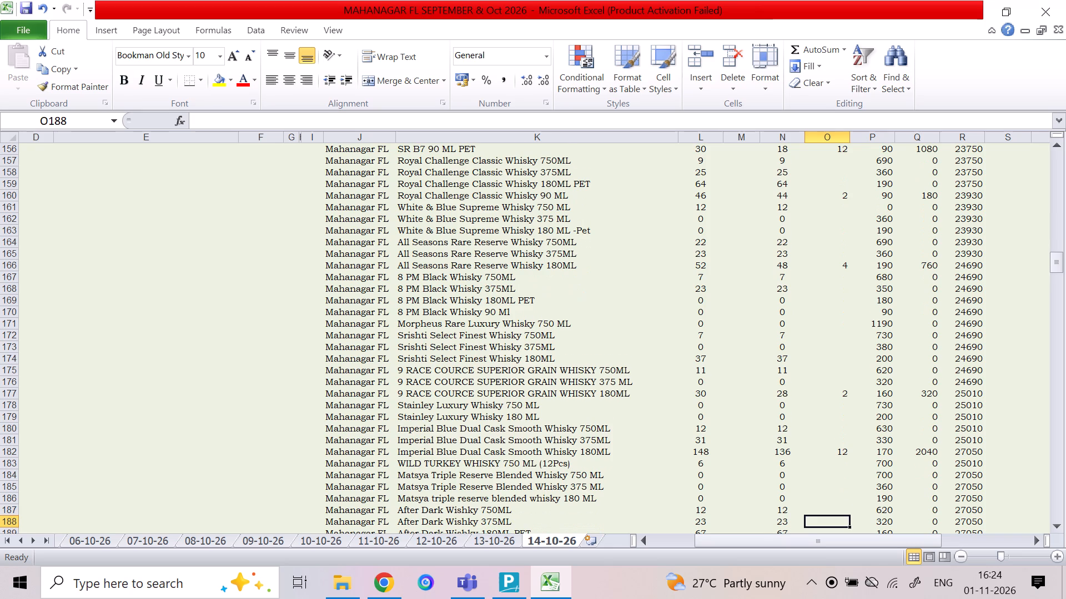
{"action": "key", "text": "Down"}
{"action": "type", "text": "12"}
{"action": "key", "text": "Down"}
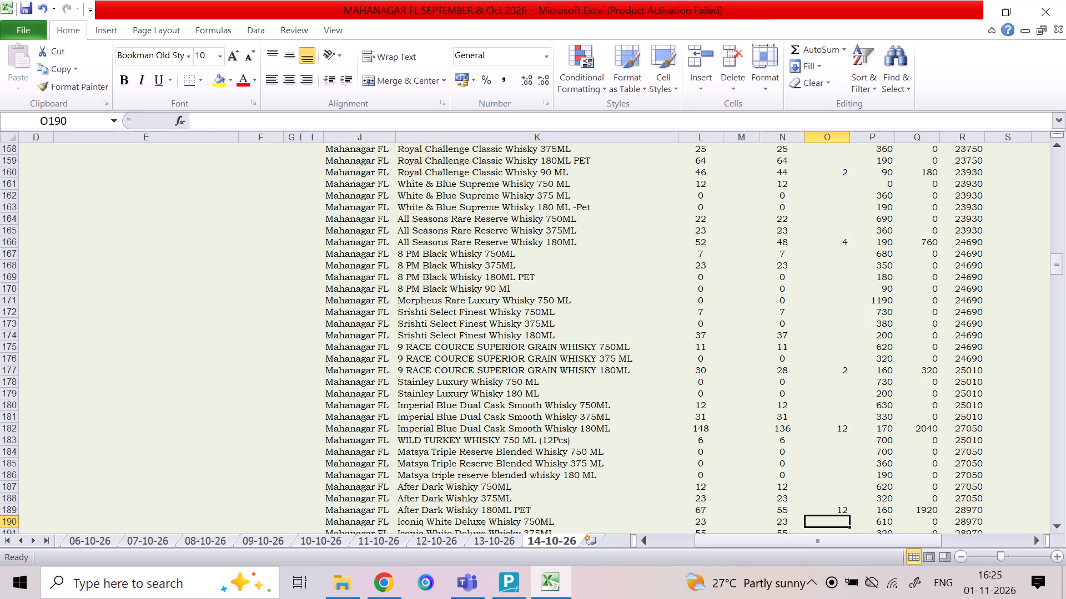
Enter SALE quantities for Iconiq White Deluxe Whisky: 1 for 750ML, 3 for 375ML and 28 for 180ML.
{"action": "key", "text": "1"}
{"action": "key", "text": "Down"}
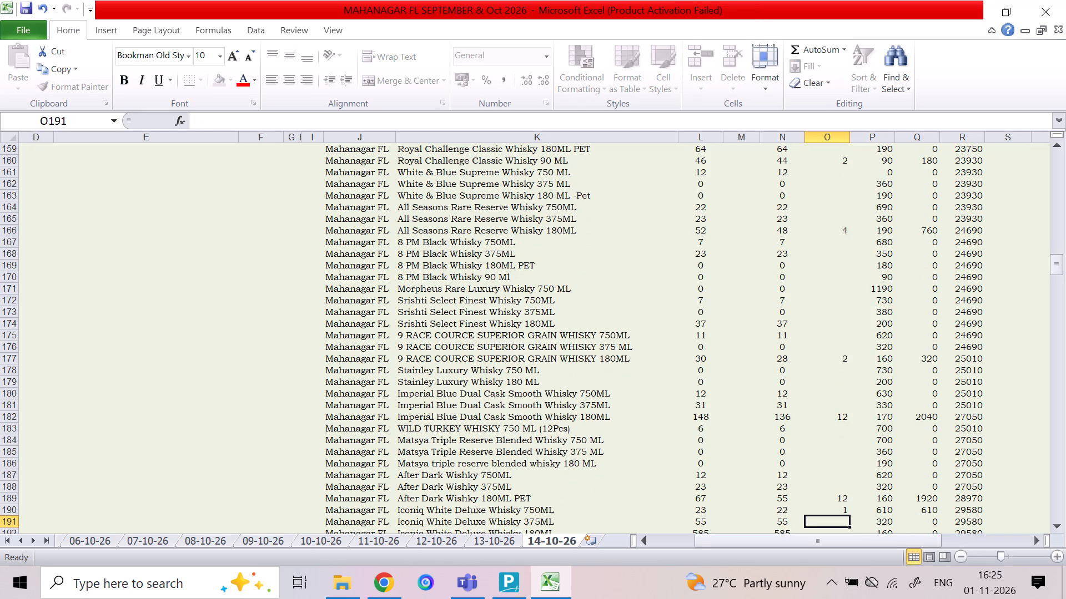
{"action": "key", "text": "3"}
{"action": "key", "text": "Down"}
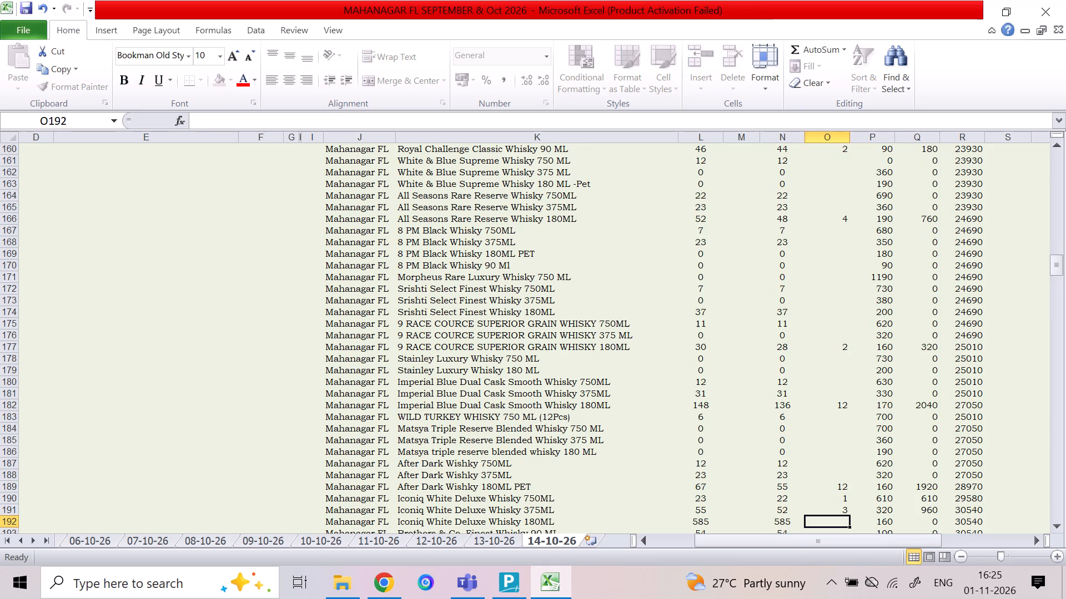
{"action": "type", "text": "28"}
{"action": "key", "text": "Down"}
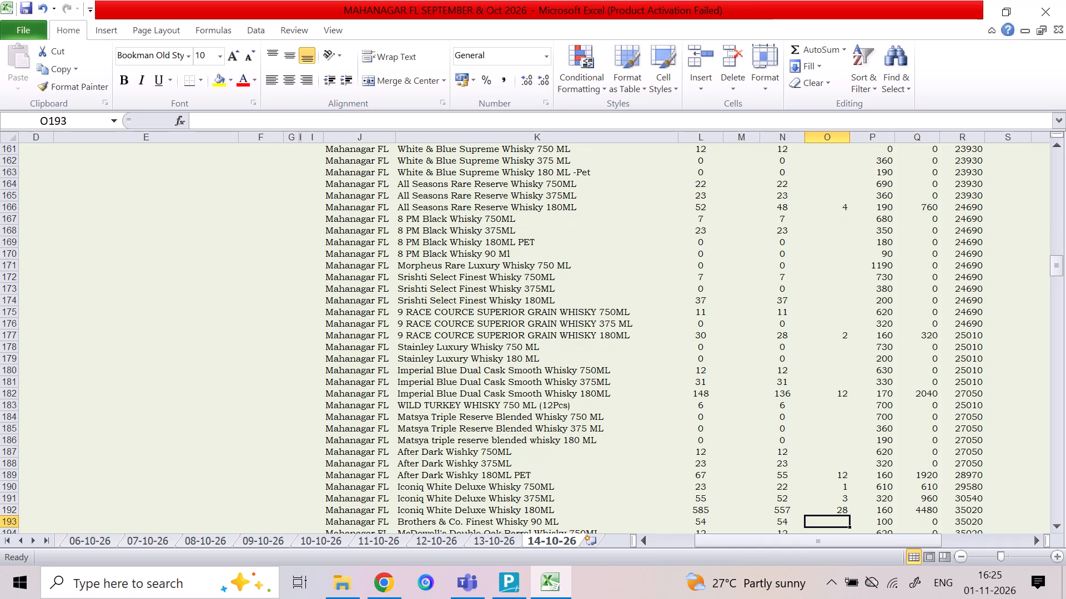
Enter a SALE quantity of 1 for Mountain Oak Select Grain Whisky 375ML.
{"action": "key", "text": "Down"}
{"action": "key", "text": "Down"}
{"action": "key", "text": "Down"}
{"action": "key", "text": "Down"}
{"action": "key", "text": "Down"}
{"action": "key", "text": "Down"}
{"action": "key", "text": "Down"}
{"action": "key", "text": "Up"}
{"action": "key", "text": "Up"}
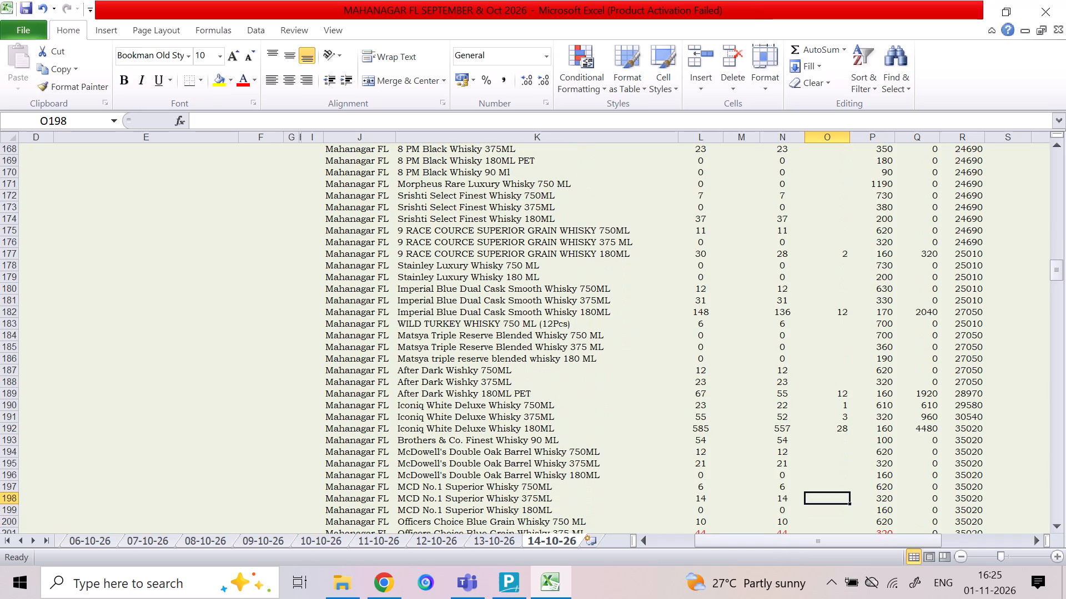
{"action": "key", "text": "Down"}
{"action": "key", "text": "Down"}
{"action": "key", "text": "Down"}
{"action": "key", "text": "Down"}
{"action": "key", "text": "Down"}
{"action": "key", "text": "Down"}
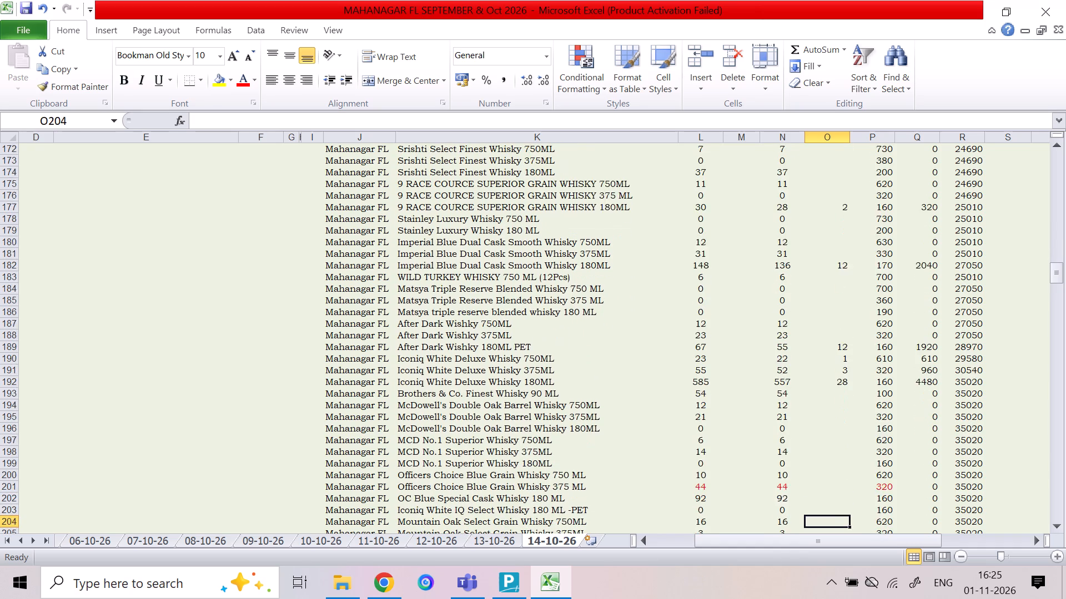
{"action": "key", "text": "Down"}
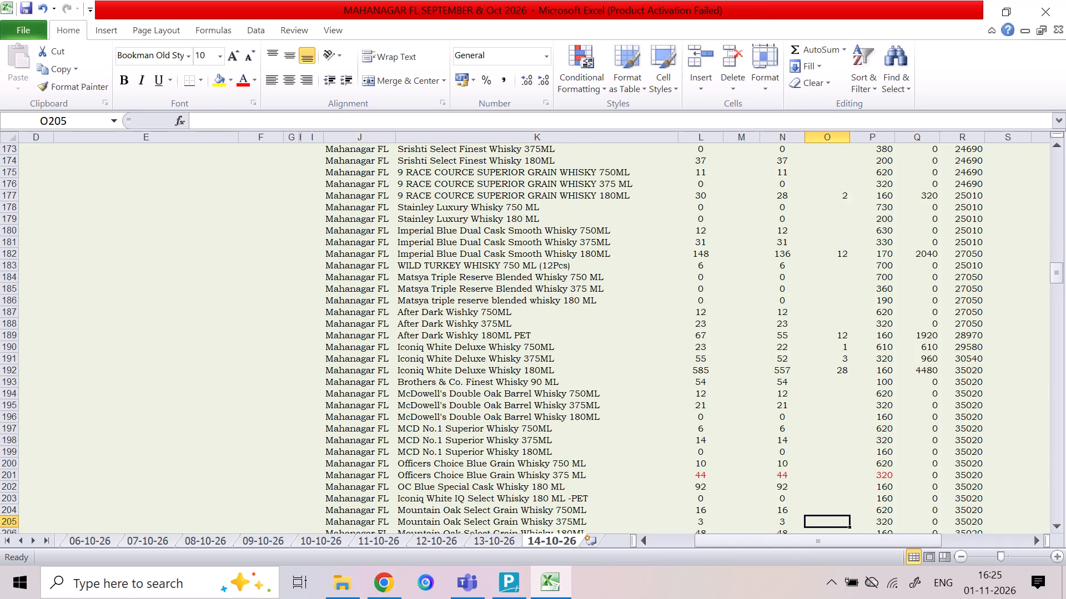
{"action": "key", "text": "1"}
{"action": "key", "text": "Down"}
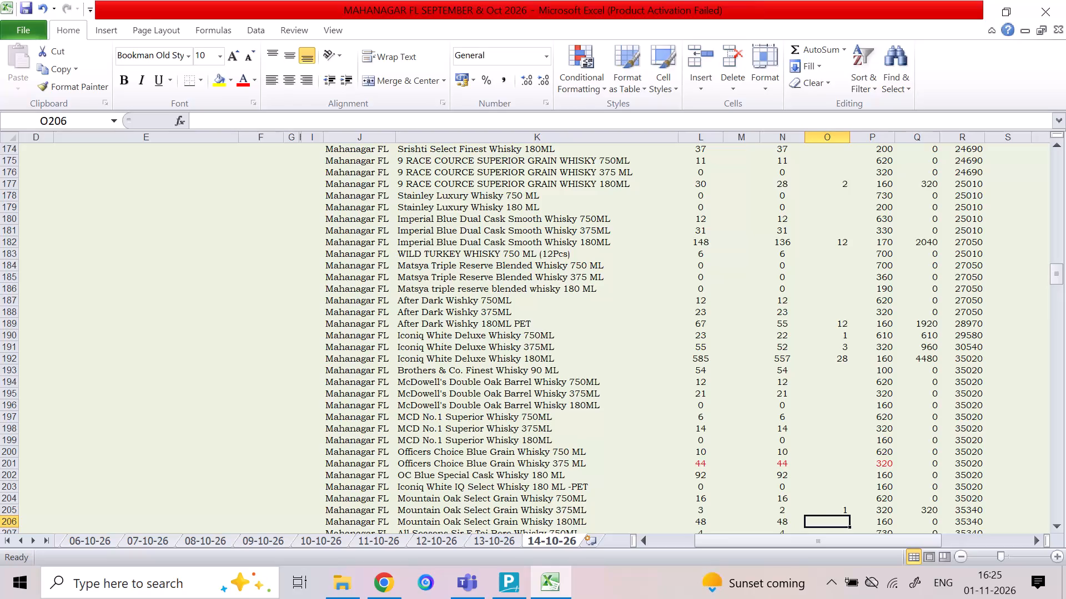
Enter SALE quantities for 8 PM Whisky: 6 for 750ML, 1 for 375ML and 10 for 180ML Tetra.
{"action": "key", "text": "Down"}
{"action": "key", "text": "Down"}
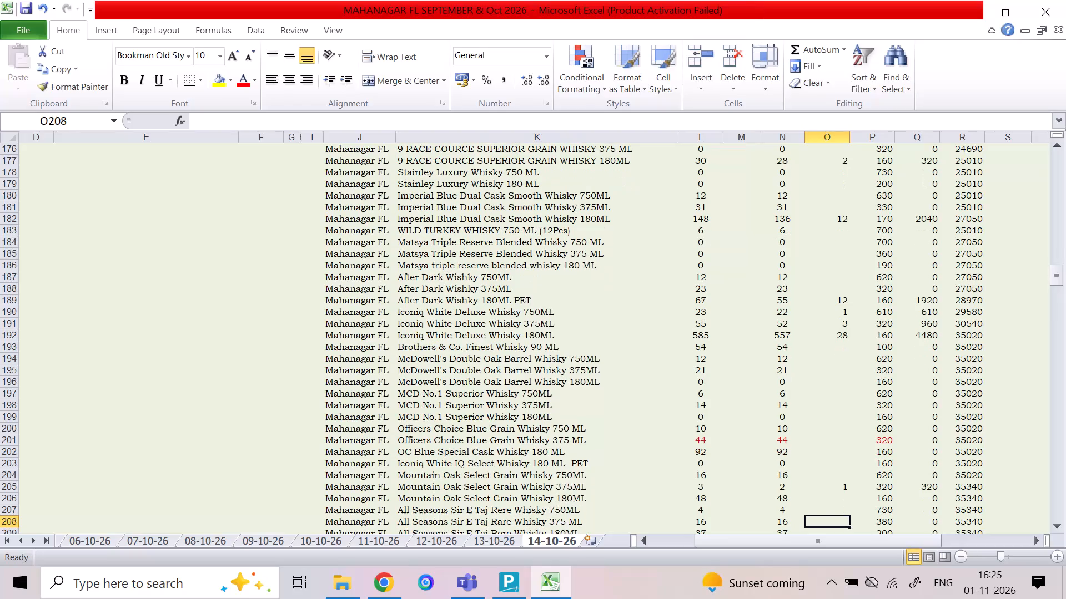
{"action": "key", "text": "Down"}
{"action": "key", "text": "Down"}
{"action": "key", "text": "Down"}
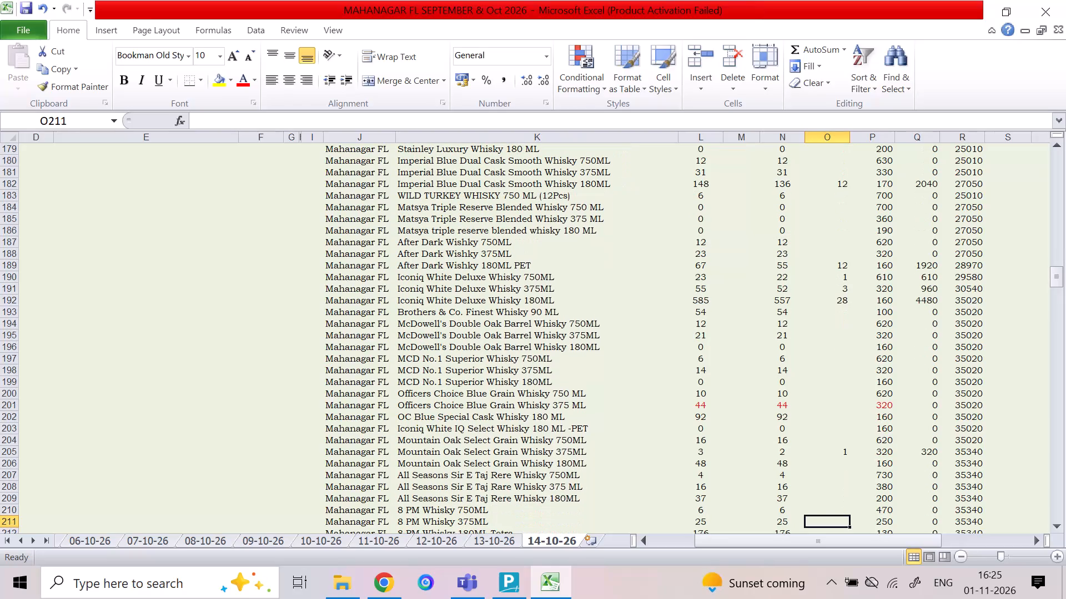
{"action": "key", "text": "Up"}
{"action": "key", "text": "6"}
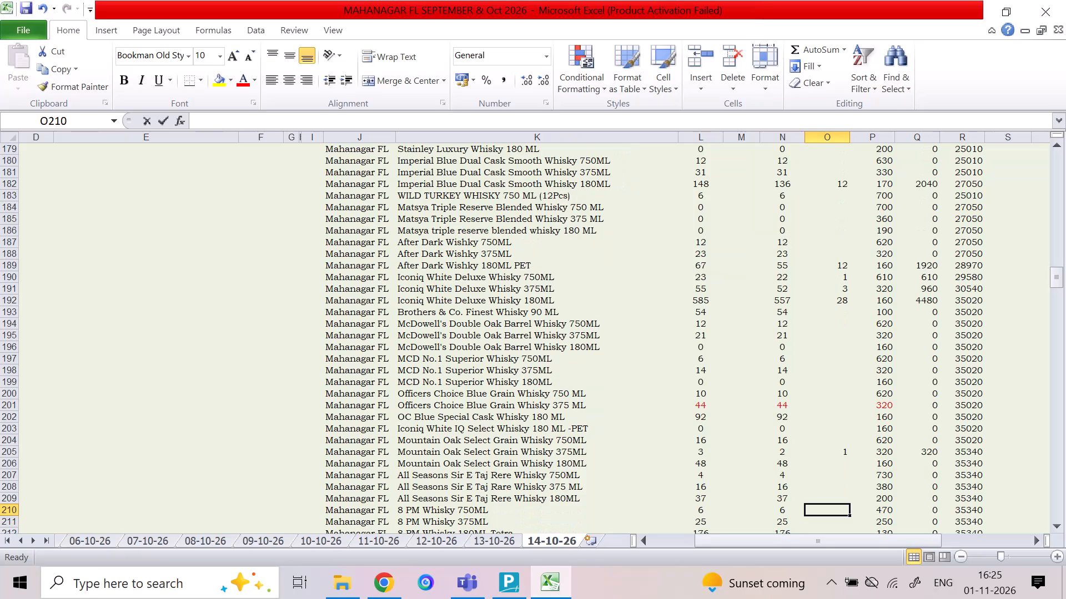
{"action": "key", "text": "Down"}
{"action": "key", "text": "1"}
{"action": "key", "text": "Down"}
{"action": "type", "text": "10"}
{"action": "key", "text": "Down"}
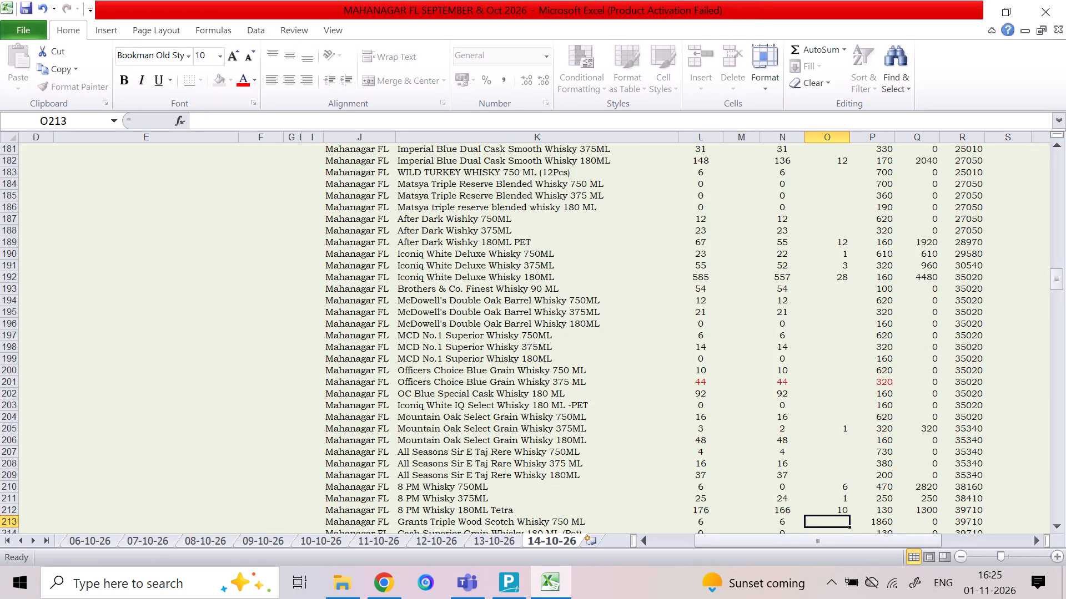
Enter a SALE quantity of 9 for Officers Choice Whisky 180ML.
{"action": "key", "text": "Down"}
{"action": "key", "text": "Down"}
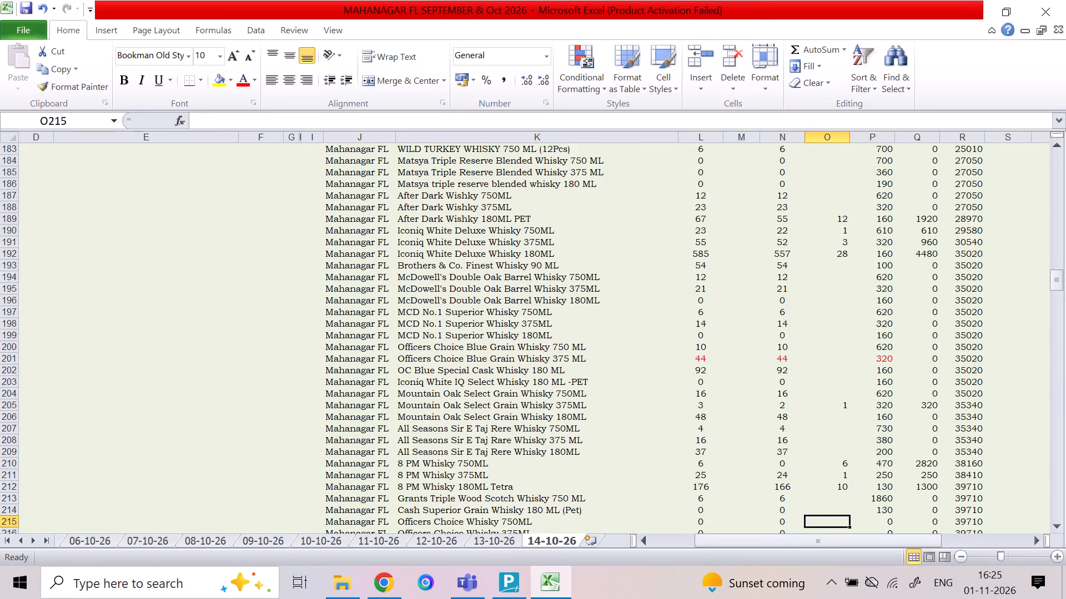
{"action": "key", "text": "Down"}
{"action": "key", "text": "Down"}
{"action": "key", "text": "Down"}
{"action": "key", "text": "Up"}
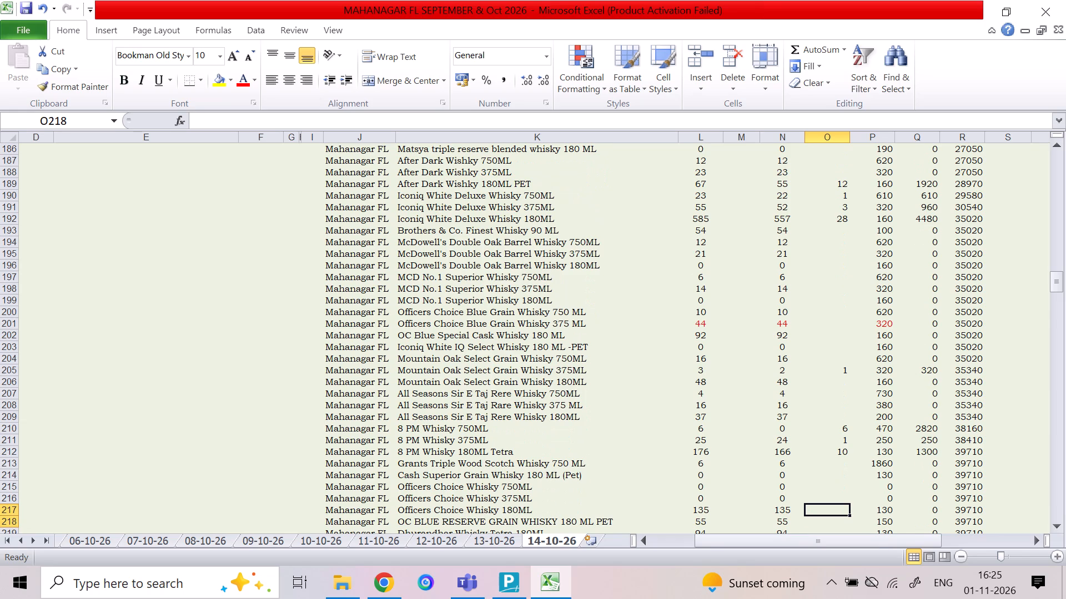
{"action": "key", "text": "9"}
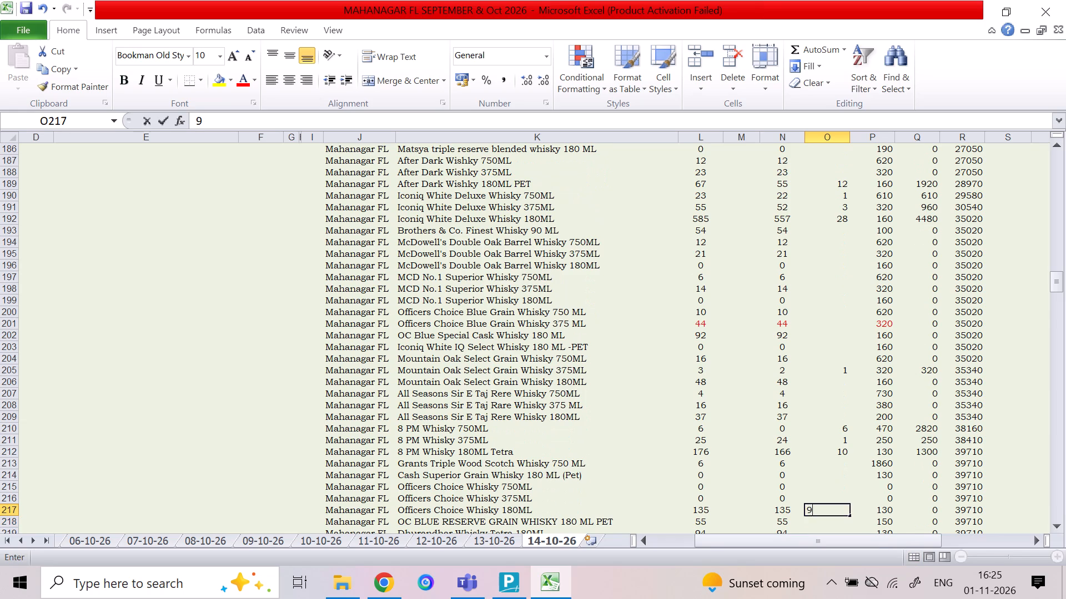
{"action": "key", "text": "Down"}
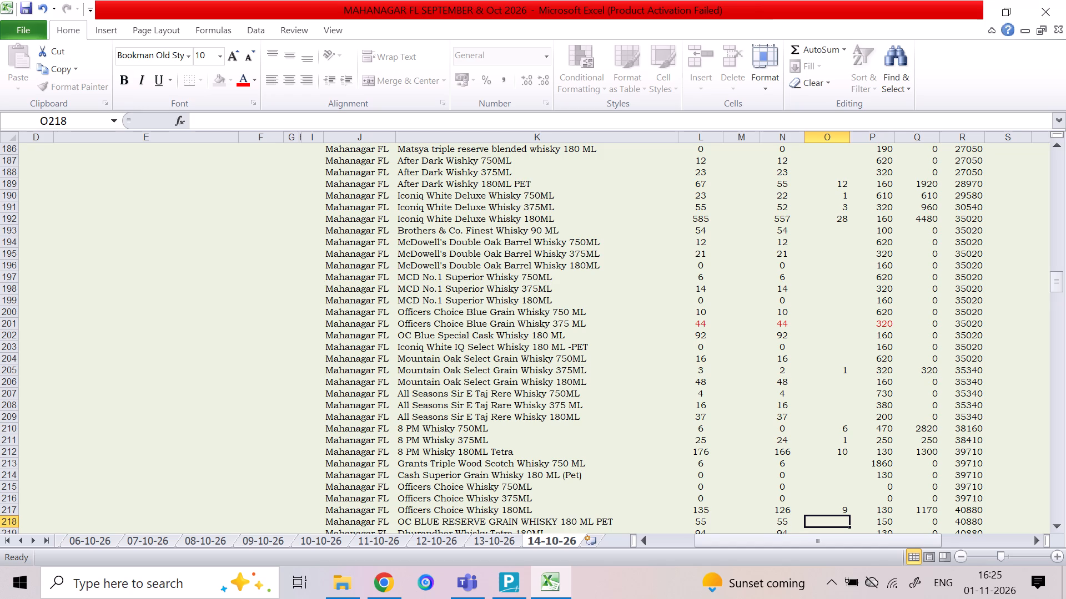
Enter a SALE quantity of 2 for Dhurandhar Whisky Tetra 180ML.
{"action": "key", "text": "Down"}
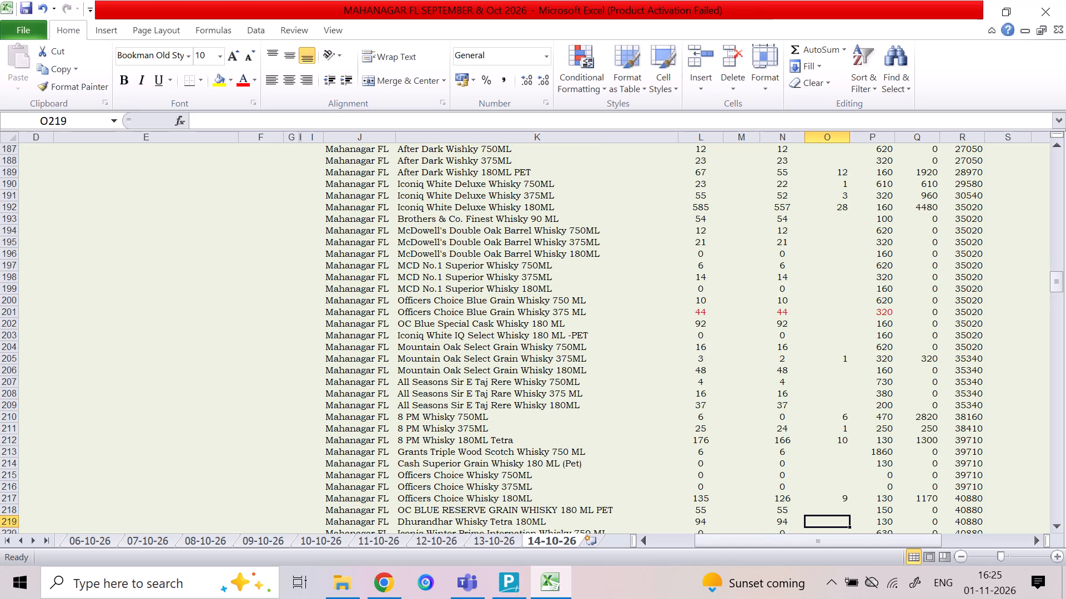
{"action": "key", "text": "2"}
{"action": "key", "text": "Down"}
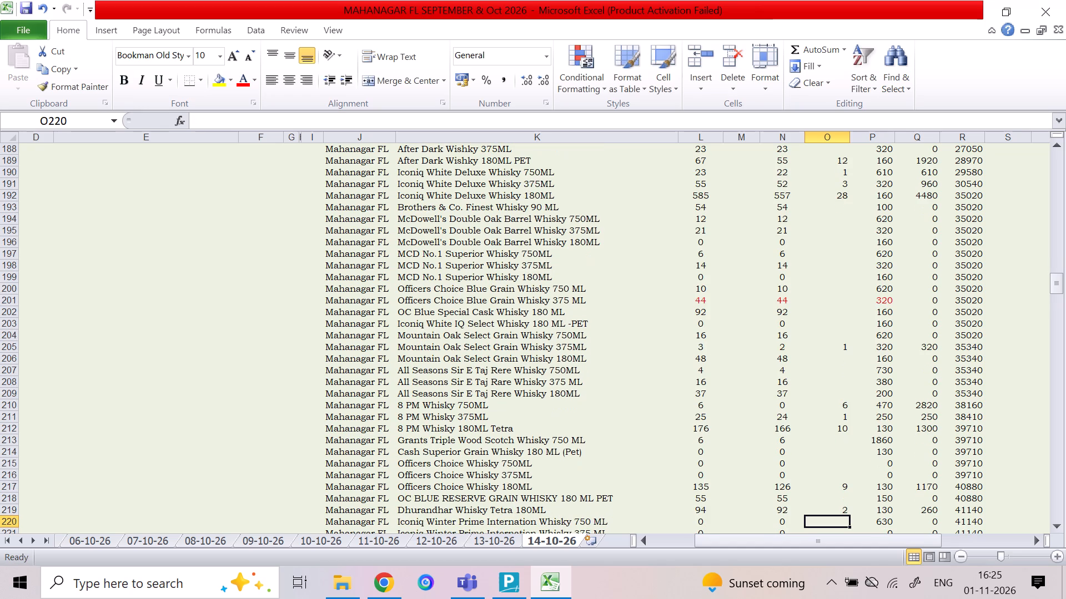
Enter SALE quantities for Prestige Green Classic Whisky: 2 for 375 ML and 2 for 180 ML.
{"action": "key", "text": "Down"}
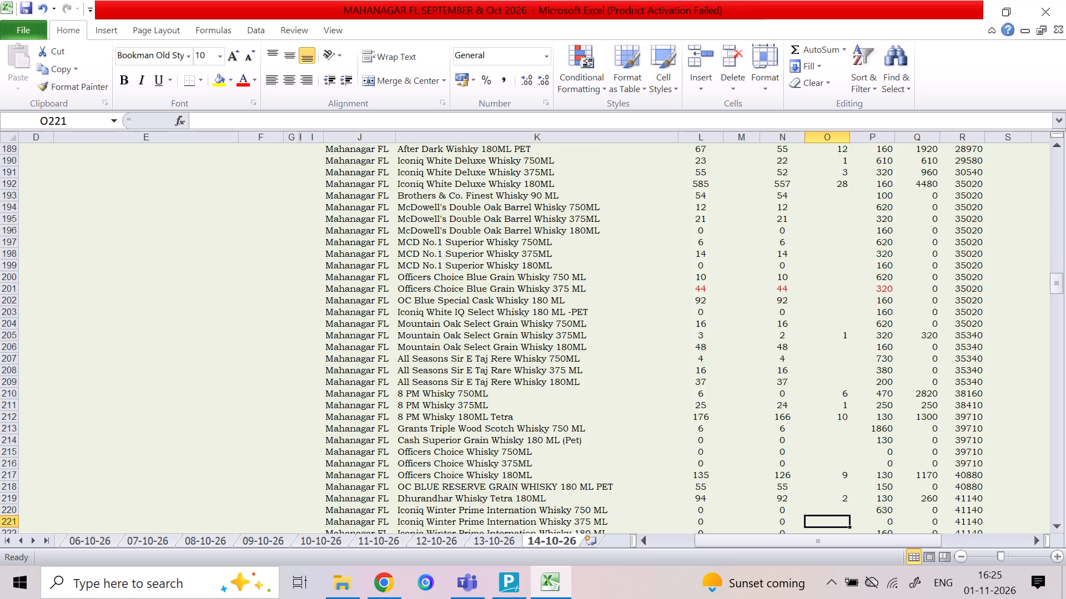
{"action": "key", "text": "Down"}
{"action": "key", "text": "Down"}
{"action": "key", "text": "Down"}
{"action": "key", "text": "Down"}
{"action": "key", "text": "Up"}
{"action": "key", "text": "Down"}
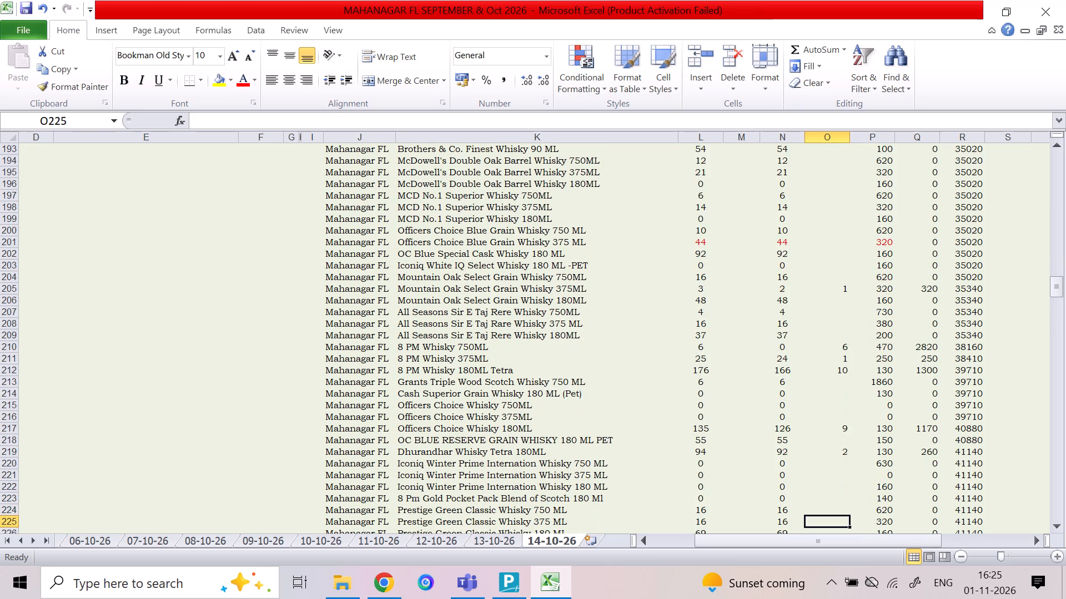
{"action": "key", "text": "2"}
{"action": "key", "text": "Down"}
{"action": "key", "text": "2"}
{"action": "key", "text": "Down"}
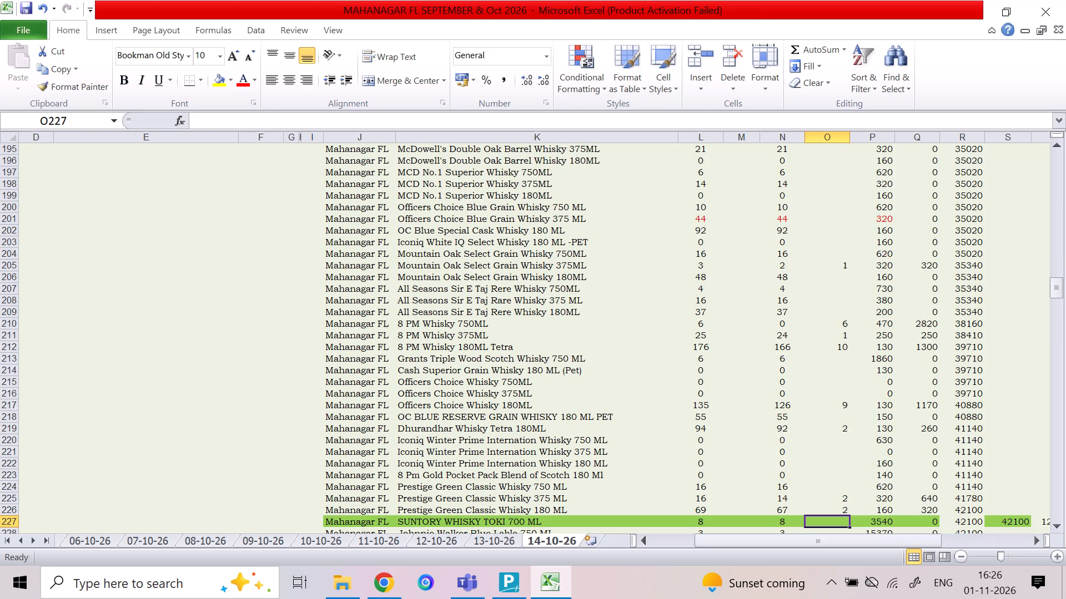
Enter a SALE quantity of 1 for Monkey Shouler Blended Malt Scotch Whisky 700 ML.
{"action": "key", "text": "Down"}
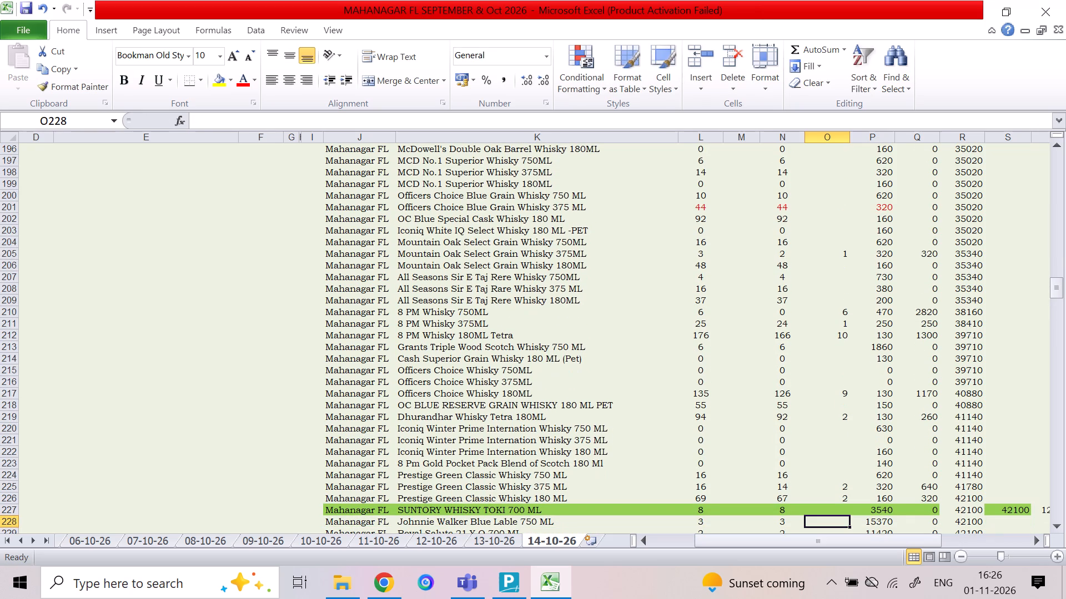
{"action": "key", "text": "Right"}
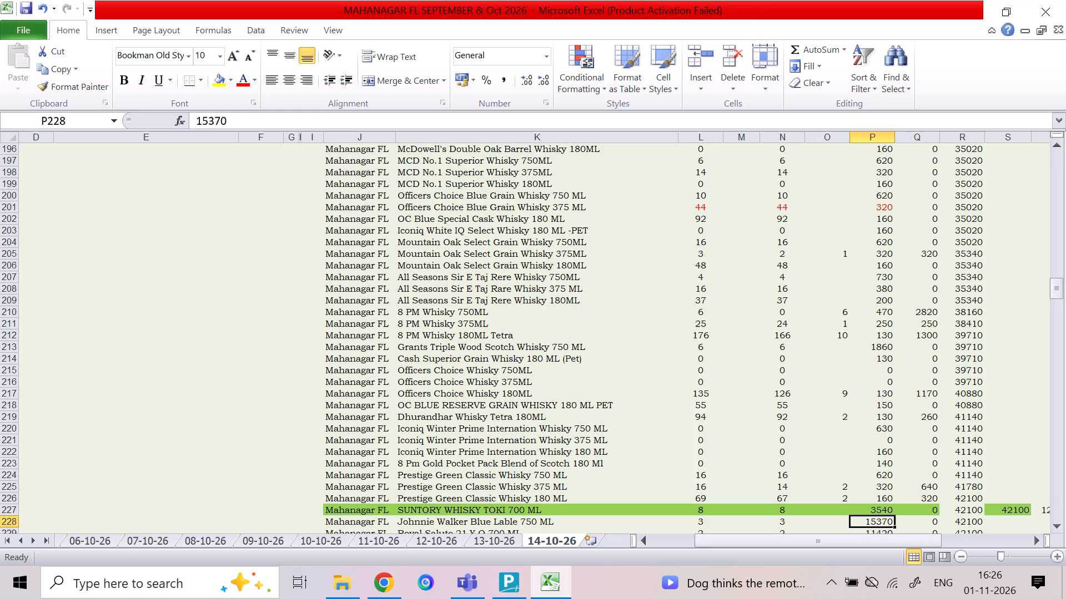
{"action": "key", "text": "Down"}
{"action": "key", "text": "Down"}
{"action": "key", "text": "Down"}
{"action": "key", "text": "Down"}
{"action": "key", "text": "Down"}
{"action": "key", "text": "Down"}
{"action": "key", "text": "Down"}
{"action": "key", "text": "Down"}
{"action": "key", "text": "Down"}
{"action": "key", "text": "Down"}
{"action": "key", "text": "Down"}
{"action": "key", "text": "Down"}
{"action": "key", "text": "Down"}
{"action": "key", "text": "Down"}
{"action": "key", "text": "Down"}
{"action": "key", "text": "Down"}
{"action": "key", "text": "Down"}
{"action": "key", "text": "Down"}
{"action": "key", "text": "Down"}
{"action": "key", "text": "Down"}
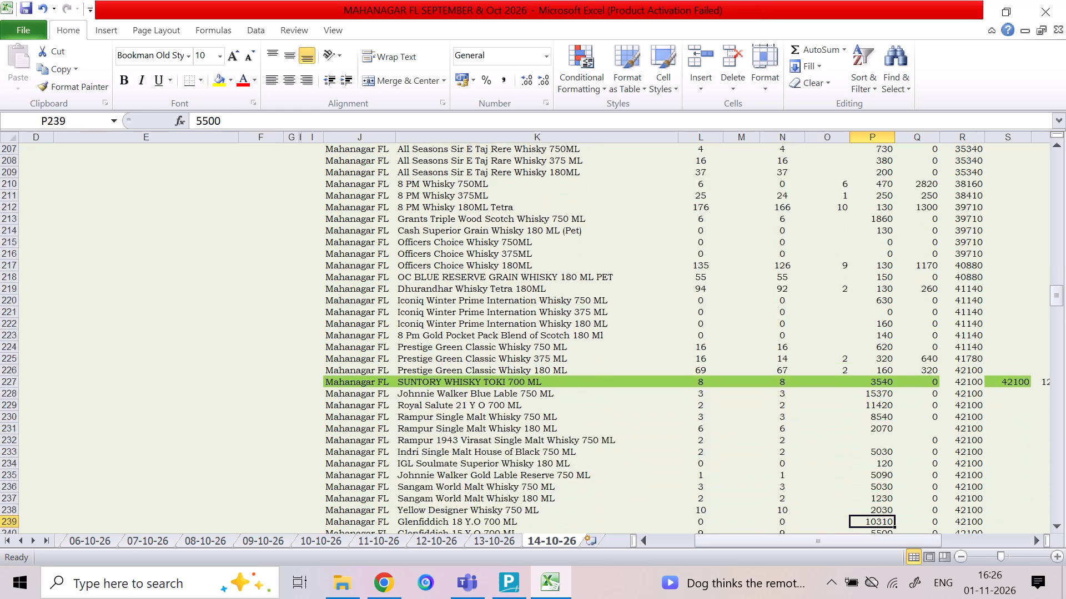
{"action": "key", "text": "Left"}
{"action": "key", "text": "Left"}
{"action": "key", "text": "Right"}
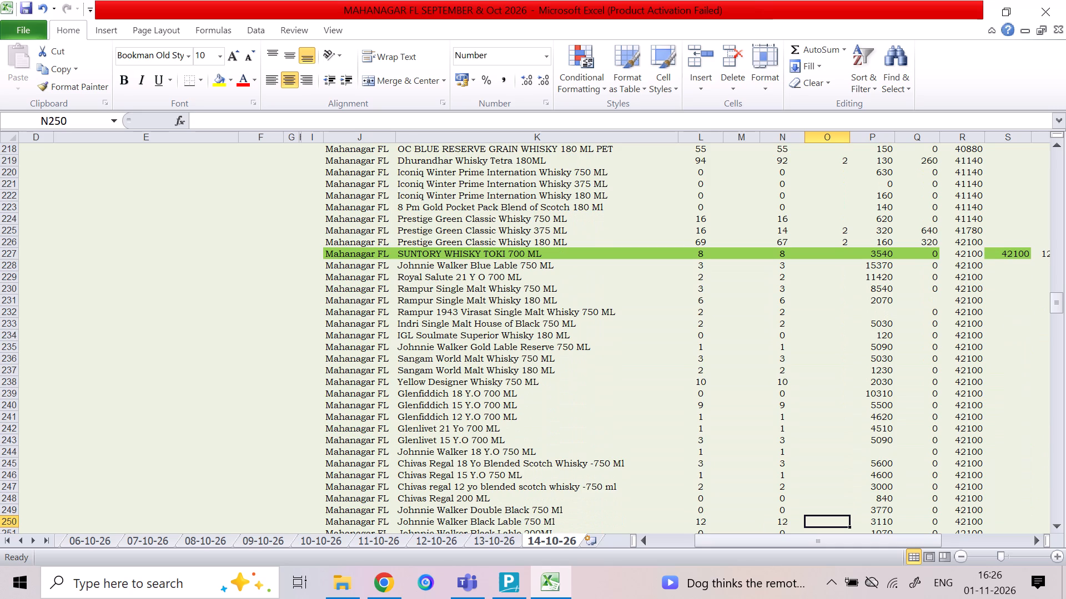
{"action": "key", "text": "Down"}
{"action": "key", "text": "Down"}
{"action": "key", "text": "Down"}
{"action": "key", "text": "Down"}
{"action": "key", "text": "Down"}
{"action": "key", "text": "Down"}
{"action": "key", "text": "Down"}
{"action": "key", "text": "Down"}
{"action": "key", "text": "Down"}
{"action": "key", "text": "Down"}
{"action": "key", "text": "Down"}
{"action": "key", "text": "Down"}
{"action": "key", "text": "Down"}
{"action": "key", "text": "Down"}
{"action": "key", "text": "Down"}
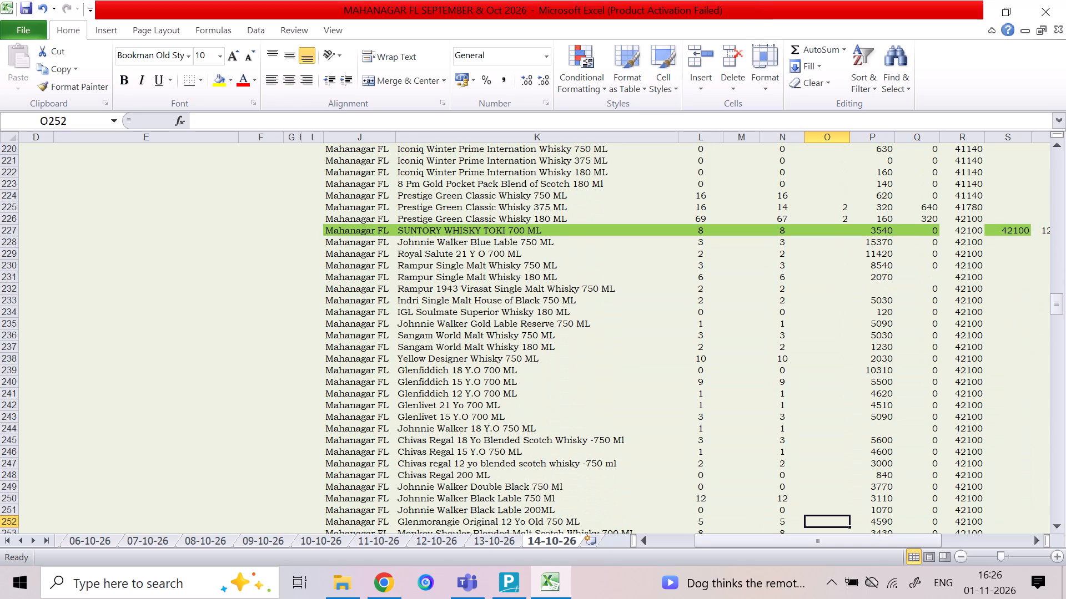
{"action": "key", "text": "Up"}
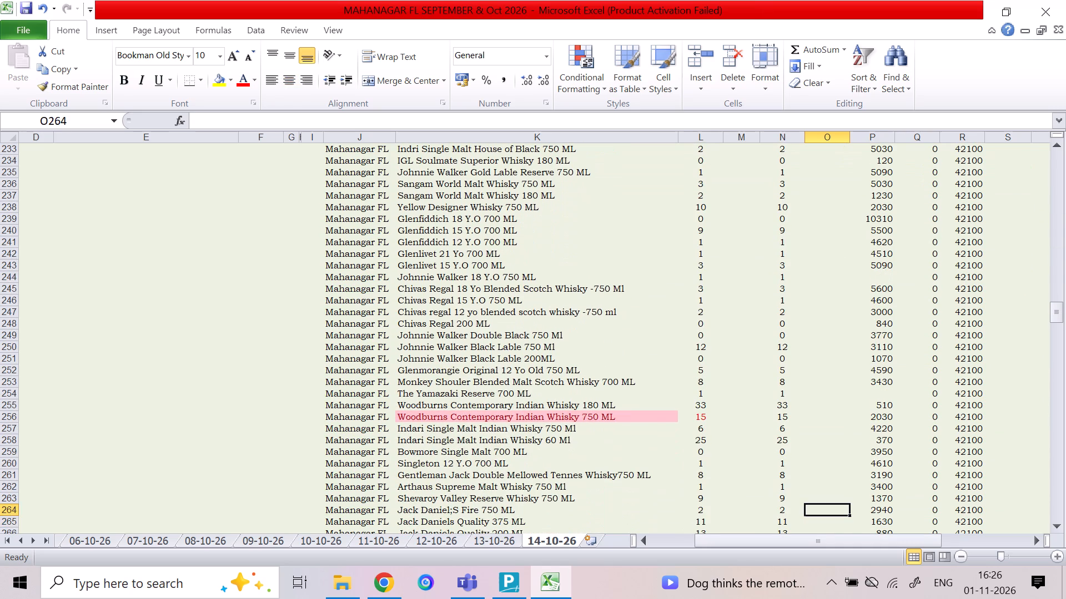
{"action": "key", "text": "Up"}
{"action": "key", "text": "Up"}
{"action": "key", "text": "Up"}
{"action": "key", "text": "Up"}
{"action": "key", "text": "Up"}
{"action": "key", "text": "Up"}
{"action": "key", "text": "Up"}
{"action": "key", "text": "Up"}
{"action": "key", "text": "Up"}
{"action": "key", "text": "Up"}
{"action": "key", "text": "Up"}
{"action": "key", "text": "Up"}
{"action": "key", "text": "Down"}
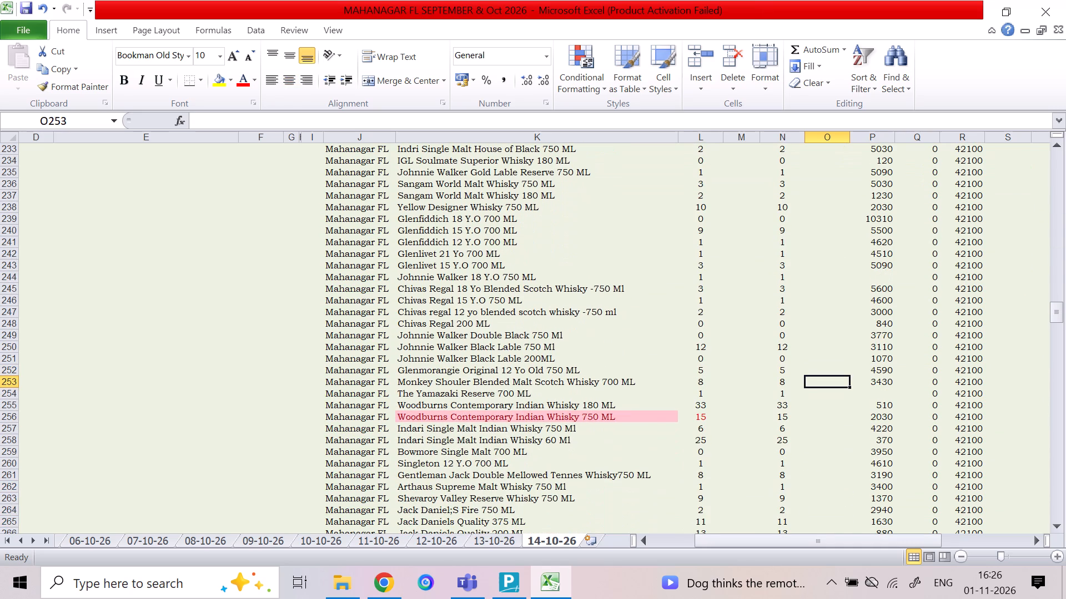
{"action": "key", "text": "1"}
{"action": "key", "text": "Down"}
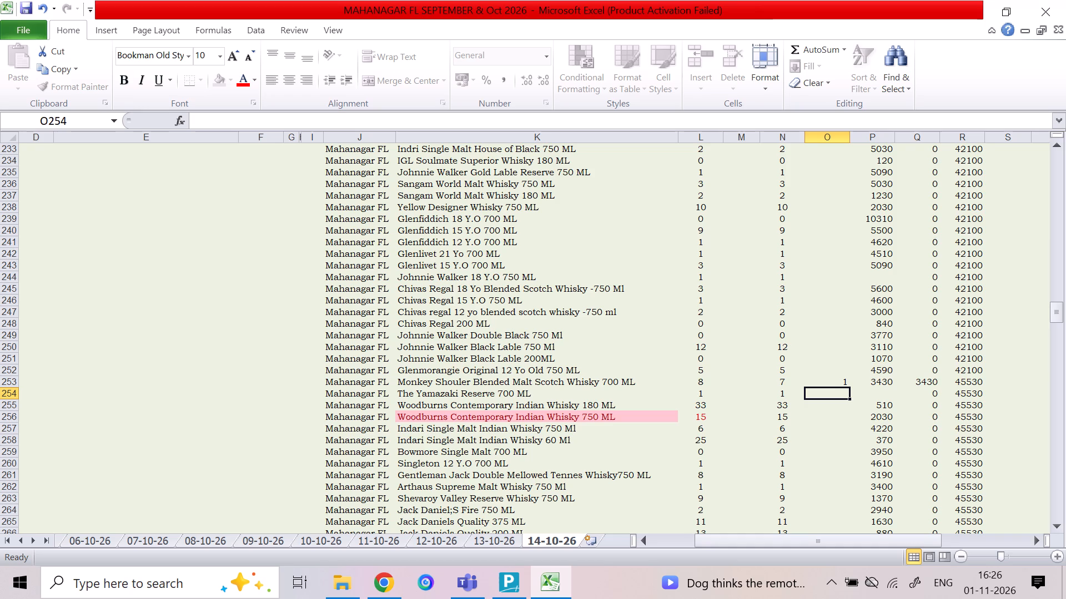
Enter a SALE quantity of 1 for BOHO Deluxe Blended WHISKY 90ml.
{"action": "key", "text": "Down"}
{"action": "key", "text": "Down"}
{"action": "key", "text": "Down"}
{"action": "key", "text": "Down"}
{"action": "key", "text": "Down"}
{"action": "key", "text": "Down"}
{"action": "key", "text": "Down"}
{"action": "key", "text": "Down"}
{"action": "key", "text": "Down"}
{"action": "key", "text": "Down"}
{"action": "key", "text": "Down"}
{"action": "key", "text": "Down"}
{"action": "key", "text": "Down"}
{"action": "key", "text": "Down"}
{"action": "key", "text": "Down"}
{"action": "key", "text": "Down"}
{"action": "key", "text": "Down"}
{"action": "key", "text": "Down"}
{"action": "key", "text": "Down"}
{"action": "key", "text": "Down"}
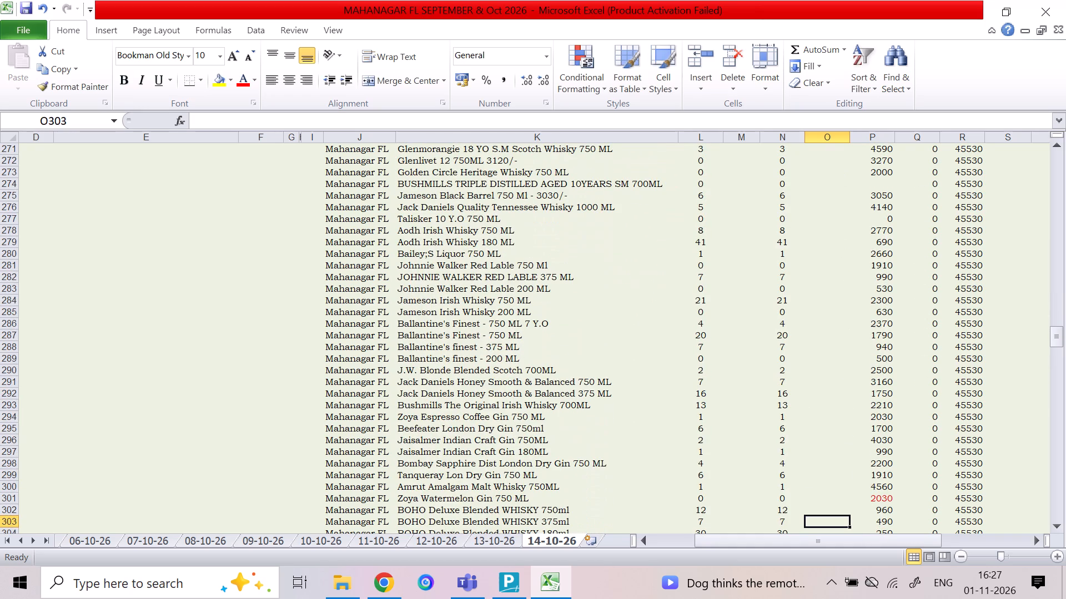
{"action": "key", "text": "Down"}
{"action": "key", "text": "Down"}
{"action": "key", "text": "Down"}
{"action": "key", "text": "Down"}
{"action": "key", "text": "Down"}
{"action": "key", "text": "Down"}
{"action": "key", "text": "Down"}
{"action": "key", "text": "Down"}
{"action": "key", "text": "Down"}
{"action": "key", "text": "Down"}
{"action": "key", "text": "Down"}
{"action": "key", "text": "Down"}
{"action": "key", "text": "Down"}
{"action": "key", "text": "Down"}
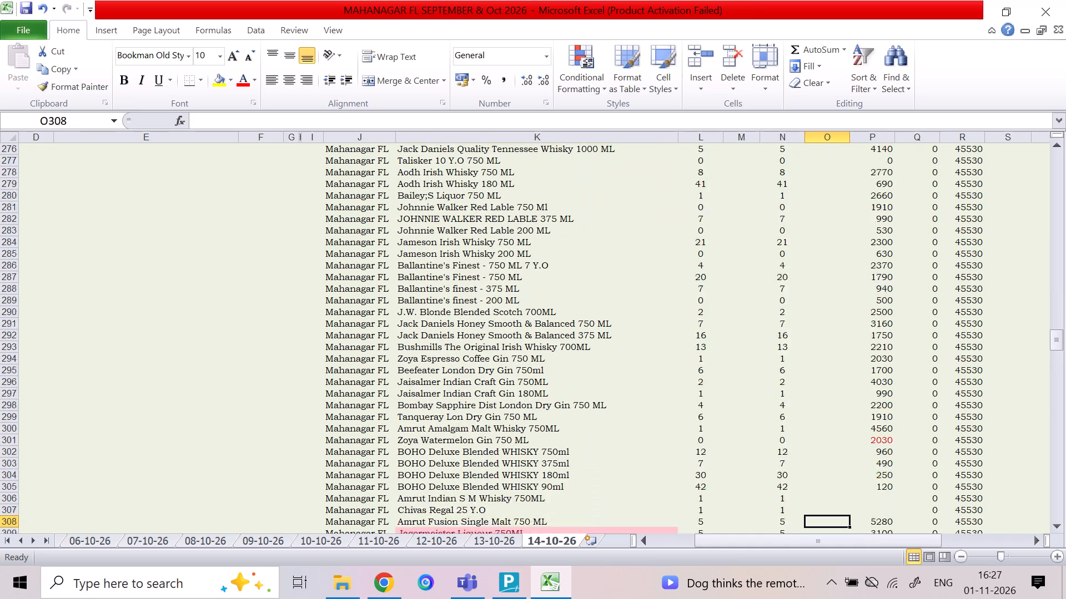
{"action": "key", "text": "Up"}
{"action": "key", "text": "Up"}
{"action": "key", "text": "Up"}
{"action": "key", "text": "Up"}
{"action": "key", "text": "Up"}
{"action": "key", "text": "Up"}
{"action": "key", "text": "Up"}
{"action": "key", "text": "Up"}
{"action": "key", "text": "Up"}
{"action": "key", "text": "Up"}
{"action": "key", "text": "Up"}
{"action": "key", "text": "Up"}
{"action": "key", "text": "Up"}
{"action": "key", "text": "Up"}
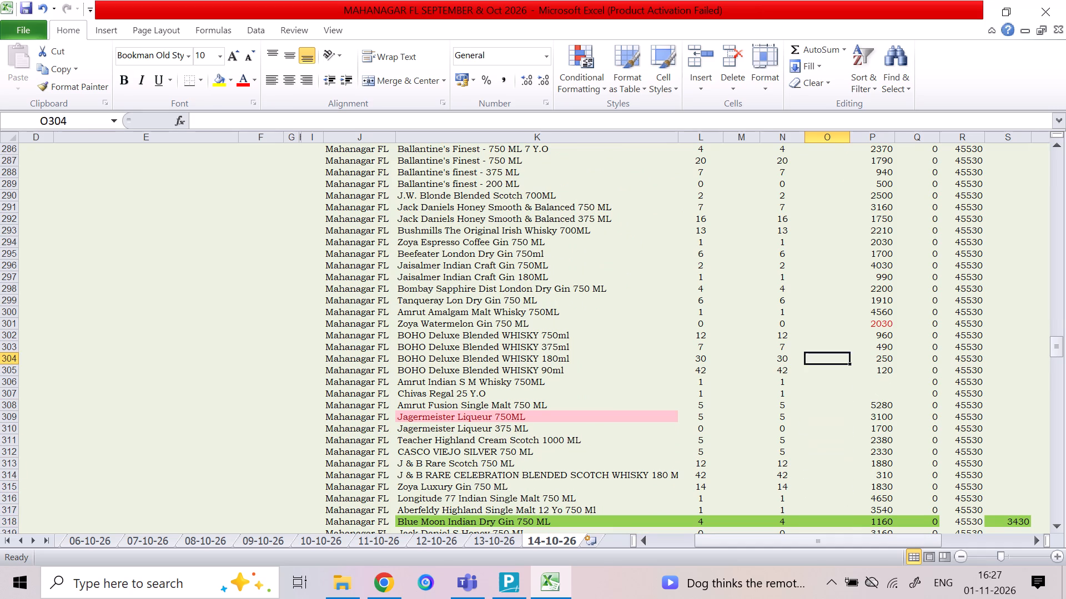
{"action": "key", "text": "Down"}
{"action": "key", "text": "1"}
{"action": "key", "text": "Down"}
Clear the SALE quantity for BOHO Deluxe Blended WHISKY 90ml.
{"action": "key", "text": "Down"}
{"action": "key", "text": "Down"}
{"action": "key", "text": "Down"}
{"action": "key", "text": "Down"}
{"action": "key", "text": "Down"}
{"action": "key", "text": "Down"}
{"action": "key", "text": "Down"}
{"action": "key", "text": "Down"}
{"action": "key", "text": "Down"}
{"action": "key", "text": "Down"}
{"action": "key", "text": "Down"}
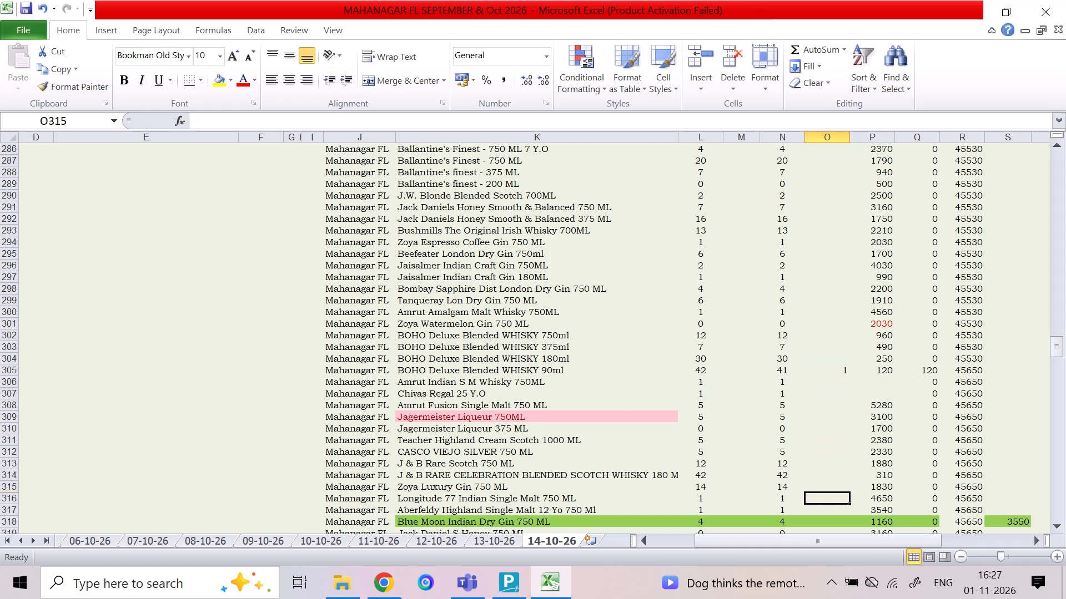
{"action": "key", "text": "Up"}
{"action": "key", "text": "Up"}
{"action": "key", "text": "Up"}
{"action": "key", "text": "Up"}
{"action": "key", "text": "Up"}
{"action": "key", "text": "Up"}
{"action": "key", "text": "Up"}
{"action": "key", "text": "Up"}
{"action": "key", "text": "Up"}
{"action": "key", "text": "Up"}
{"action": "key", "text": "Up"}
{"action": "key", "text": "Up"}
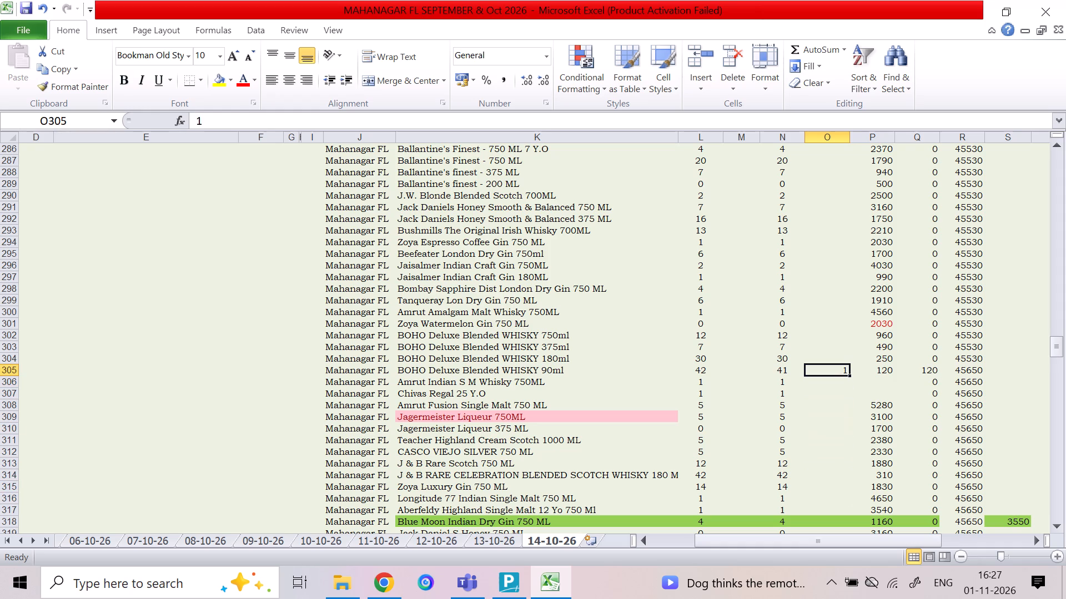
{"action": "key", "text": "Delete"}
Enter a SALE quantity of 1 for BOHO Deluxe Blended WHISKY 180ml.
{"action": "key", "text": "Up"}
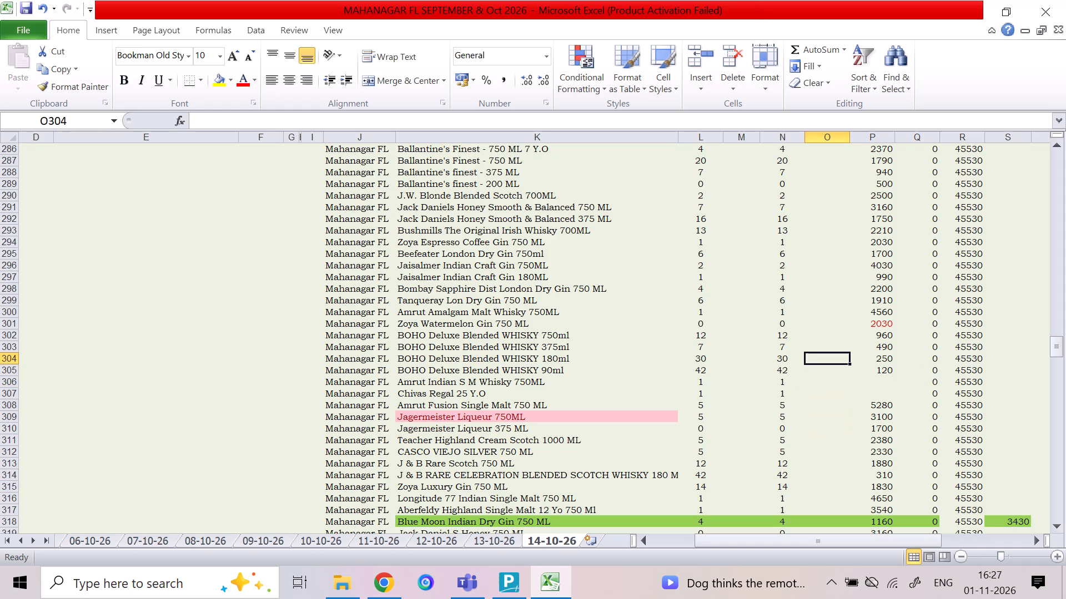
{"action": "key", "text": "1"}
{"action": "key", "text": "Down"}
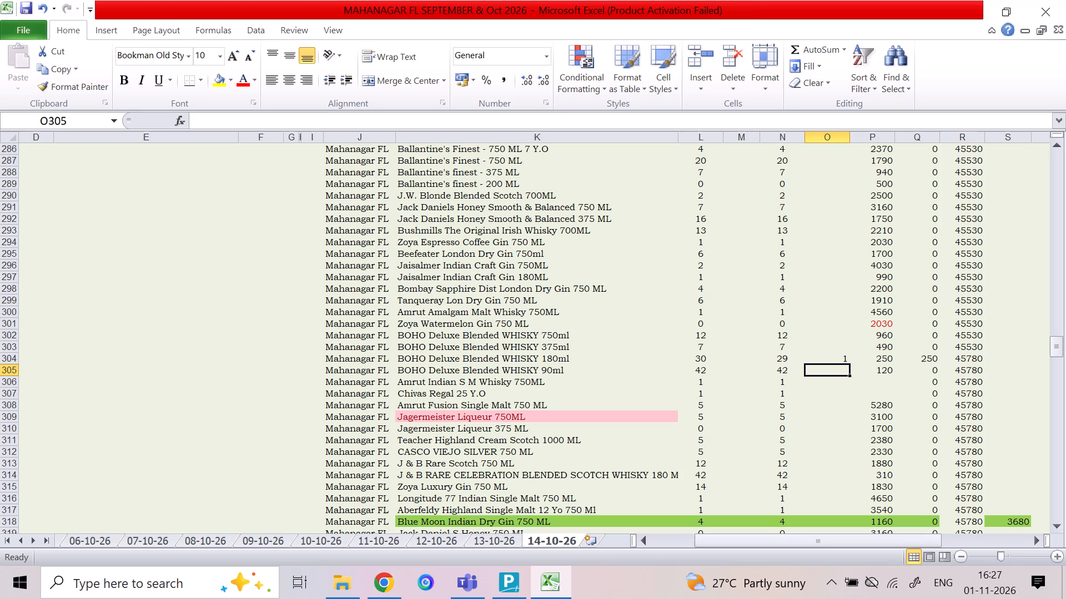
Enter a SALE quantity of 1 for BACARDI SUPER CLASSIC GUAVA RUM 180 ML.
{"action": "key", "text": "Down"}
{"action": "key", "text": "Down"}
{"action": "key", "text": "Down"}
{"action": "key", "text": "Down"}
{"action": "key", "text": "Down"}
{"action": "key", "text": "Down"}
{"action": "key", "text": "Down"}
{"action": "key", "text": "Down"}
{"action": "key", "text": "Down"}
{"action": "key", "text": "Down"}
{"action": "key", "text": "Down"}
{"action": "key", "text": "Down"}
{"action": "key", "text": "Down"}
{"action": "key", "text": "Down"}
{"action": "key", "text": "Down"}
{"action": "key", "text": "Down"}
{"action": "key", "text": "Down"}
{"action": "key", "text": "Down"}
{"action": "key", "text": "Down"}
{"action": "key", "text": "Down"}
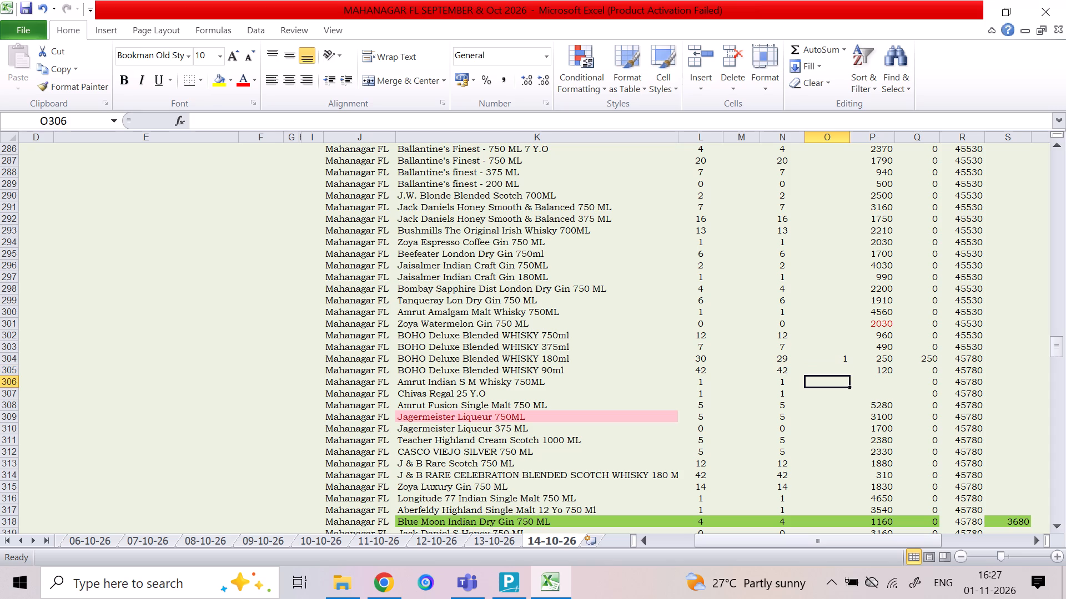
{"action": "key", "text": "Down"}
{"action": "key", "text": "Down"}
{"action": "key", "text": "Down"}
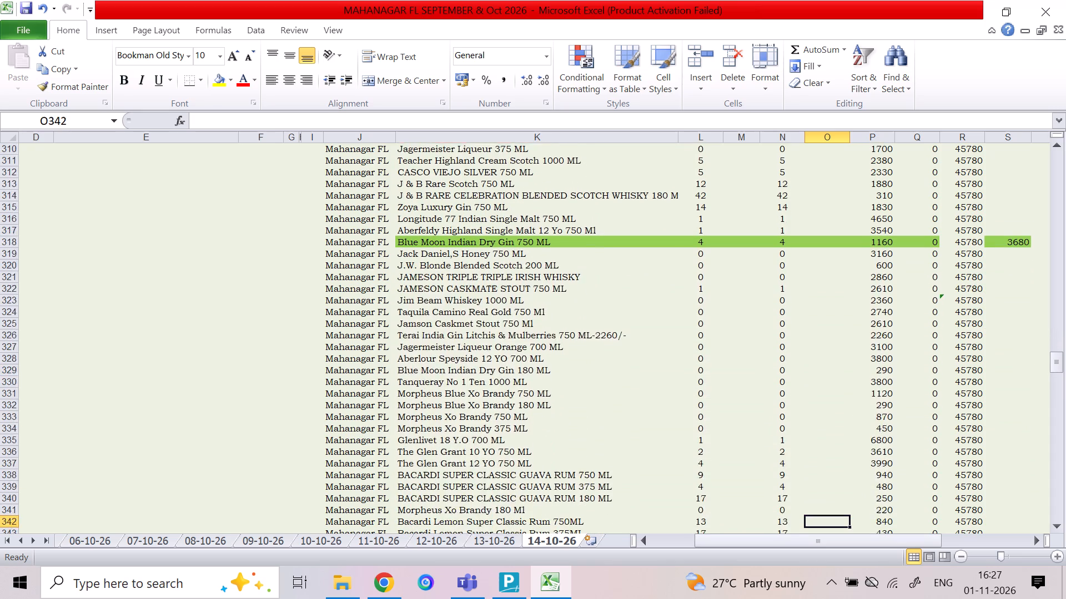
{"action": "key", "text": "Down"}
{"action": "key", "text": "Down"}
{"action": "key", "text": "Down"}
{"action": "key", "text": "Down"}
{"action": "key", "text": "Down"}
{"action": "key", "text": "Down"}
{"action": "key", "text": "Up"}
{"action": "key", "text": "Up"}
{"action": "key", "text": "Up"}
{"action": "key", "text": "Up"}
{"action": "key", "text": "Up"}
{"action": "key", "text": "Up"}
{"action": "key", "text": "Up"}
{"action": "key", "text": "Up"}
{"action": "key", "text": "Up"}
{"action": "key", "text": "Up"}
{"action": "key", "text": "Up"}
{"action": "key", "text": "Up"}
{"action": "key", "text": "Up"}
{"action": "key", "text": "Up"}
{"action": "key", "text": "Up"}
{"action": "key", "text": "Up"}
{"action": "key", "text": "Up"}
{"action": "key", "text": "Up"}
{"action": "key", "text": "Up"}
{"action": "key", "text": "Up"}
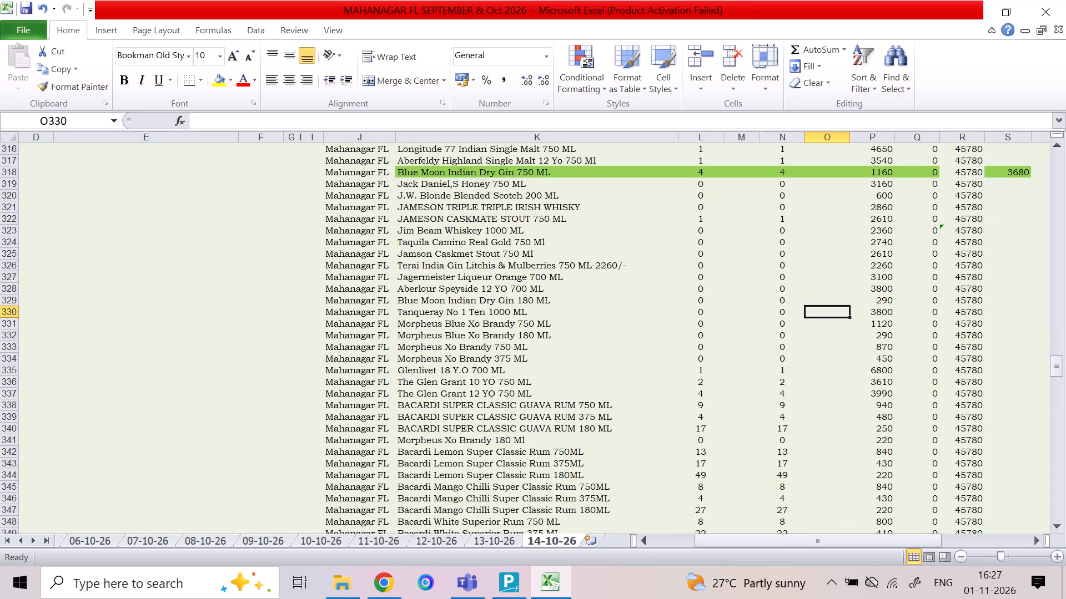
{"action": "key", "text": "Down"}
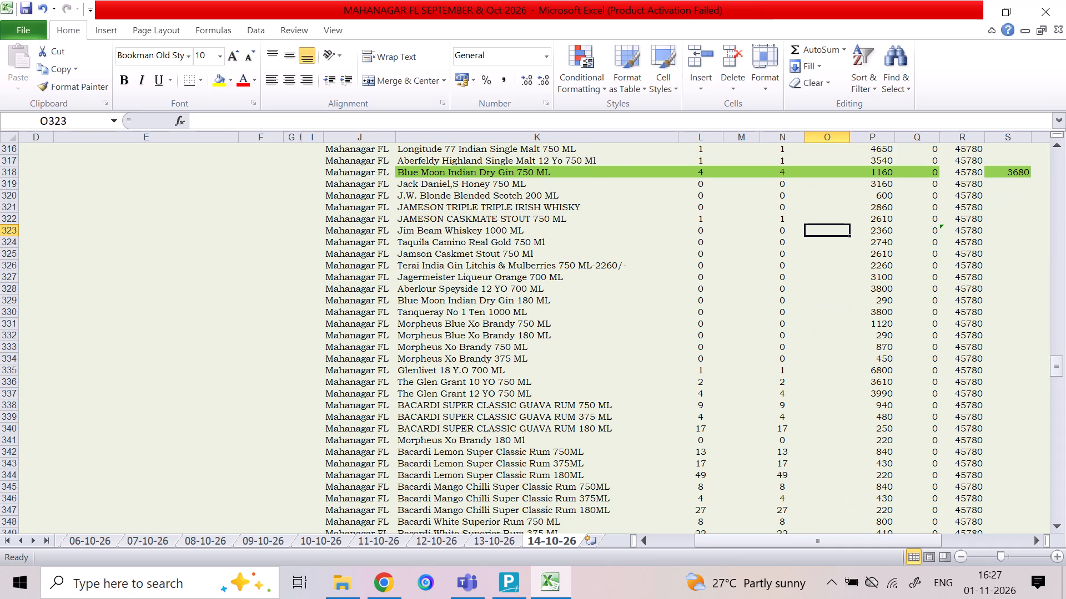
{"action": "key", "text": "Down"}
{"action": "key", "text": "Down"}
{"action": "key", "text": "Down"}
{"action": "key", "text": "Down"}
{"action": "key", "text": "Down"}
{"action": "key", "text": "Down"}
{"action": "key", "text": "Down"}
{"action": "key", "text": "Down"}
{"action": "key", "text": "Down"}
{"action": "key", "text": "Down"}
{"action": "key", "text": "Down"}
{"action": "key", "text": "Down"}
{"action": "key", "text": "Down"}
{"action": "key", "text": "Down"}
{"action": "key", "text": "Down"}
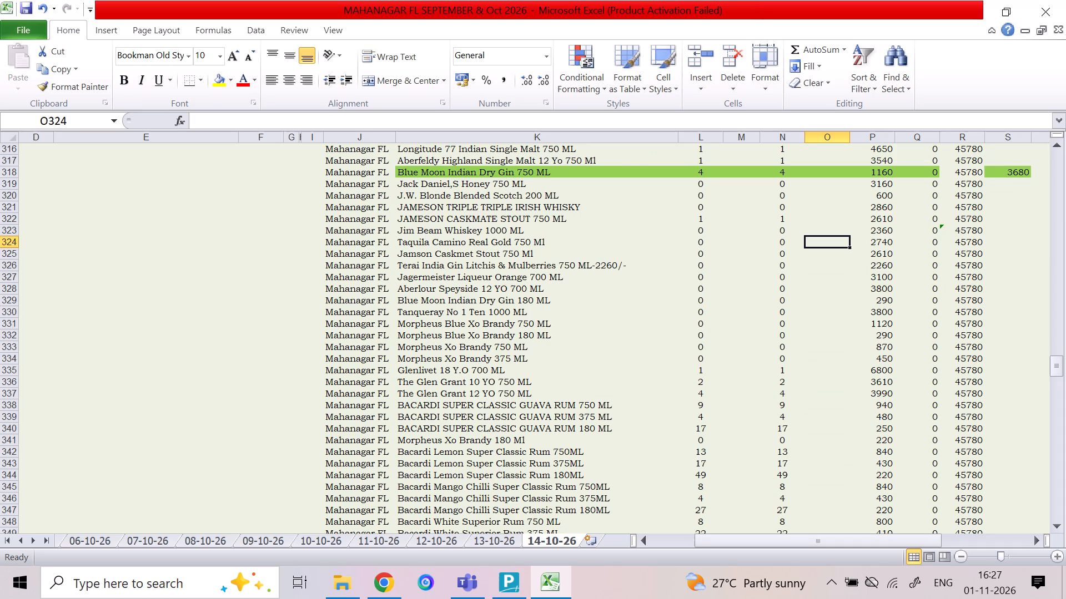
{"action": "key", "text": "Down"}
{"action": "key", "text": "Down"}
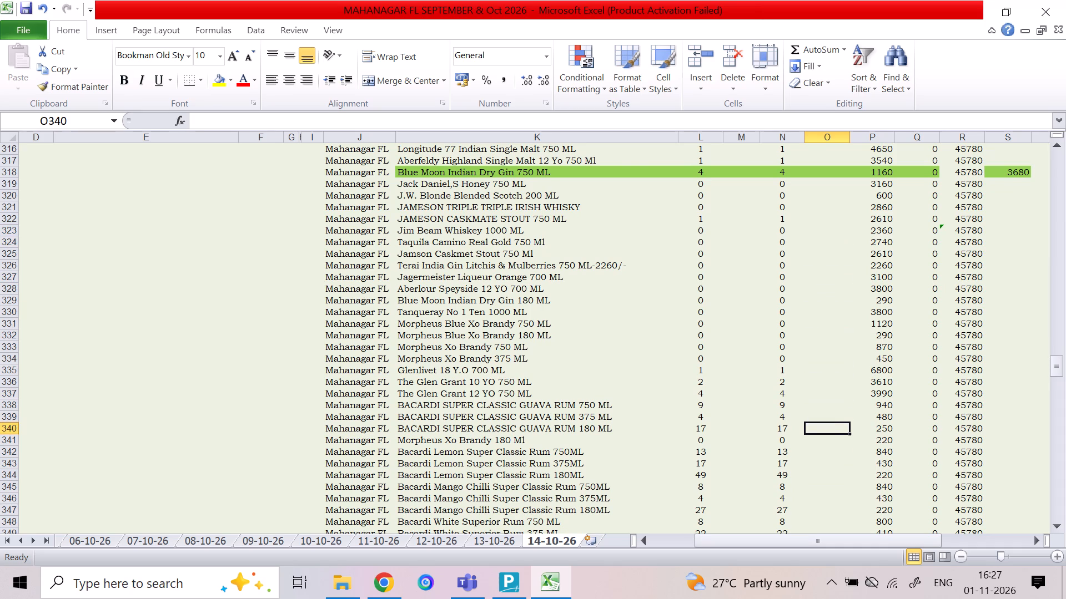
{"action": "key", "text": "1"}
{"action": "key", "text": "Down"}
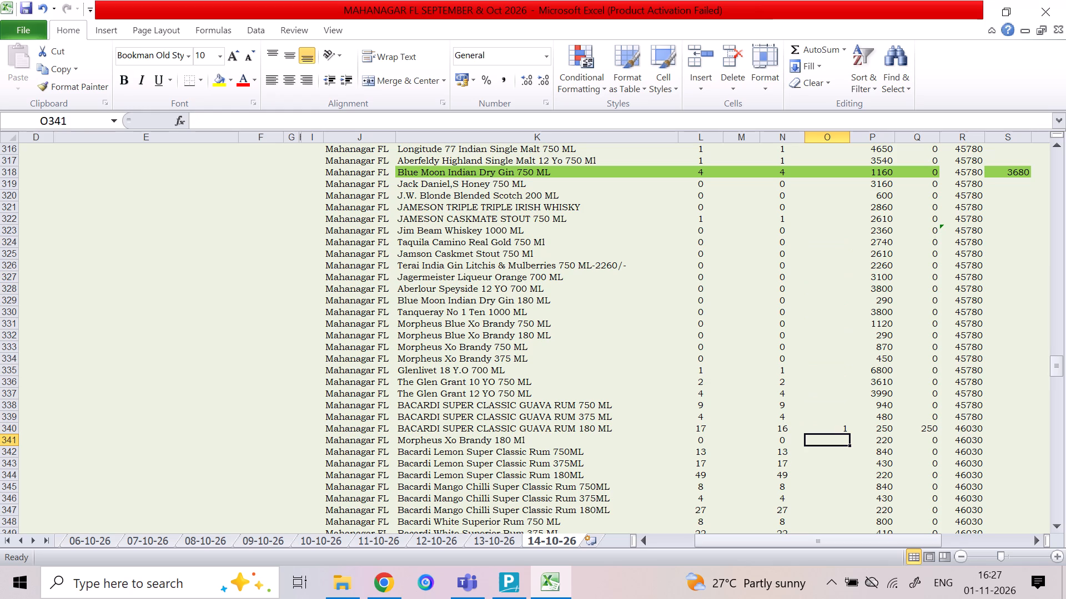
Enter a SALE quantity of 1 for Bacardi Mango Chilli Super Classic Rum 375ML.
{"action": "key", "text": "Down"}
{"action": "key", "text": "Down"}
{"action": "key", "text": "Down"}
{"action": "key", "text": "Down"}
{"action": "key", "text": "Down"}
{"action": "key", "text": "1"}
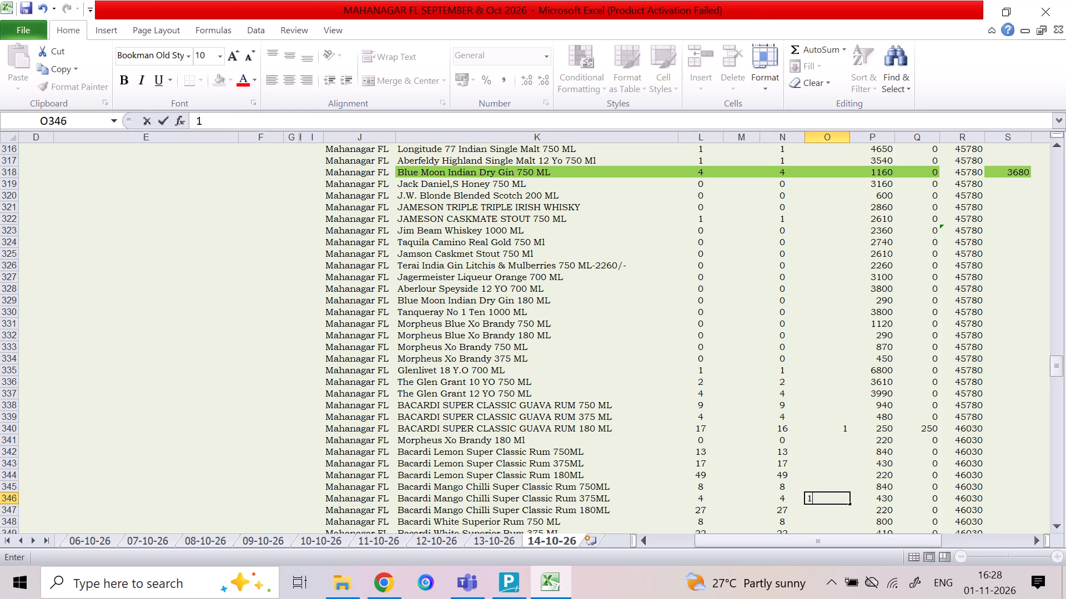
{"action": "key", "text": "Down"}
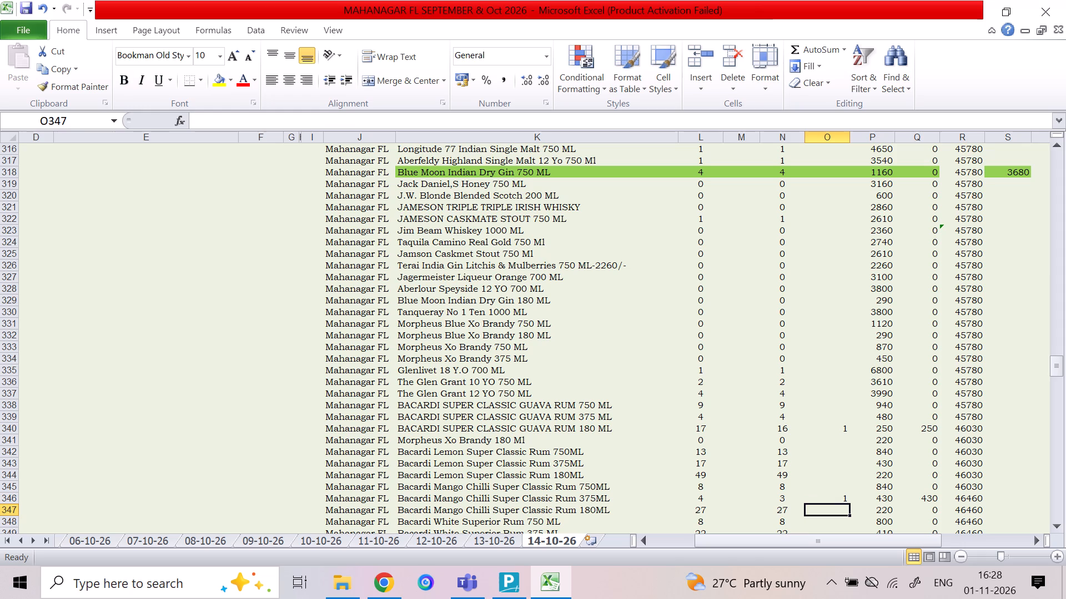
Enter a SALE quantity of 2 for Bacardi Mango Chilli Super Classic Rum 180ML.
{"action": "key", "text": "2"}
{"action": "key", "text": "Down"}
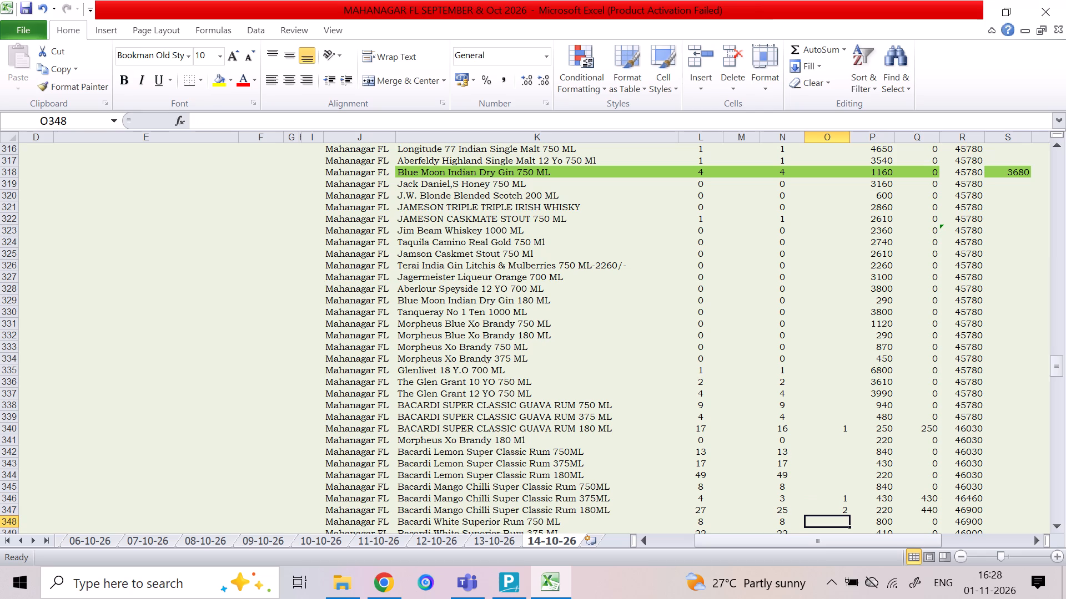
Enter a SALE quantity of 2 for Black by Bacardi Super Classic Rum 180 ML.
{"action": "key", "text": "Down"}
{"action": "key", "text": "Down"}
{"action": "key", "text": "Down"}
{"action": "key", "text": "Down"}
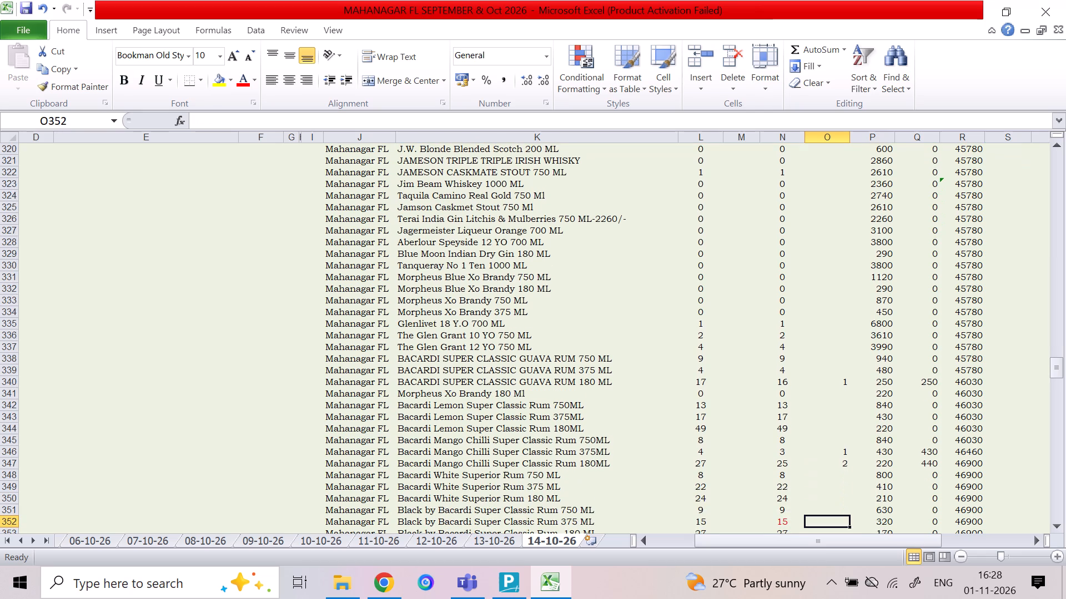
{"action": "key", "text": "Down"}
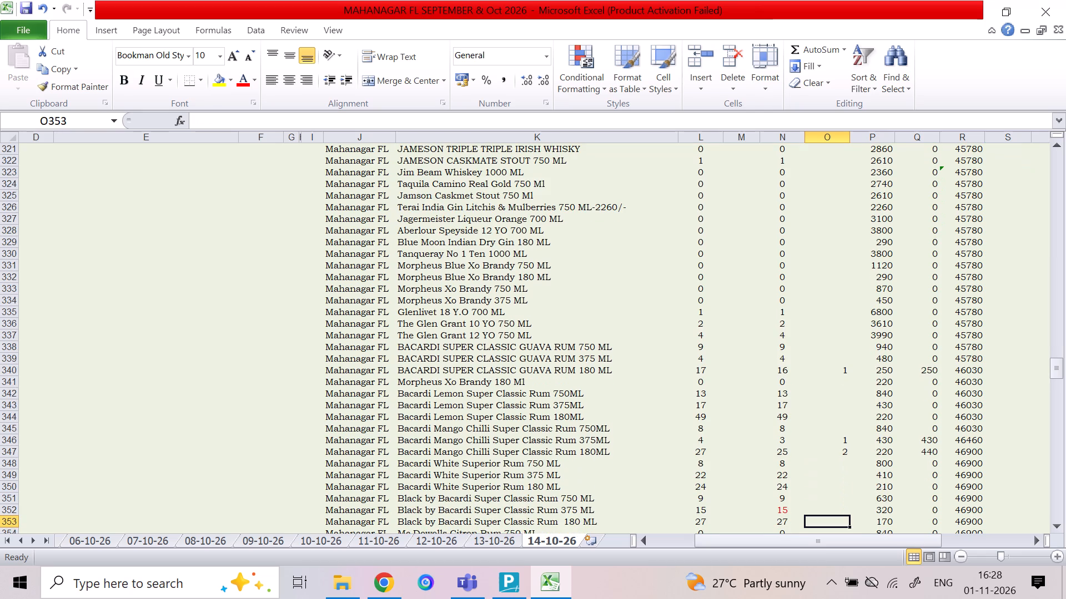
{"action": "key", "text": "Down"}
{"action": "key", "text": "Down"}
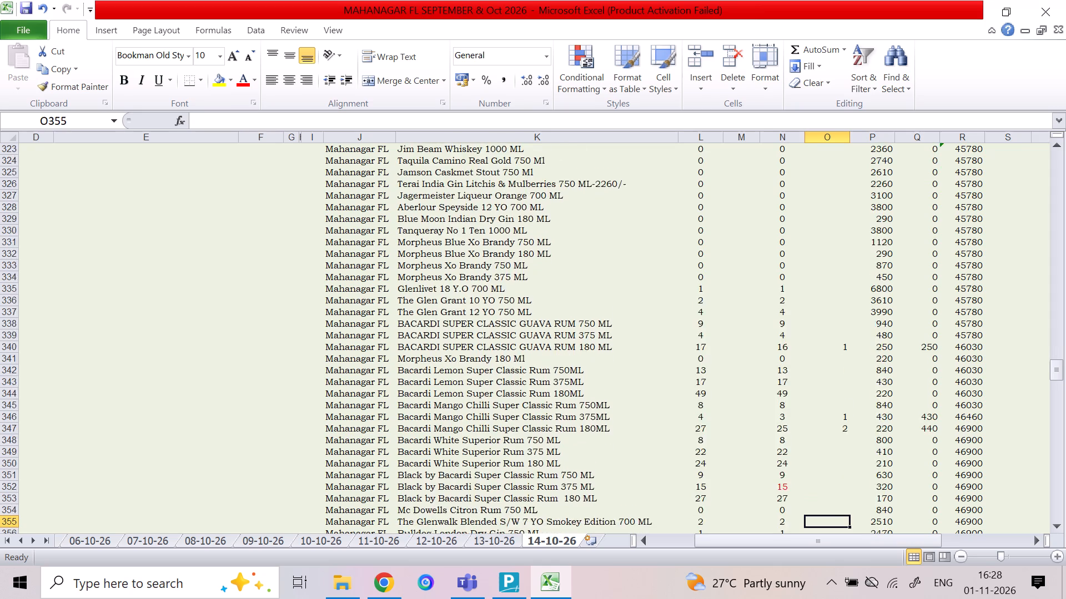
{"action": "key", "text": "Down"}
{"action": "key", "text": "Down"}
{"action": "key", "text": "Down"}
{"action": "key", "text": "Down"}
{"action": "key", "text": "Down"}
{"action": "key", "text": "Down"}
{"action": "key", "text": "Down"}
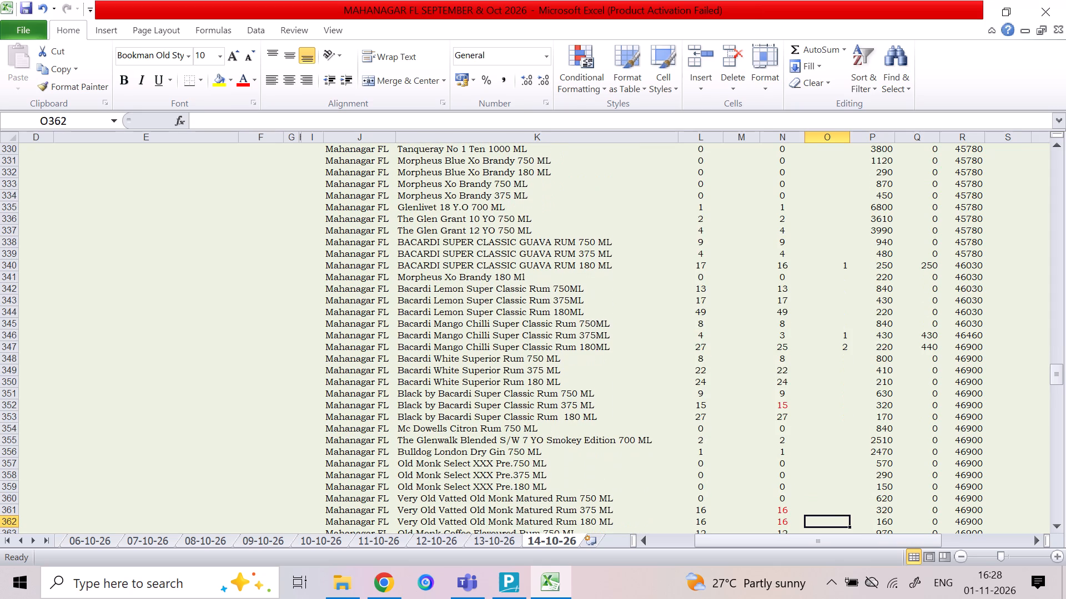
{"action": "key", "text": "Up"}
{"action": "key", "text": "Up"}
{"action": "key", "text": "Up"}
{"action": "key", "text": "Up"}
{"action": "key", "text": "Up"}
{"action": "key", "text": "Up"}
{"action": "key", "text": "Up"}
{"action": "key", "text": "Up"}
{"action": "key", "text": "Up"}
{"action": "key", "text": "Up"}
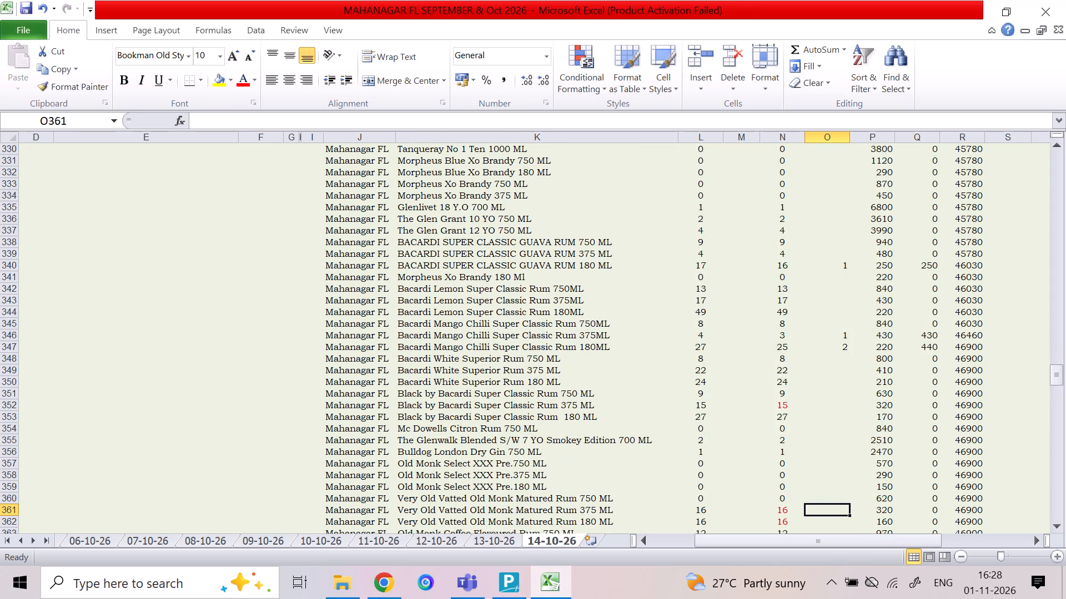
{"action": "key", "text": "Down"}
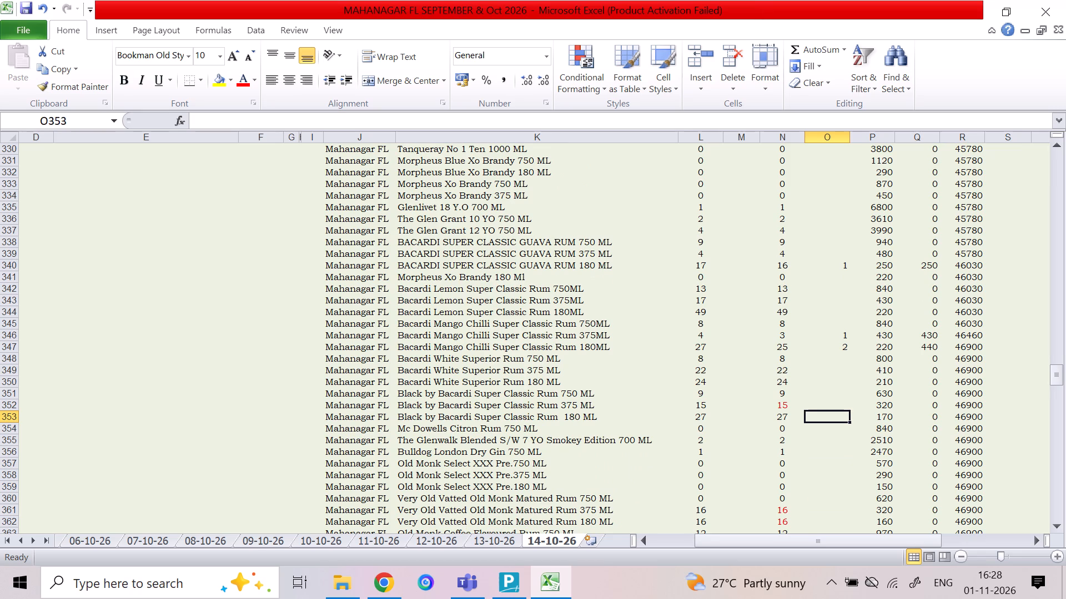
{"action": "key", "text": "2"}
{"action": "key", "text": "Down"}
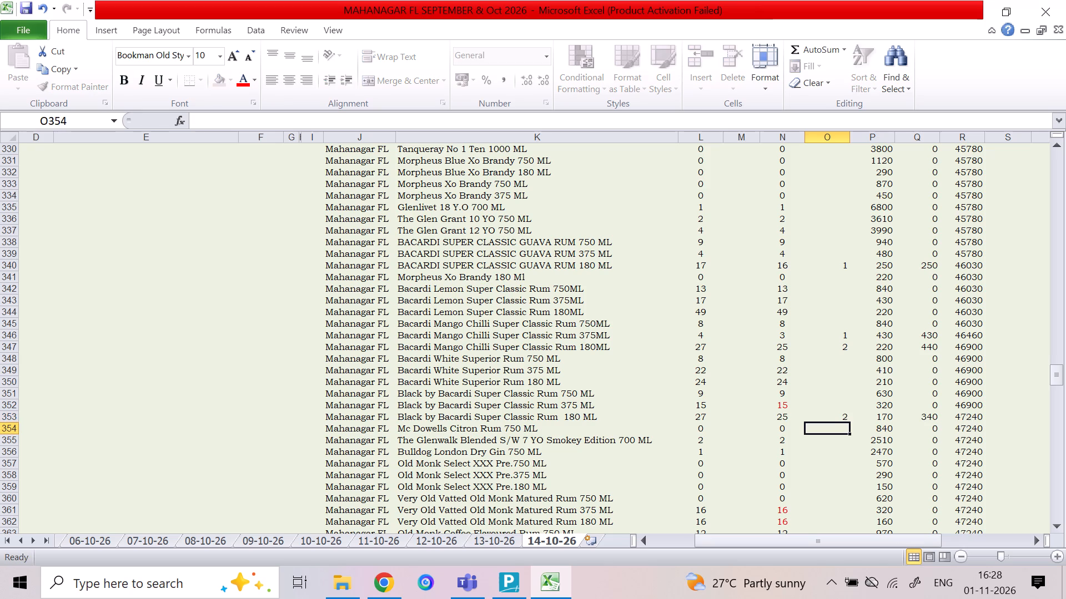
Find Black by Bacardi Super Classic Rum 180 ML in the 13-10-26 sheet and check its stock against the 14-10-26 row.
{"action": "key", "text": "Up"}
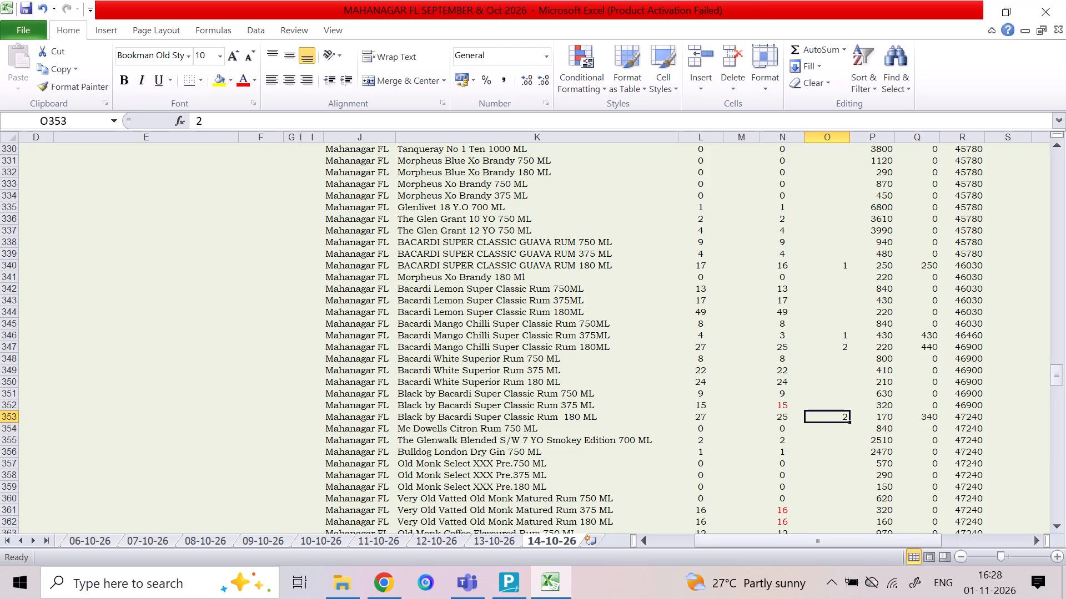
{"action": "key", "text": "Left"}
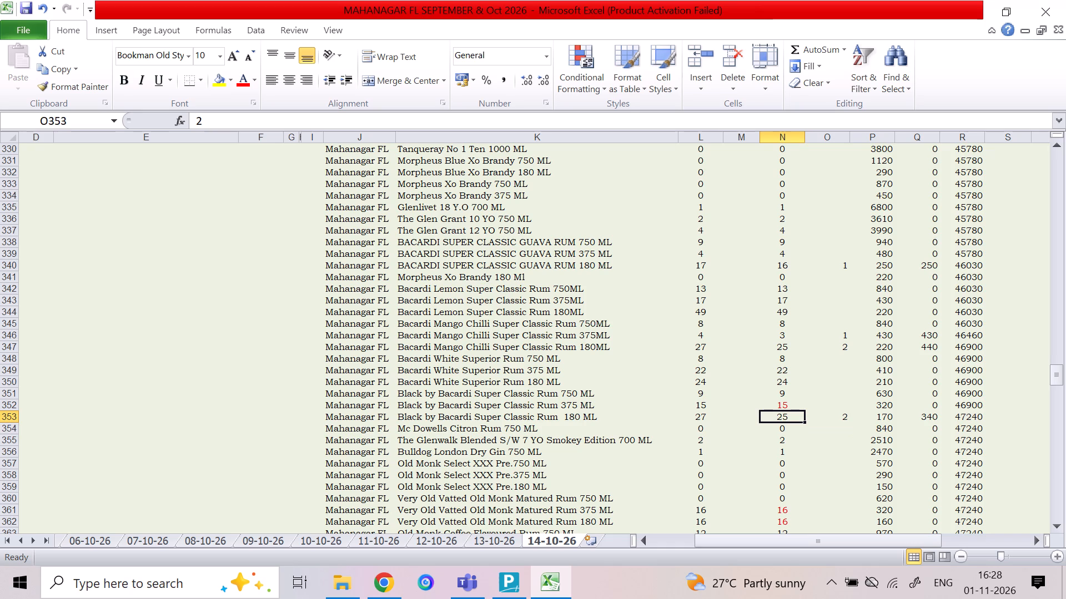
{"action": "key", "text": "Left"}
{"action": "key", "text": "Left"}
{"action": "key", "text": "Left"}
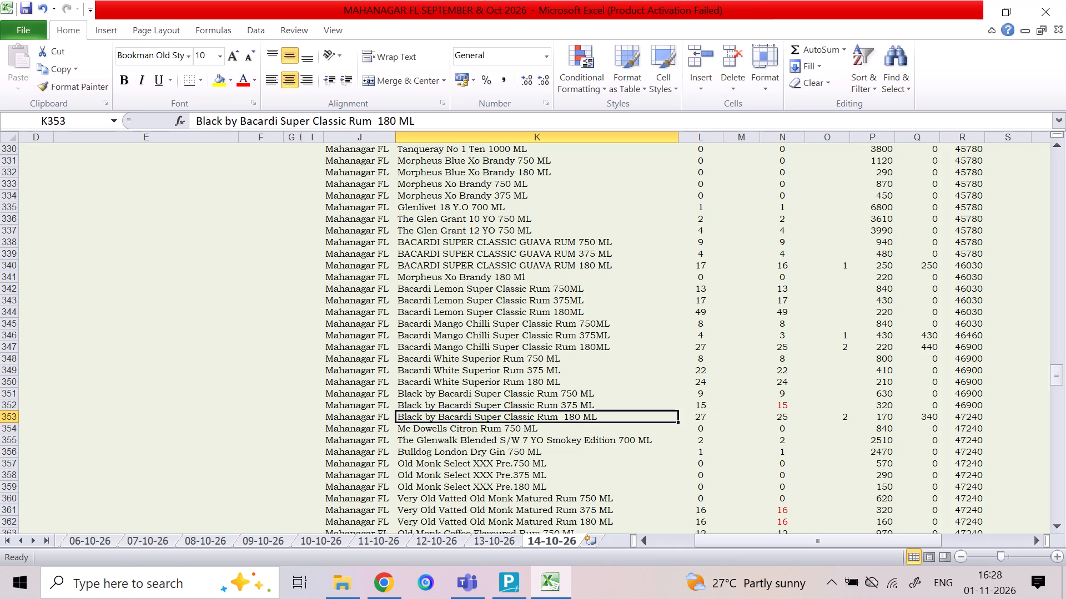
{"action": "key", "text": "ctrl+c"}
{"action": "left_click", "coordinate": [494, 543]}
{"action": "left_click", "coordinate": [562, 455]}
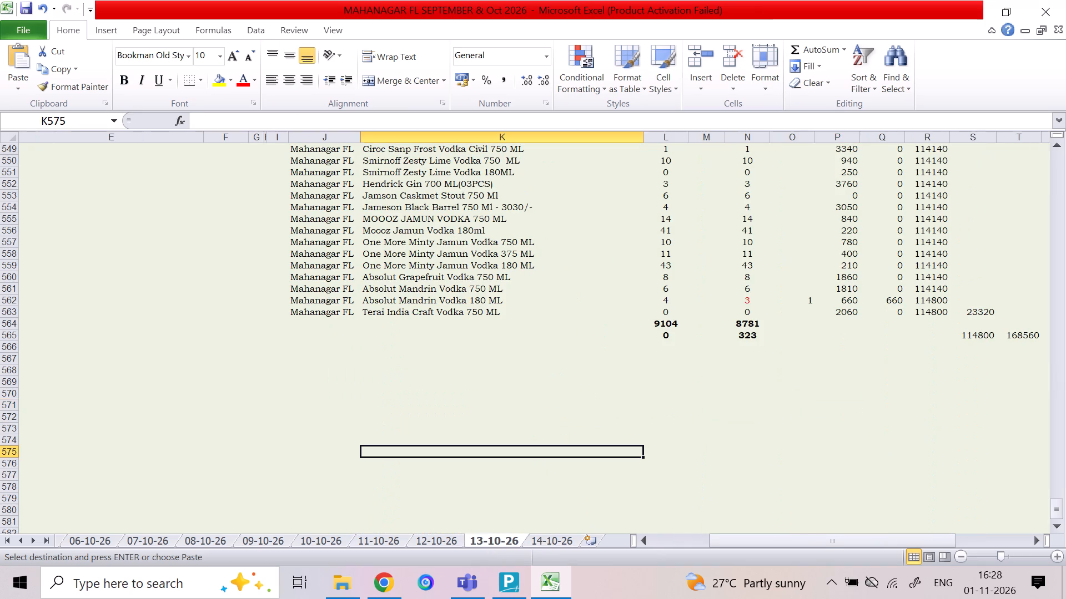
{"action": "key", "text": "ctrl+f"}
{"action": "key", "text": "ctrl+v"}
{"action": "left_click", "coordinate": [418, 314]}
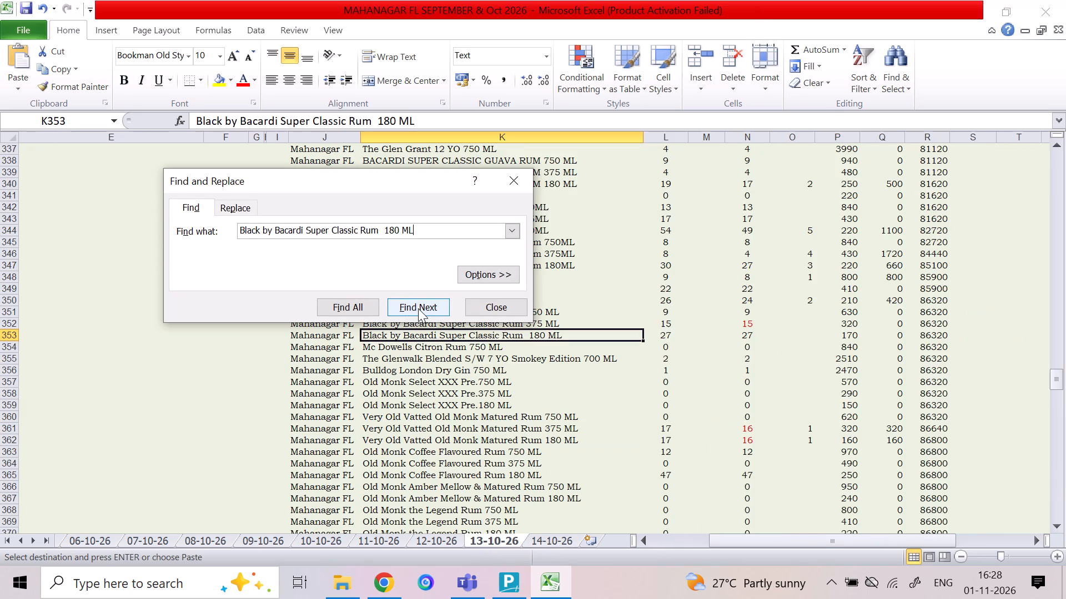
{"action": "left_click", "coordinate": [482, 306]}
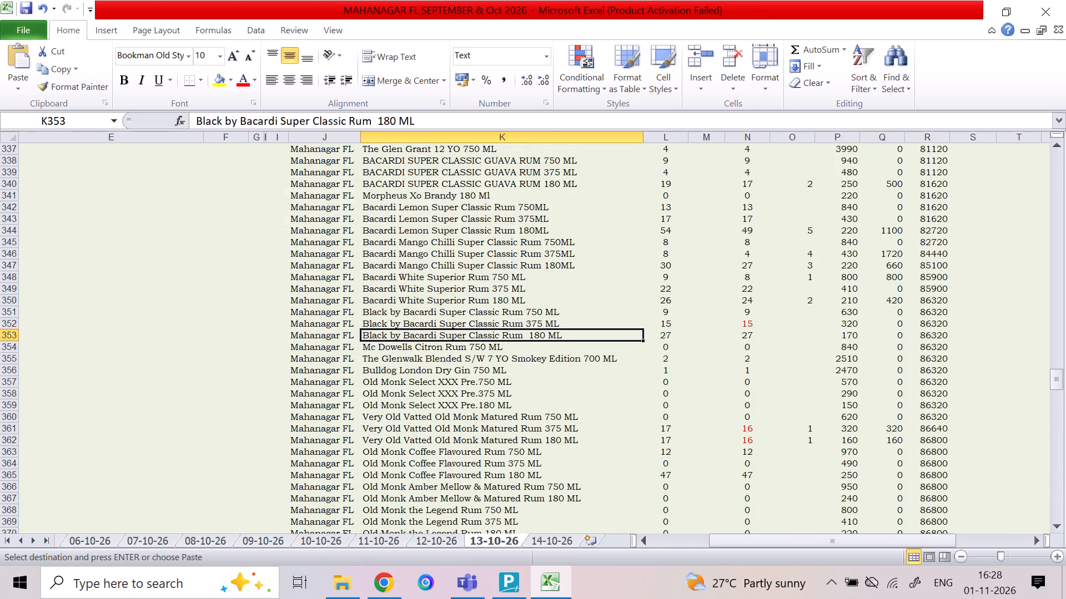
{"action": "left_click", "coordinate": [560, 536]}
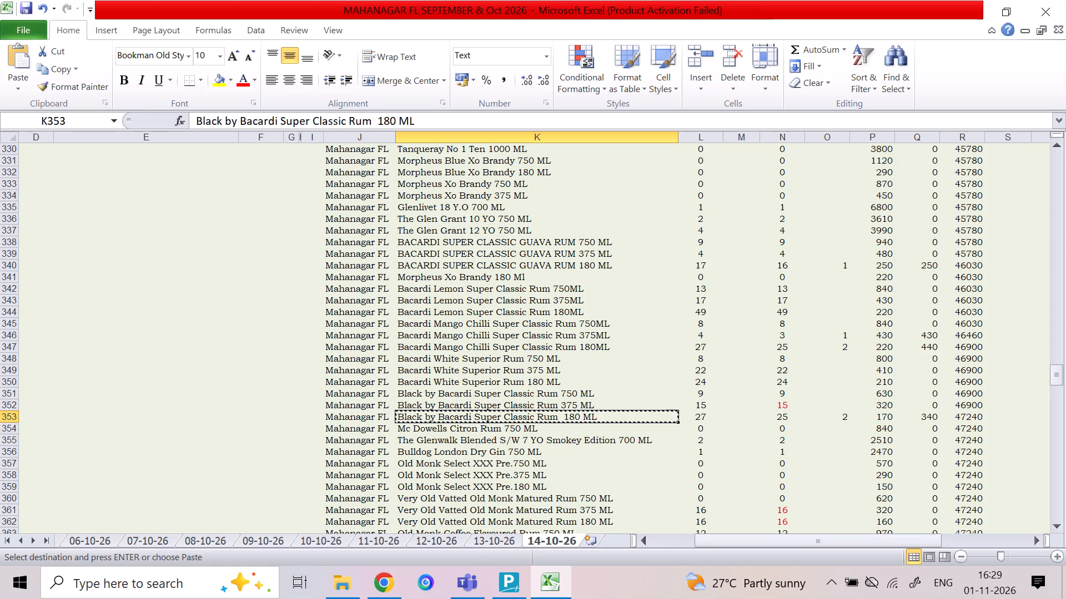
{"action": "left_click", "coordinate": [844, 422]}
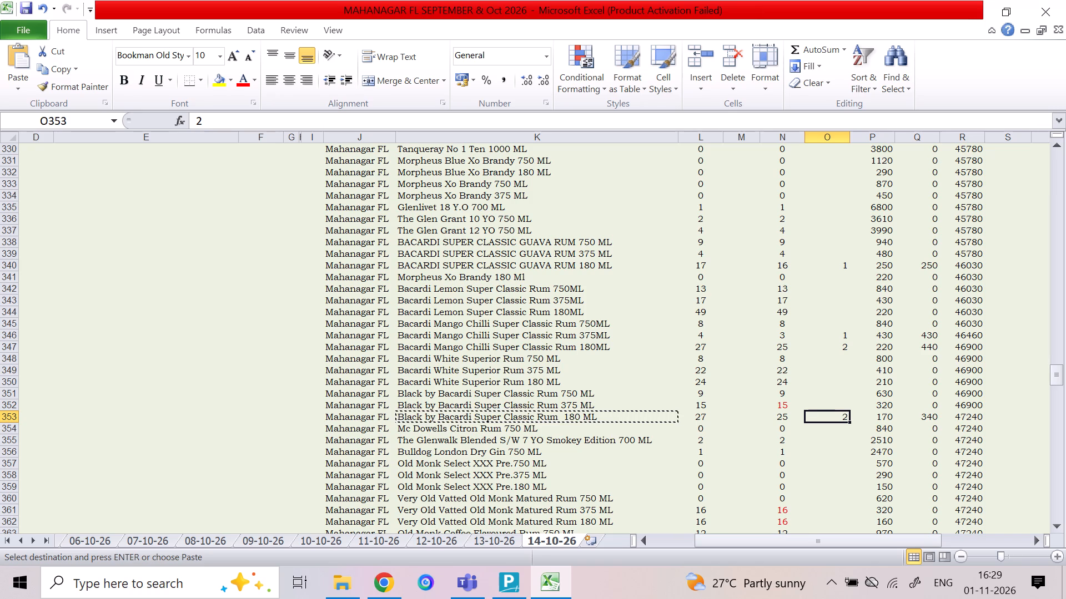
{"action": "key", "text": "Down"}
{"action": "key", "text": "Down"}
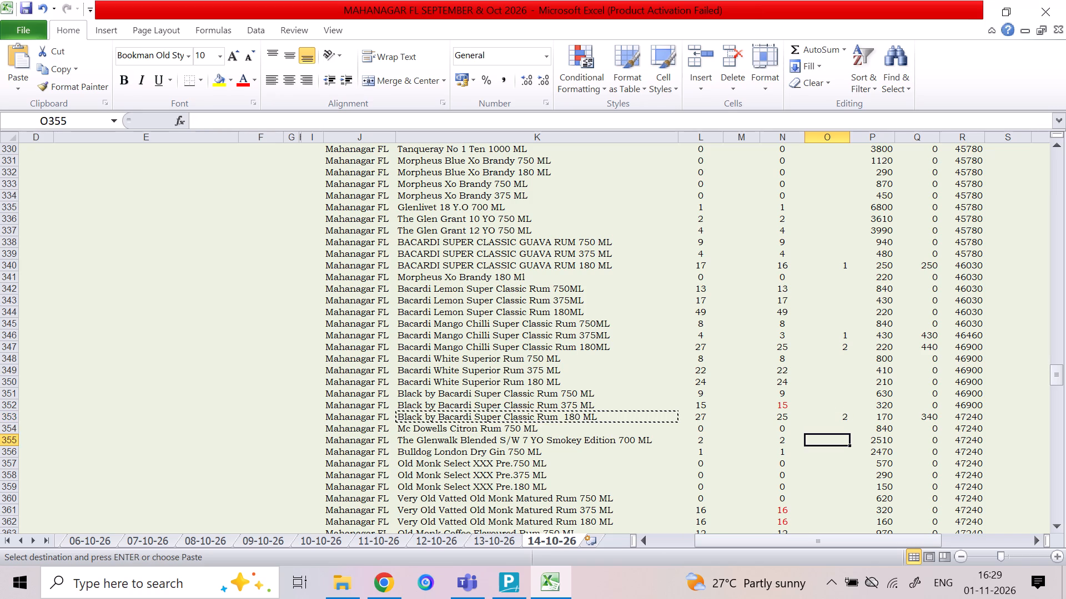
{"action": "key", "text": "Up"}
{"action": "key", "text": "Left"}
{"action": "key", "text": "Up"}
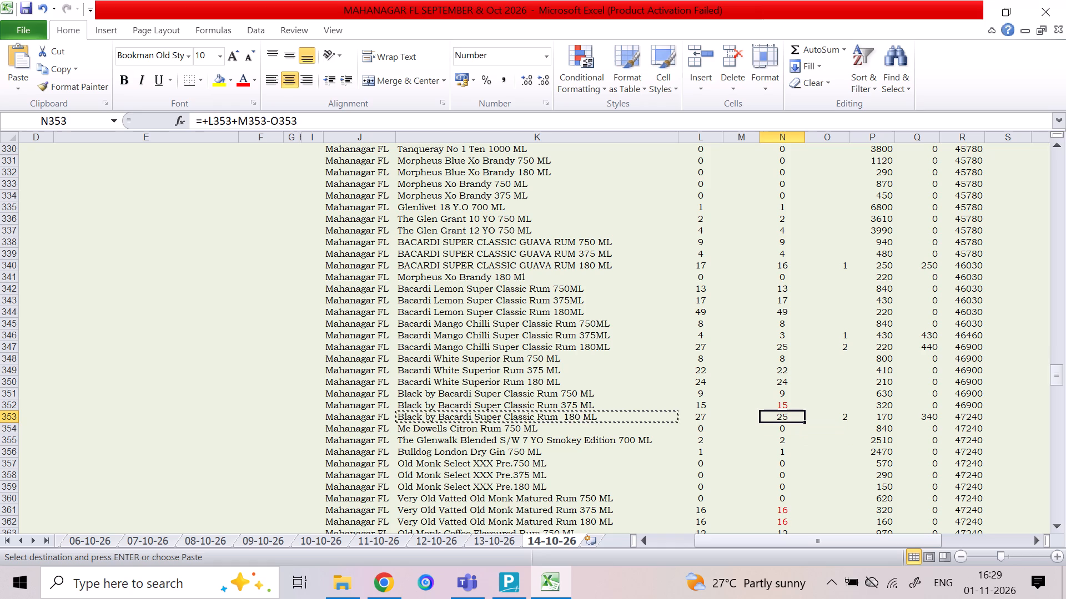
{"action": "key", "text": "Right"}
Look through the 14-10-26 rows from Mc Dowells Citron Rum 750 ML to Lion Daddy Rum 750 ML for the next item sold.
{"action": "key", "text": "Down"}
{"action": "key", "text": "Down"}
{"action": "key", "text": "Down"}
{"action": "key", "text": "Down"}
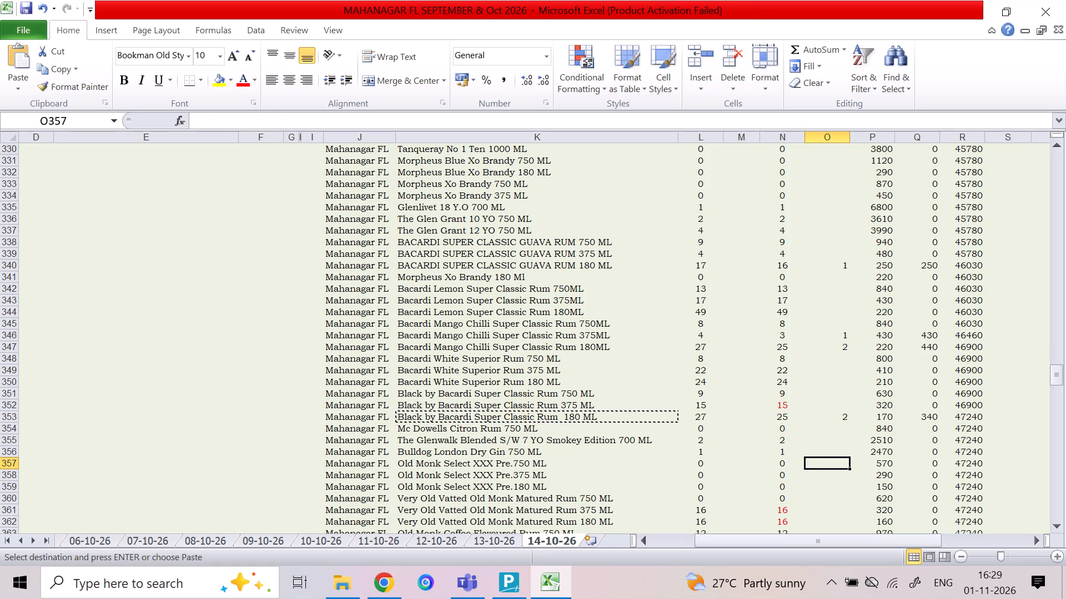
{"action": "key", "text": "Down"}
{"action": "key", "text": "Down"}
{"action": "key", "text": "Down"}
{"action": "key", "text": "Down"}
{"action": "key", "text": "Down"}
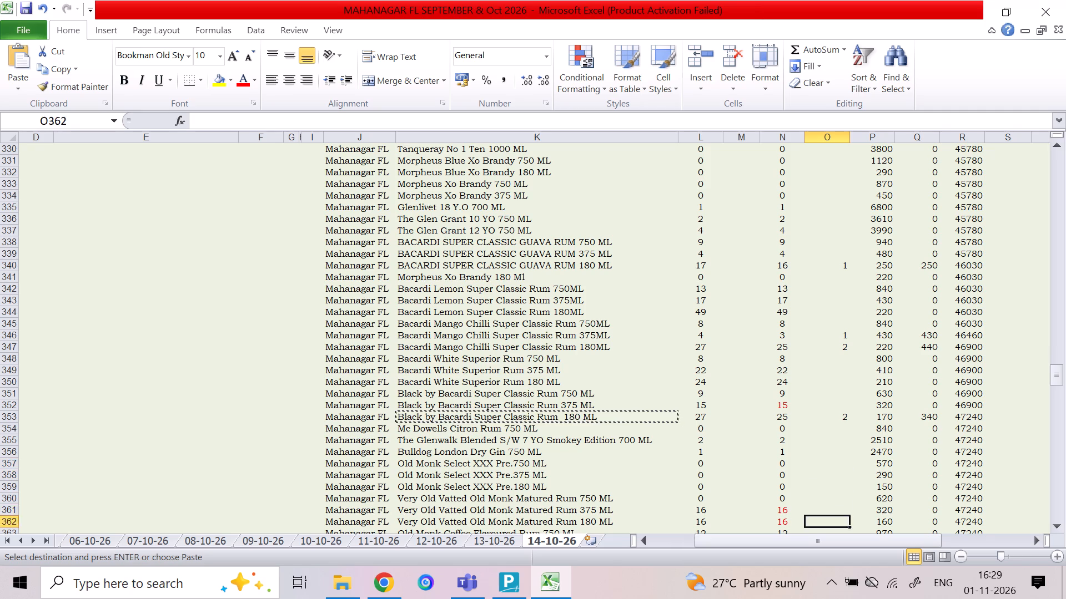
{"action": "key", "text": "Down"}
{"action": "key", "text": "Down"}
{"action": "key", "text": "Down"}
{"action": "key", "text": "Down"}
{"action": "key", "text": "Down"}
{"action": "key", "text": "Down"}
{"action": "key", "text": "Down"}
{"action": "key", "text": "Down"}
{"action": "key", "text": "Down"}
{"action": "key", "text": "Down"}
{"action": "key", "text": "Down"}
{"action": "key", "text": "Down"}
{"action": "key", "text": "Down"}
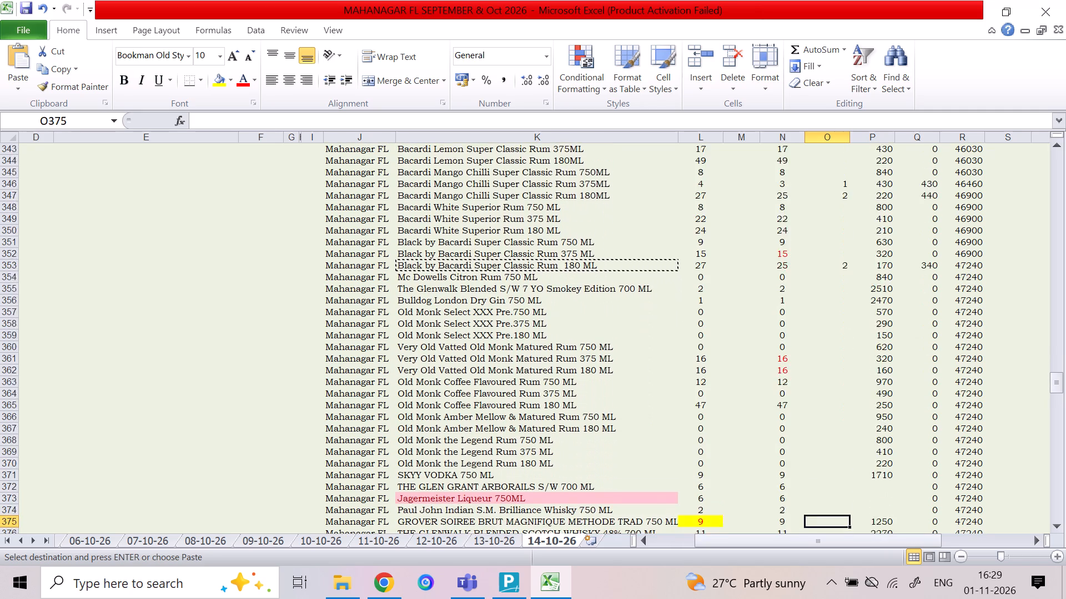
{"action": "key", "text": "Down"}
{"action": "key", "text": "Down"}
{"action": "key", "text": "Down"}
{"action": "key", "text": "Down"}
{"action": "key", "text": "Down"}
{"action": "key", "text": "Down"}
{"action": "key", "text": "Down"}
{"action": "key", "text": "Down"}
{"action": "key", "text": "Down"}
{"action": "key", "text": "Down"}
{"action": "key", "text": "Down"}
{"action": "key", "text": "Down"}
{"action": "key", "text": "Down"}
{"action": "key", "text": "Down"}
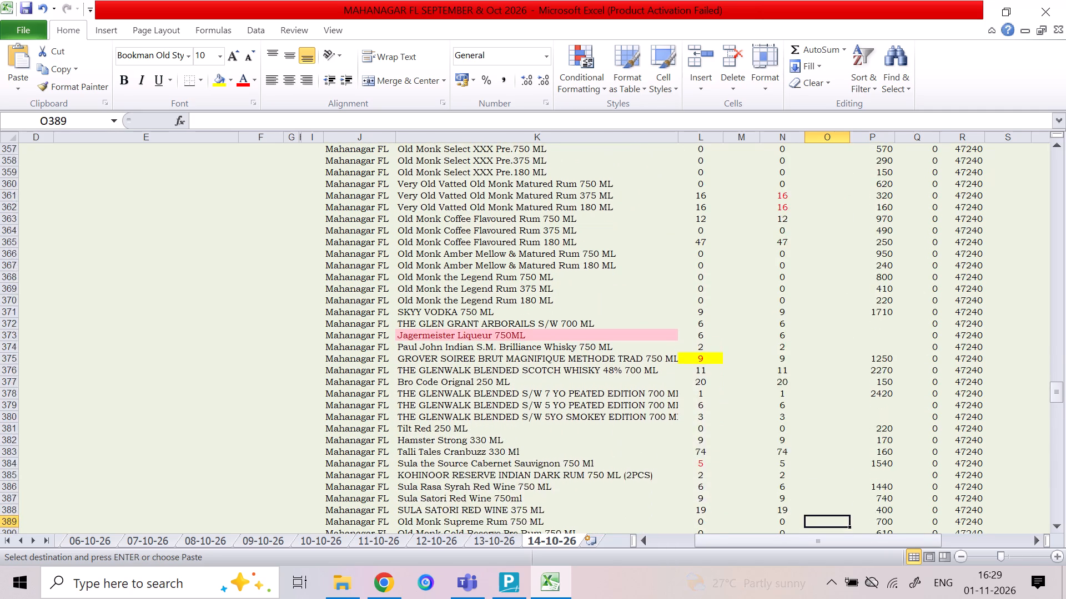
{"action": "key", "text": "Down"}
{"action": "key", "text": "Down"}
{"action": "key", "text": "Down"}
{"action": "key", "text": "Down"}
{"action": "key", "text": "Down"}
{"action": "key", "text": "Down"}
{"action": "key", "text": "Down"}
{"action": "key", "text": "Down"}
{"action": "key", "text": "Down"}
{"action": "key", "text": "Down"}
{"action": "key", "text": "Down"}
{"action": "key", "text": "Down"}
{"action": "key", "text": "Down"}
{"action": "key", "text": "Down"}
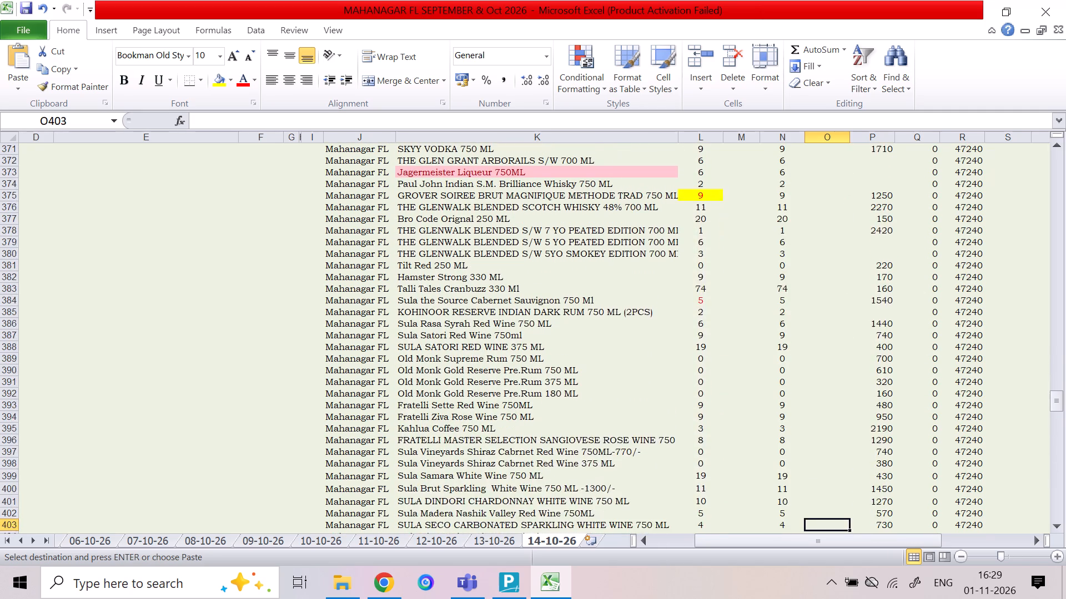
{"action": "key", "text": "Down"}
{"action": "key", "text": "Up"}
{"action": "key", "text": "Up"}
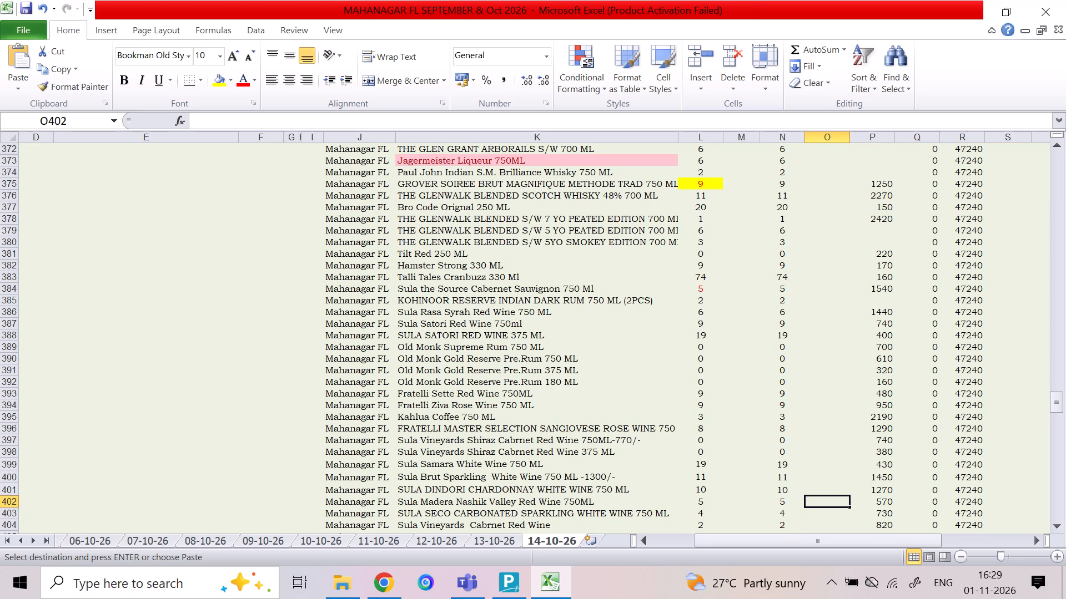
{"action": "key", "text": "Down"}
{"action": "key", "text": "Down"}
{"action": "key", "text": "Down"}
{"action": "key", "text": "Down"}
{"action": "key", "text": "Down"}
{"action": "key", "text": "Down"}
{"action": "key", "text": "Down"}
{"action": "key", "text": "Down"}
{"action": "key", "text": "Down"}
{"action": "key", "text": "Down"}
{"action": "key", "text": "Down"}
{"action": "key", "text": "Down"}
{"action": "key", "text": "Down"}
{"action": "key", "text": "Down"}
{"action": "key", "text": "Down"}
{"action": "key", "text": "Down"}
{"action": "key", "text": "Down"}
{"action": "key", "text": "Down"}
{"action": "key", "text": "Down"}
{"action": "key", "text": "Down"}
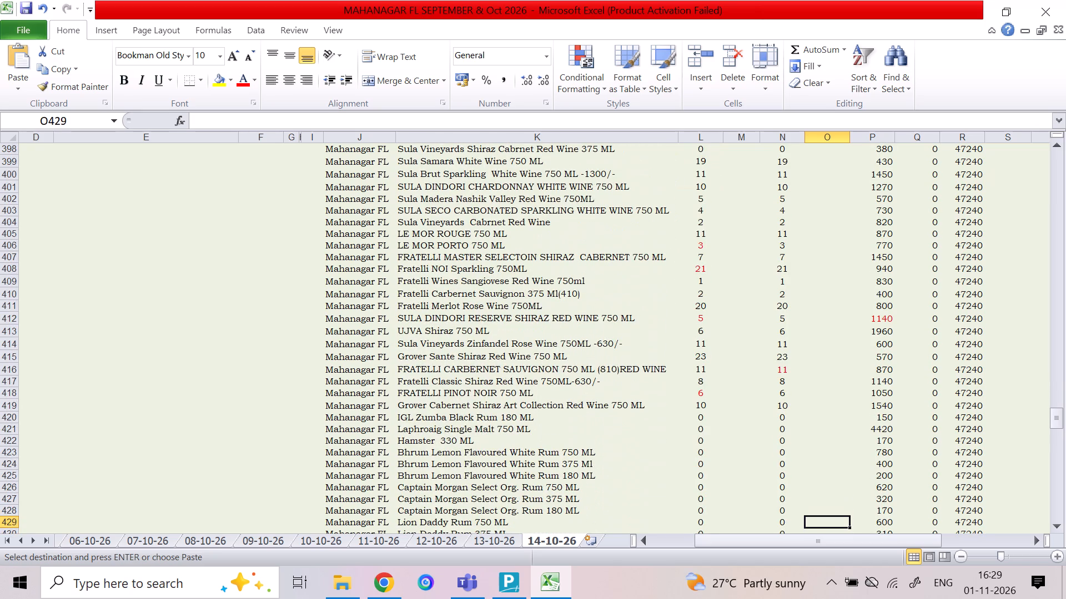
Enter a SALE quantity of 2 for Very Old Vatted Old Monk Matured Rum 180 ML.
{"action": "key", "text": "Up"}
{"action": "key", "text": "Up"}
{"action": "key", "text": "Up"}
{"action": "key", "text": "Up"}
{"action": "key", "text": "Up"}
{"action": "key", "text": "Up"}
{"action": "key", "text": "Up"}
{"action": "key", "text": "Up"}
{"action": "key", "text": "Up"}
{"action": "key", "text": "Up"}
{"action": "key", "text": "Up"}
{"action": "key", "text": "Up"}
{"action": "key", "text": "Up"}
{"action": "key", "text": "Up"}
{"action": "key", "text": "Up"}
{"action": "key", "text": "Up"}
{"action": "key", "text": "Up"}
{"action": "key", "text": "Up"}
{"action": "key", "text": "Up"}
{"action": "key", "text": "Up"}
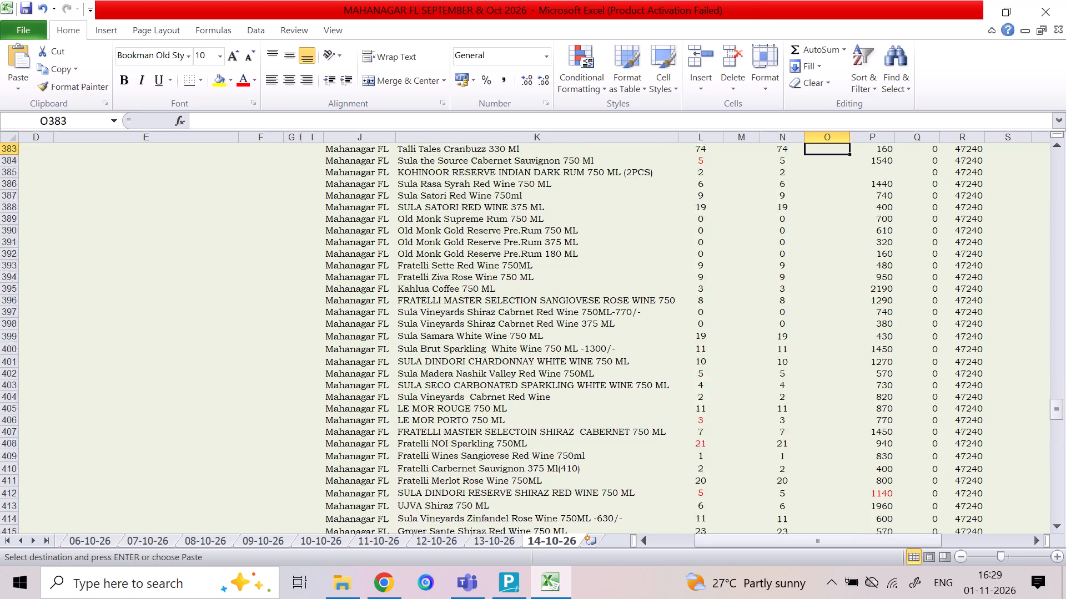
{"action": "key", "text": "Down"}
{"action": "key", "text": "Down"}
{"action": "key", "text": "Down"}
{"action": "key", "text": "Down"}
{"action": "key", "text": "Down"}
{"action": "key", "text": "Down"}
{"action": "key", "text": "Down"}
{"action": "key", "text": "Down"}
{"action": "key", "text": "Down"}
{"action": "key", "text": "Down"}
{"action": "key", "text": "Down"}
{"action": "key", "text": "Down"}
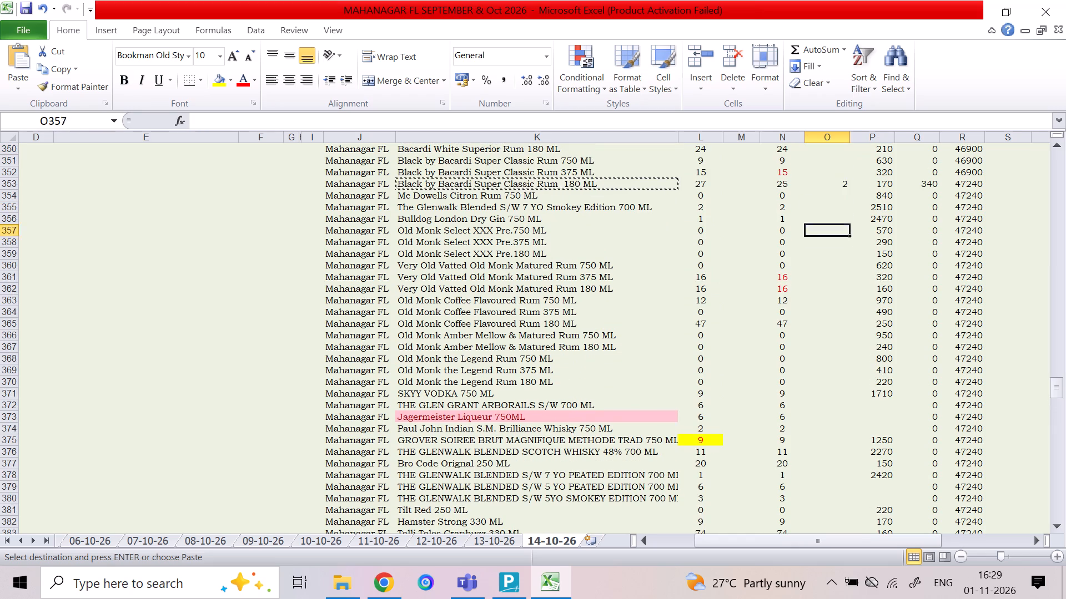
{"action": "key", "text": "Up"}
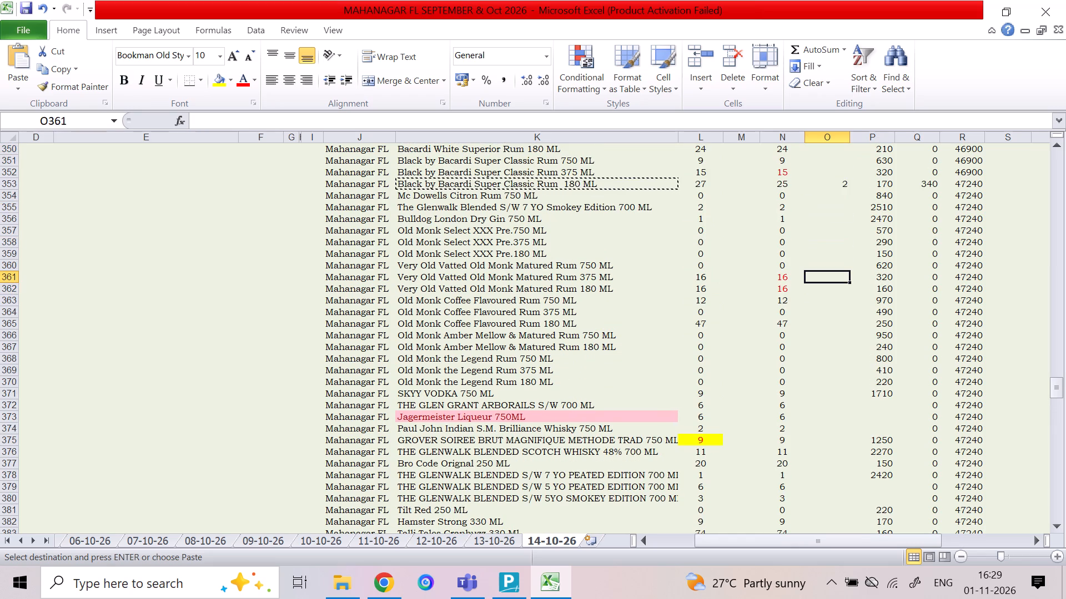
{"action": "key", "text": "Down"}
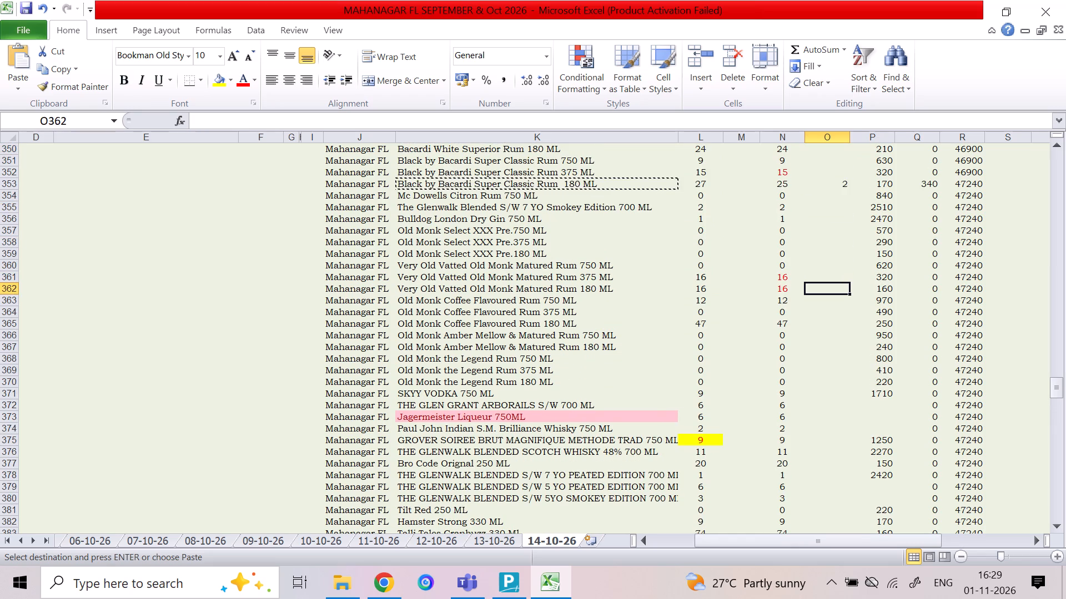
{"action": "key", "text": "2"}
{"action": "key", "text": "Down"}
{"action": "key", "text": "Right"}
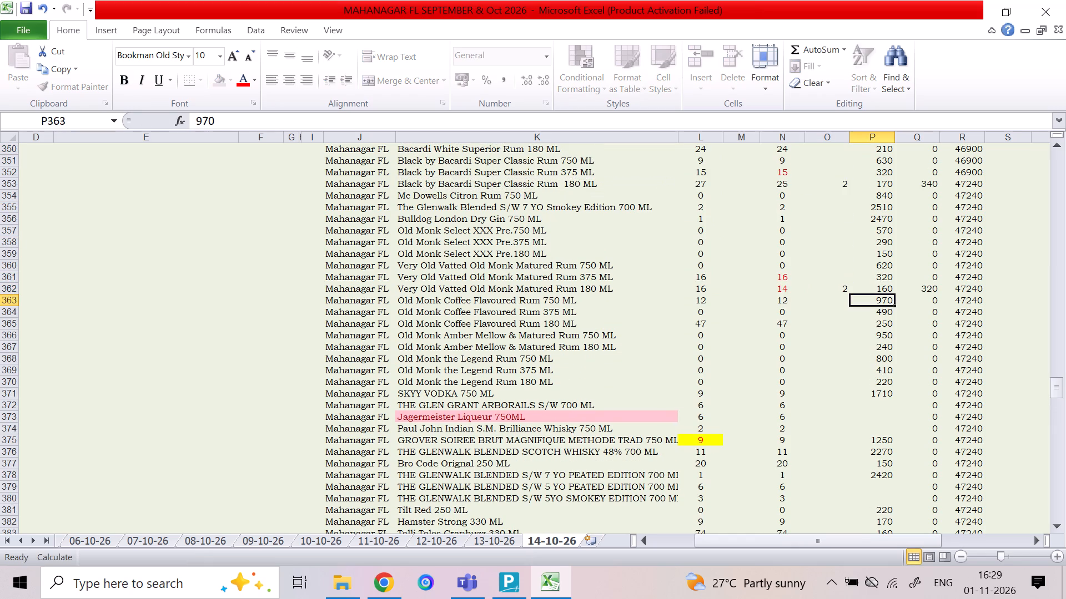
{"action": "key", "text": "Left"}
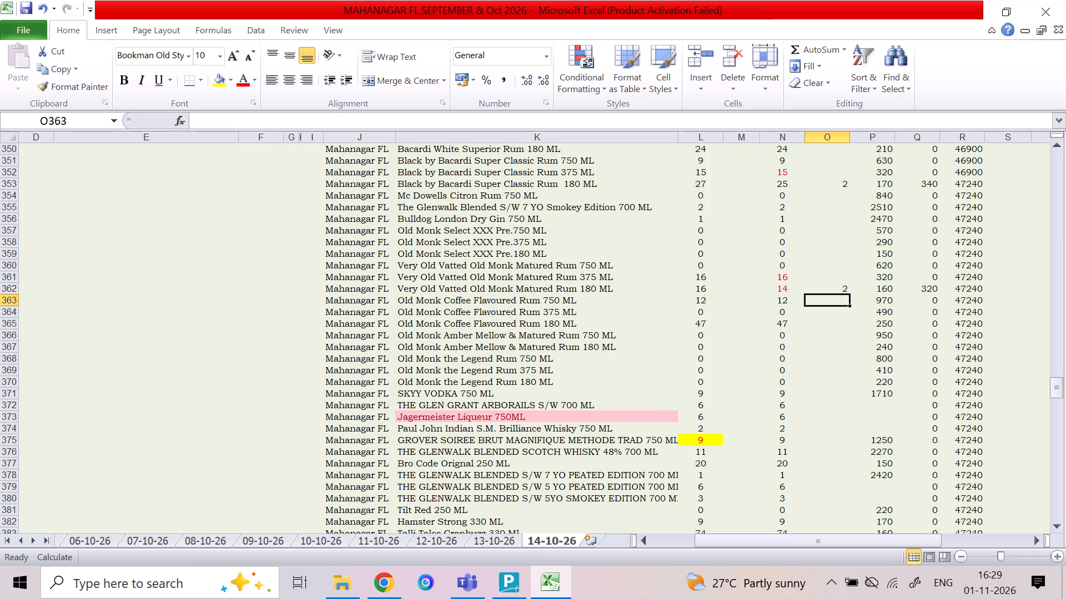
Enter a SALE quantity of 1 for Bro Code Orignal 250 ML.
{"action": "key", "text": "Down"}
{"action": "key", "text": "Down"}
{"action": "key", "text": "Down"}
{"action": "key", "text": "Down"}
{"action": "key", "text": "Down"}
{"action": "key", "text": "Down"}
{"action": "key", "text": "Down"}
{"action": "key", "text": "Down"}
{"action": "key", "text": "Down"}
{"action": "key", "text": "Down"}
{"action": "key", "text": "Down"}
{"action": "key", "text": "Down"}
{"action": "key", "text": "Down"}
{"action": "key", "text": "Down"}
{"action": "key", "text": "Down"}
{"action": "key", "text": "Down"}
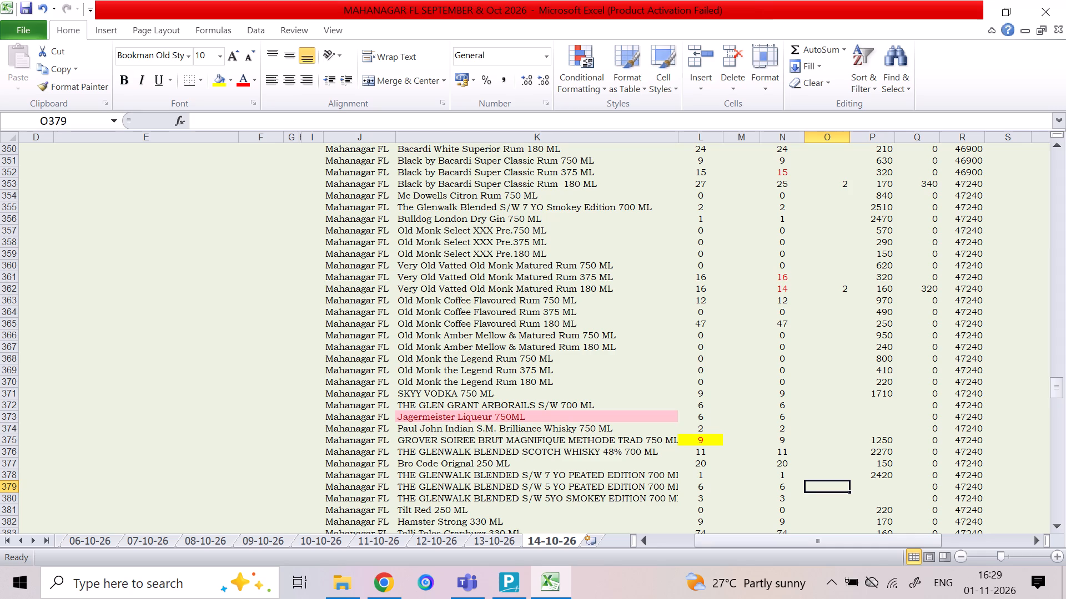
{"action": "key", "text": "Up"}
{"action": "key", "text": "Up"}
{"action": "key", "text": "1"}
{"action": "key", "text": "Down"}
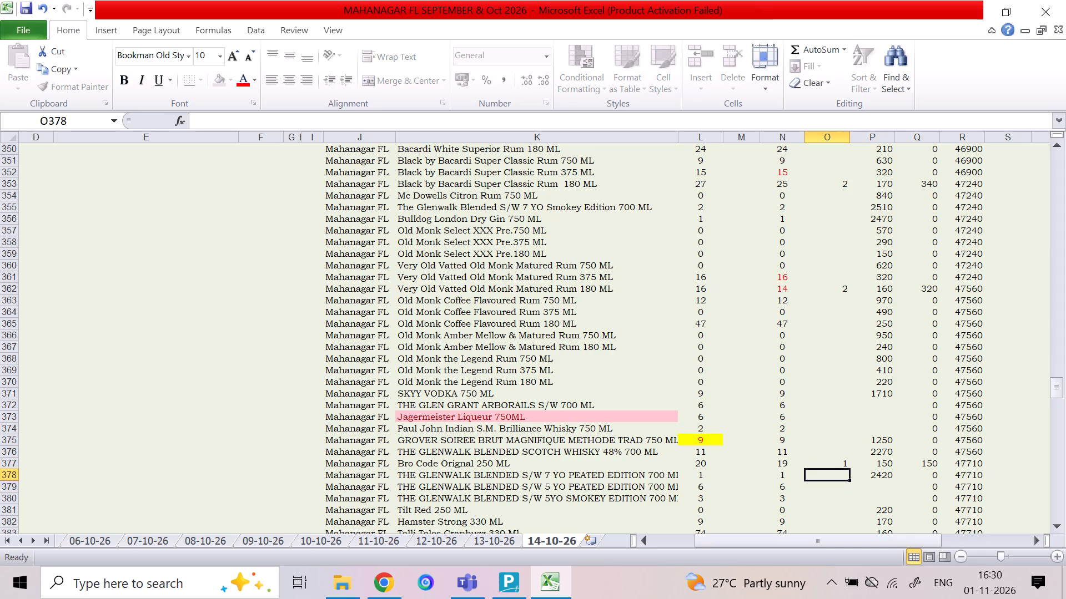
Enter a SALE quantity of 6 for Talli Tales Cranbuzz 330 Ml.
{"action": "key", "text": "Down"}
{"action": "key", "text": "Down"}
{"action": "key", "text": "Down"}
{"action": "key", "text": "Down"}
{"action": "key", "text": "Down"}
{"action": "key", "text": "Down"}
{"action": "key", "text": "Up"}
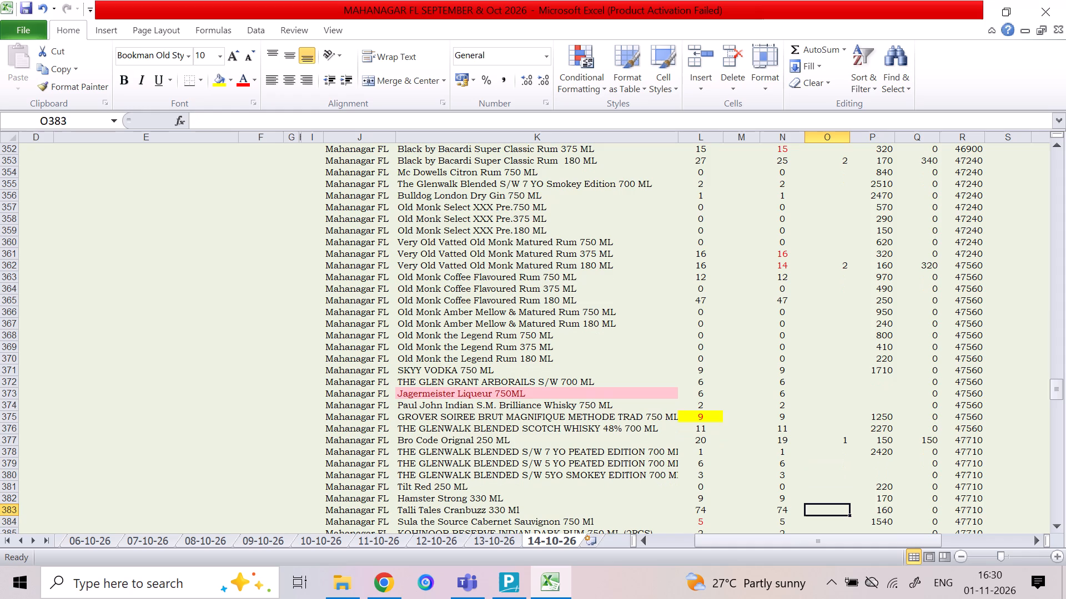
{"action": "key", "text": "6"}
{"action": "key", "text": "Down"}
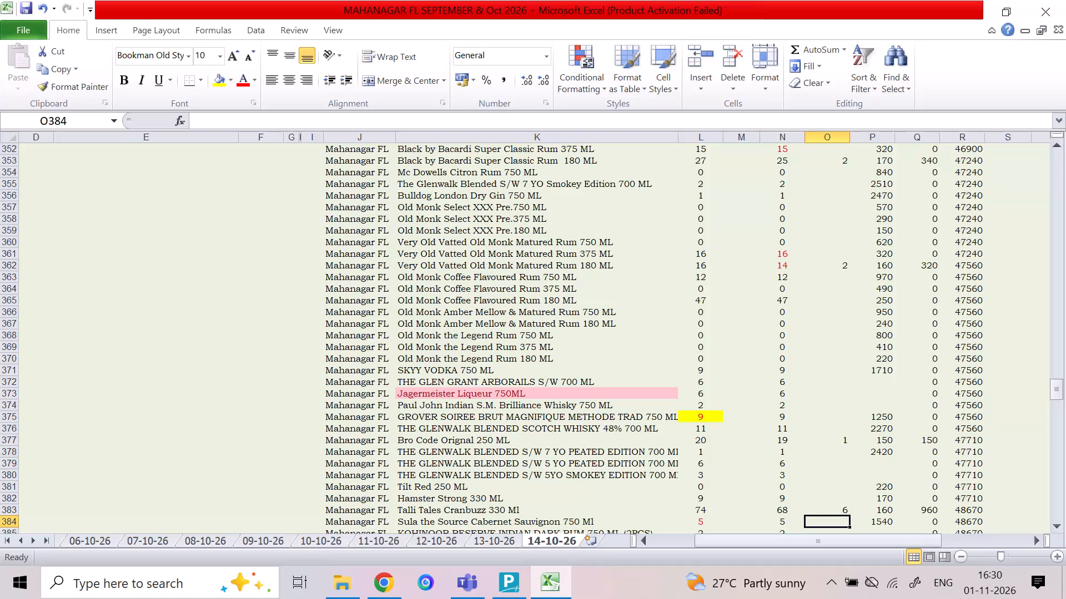
Look through the 14-10-26 rows from Sula the Source Cabernet Sauvignon 750 Ml to UJVA Shiraz 750 ML for the next item sold.
{"action": "key", "text": "Down"}
{"action": "key", "text": "Down"}
{"action": "key", "text": "Down"}
{"action": "key", "text": "Down"}
{"action": "key", "text": "Down"}
{"action": "key", "text": "Down"}
{"action": "key", "text": "Down"}
{"action": "key", "text": "Down"}
{"action": "key", "text": "Down"}
{"action": "key", "text": "Down"}
{"action": "key", "text": "Down"}
{"action": "key", "text": "Down"}
{"action": "key", "text": "Down"}
{"action": "key", "text": "Down"}
{"action": "key", "text": "Down"}
{"action": "key", "text": "Down"}
{"action": "key", "text": "Down"}
{"action": "key", "text": "Down"}
{"action": "key", "text": "Down"}
{"action": "key", "text": "Down"}
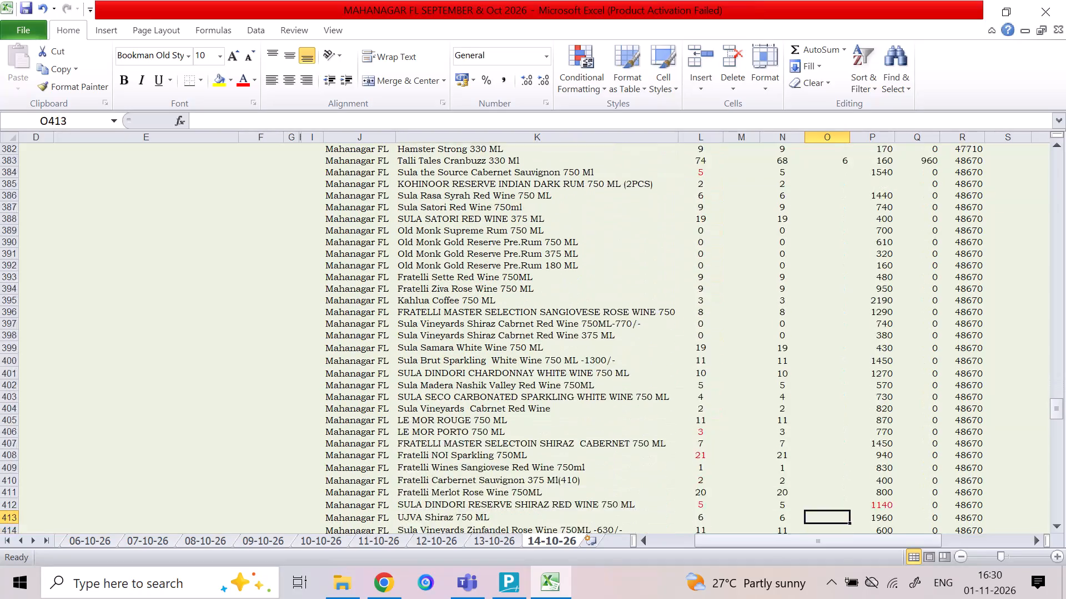
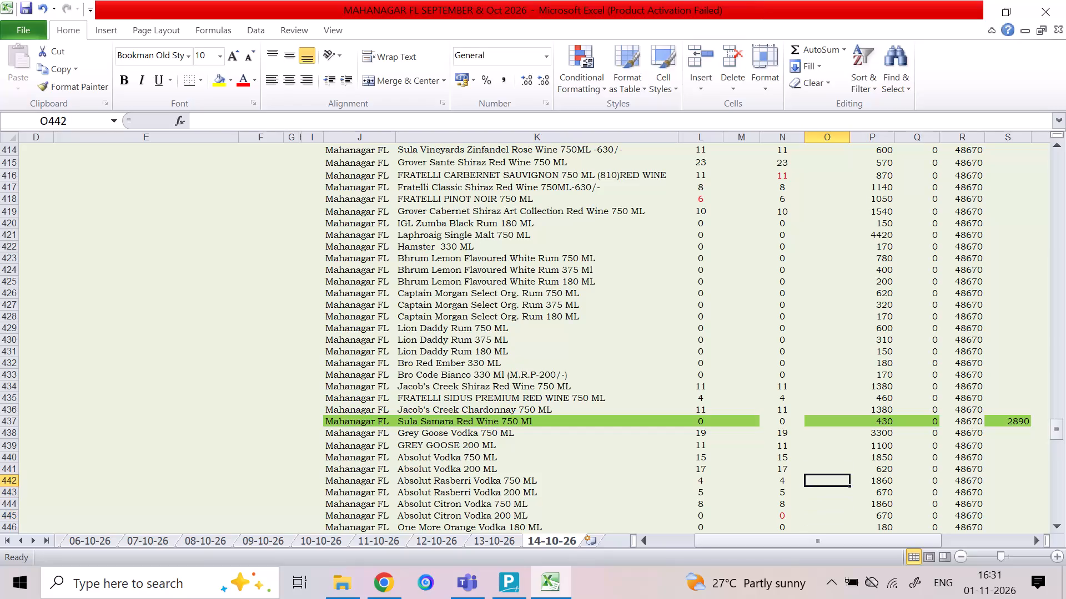
Go back up the SALE column to the Grey Goose Vodka 750 ML row.
{"action": "key", "text": "Up"}
{"action": "key", "text": "Up"}
{"action": "key", "text": "Up"}
{"action": "key", "text": "Up"}
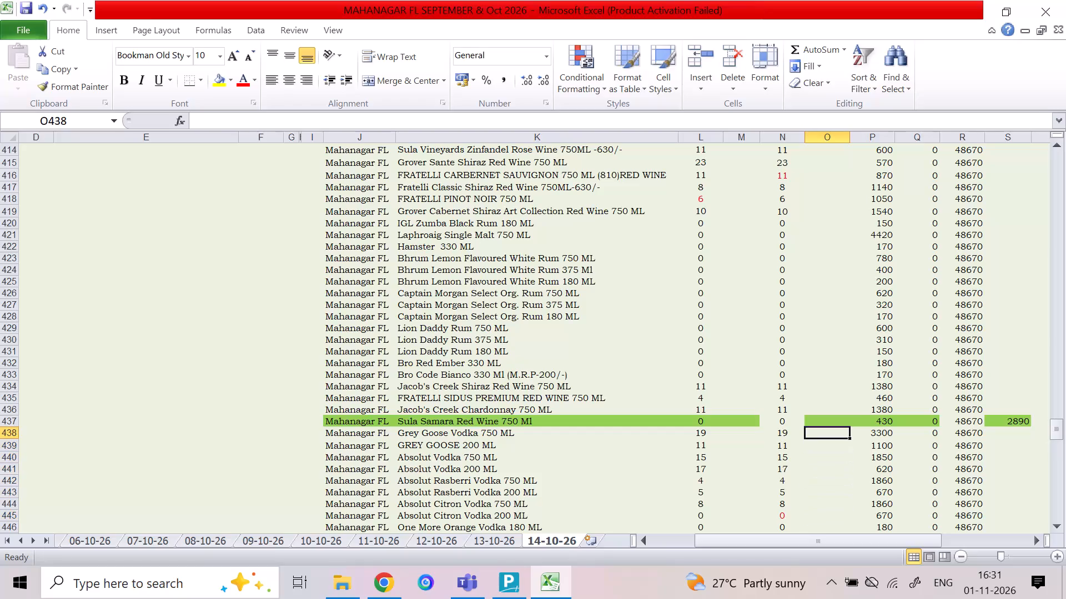
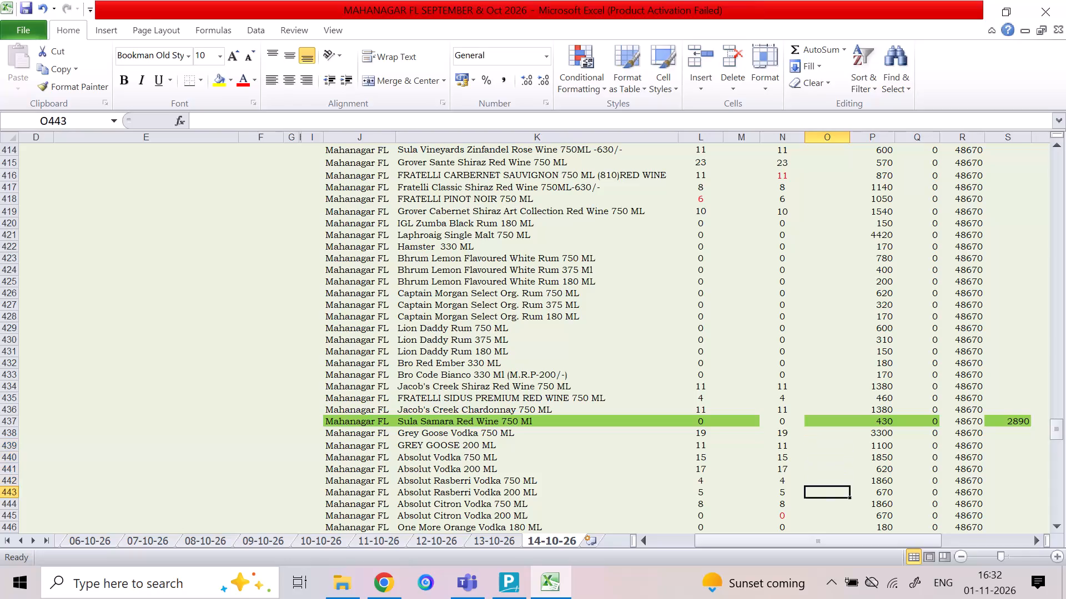
Enter a sale quantity of 9 for Amazing Premium Mint Jamun Vodka 180ML.
{"action": "key", "text": "Down"}
{"action": "key", "text": "Down"}
{"action": "key", "text": "Down"}
{"action": "key", "text": "Down"}
{"action": "key", "text": "Down"}
{"action": "key", "text": "Down"}
{"action": "key", "text": "Down"}
{"action": "key", "text": "Down"}
{"action": "key", "text": "Down"}
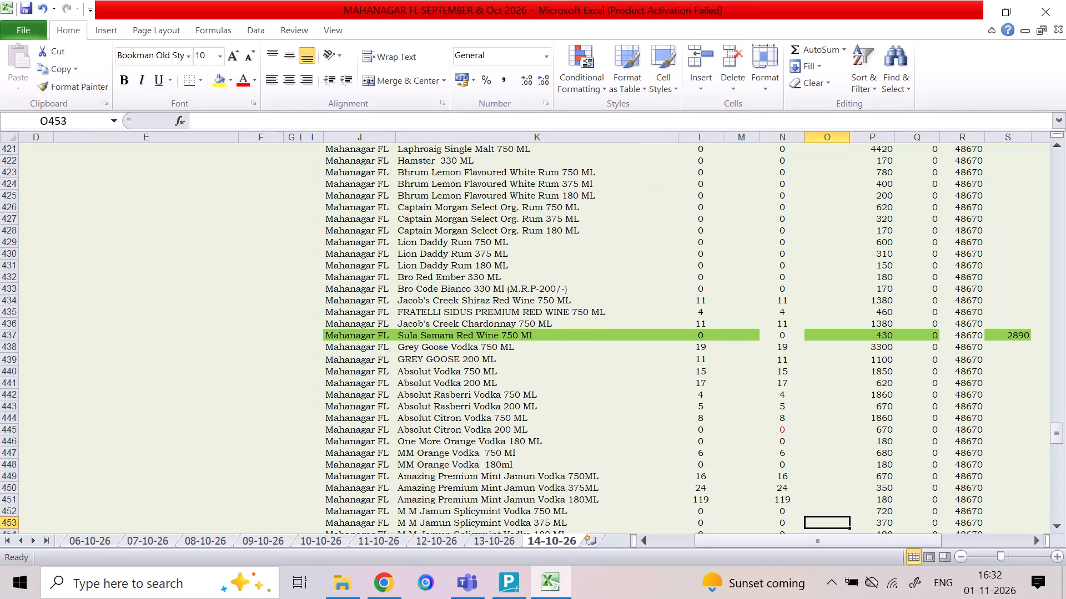
{"action": "key", "text": "Up"}
{"action": "key", "text": "Up"}
{"action": "key", "text": "9"}
{"action": "key", "text": "Down"}
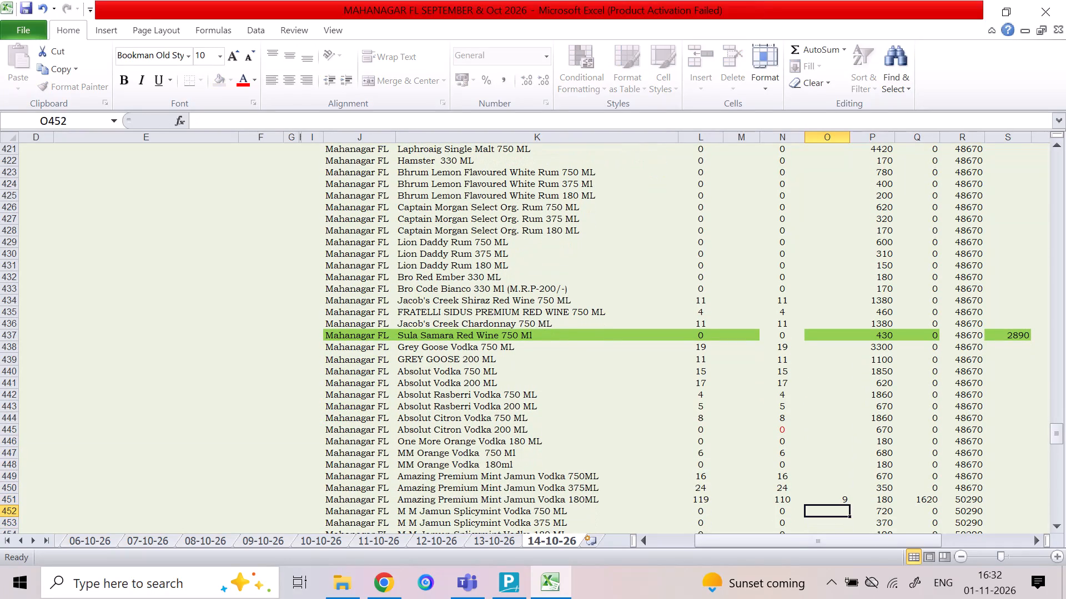
Enter a sale quantity of 6 for M M Verve Super Lemon 180ML.
{"action": "key", "text": "Down"}
{"action": "key", "text": "Down"}
{"action": "key", "text": "Down"}
{"action": "key", "text": "Down"}
{"action": "key", "text": "Down"}
{"action": "key", "text": "Down"}
{"action": "key", "text": "Down"}
{"action": "key", "text": "Down"}
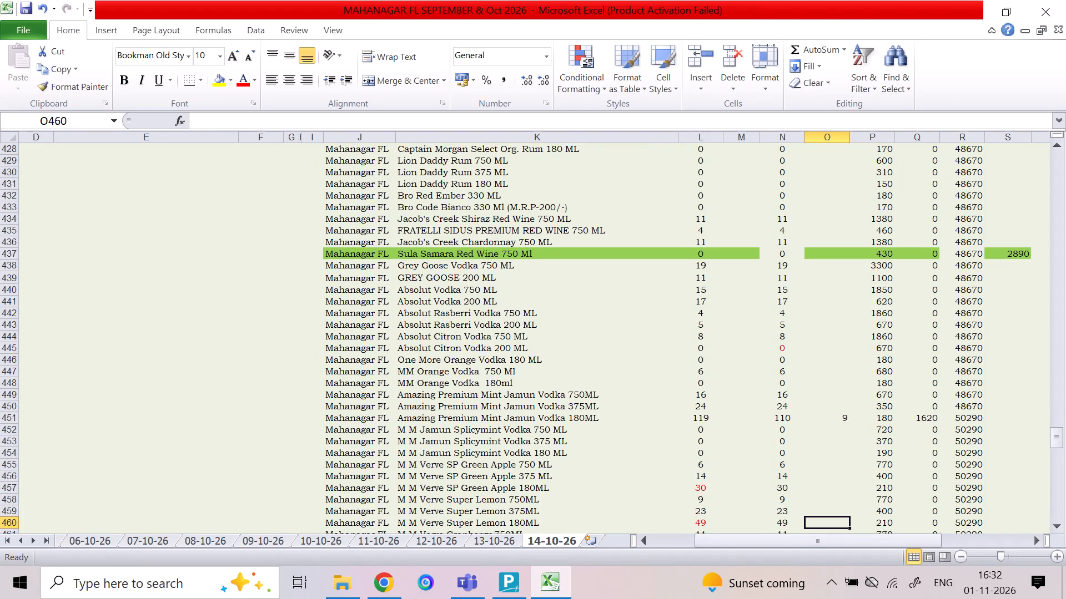
{"action": "key", "text": "6"}
{"action": "key", "text": "Down"}
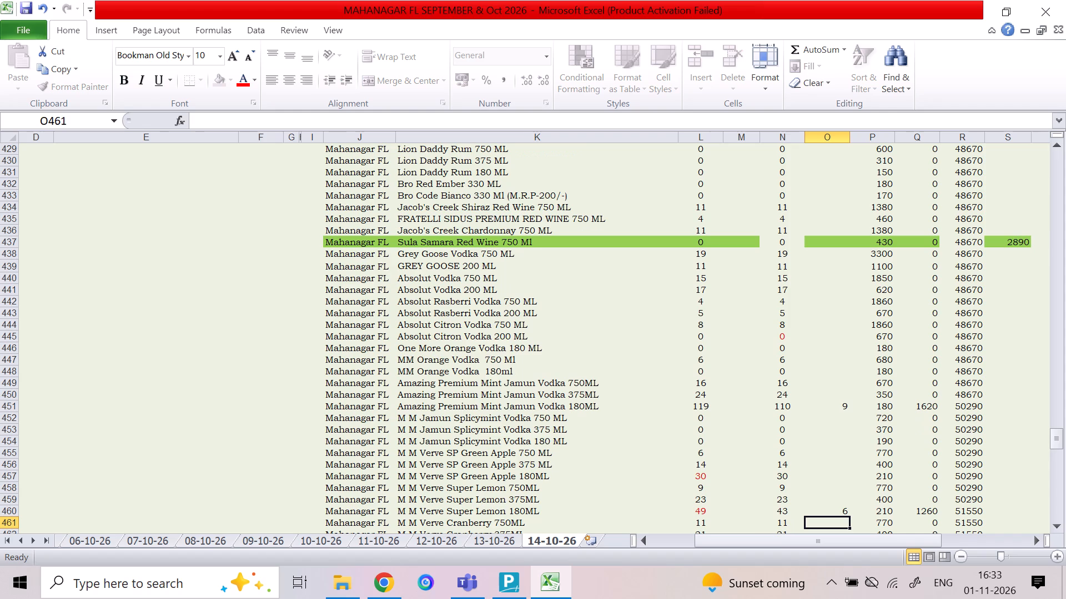
Enter sale quantities of 4 for M M Verve Cranberry 375ML and 2 for M M Verve Cranberry 180ML.
{"action": "key", "text": "Down"}
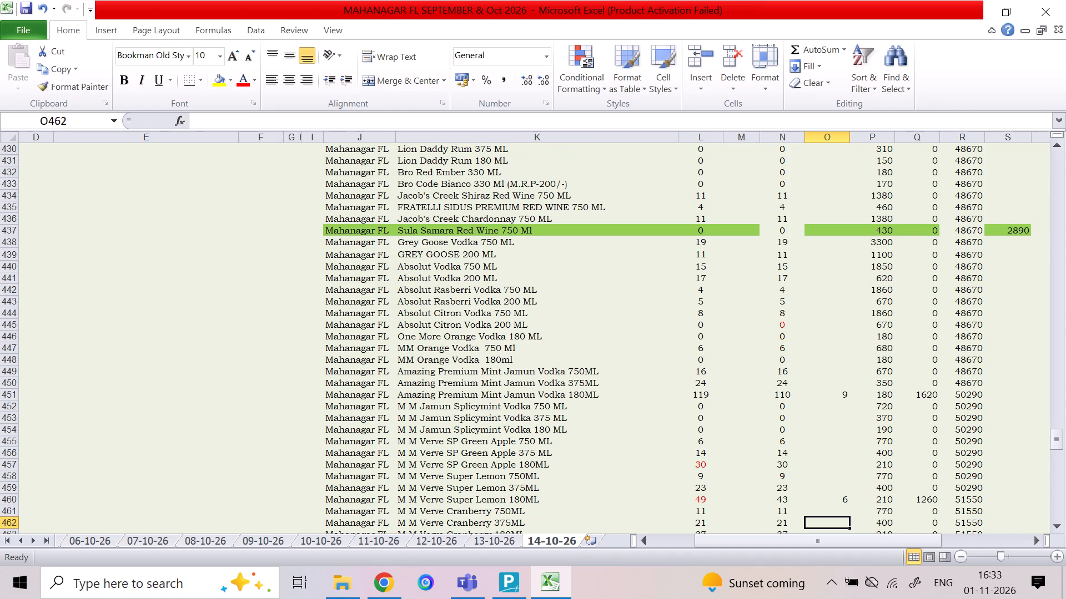
{"action": "key", "text": "4"}
{"action": "key", "text": "Down"}
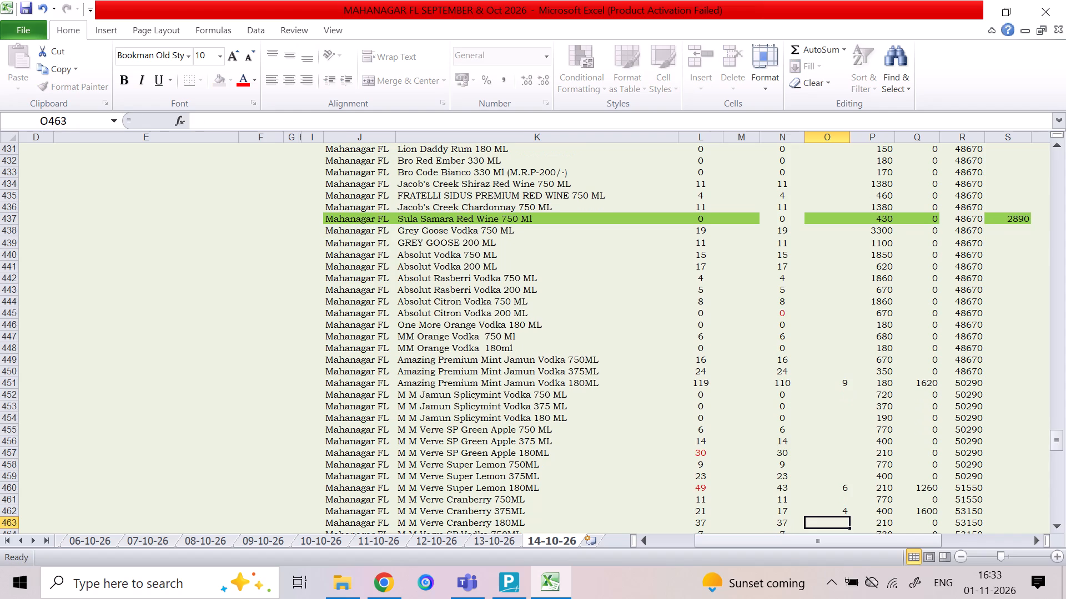
{"action": "key", "text": "2"}
{"action": "key", "text": "Down"}
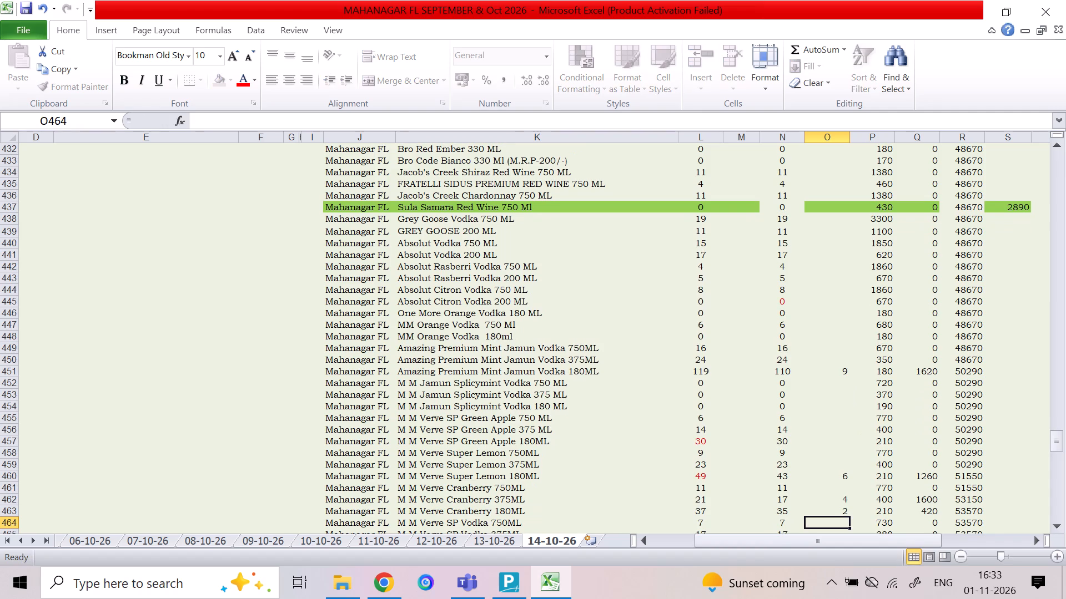
Enter sale quantities of 2 for M M Verve SP Vodka 180ML and 3 for M M Green Apple Vodka 180ML.
{"action": "key", "text": "Down"}
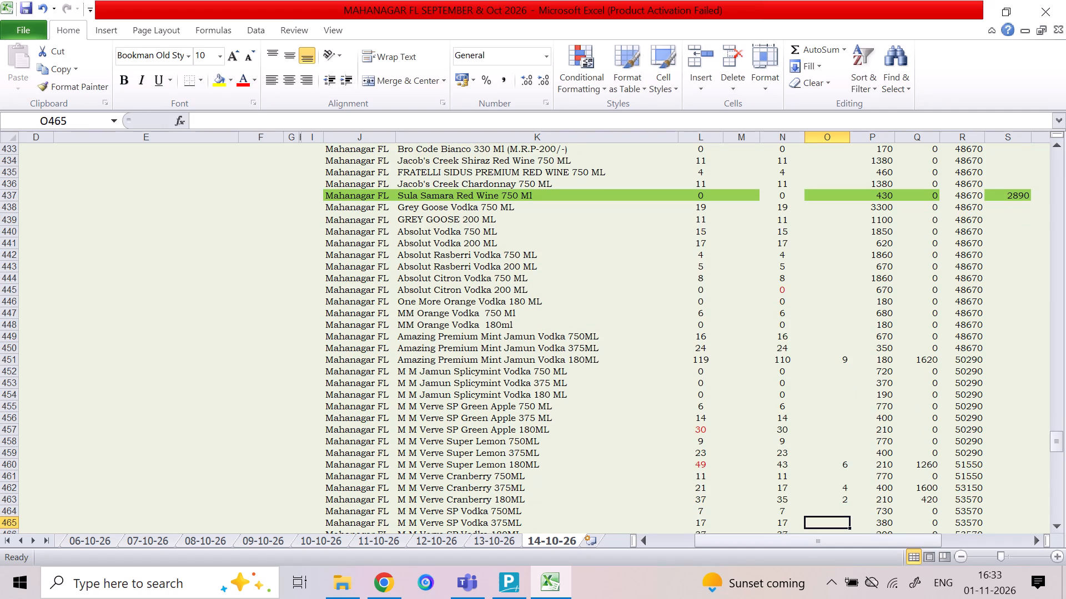
{"action": "key", "text": "Down"}
{"action": "key", "text": "2"}
{"action": "key", "text": "Down"}
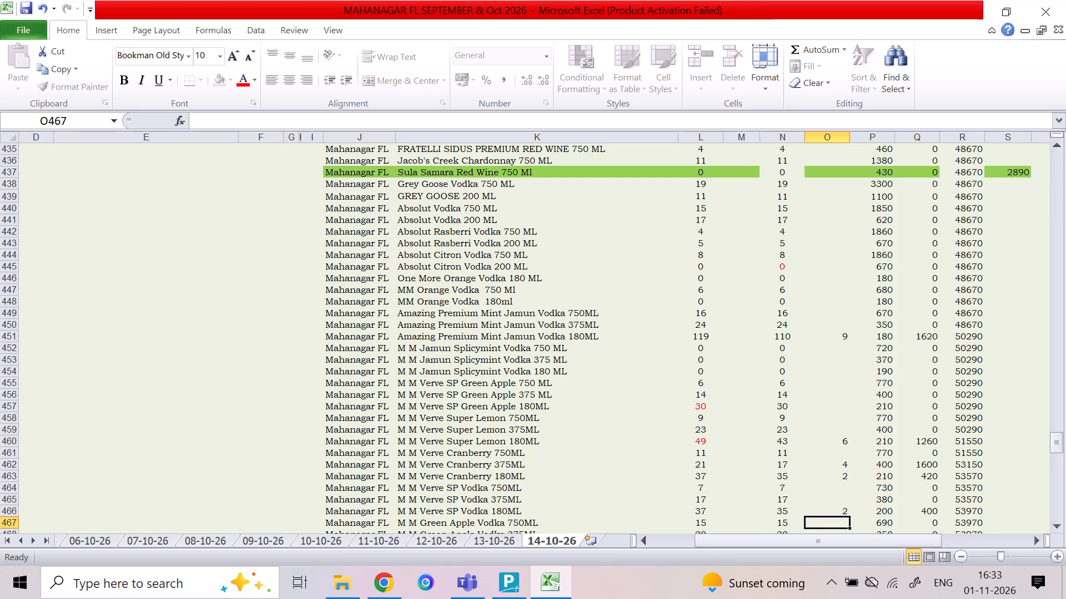
{"action": "key", "text": "Down"}
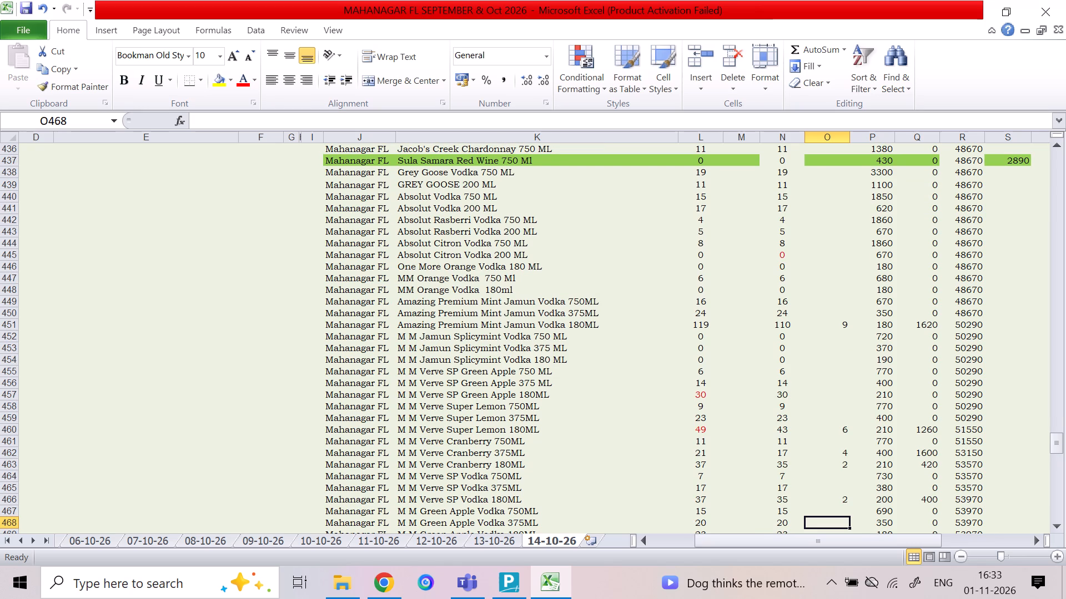
{"action": "key", "text": "Down"}
{"action": "key", "text": "3"}
{"action": "key", "text": "Down"}
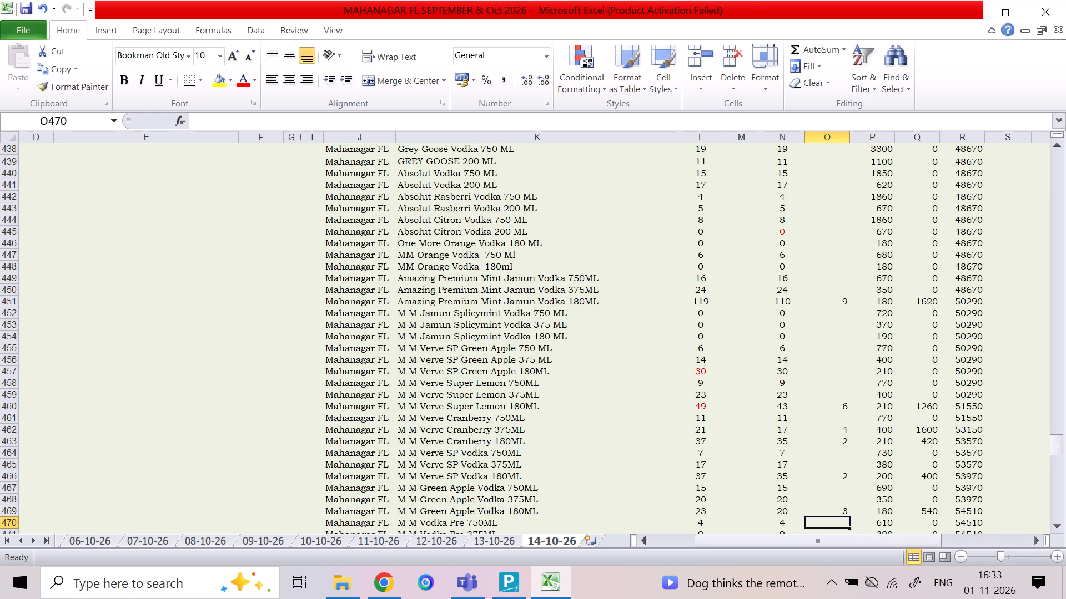
Enter a sale quantity of 1 for M M Vodka Pre 375ML.
{"action": "key", "text": "Down"}
{"action": "key", "text": "Down"}
{"action": "key", "text": "Down"}
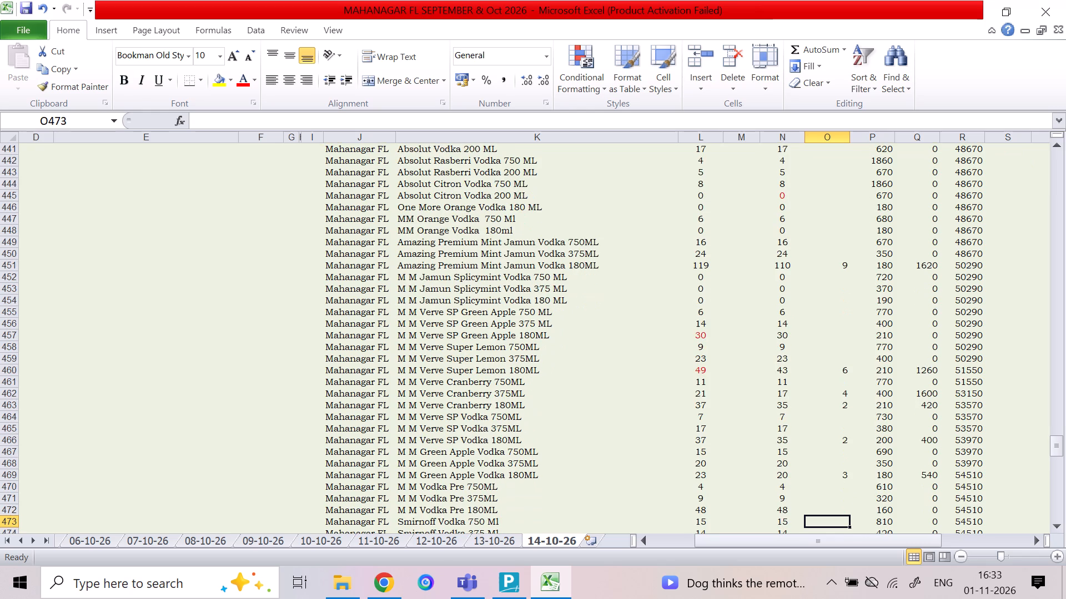
{"action": "key", "text": "Up"}
{"action": "key", "text": "Up"}
{"action": "key", "text": "1"}
{"action": "key", "text": "Down"}
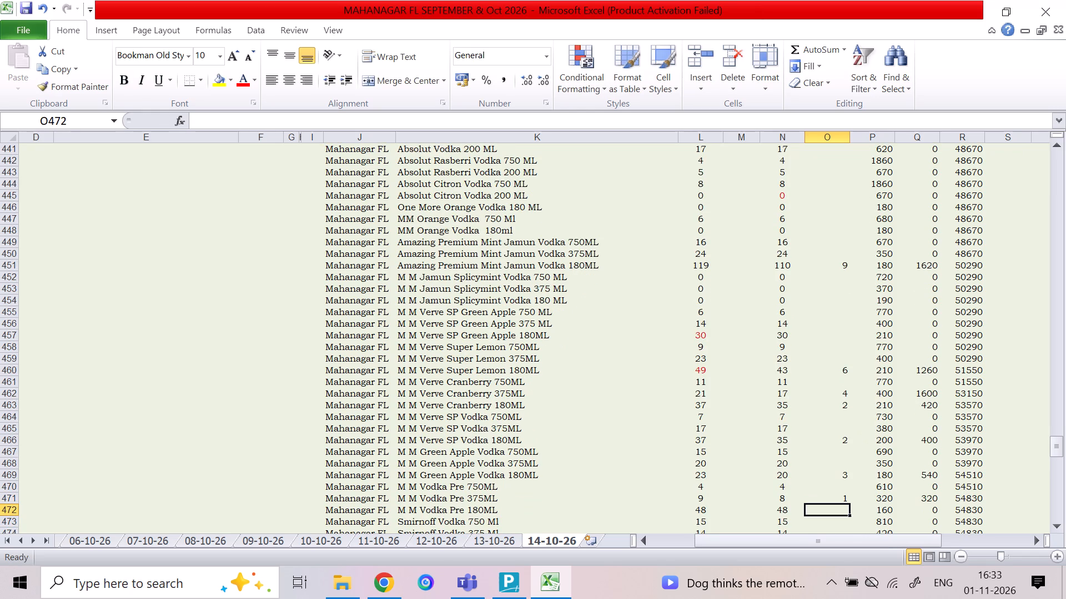
Enter sale quantities of 5 for Smirnoff Vodka 180ML and 1 for Smirnoff Vodka 90 ML.
{"action": "key", "text": "Down"}
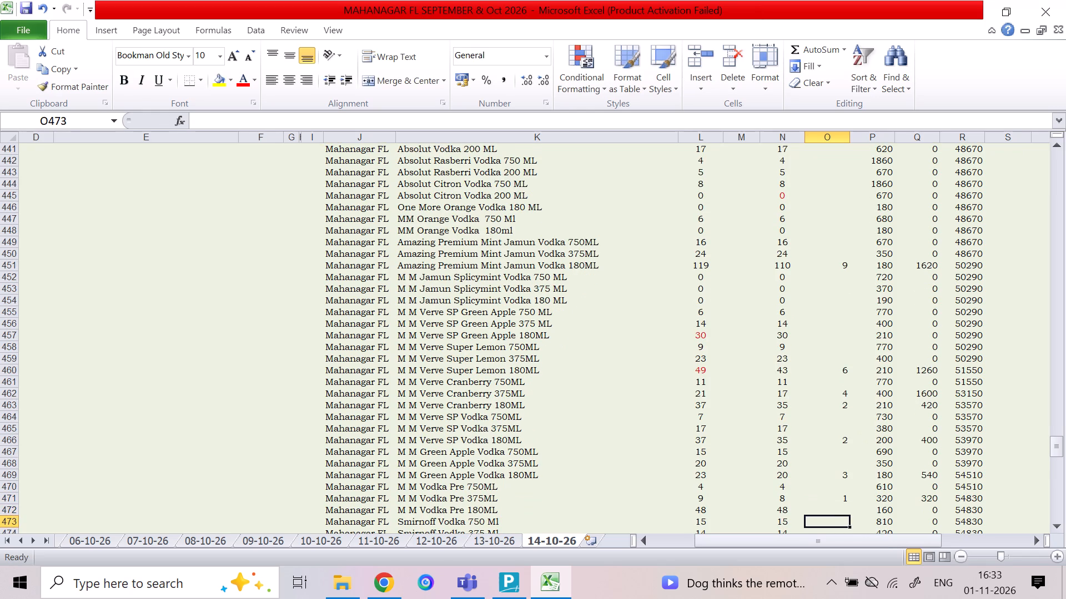
{"action": "key", "text": "Down"}
{"action": "key", "text": "Down"}
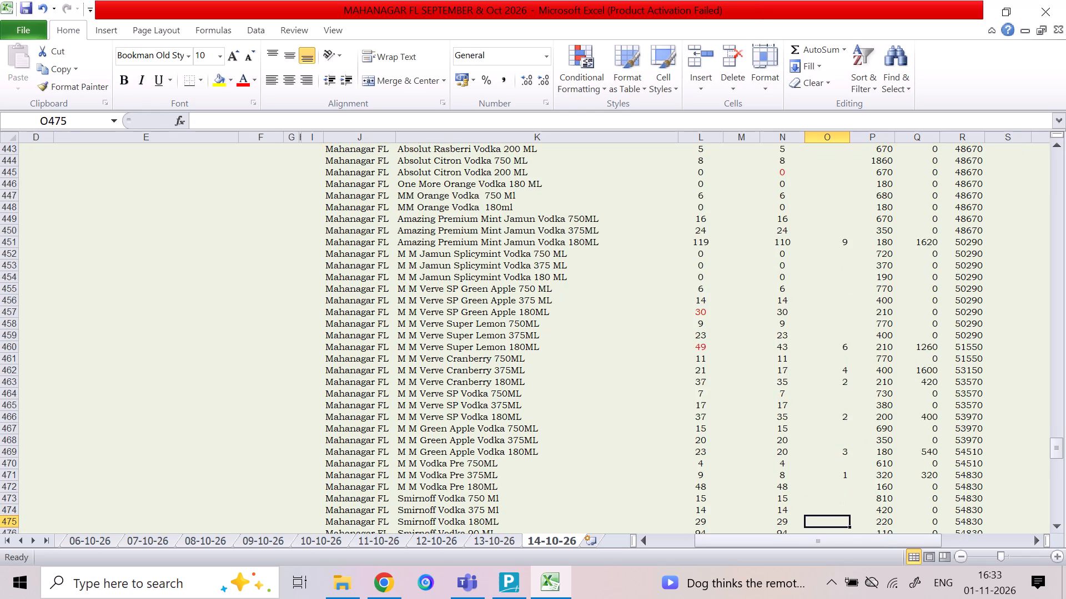
{"action": "key", "text": "5"}
{"action": "key", "text": "Down"}
{"action": "key", "text": "1"}
{"action": "key", "text": "Down"}
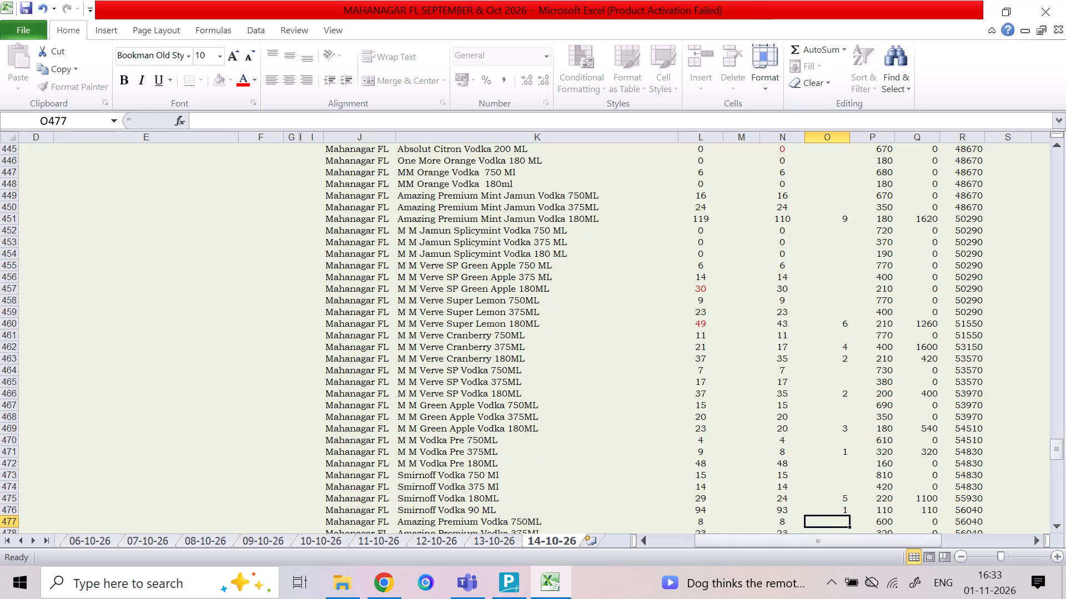
Enter a sale quantity of 1 for Amazing Premium Cranberry Vodka 180ML.
{"action": "key", "text": "Down"}
{"action": "key", "text": "Down"}
{"action": "key", "text": "Down"}
{"action": "key", "text": "Down"}
{"action": "key", "text": "Down"}
{"action": "key", "text": "Down"}
{"action": "key", "text": "Down"}
{"action": "key", "text": "Down"}
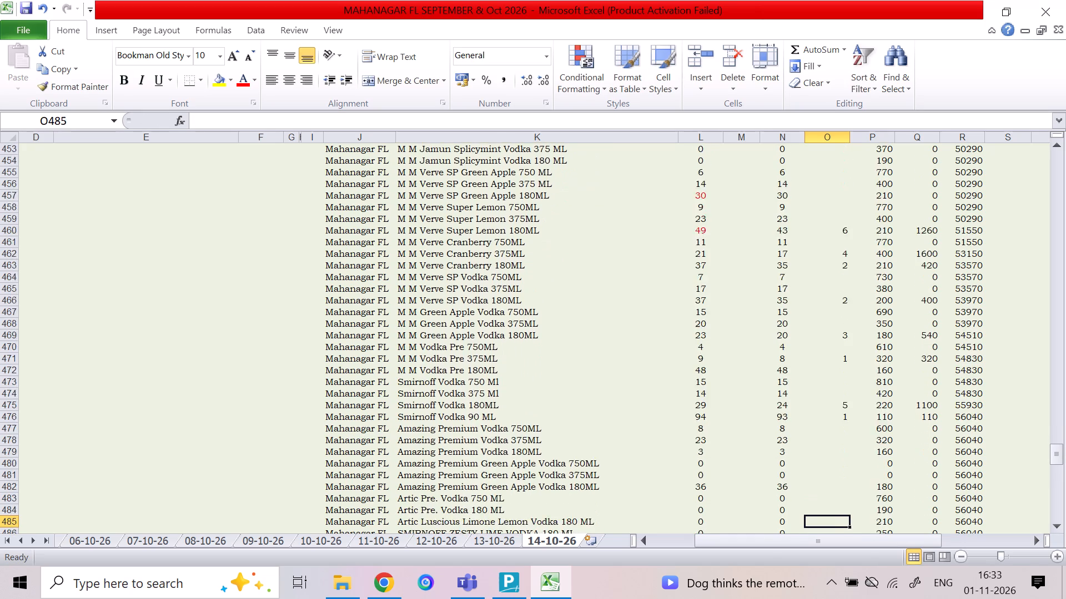
{"action": "key", "text": "Down"}
{"action": "key", "text": "Down"}
{"action": "key", "text": "Down"}
{"action": "key", "text": "Down"}
{"action": "key", "text": "Down"}
{"action": "key", "text": "Up"}
{"action": "key", "text": "1"}
{"action": "key", "text": "Down"}
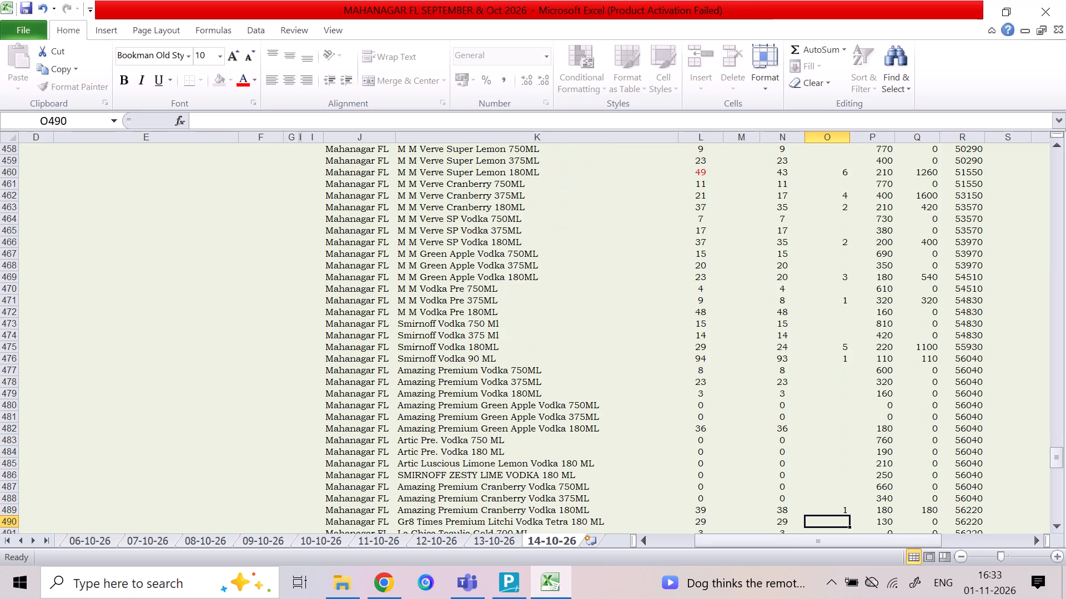
Enter a sale quantity of 10 for IGL Bunty Cranberry Pre Vodka 180 ML.
{"action": "key", "text": "Down"}
{"action": "key", "text": "Down"}
{"action": "key", "text": "Down"}
{"action": "key", "text": "Down"}
{"action": "key", "text": "Down"}
{"action": "key", "text": "Down"}
{"action": "key", "text": "Down"}
{"action": "key", "text": "Down"}
{"action": "key", "text": "Down"}
{"action": "key", "text": "Down"}
{"action": "key", "text": "Down"}
{"action": "key", "text": "Down"}
{"action": "key", "text": "Down"}
{"action": "key", "text": "Down"}
{"action": "key", "text": "Down"}
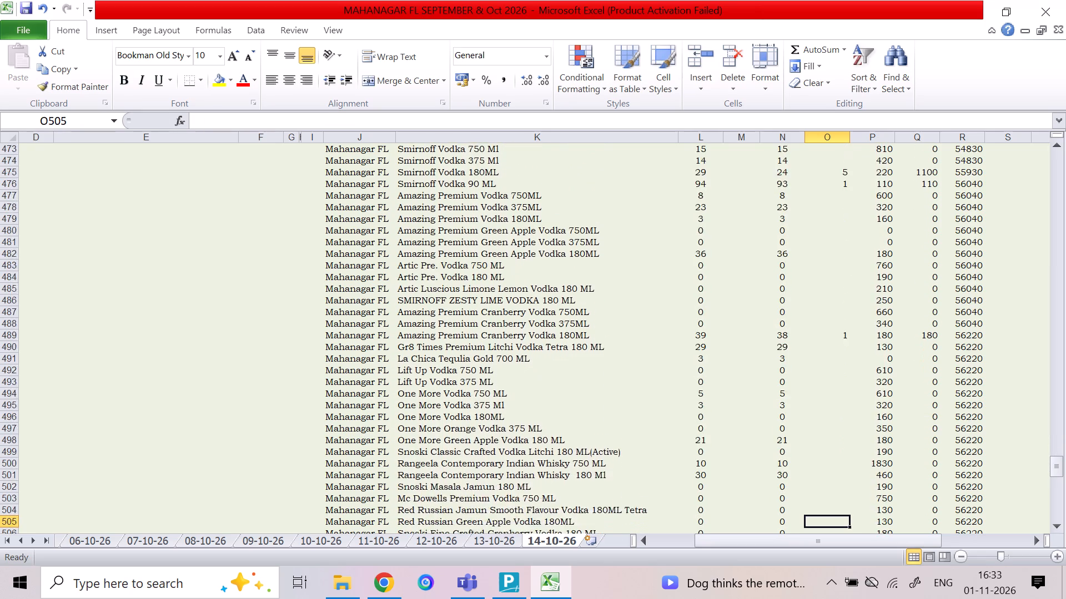
{"action": "key", "text": "Down"}
{"action": "key", "text": "Down"}
{"action": "key", "text": "Down"}
{"action": "key", "text": "Down"}
{"action": "key", "text": "Down"}
{"action": "key", "text": "Down"}
{"action": "key", "text": "Down"}
{"action": "key", "text": "Down"}
{"action": "key", "text": "Up"}
{"action": "key", "text": "Up"}
{"action": "type", "text": "10"}
{"action": "key", "text": "Down"}
Enter a sale quantity of 1 for XClamation Pre Vodka 180 ML.
{"action": "key", "text": "Down"}
{"action": "key", "text": "Down"}
{"action": "key", "text": "Down"}
{"action": "key", "text": "Down"}
{"action": "key", "text": "Down"}
{"action": "key", "text": "Down"}
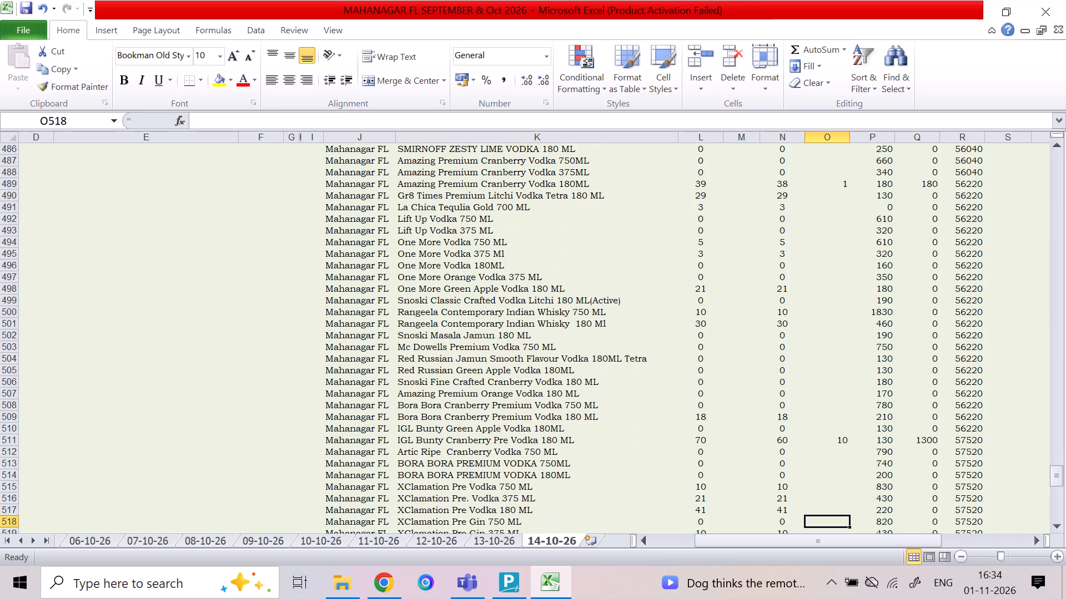
{"action": "key", "text": "Down"}
{"action": "key", "text": "Down"}
{"action": "key", "text": "Up"}
{"action": "key", "text": "Up"}
{"action": "key", "text": "Up"}
{"action": "key", "text": "1"}
{"action": "key", "text": "Up"}
{"action": "key", "text": "Down"}
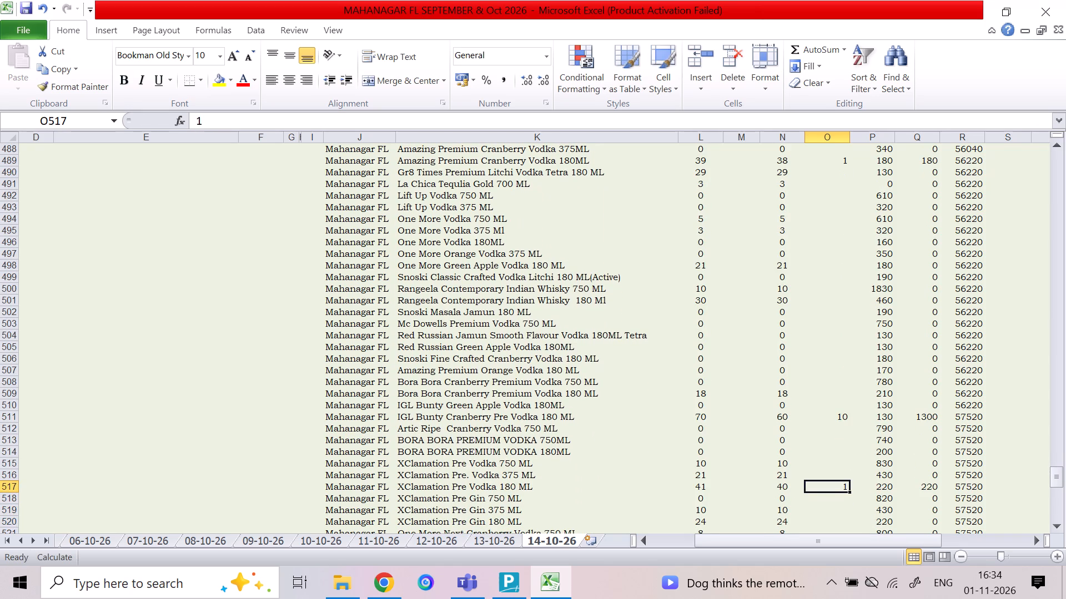
Enter sale quantities of 2 for XClamation Pre Gin 375 ML and 3 for XClamation Pre Gin 180 ML.
{"action": "key", "text": "Down"}
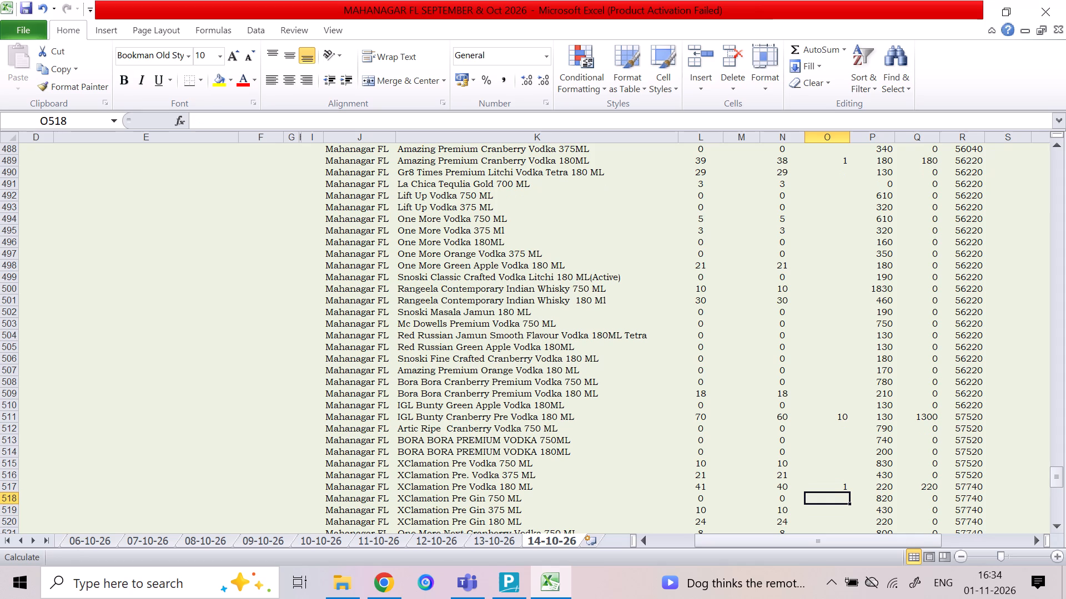
{"action": "key", "text": "Down"}
{"action": "key", "text": "2"}
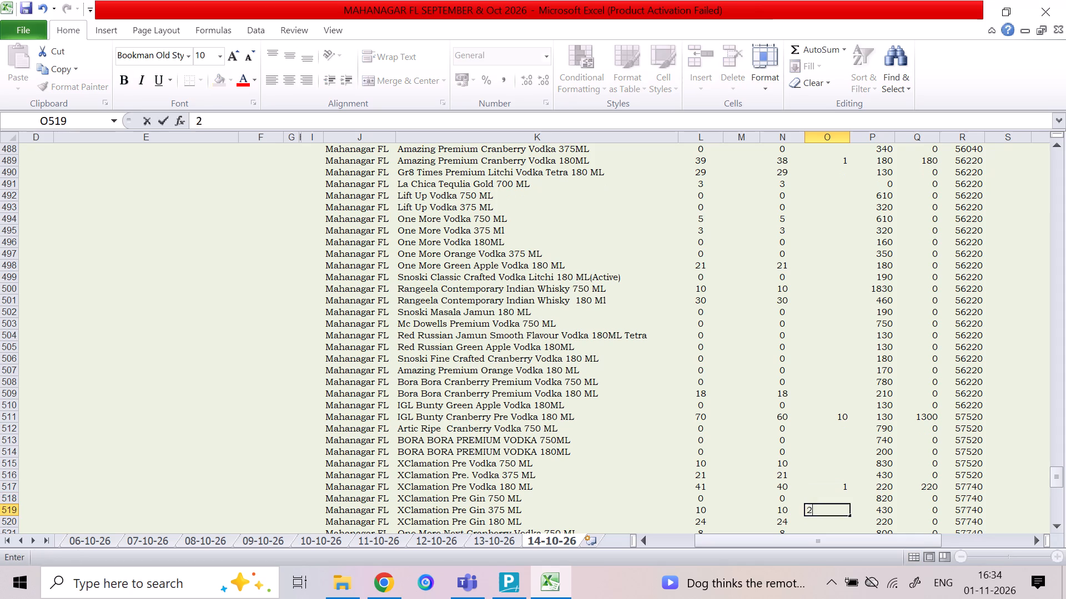
{"action": "key", "text": "Down"}
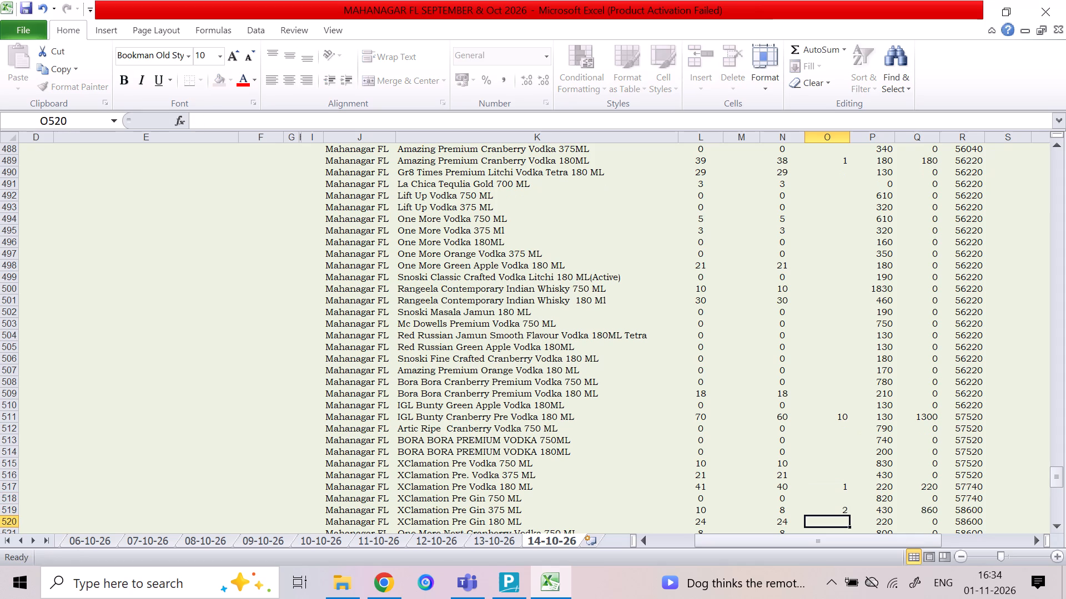
{"action": "key", "text": "3"}
{"action": "key", "text": "Down"}
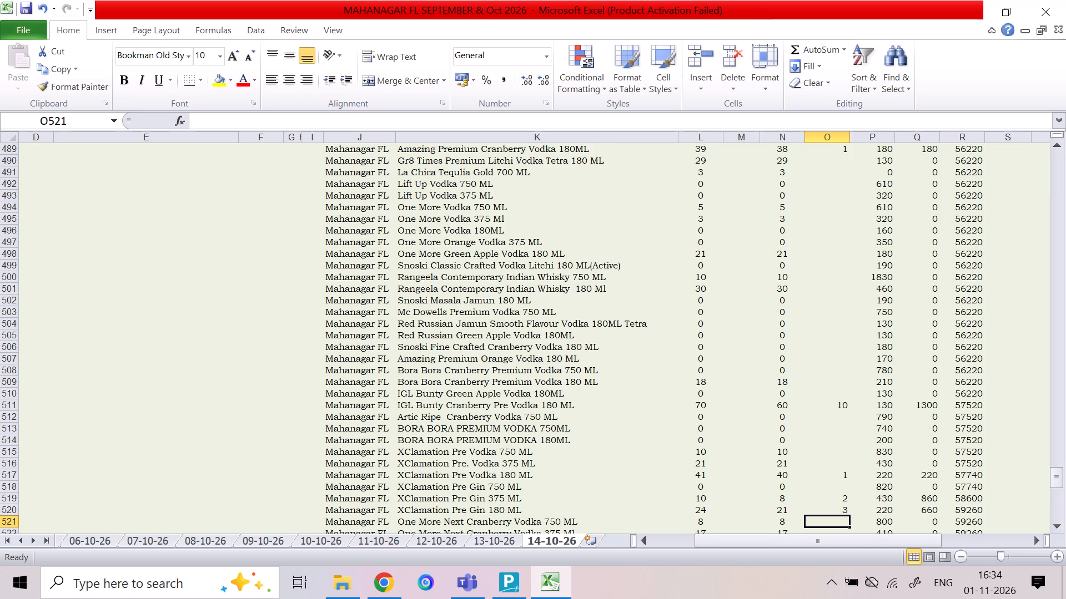
Look through the One More Next Cranberry, Jamun GIN and Amazing Premium Grain rows, ending at Jamun GIN 180 ML.
{"action": "key", "text": "Down"}
{"action": "key", "text": "Down"}
{"action": "key", "text": "Down"}
{"action": "key", "text": "Down"}
{"action": "key", "text": "Down"}
{"action": "key", "text": "Down"}
{"action": "key", "text": "Down"}
{"action": "key", "text": "Down"}
{"action": "key", "text": "Up"}
{"action": "key", "text": "Up"}
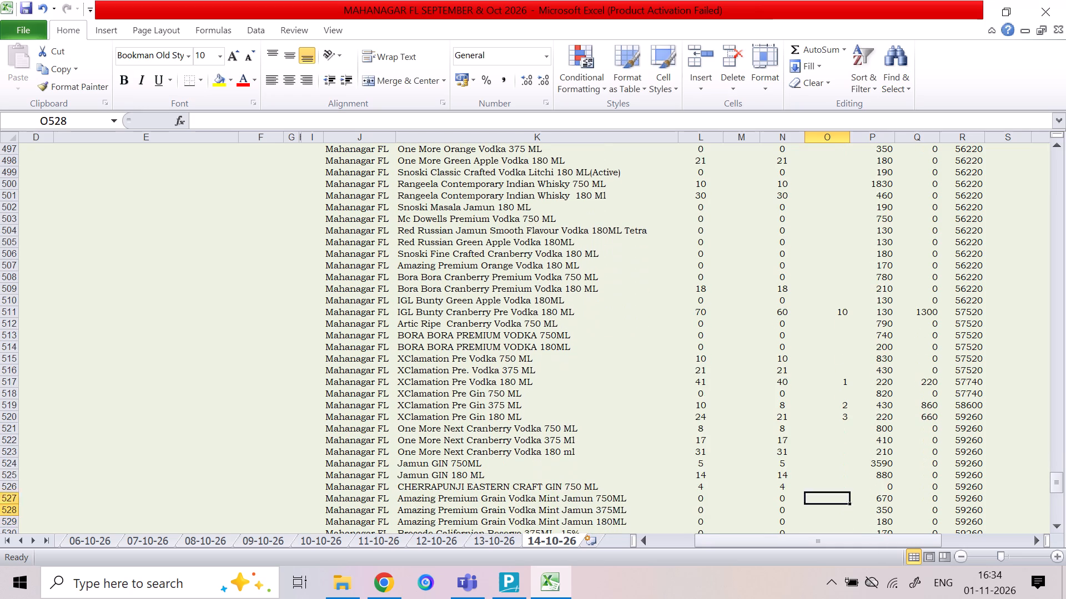
{"action": "key", "text": "Up"}
{"action": "key", "text": "Up"}
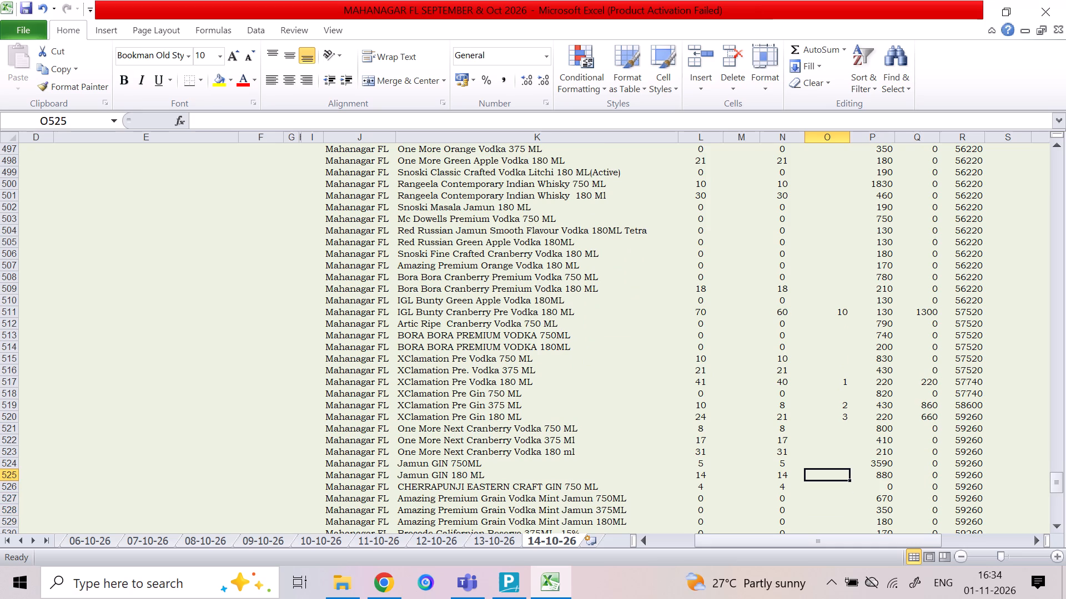
Enter sale quantities of 1, 2, 8 and 2 for Smirnoff Minty Jamun Vodka 750ML, 375ML, 180ML and 90 ML respectively.
{"action": "key", "text": "Down"}
{"action": "key", "text": "Down"}
{"action": "key", "text": "Down"}
{"action": "key", "text": "Down"}
{"action": "key", "text": "Down"}
{"action": "key", "text": "Down"}
{"action": "key", "text": "Down"}
{"action": "key", "text": "Down"}
{"action": "key", "text": "Down"}
{"action": "key", "text": "Down"}
{"action": "key", "text": "Down"}
{"action": "key", "text": "Down"}
{"action": "key", "text": "Down"}
{"action": "key", "text": "Down"}
{"action": "key", "text": "Down"}
{"action": "key", "text": "Down"}
{"action": "key", "text": "Down"}
{"action": "key", "text": "Down"}
{"action": "key", "text": "Down"}
{"action": "key", "text": "Down"}
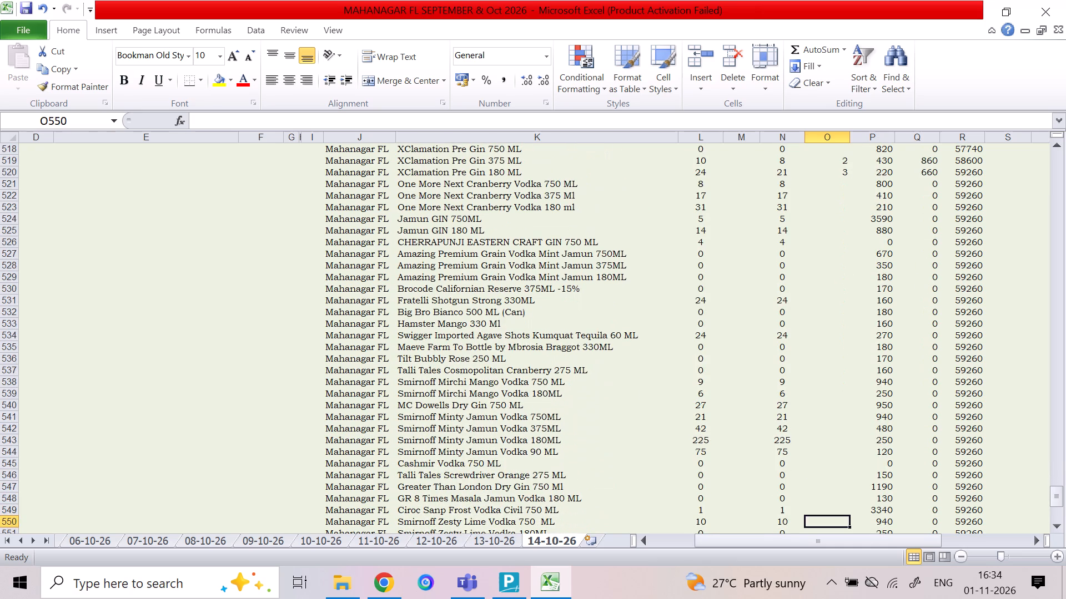
{"action": "key", "text": "Down"}
{"action": "key", "text": "Down"}
{"action": "key", "text": "Up"}
{"action": "key", "text": "Up"}
{"action": "key", "text": "Up"}
{"action": "key", "text": "Up"}
{"action": "key", "text": "Up"}
{"action": "key", "text": "Up"}
{"action": "key", "text": "Up"}
{"action": "key", "text": "Up"}
{"action": "key", "text": "Up"}
{"action": "key", "text": "Up"}
{"action": "key", "text": "Up"}
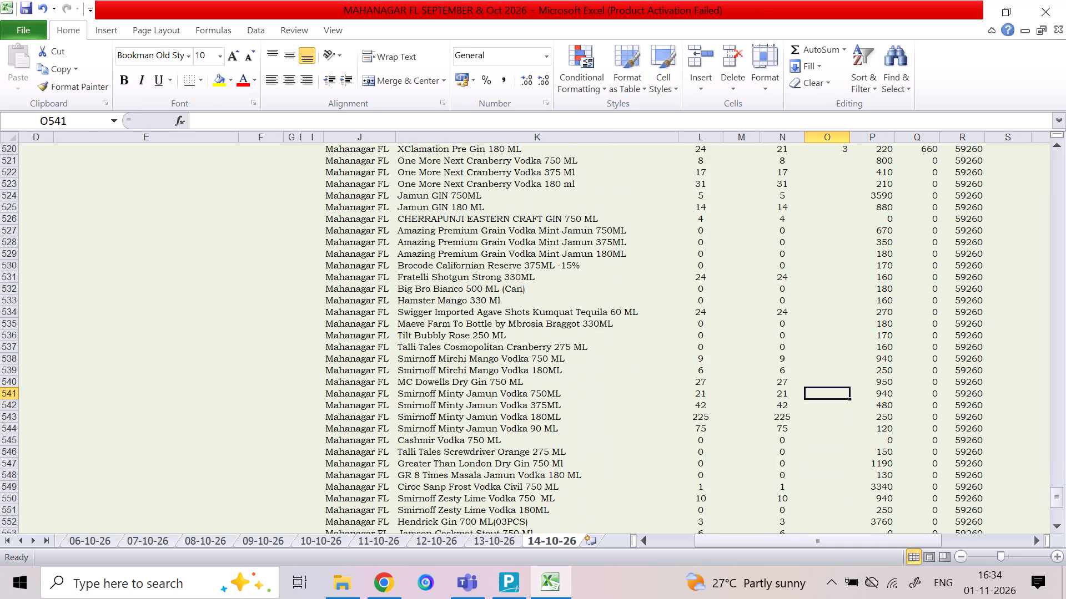
{"action": "key", "text": "1"}
{"action": "key", "text": "Down"}
{"action": "key", "text": "2"}
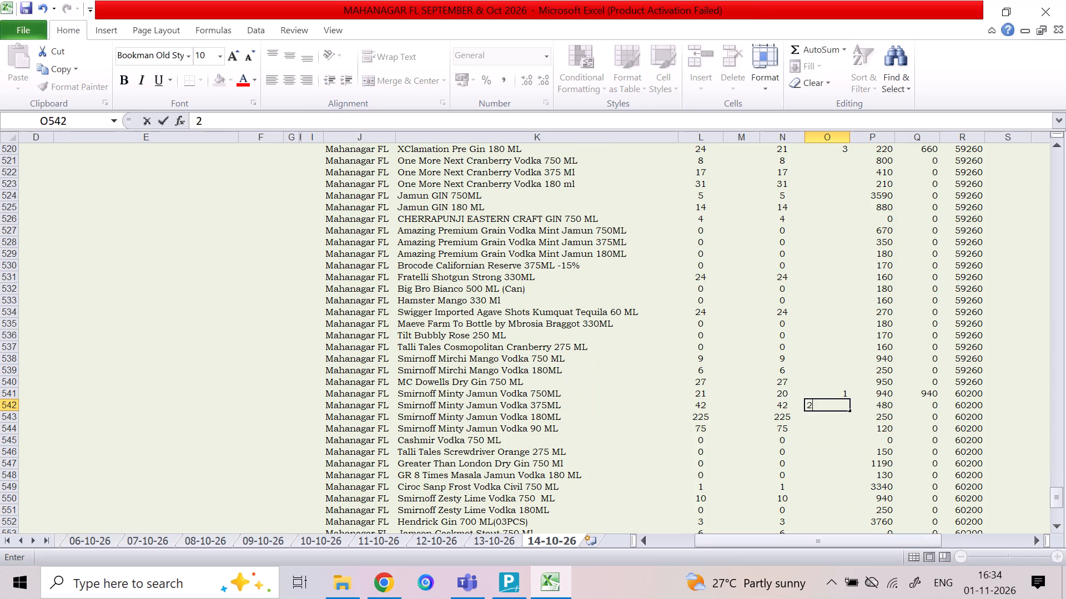
{"action": "key", "text": "Down"}
{"action": "key", "text": "8"}
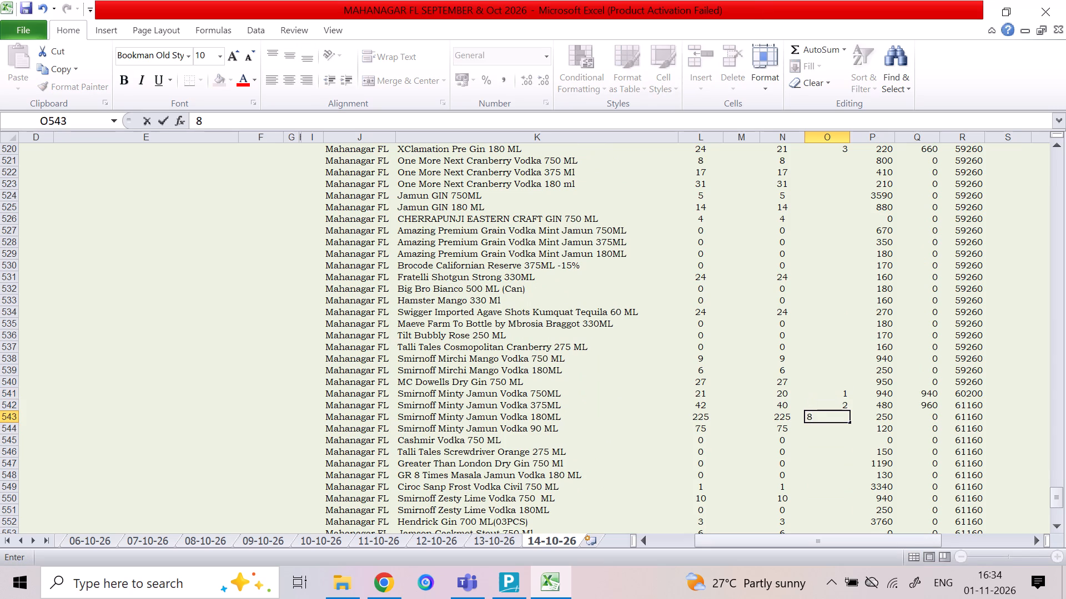
{"action": "key", "text": "Down"}
{"action": "key", "text": "2"}
{"action": "key", "text": "Down"}
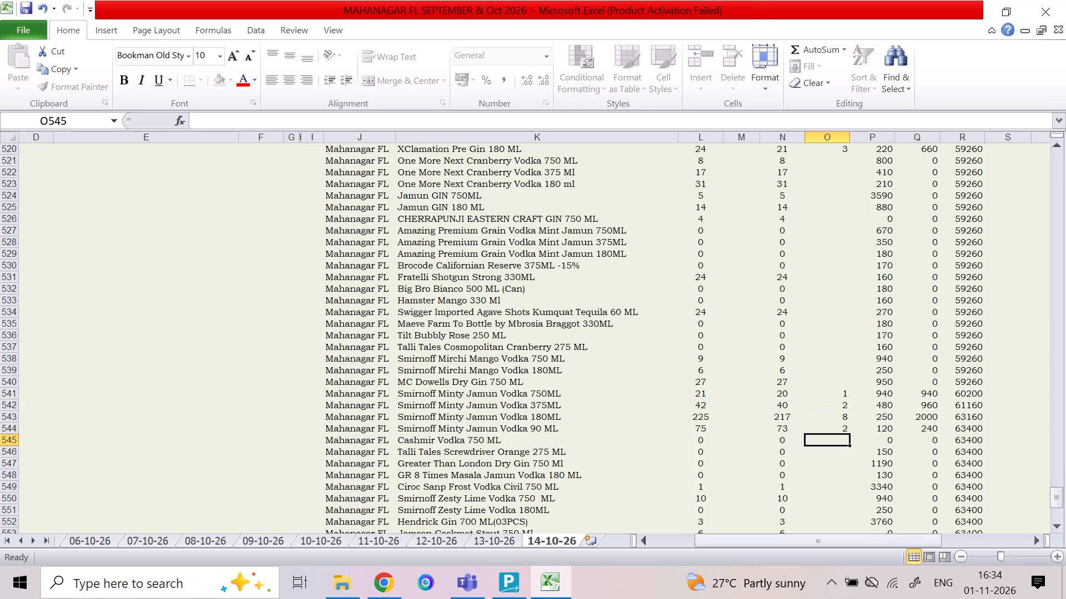
Enter a sale quantity of 1 for Moooz Jamun Vodka 180ml.
{"action": "key", "text": "Down"}
{"action": "key", "text": "Down"}
{"action": "key", "text": "Down"}
{"action": "key", "text": "Down"}
{"action": "key", "text": "Down"}
{"action": "key", "text": "Down"}
{"action": "key", "text": "Down"}
{"action": "key", "text": "Down"}
{"action": "key", "text": "Down"}
{"action": "key", "text": "Down"}
{"action": "key", "text": "Down"}
{"action": "key", "text": "Down"}
{"action": "key", "text": "Down"}
{"action": "key", "text": "Down"}
{"action": "key", "text": "Down"}
{"action": "key", "text": "Down"}
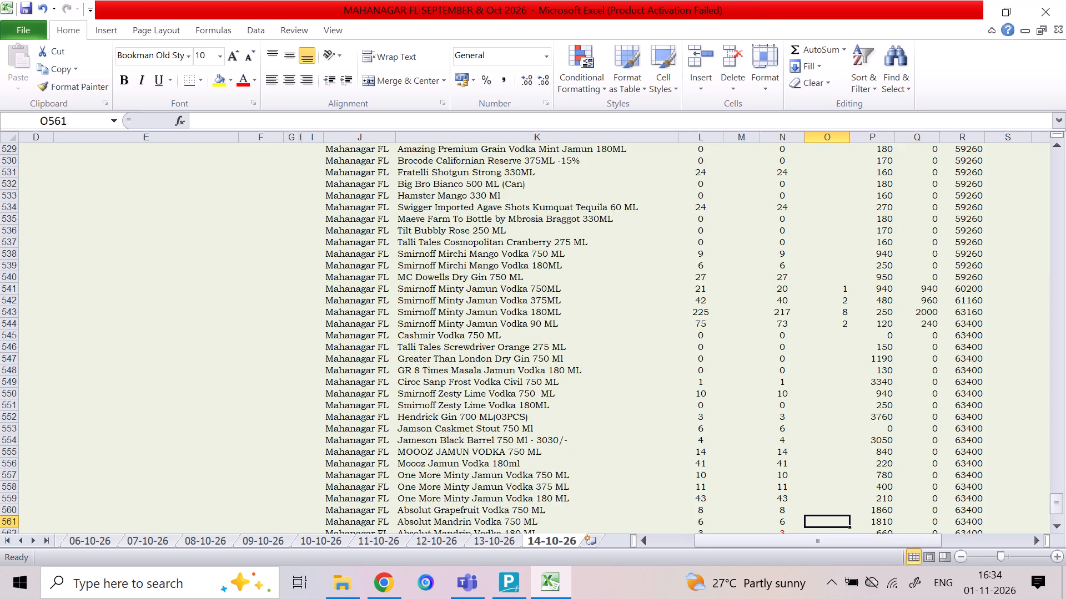
{"action": "key", "text": "Up"}
{"action": "key", "text": "Up"}
{"action": "key", "text": "Up"}
{"action": "key", "text": "Up"}
{"action": "key", "text": "Up"}
{"action": "key", "text": "1"}
{"action": "key", "text": "Down"}
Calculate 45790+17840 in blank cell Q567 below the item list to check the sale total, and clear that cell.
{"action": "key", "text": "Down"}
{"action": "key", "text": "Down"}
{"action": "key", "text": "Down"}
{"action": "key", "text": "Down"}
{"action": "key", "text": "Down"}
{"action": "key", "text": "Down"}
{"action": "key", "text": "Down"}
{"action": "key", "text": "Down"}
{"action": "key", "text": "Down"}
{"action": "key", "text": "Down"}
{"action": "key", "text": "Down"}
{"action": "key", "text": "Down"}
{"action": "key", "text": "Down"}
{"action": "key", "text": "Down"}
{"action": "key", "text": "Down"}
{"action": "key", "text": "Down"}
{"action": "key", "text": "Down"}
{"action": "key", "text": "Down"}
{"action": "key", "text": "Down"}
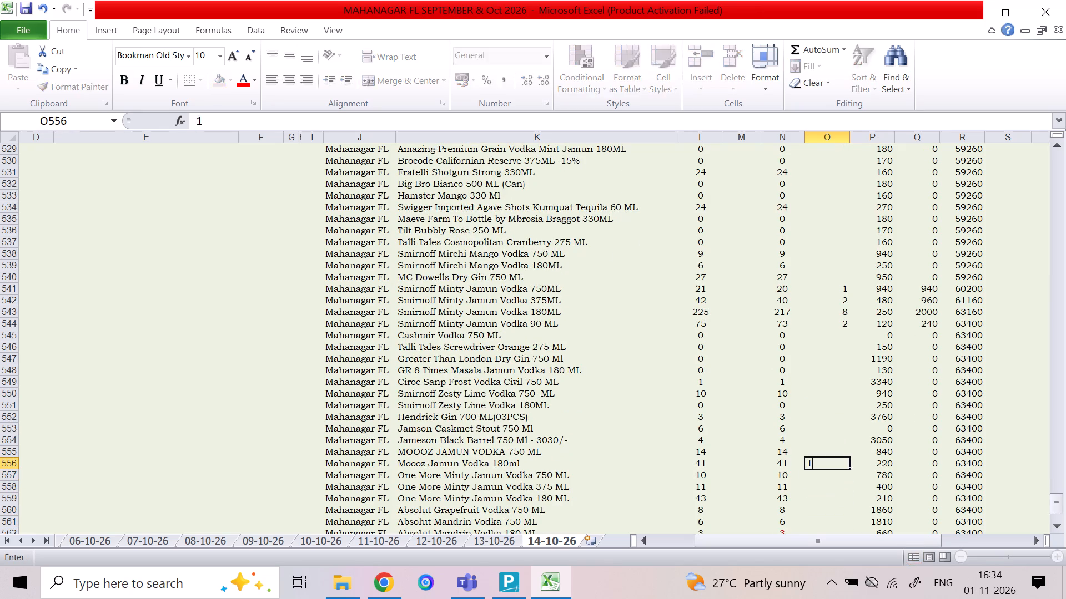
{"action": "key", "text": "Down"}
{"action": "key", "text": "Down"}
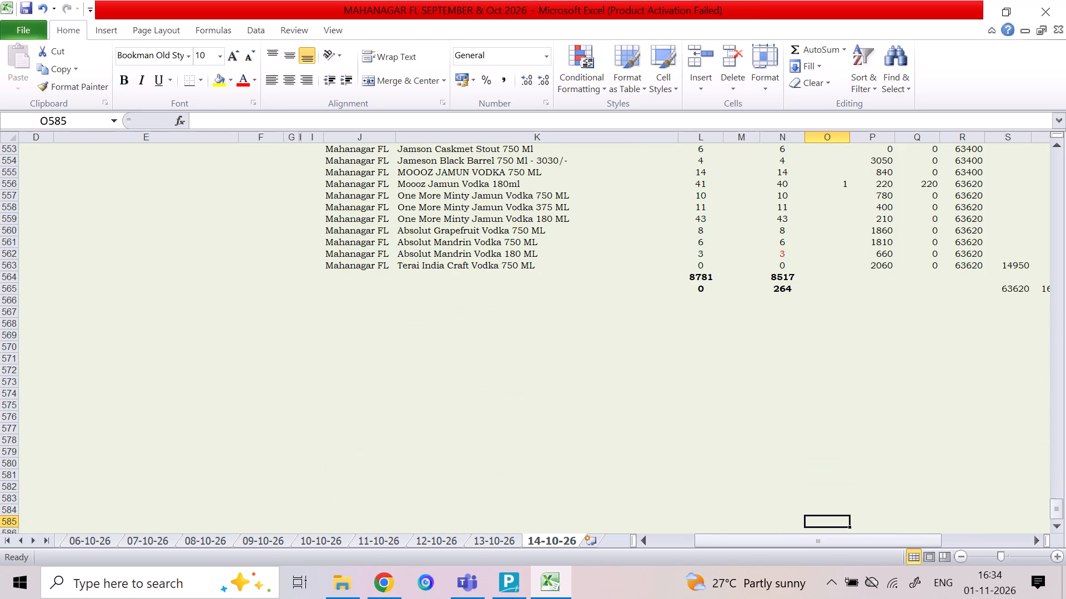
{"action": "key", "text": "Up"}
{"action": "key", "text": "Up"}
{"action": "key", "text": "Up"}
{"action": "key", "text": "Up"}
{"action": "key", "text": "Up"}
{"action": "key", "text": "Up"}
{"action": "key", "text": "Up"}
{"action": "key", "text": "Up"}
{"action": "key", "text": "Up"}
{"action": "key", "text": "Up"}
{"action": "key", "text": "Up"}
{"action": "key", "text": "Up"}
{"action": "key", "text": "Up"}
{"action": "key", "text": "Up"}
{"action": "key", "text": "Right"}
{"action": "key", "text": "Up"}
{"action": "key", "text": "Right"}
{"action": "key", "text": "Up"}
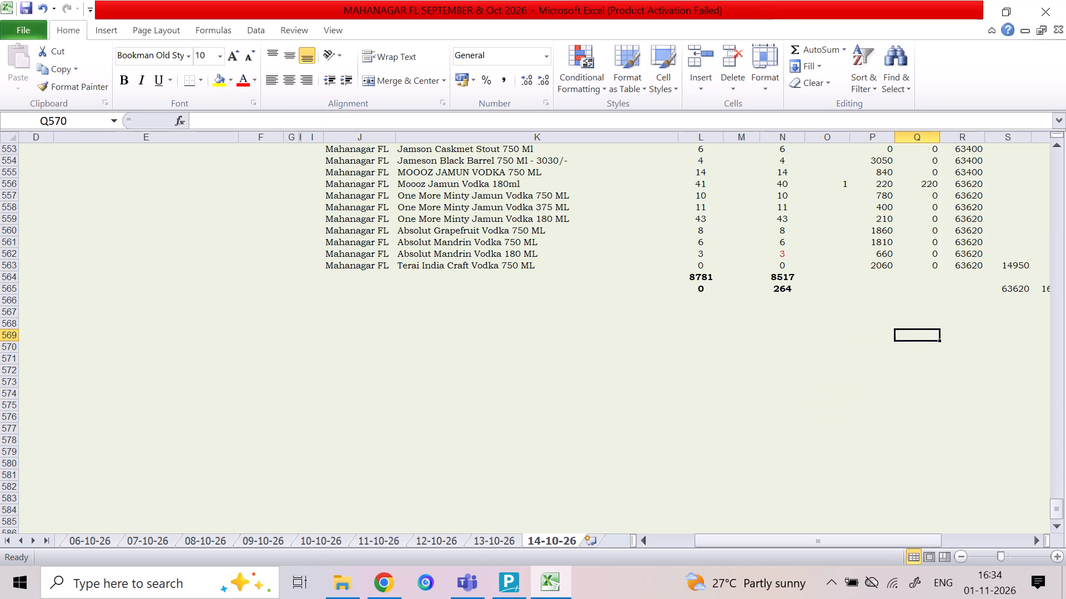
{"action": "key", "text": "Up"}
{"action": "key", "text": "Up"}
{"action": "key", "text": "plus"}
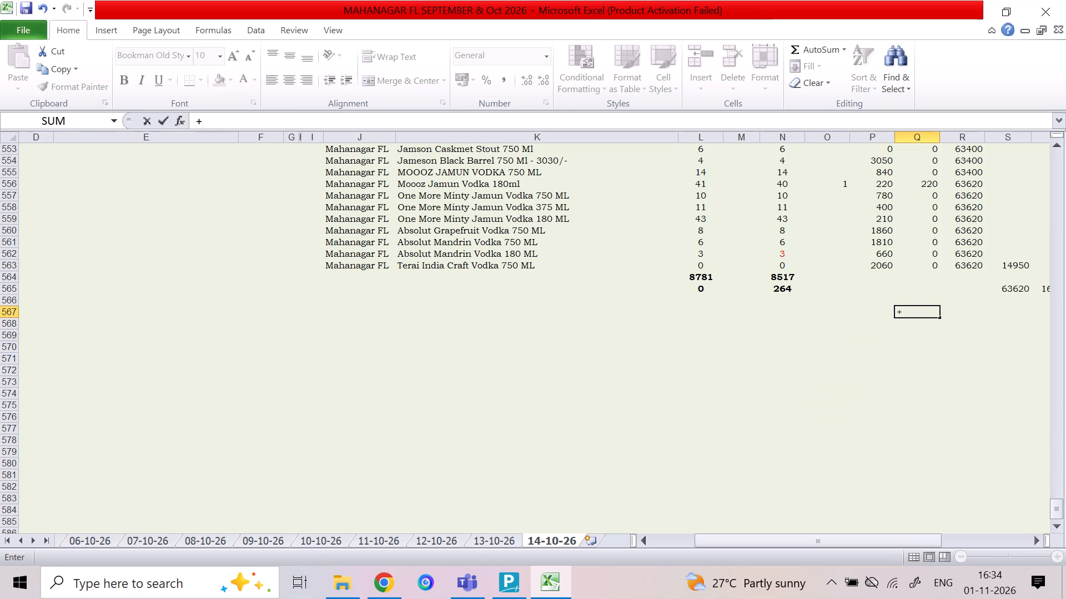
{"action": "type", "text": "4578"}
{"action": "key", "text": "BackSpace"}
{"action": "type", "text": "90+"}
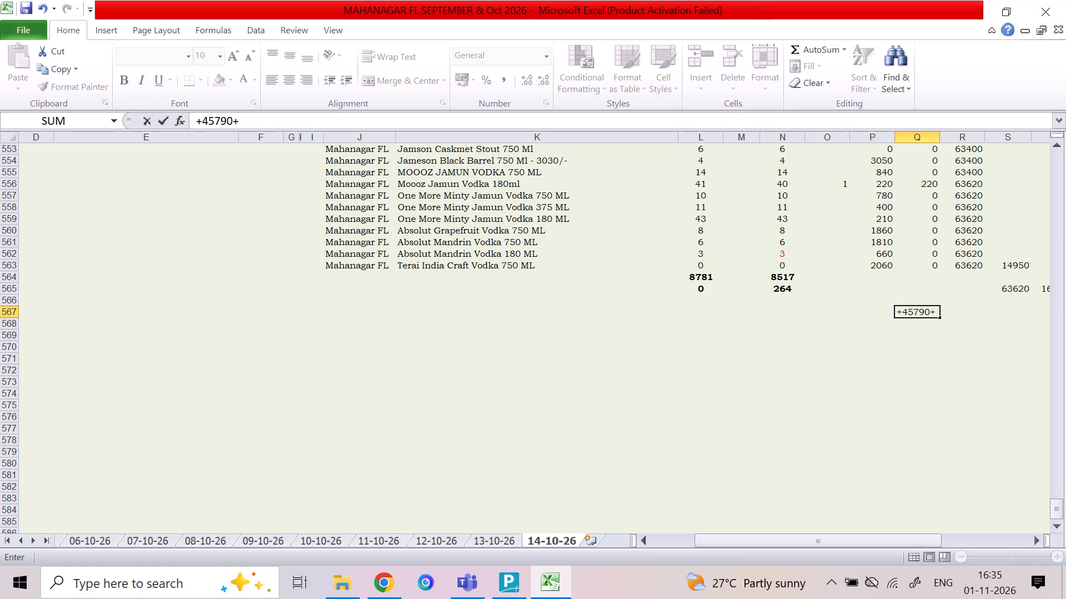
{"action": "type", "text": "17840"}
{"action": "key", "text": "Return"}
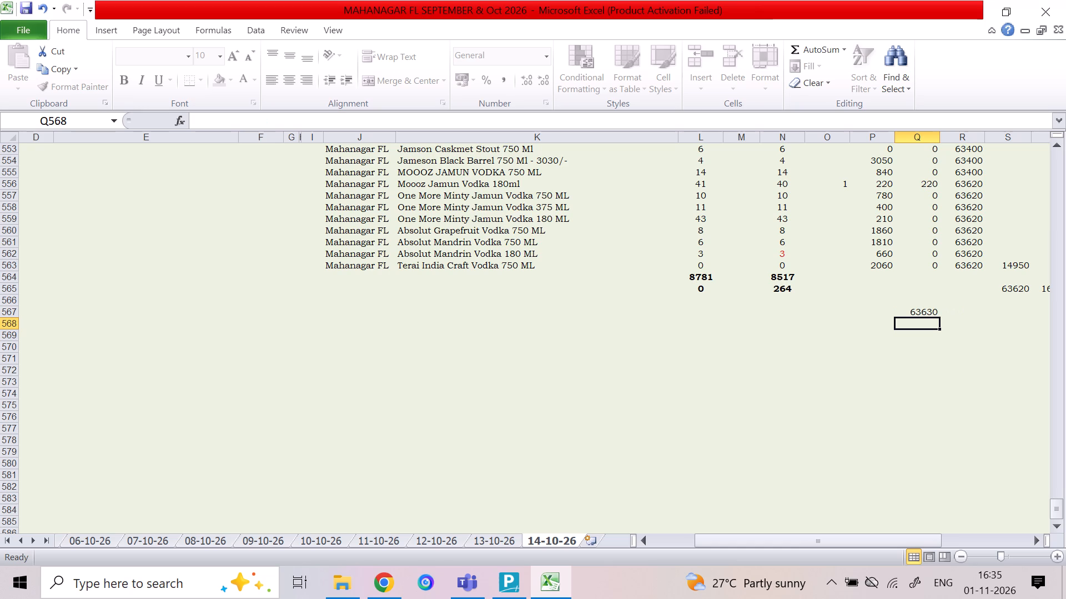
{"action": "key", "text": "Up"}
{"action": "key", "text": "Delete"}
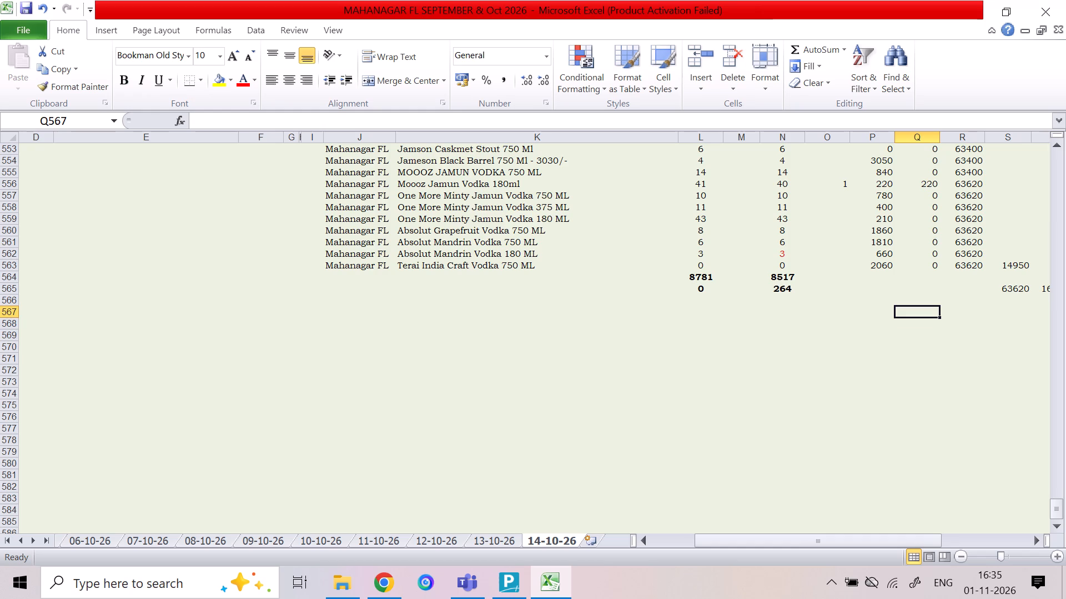
Save the workbook with the completed 14-10-26 sale entries.
{"action": "key", "text": "ctrl+s"}
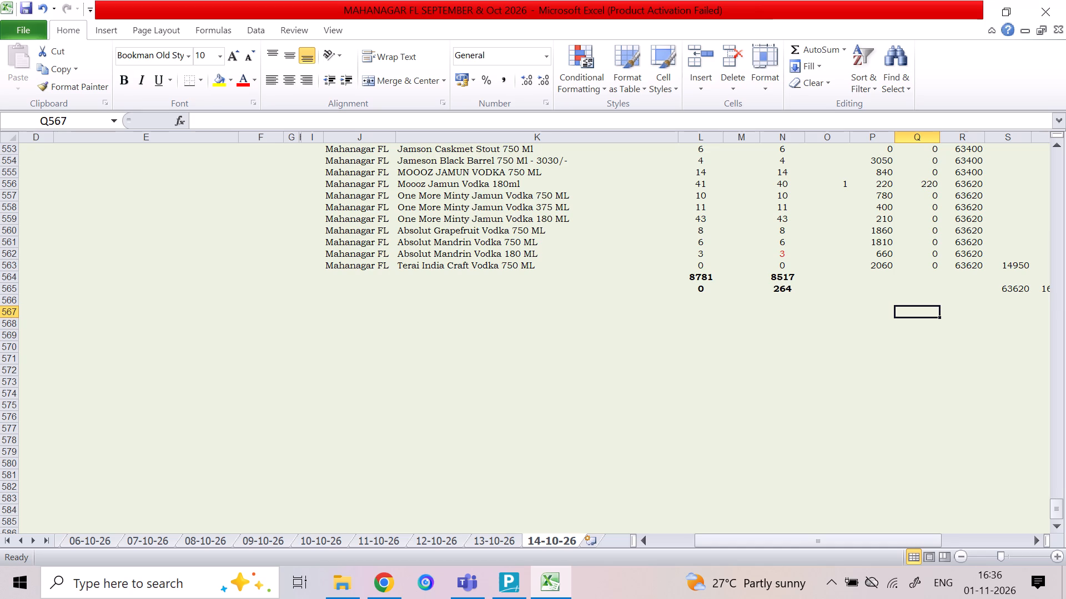
{"action": "key", "text": "ctrl+s"}
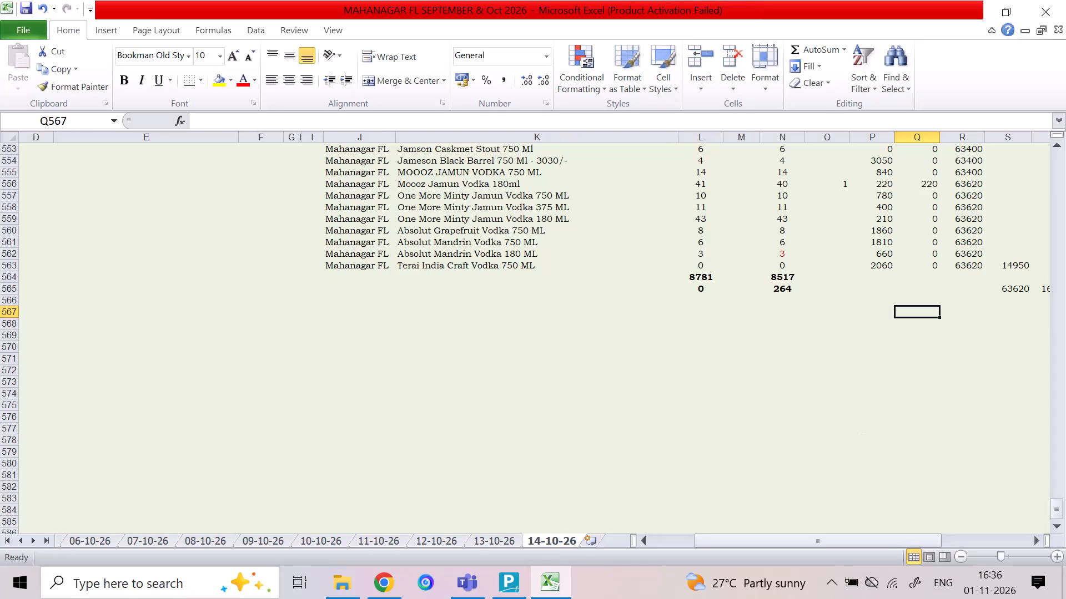
{"action": "left_click", "coordinate": [641, 447]}
{"action": "key", "text": "ctrl+s"}
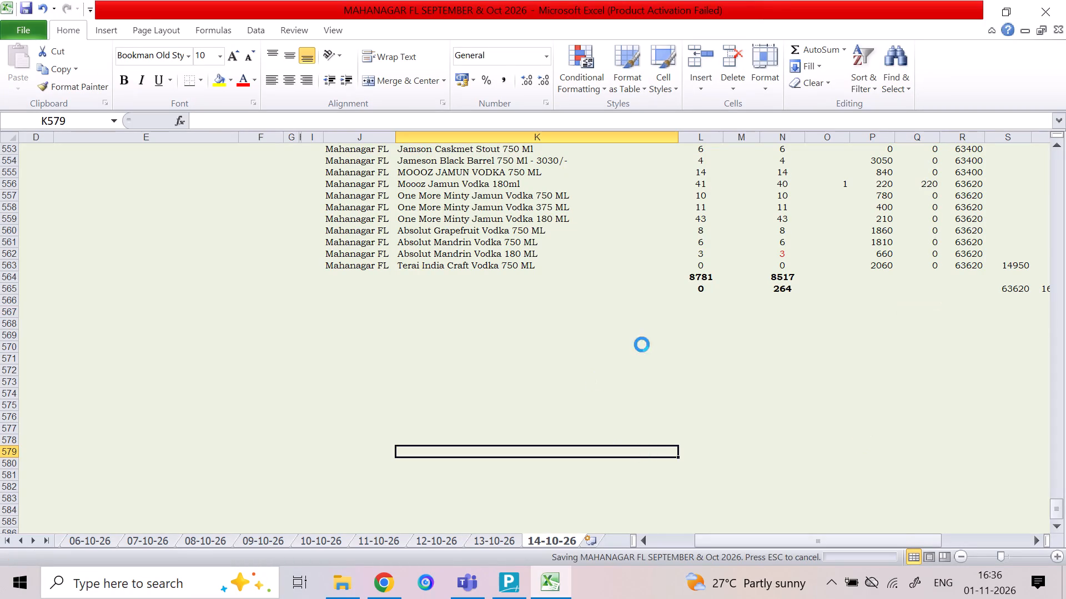
{"action": "left_click", "coordinate": [642, 344]}
Close the MAHANAGAR FL SEPTEMBER & Oct 2026 workbook with cell O12 near the start of the 14-10-26 sheet selected.
{"action": "left_click", "coordinate": [1058, 515]}
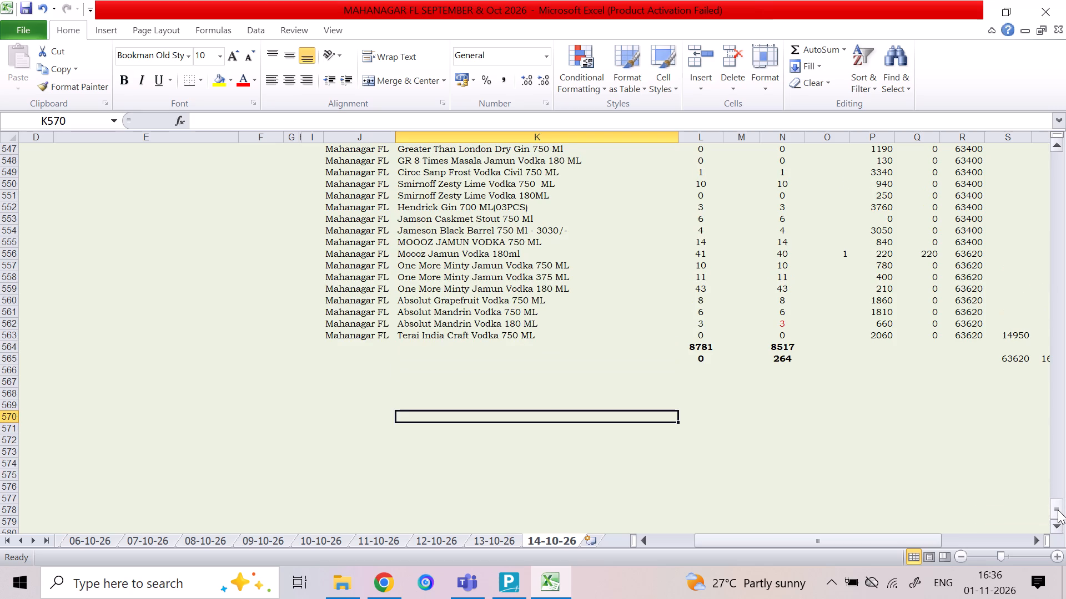
{"action": "left_click_drag", "start_coordinate": [1059, 510], "coordinate": [1065, 158]}
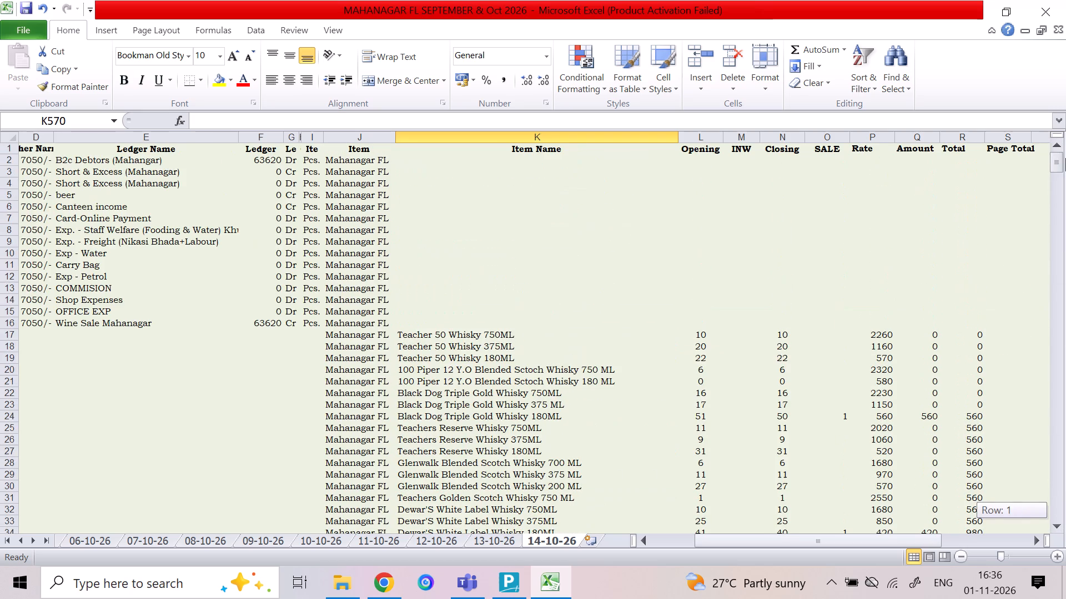
{"action": "left_click_drag", "start_coordinate": [1065, 158], "coordinate": [1065, 156]}
{"action": "left_click", "coordinate": [811, 271]}
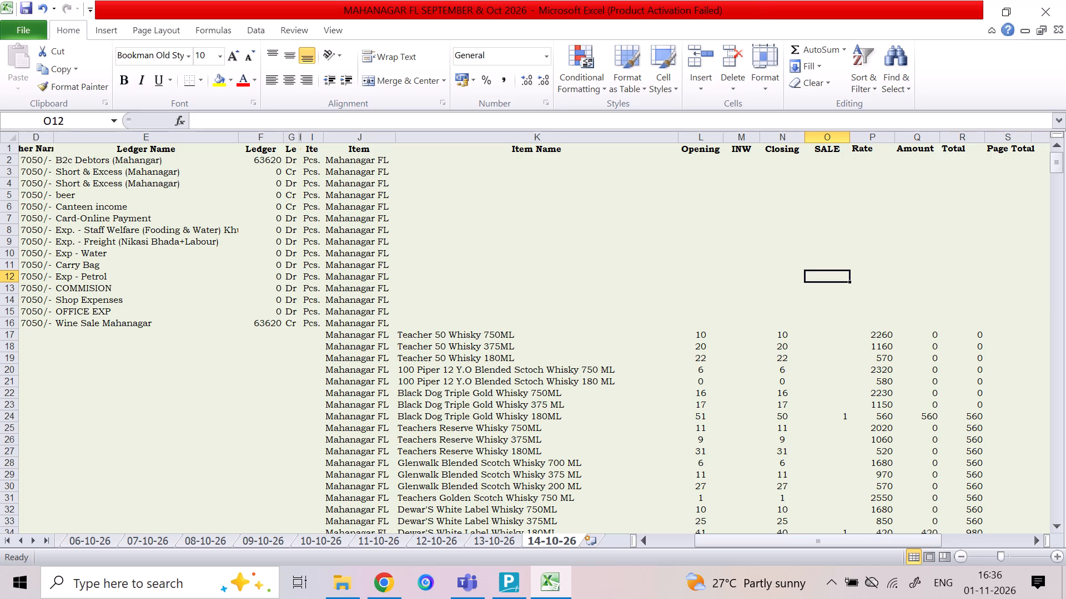
{"action": "left_click", "coordinate": [1062, 1]}
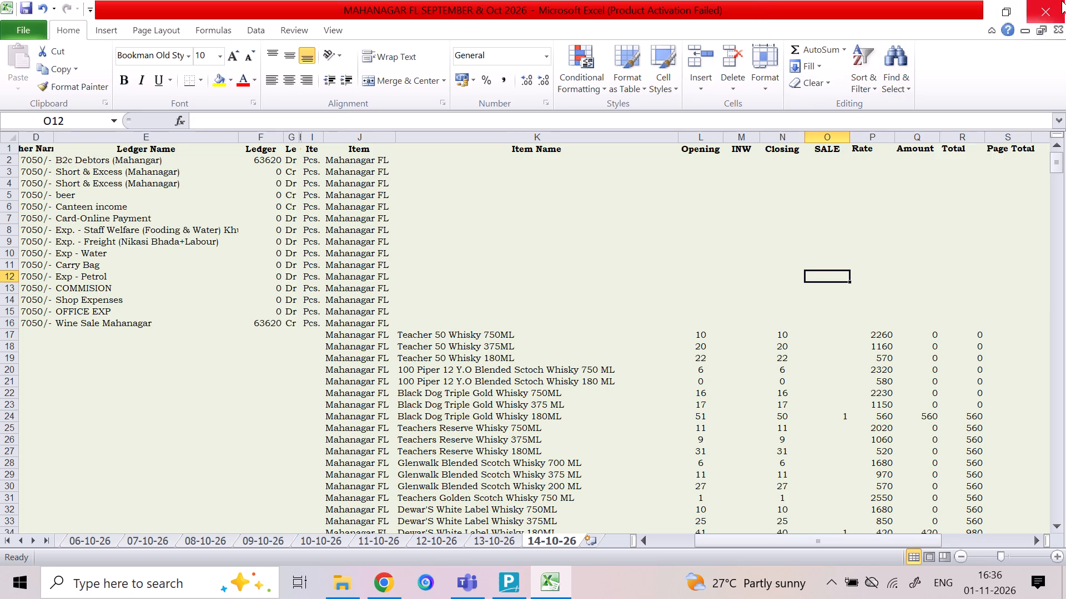
Minimise the MAHANAGAR FL folder window to reach the desktop.
{"action": "left_click", "coordinate": [12, 127]}
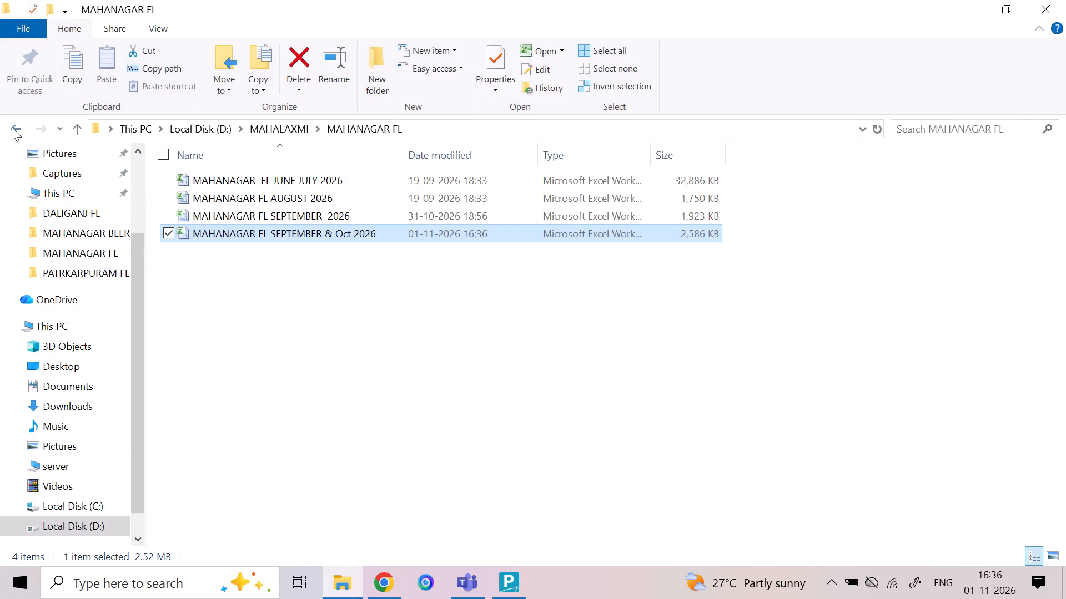
{"action": "left_click", "coordinate": [959, 0]}
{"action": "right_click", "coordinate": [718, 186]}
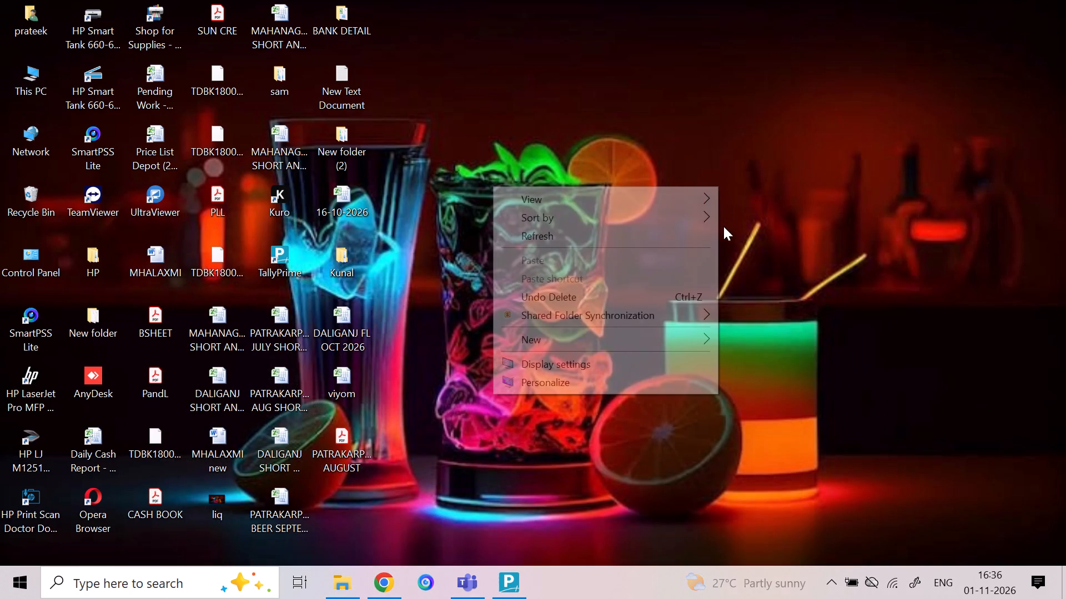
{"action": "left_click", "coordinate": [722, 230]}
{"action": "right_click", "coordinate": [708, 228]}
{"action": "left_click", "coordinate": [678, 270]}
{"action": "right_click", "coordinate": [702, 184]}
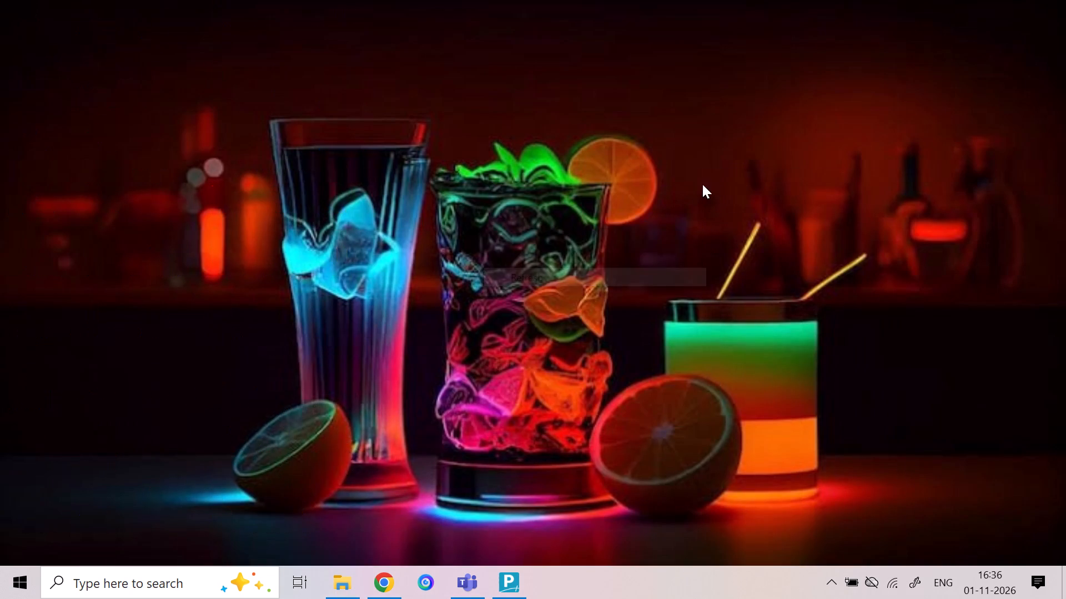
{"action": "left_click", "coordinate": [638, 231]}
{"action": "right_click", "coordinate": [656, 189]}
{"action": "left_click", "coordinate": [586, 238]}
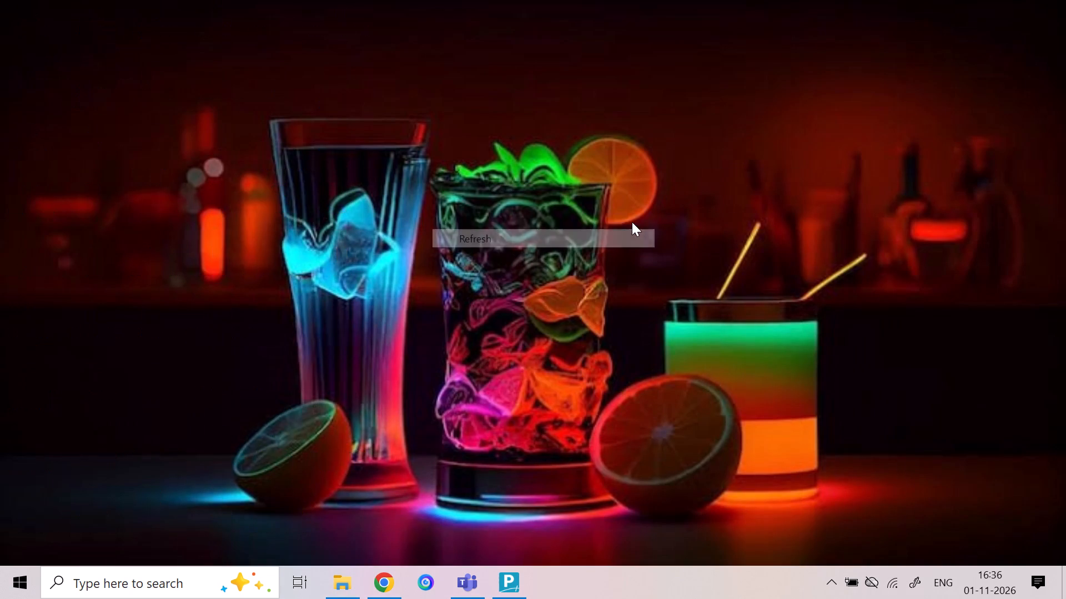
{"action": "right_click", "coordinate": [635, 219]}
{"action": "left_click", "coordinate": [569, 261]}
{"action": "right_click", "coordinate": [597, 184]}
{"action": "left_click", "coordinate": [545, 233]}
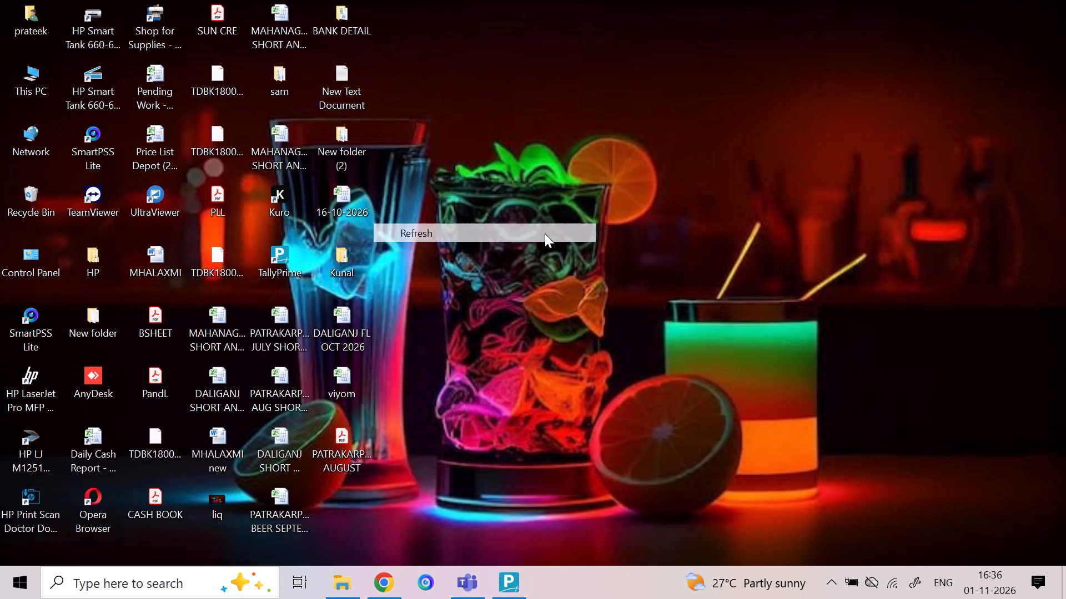